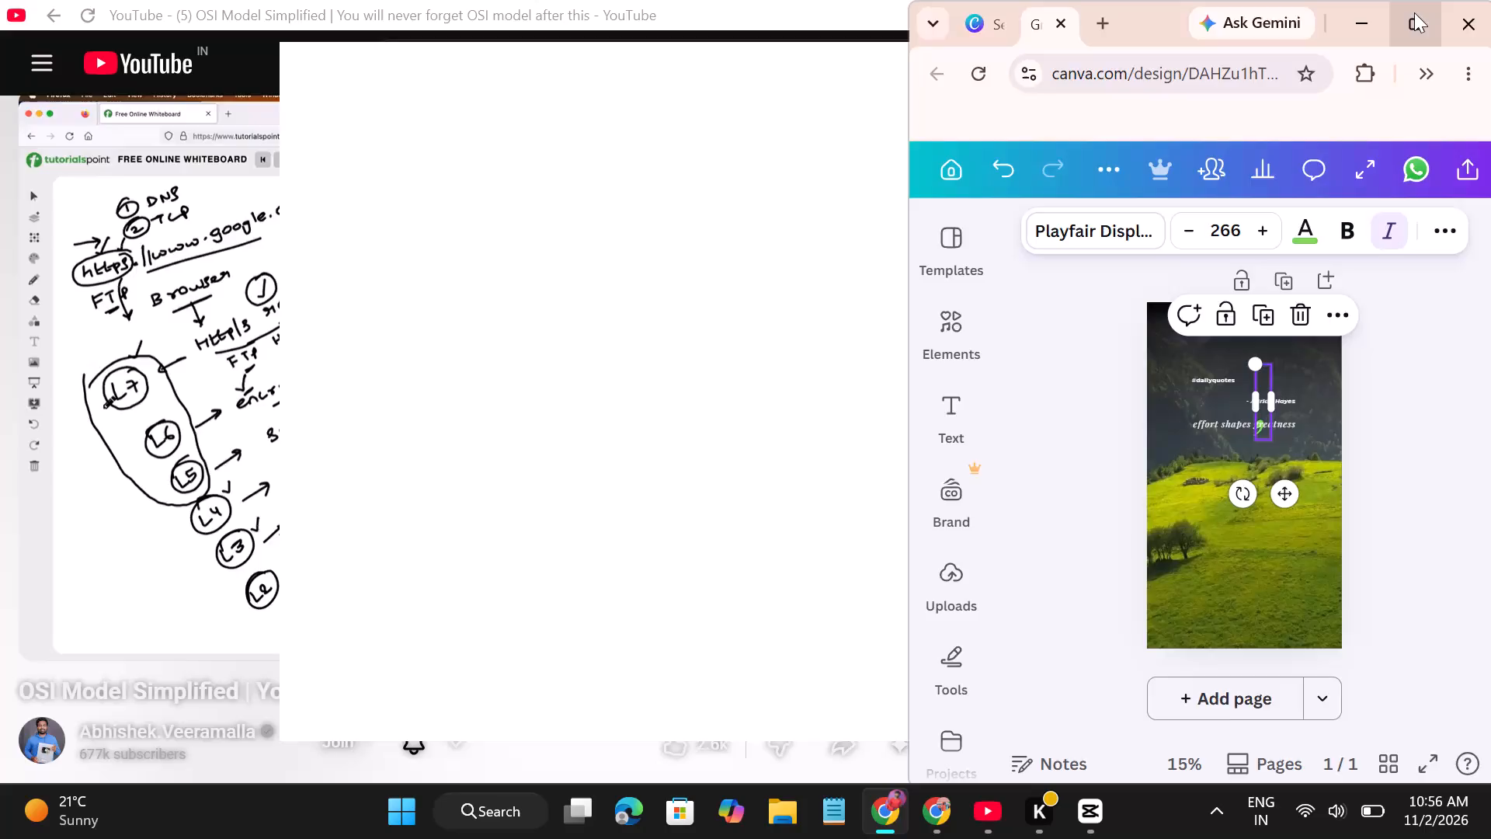
Maximize the design window and play the page's background video.
left_click(1414, 12)
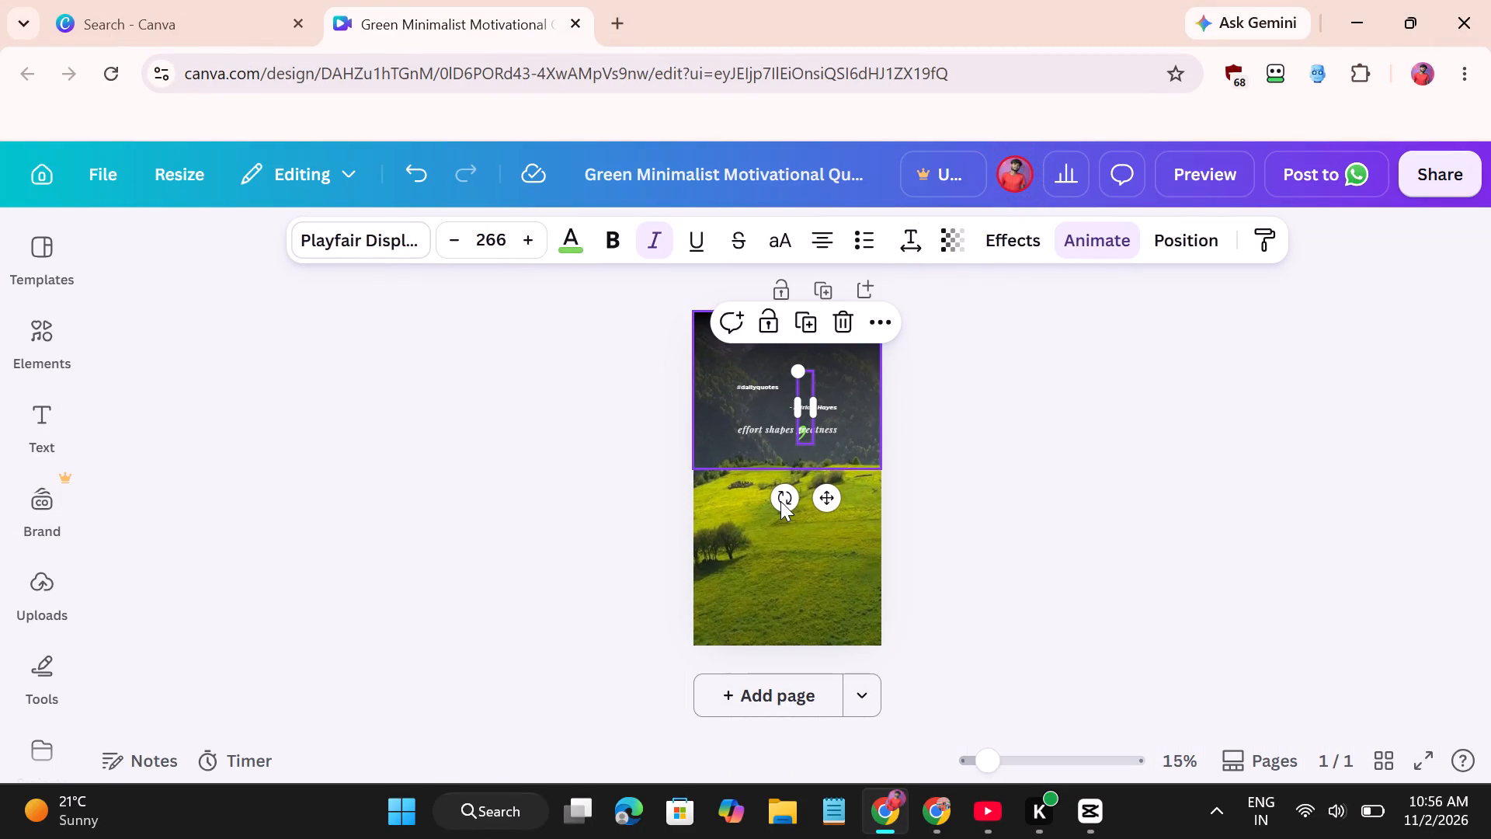
left_click(757, 542)
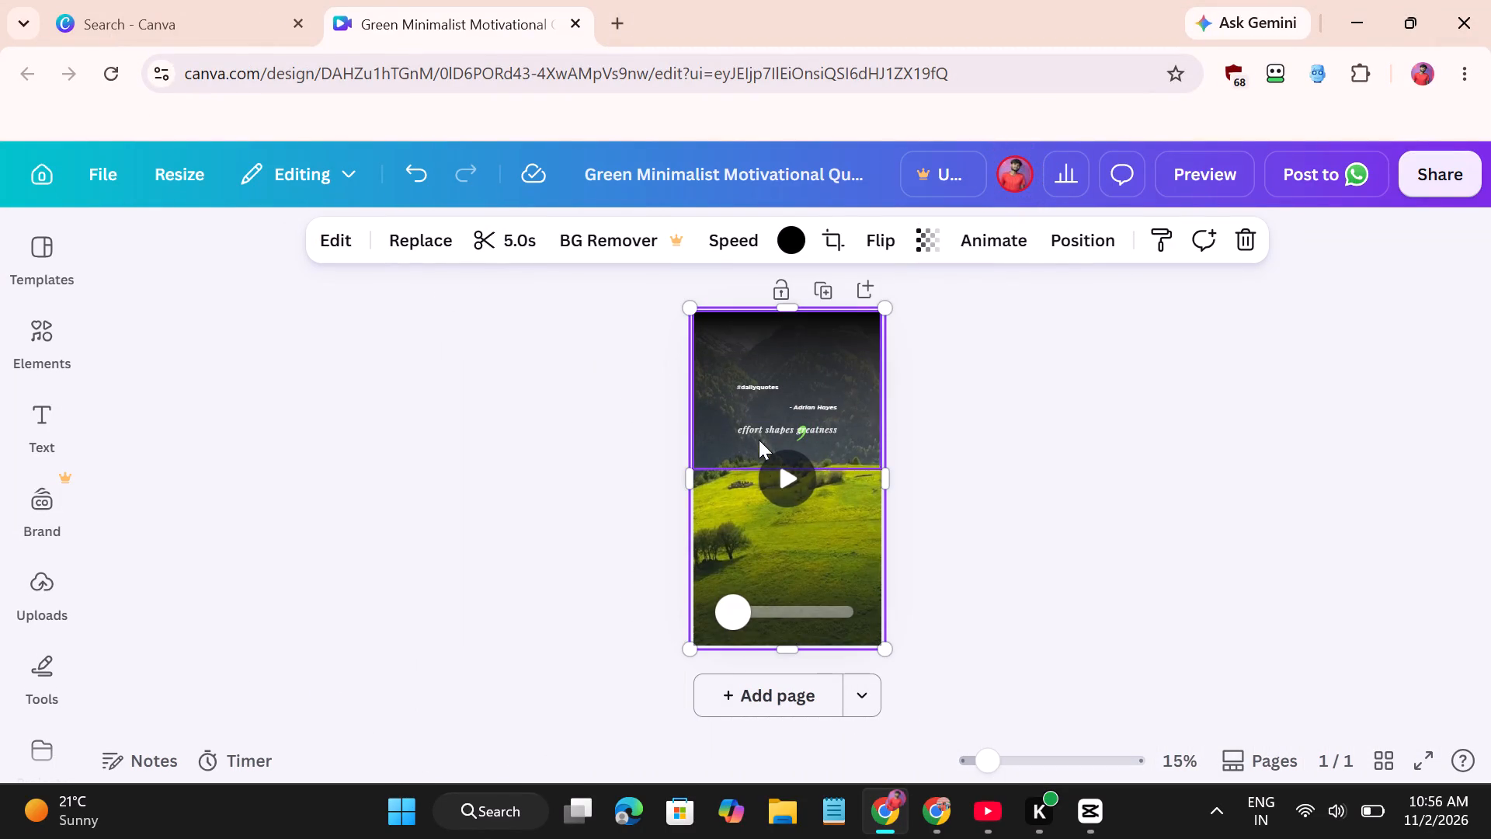
left_click(779, 479)
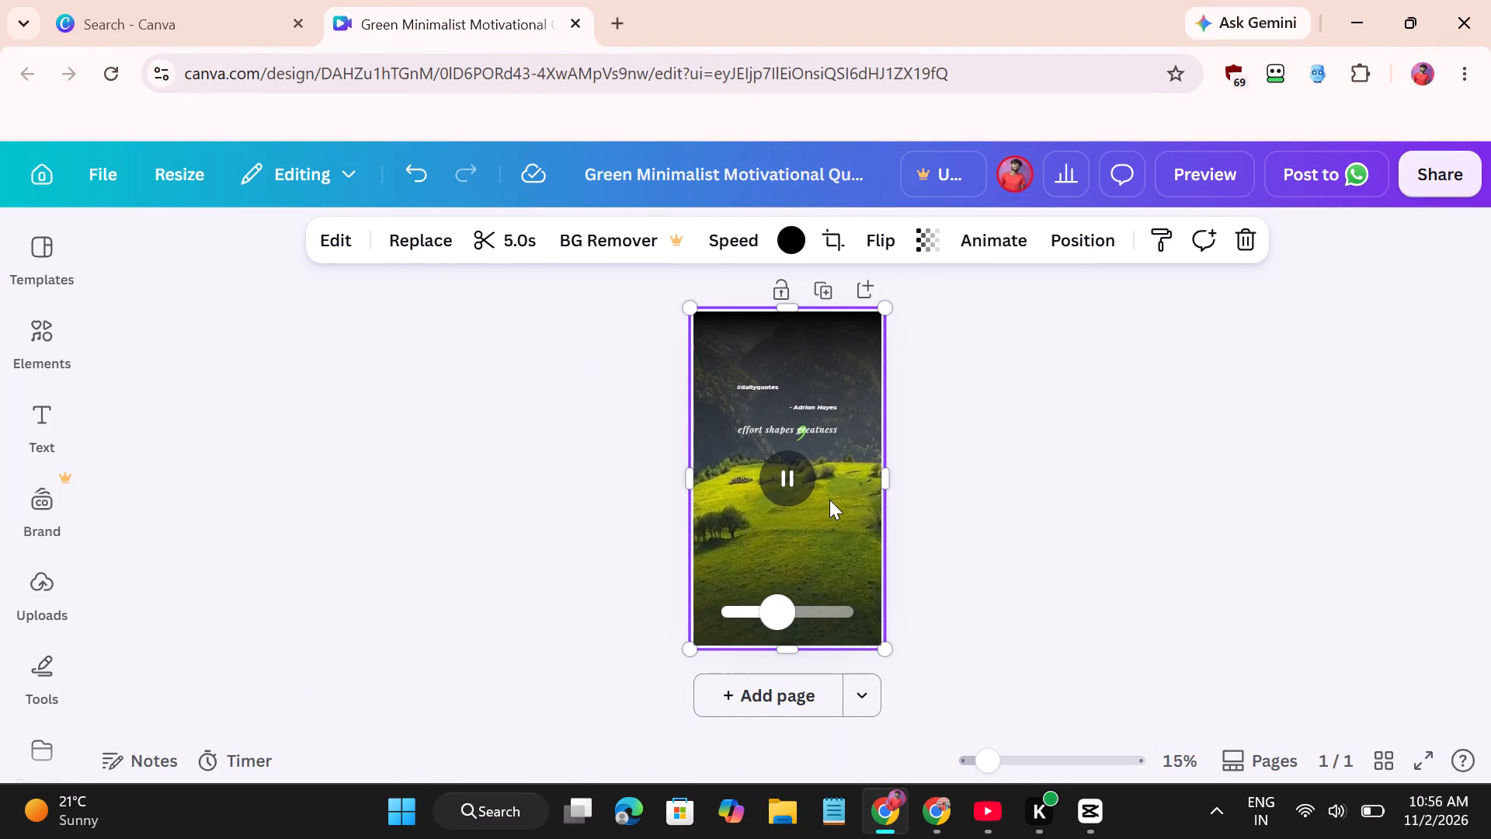
left_click(771, 430)
left_click(799, 559)
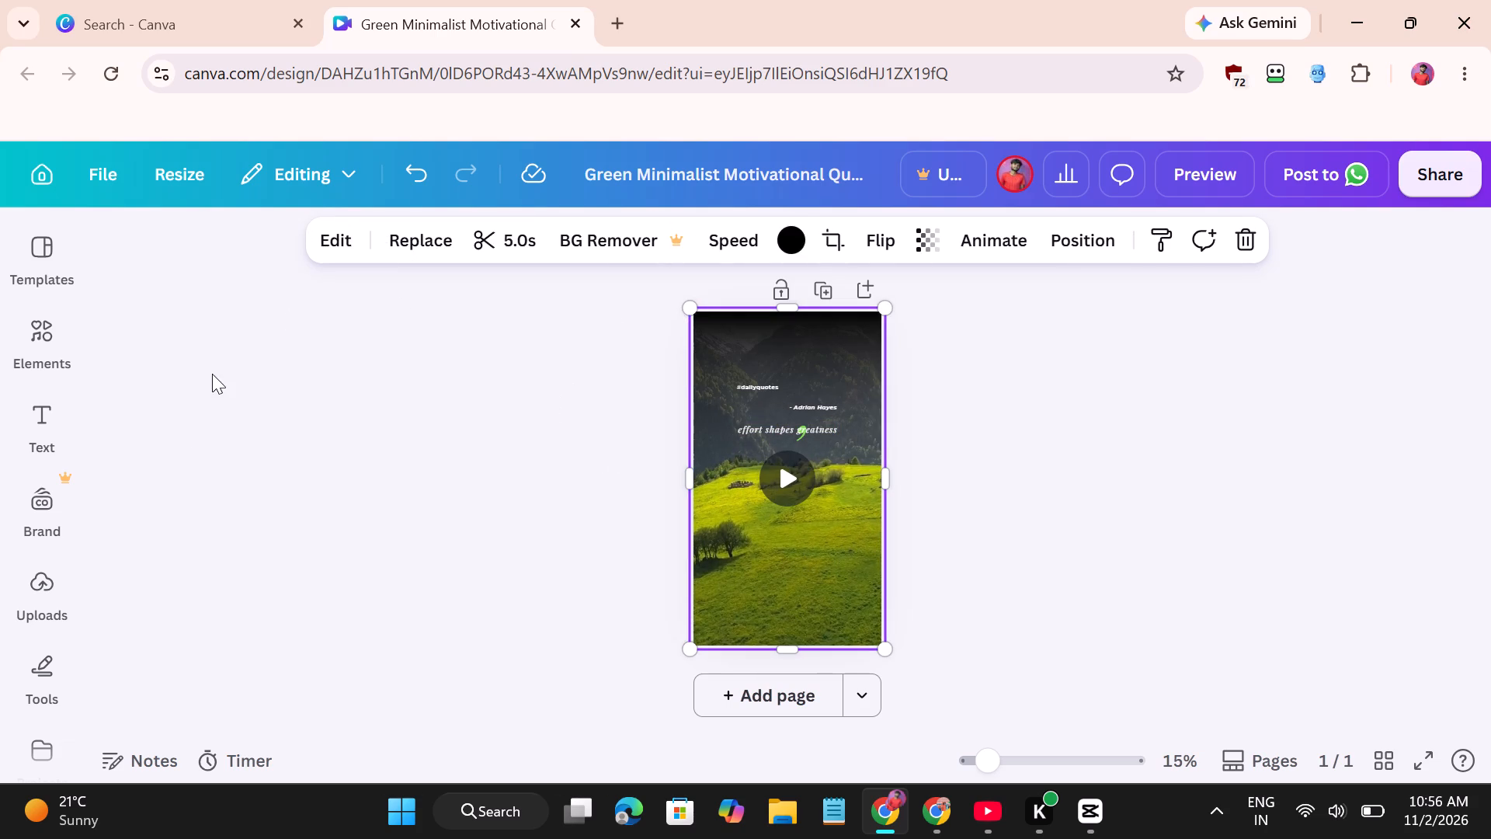
Add a heading to the page reading "tum hi ho jispe dil marta hai".
left_click(44, 434)
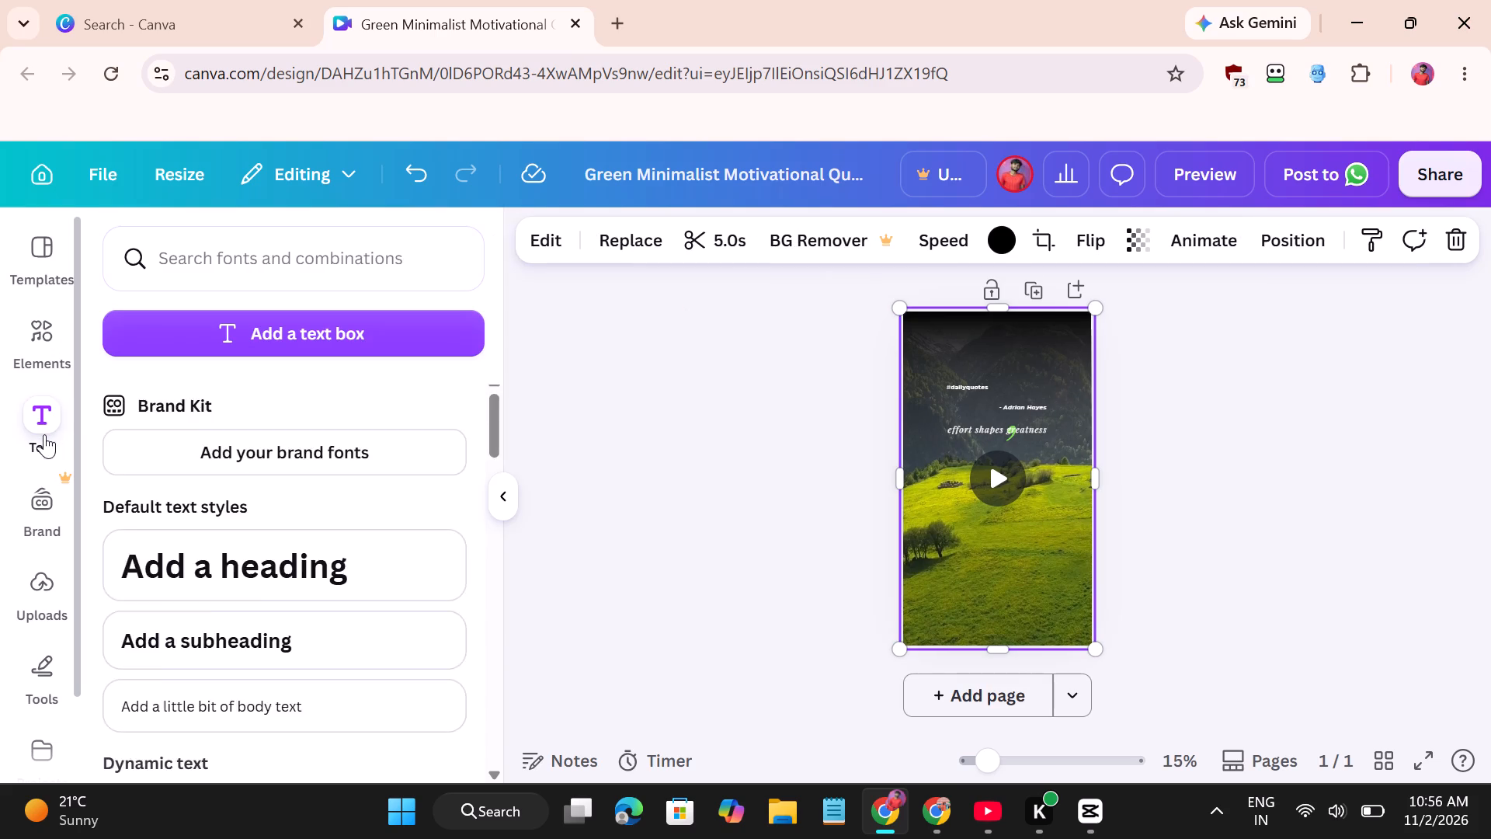
left_click(285, 619)
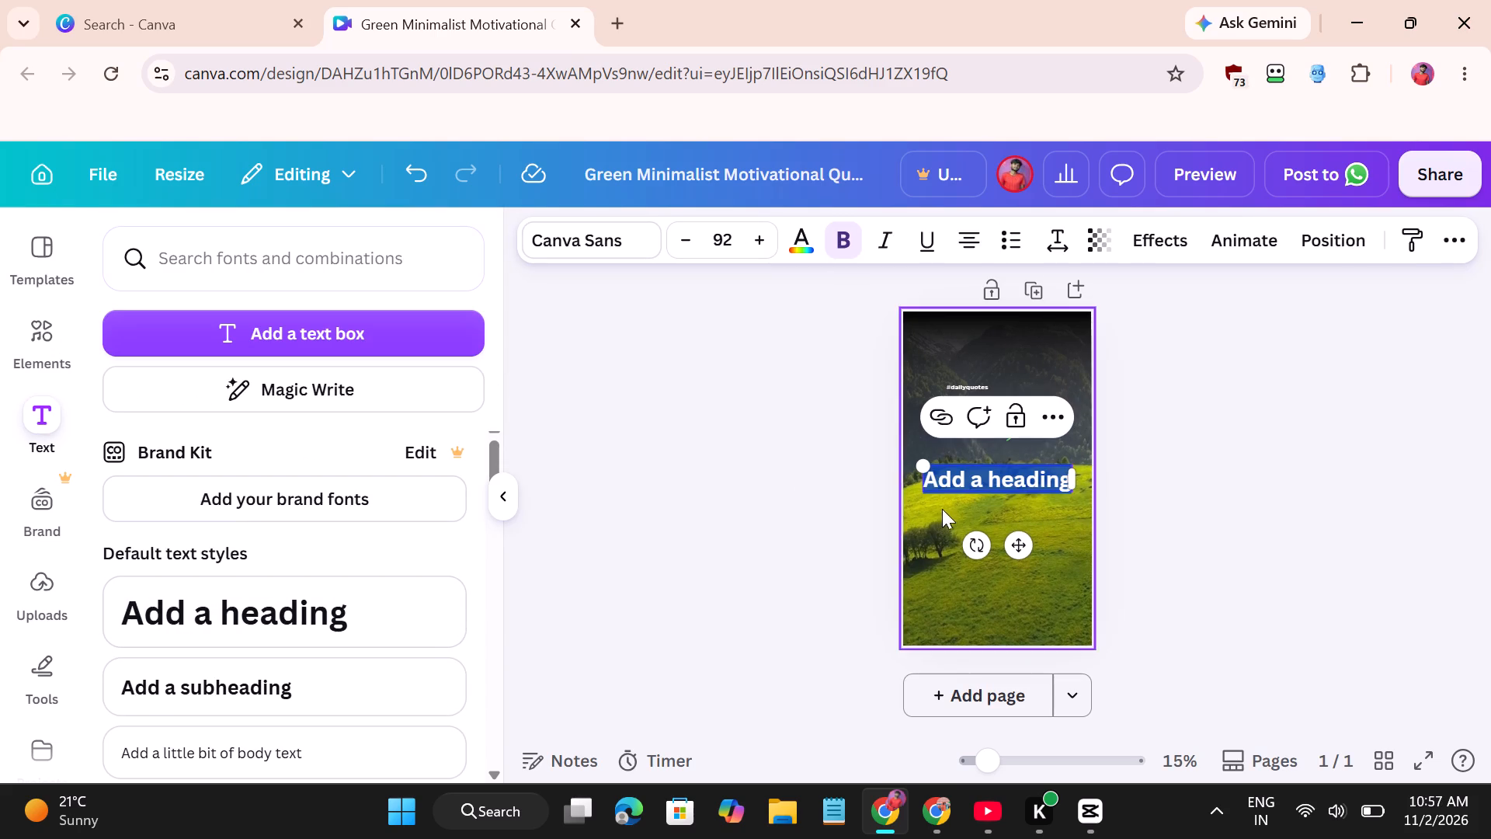
type("tum hi")
key("space")
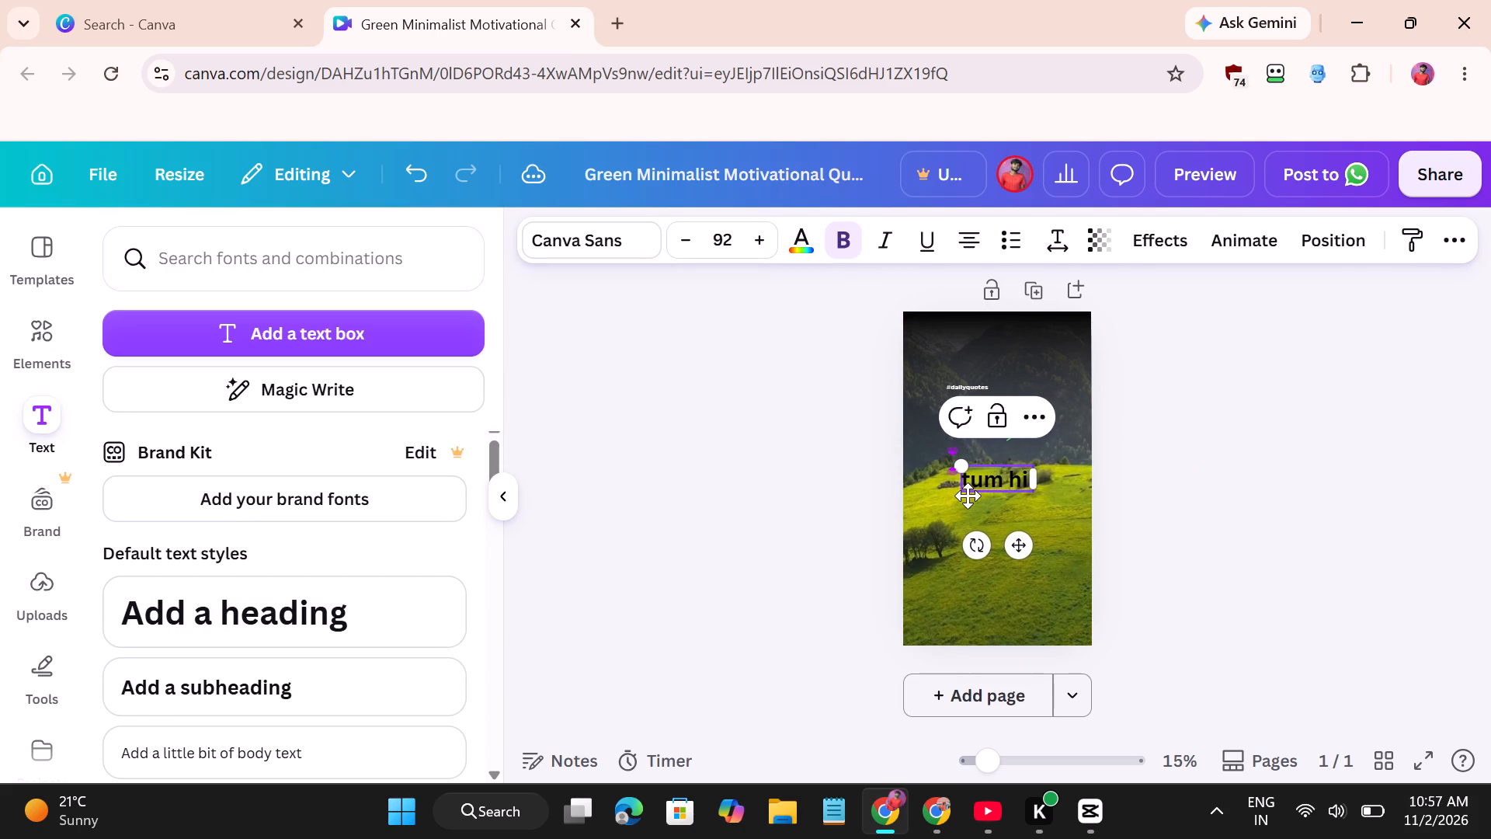
type("ho")
key("space")
type("jispe dil marta hai")
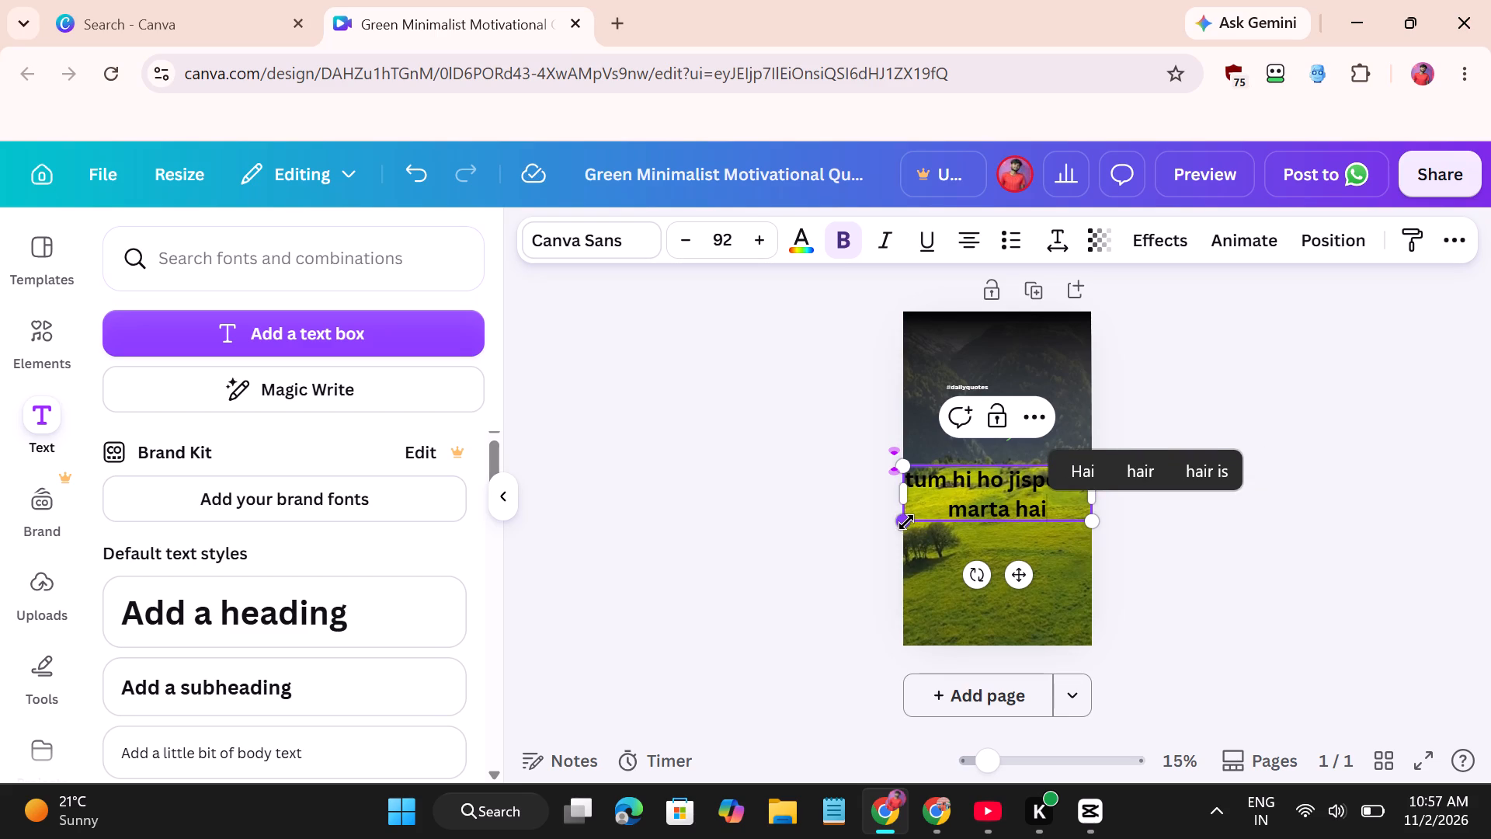
Shrink the new heading to font size 53.7 and move it up beside the existing quote line.
left_click_drag(906, 522, 976, 472)
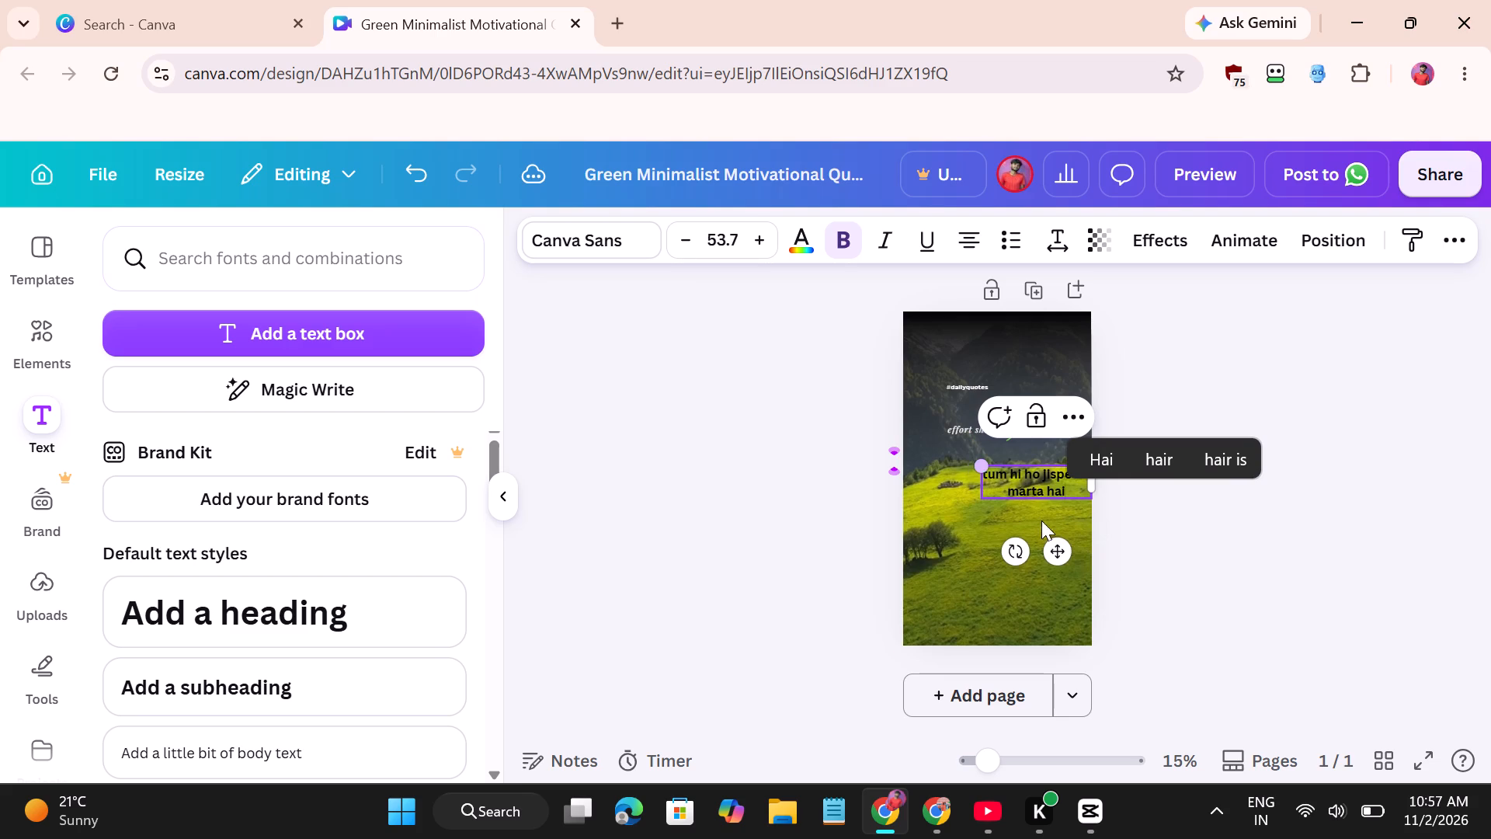
left_click_drag(1062, 555, 1014, 520)
Set the new heading's alignment to justified and move it up to the top edge of the page.
double_click(973, 449)
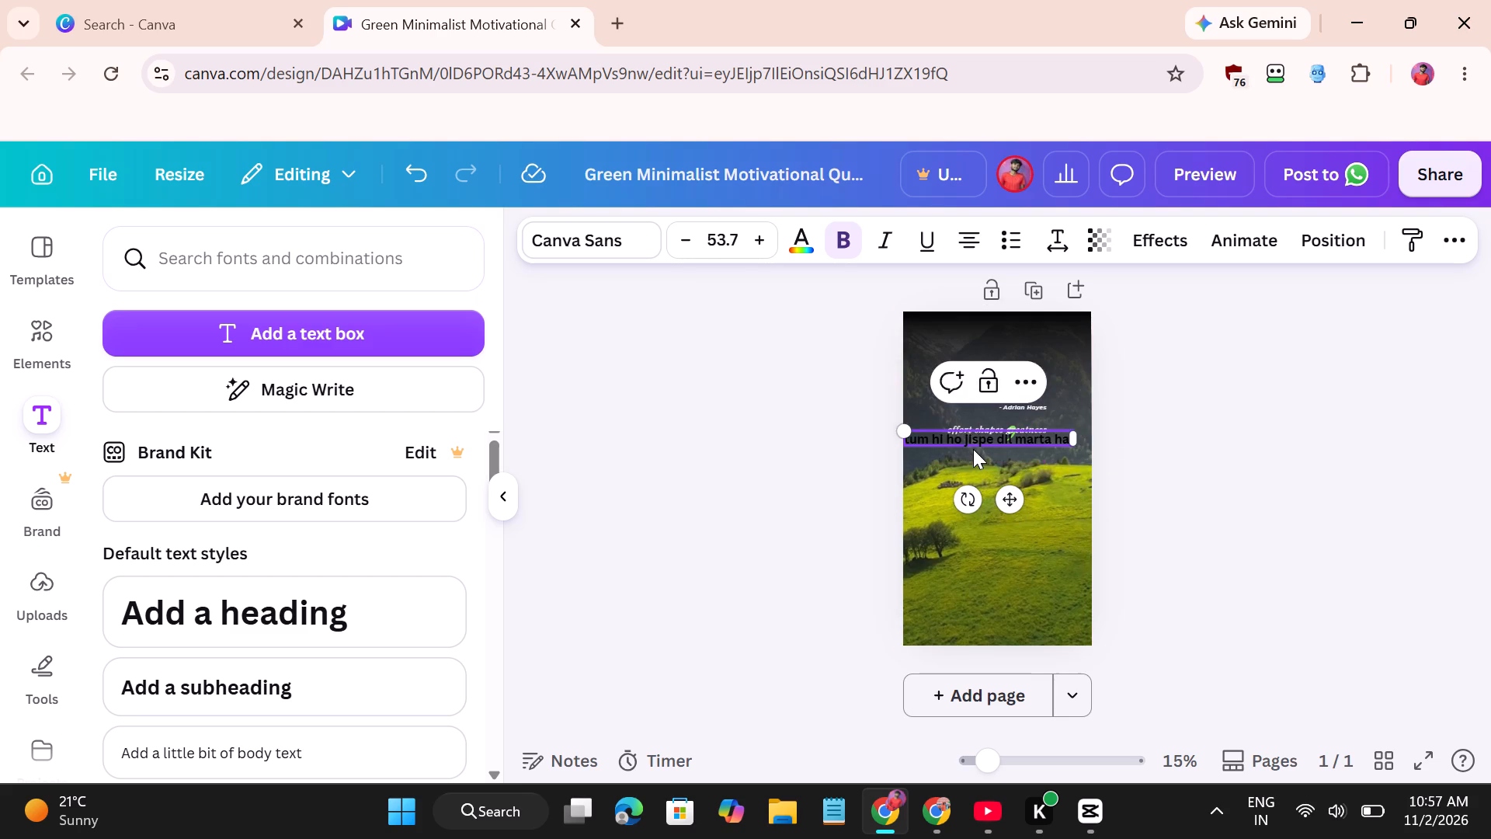
left_click(973, 449)
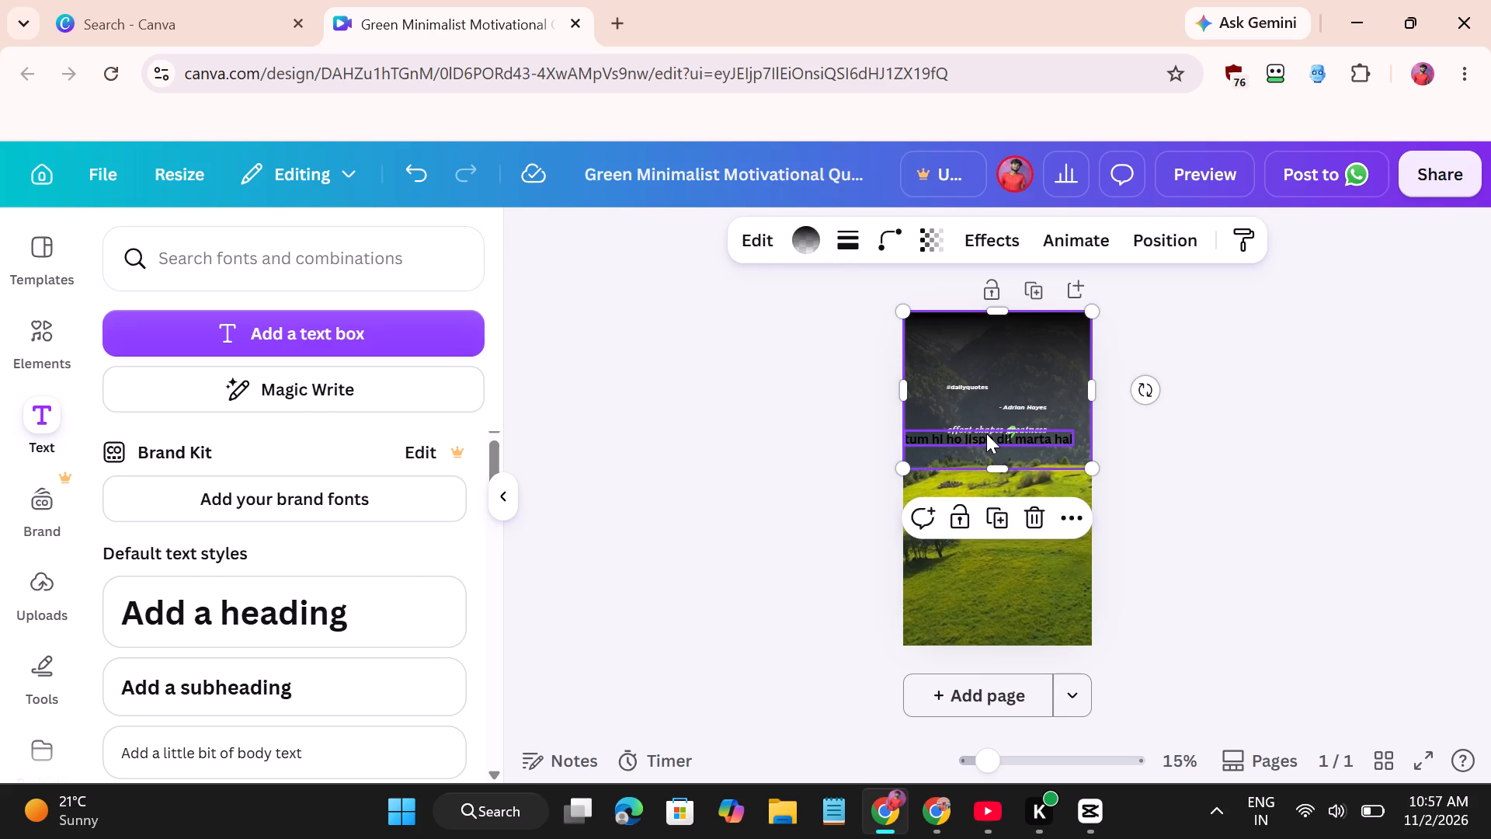
double_click(986, 433)
key("ctrl+a")
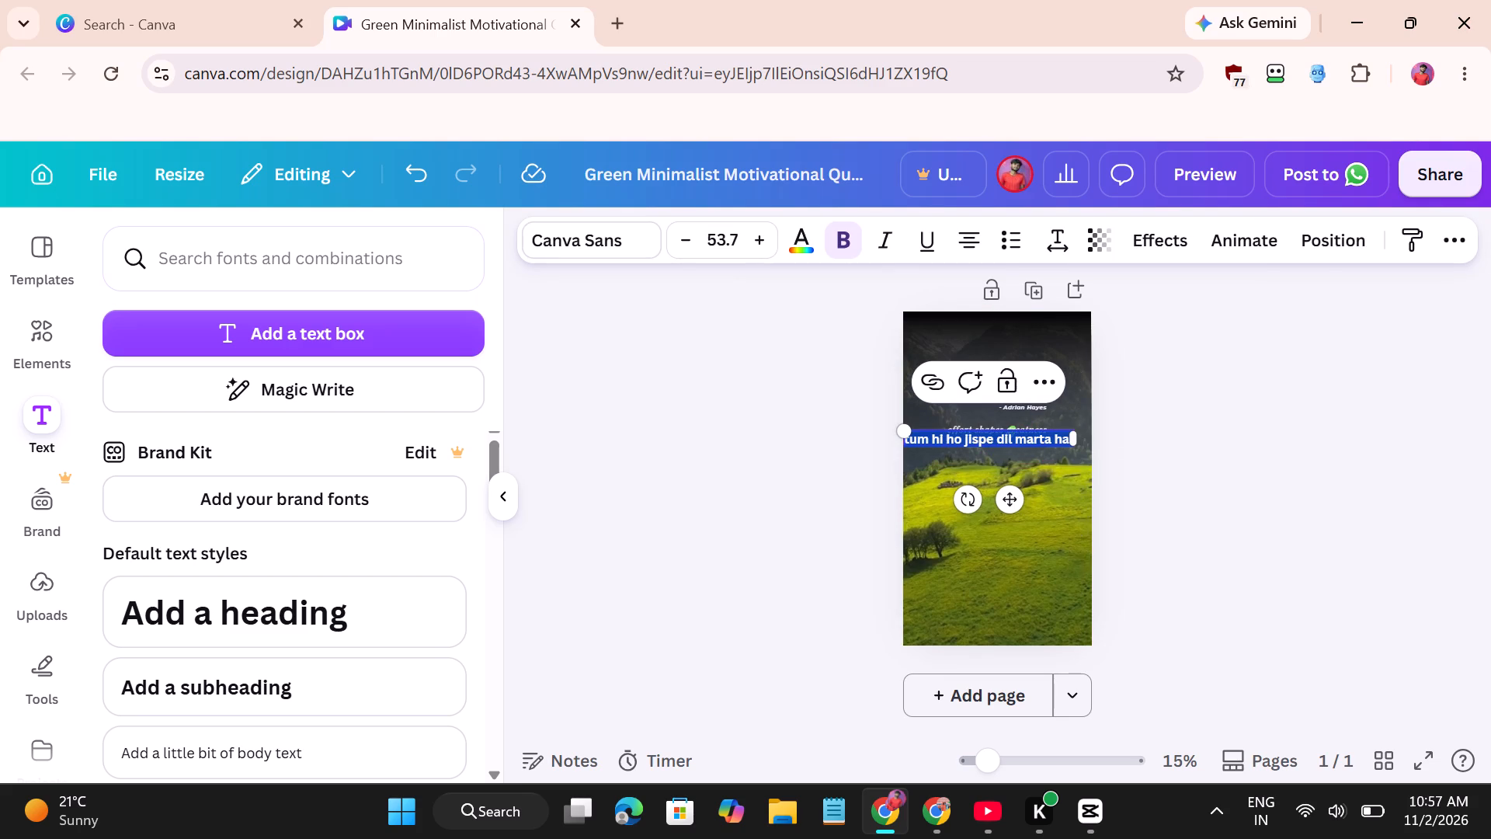
left_click(970, 228)
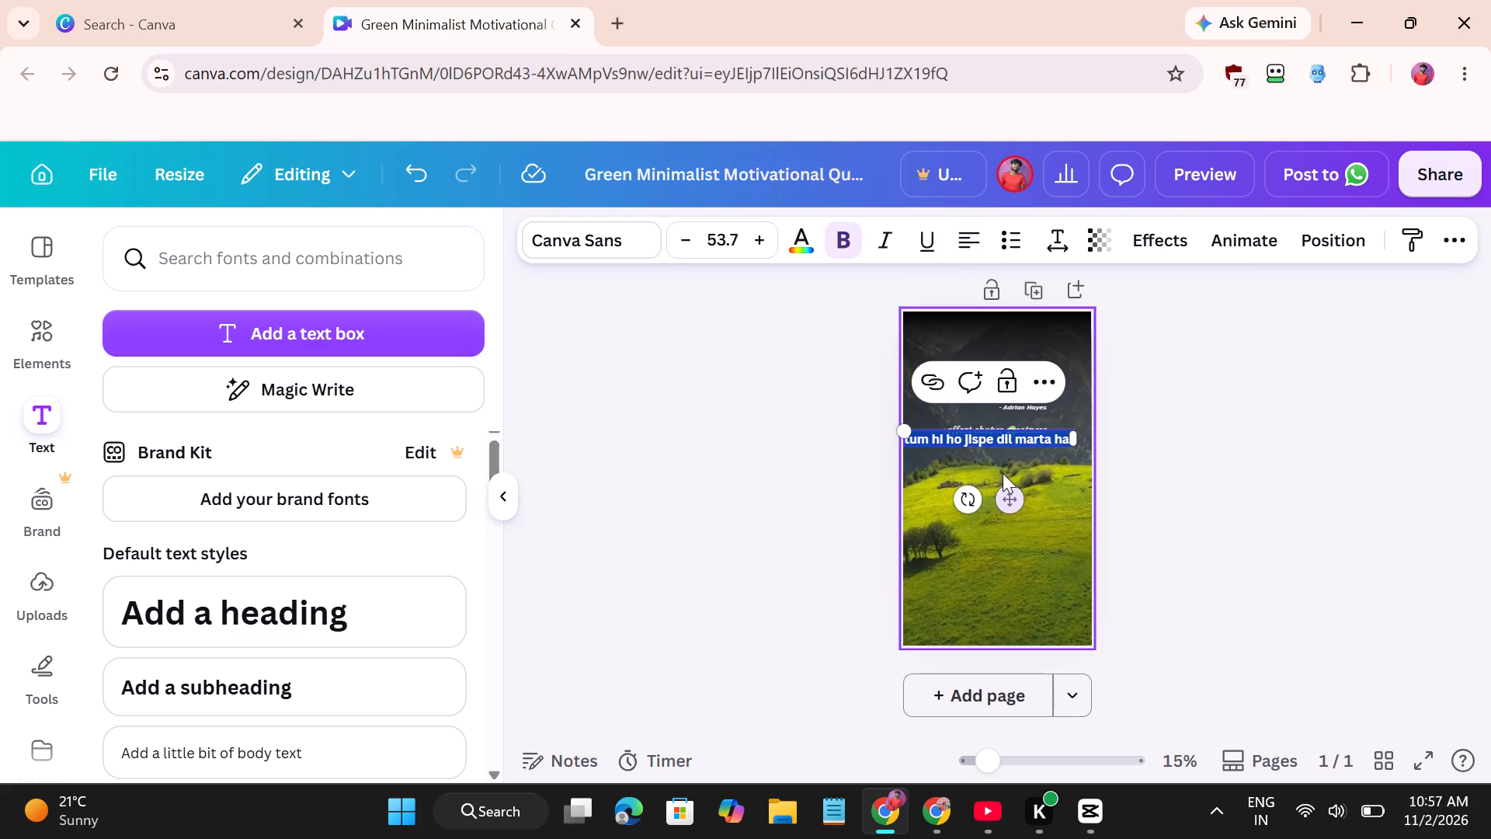
left_click(976, 236)
left_click_drag(1010, 499, 1020, 404)
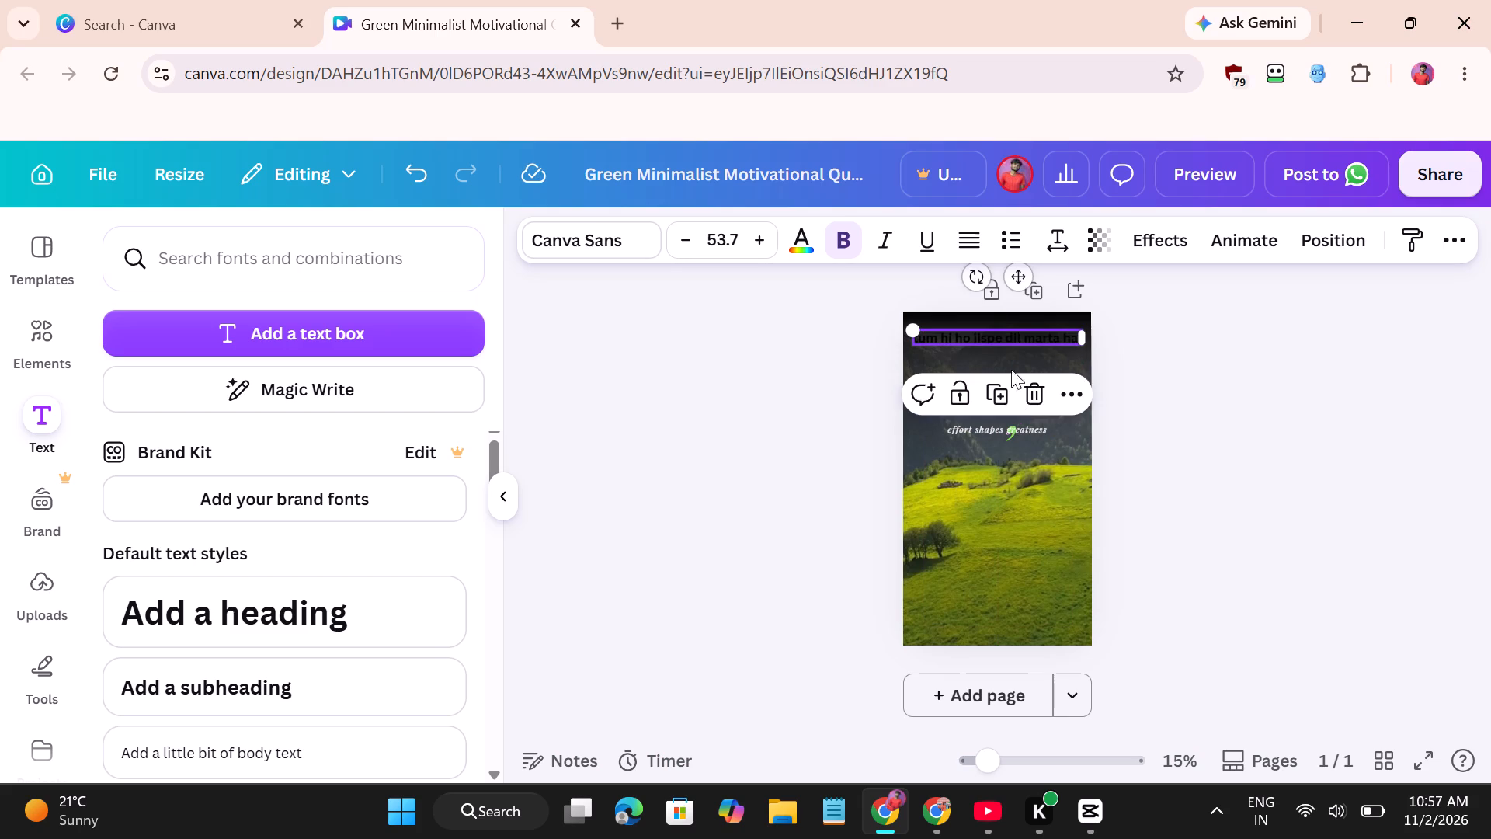
Change the heading's text colour from black to white (#ffffff), applying the replacement across the page.
left_click(1024, 343)
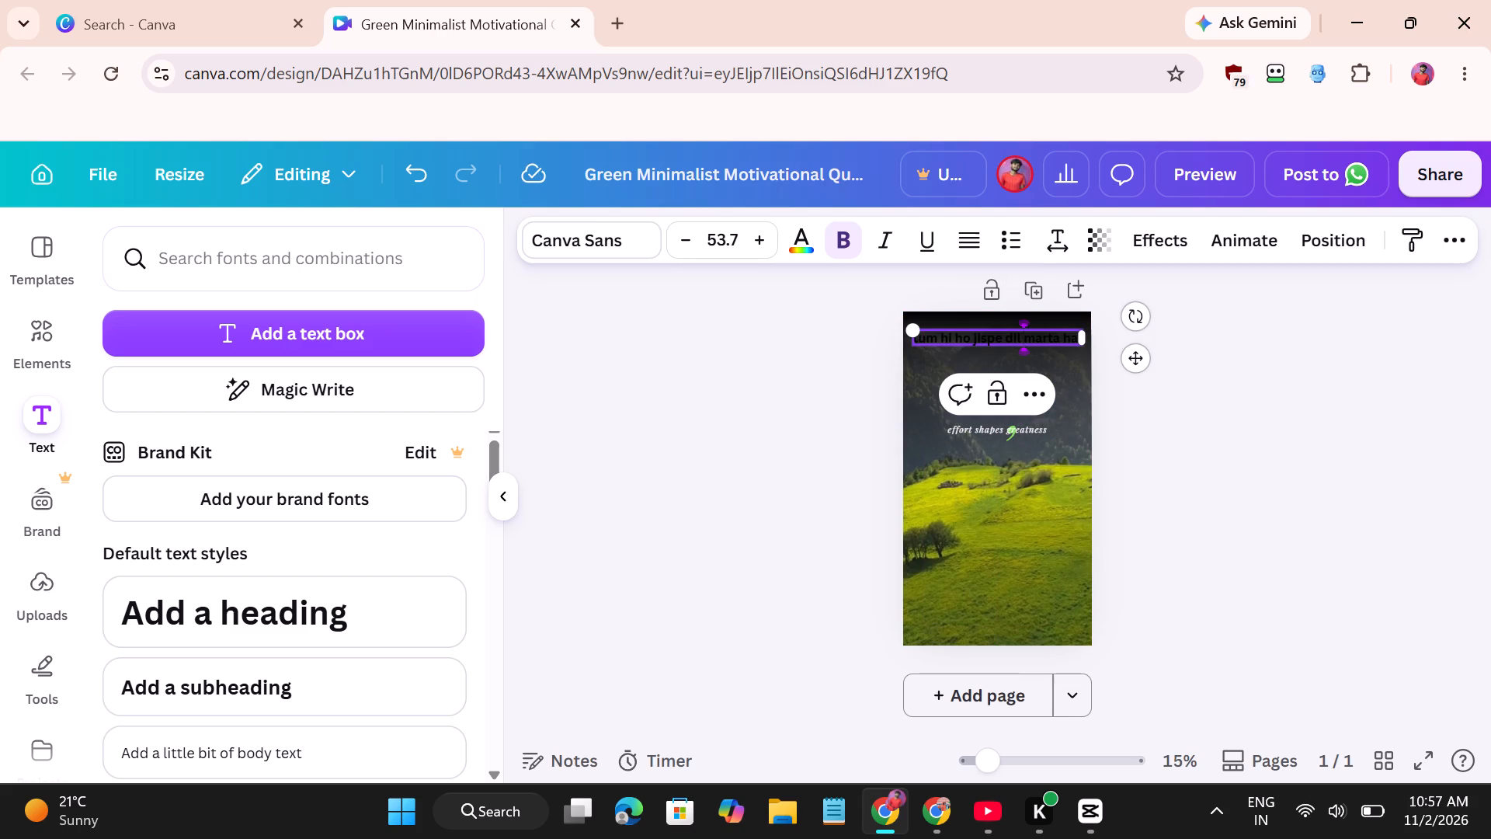
left_click(815, 244)
left_click(287, 424)
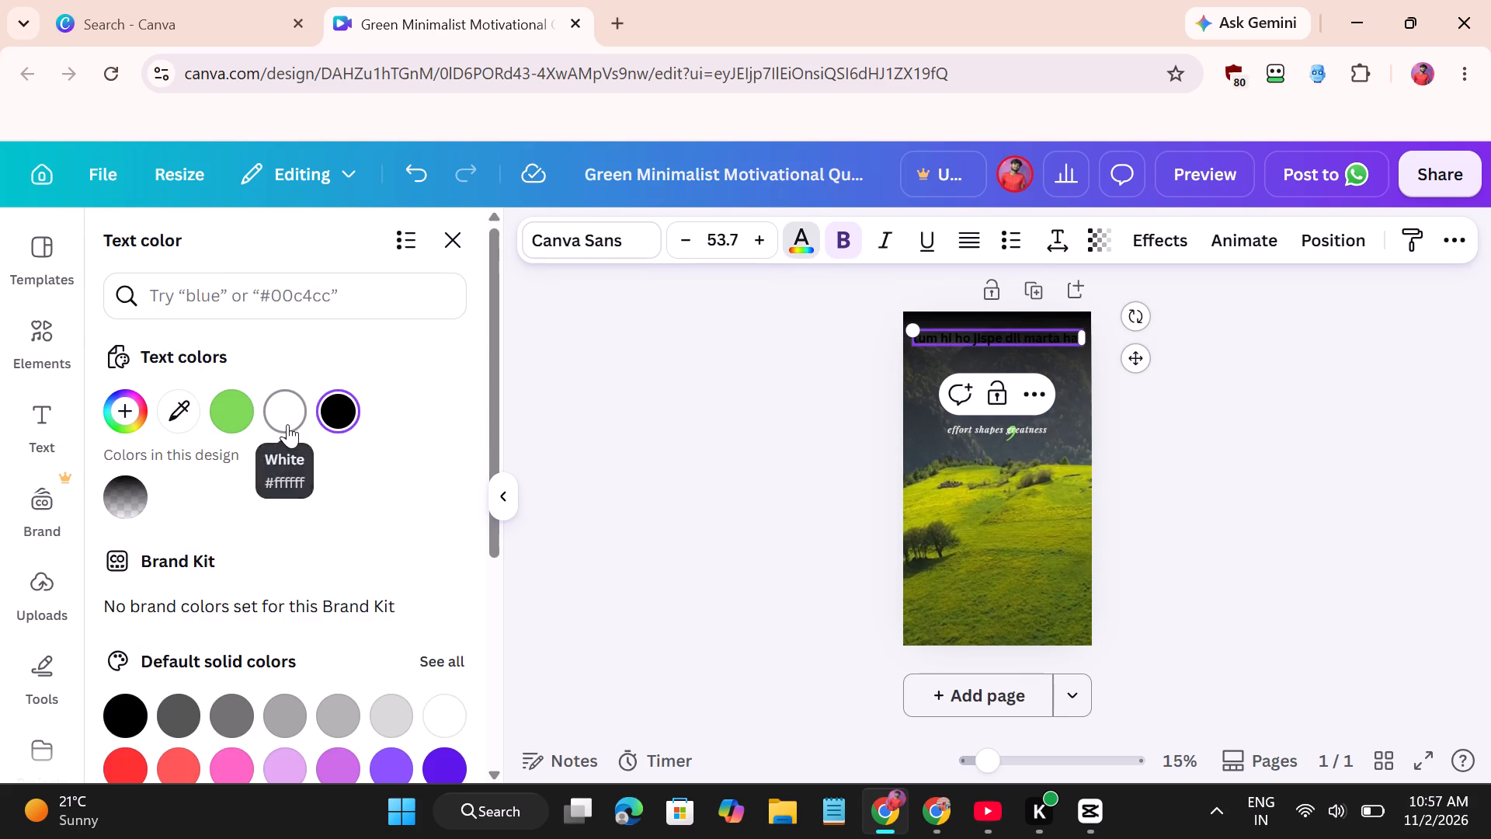
left_click(310, 768)
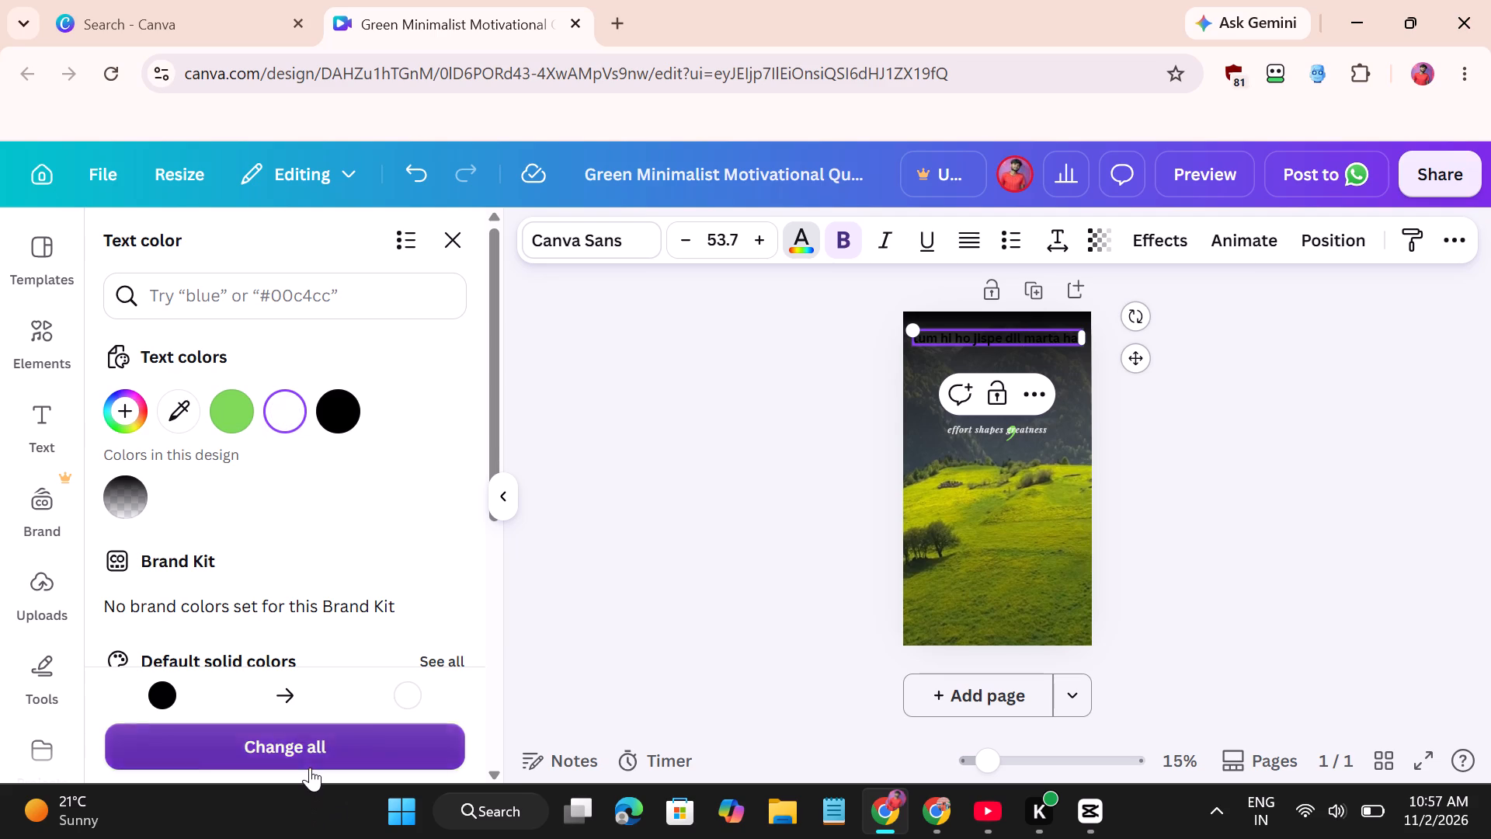
Convert all of the heading text to uppercase.
double_click(979, 344)
double_click(980, 331)
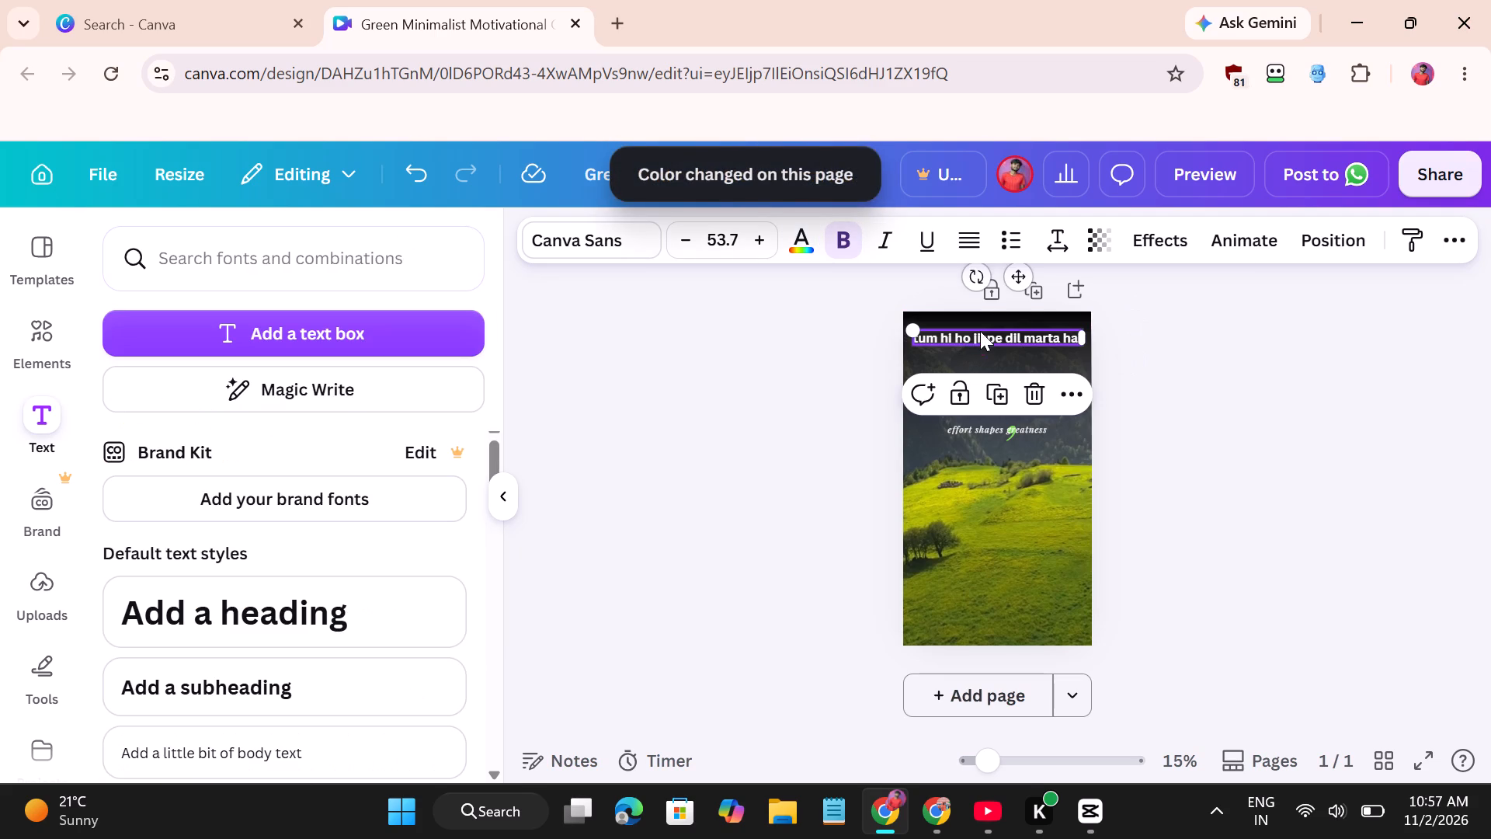
key("ctrl+a")
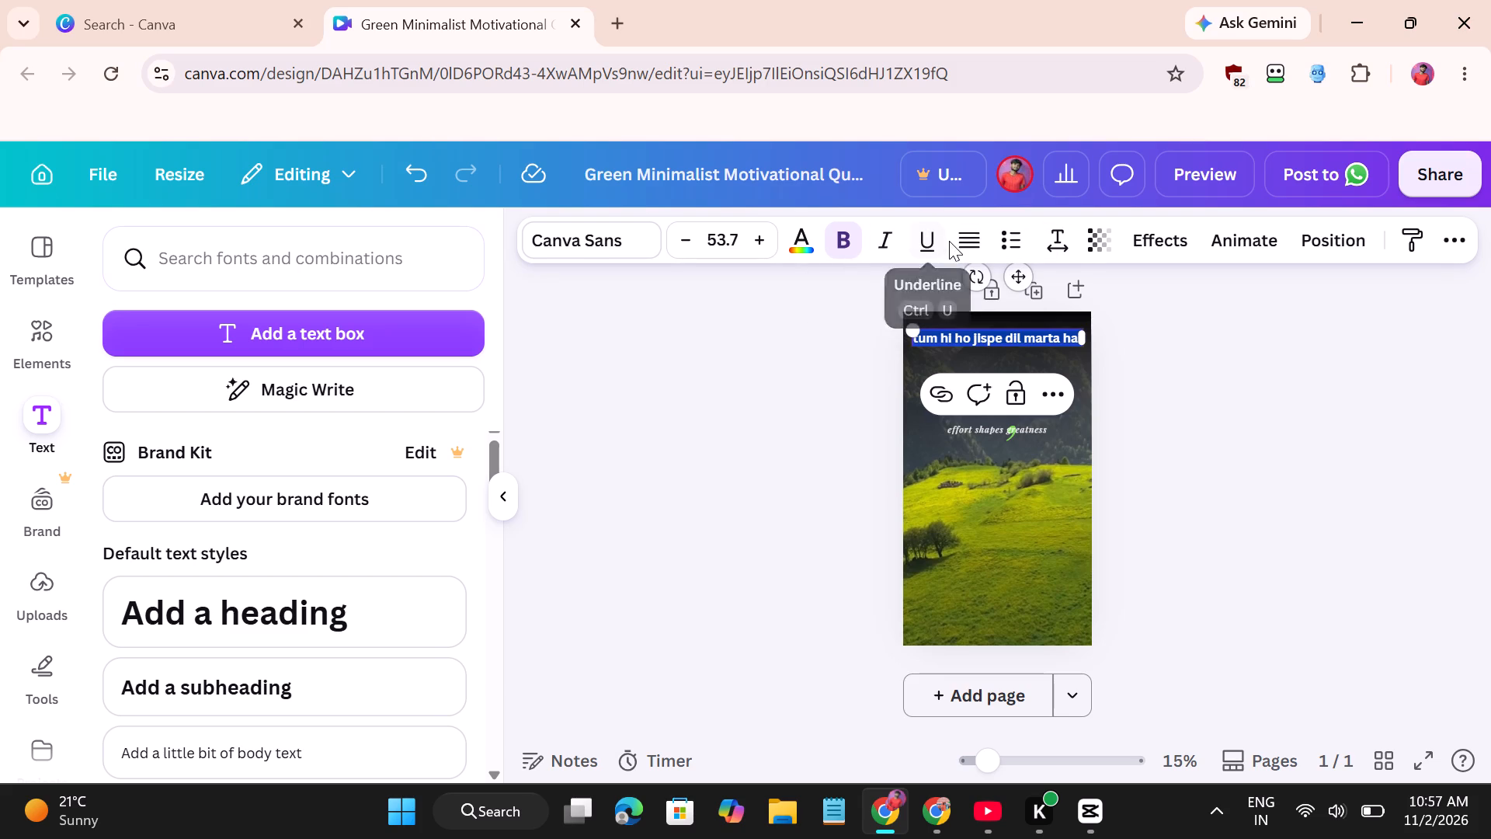
left_click(1462, 252)
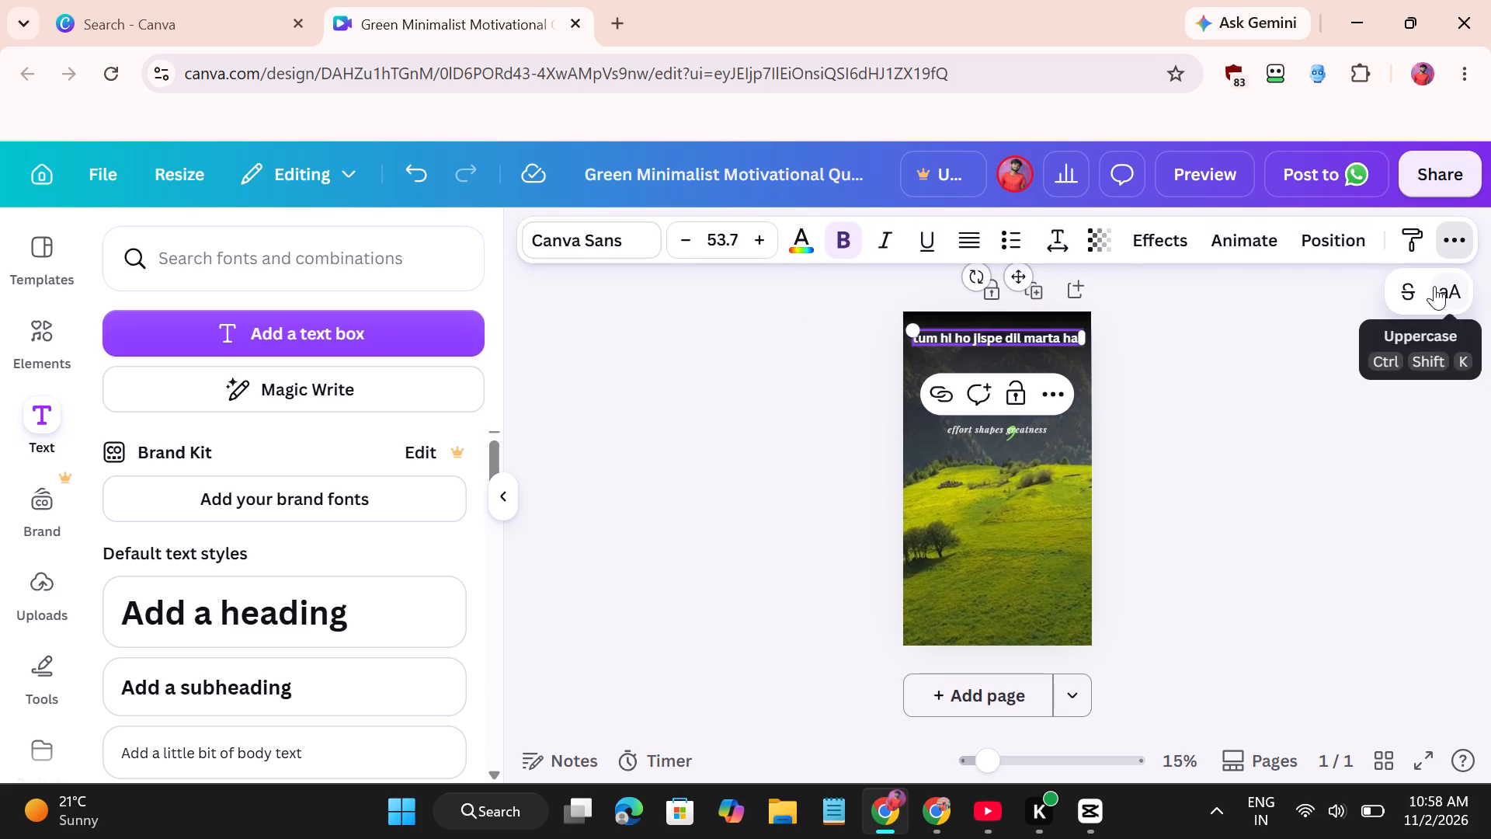
left_click(1434, 286)
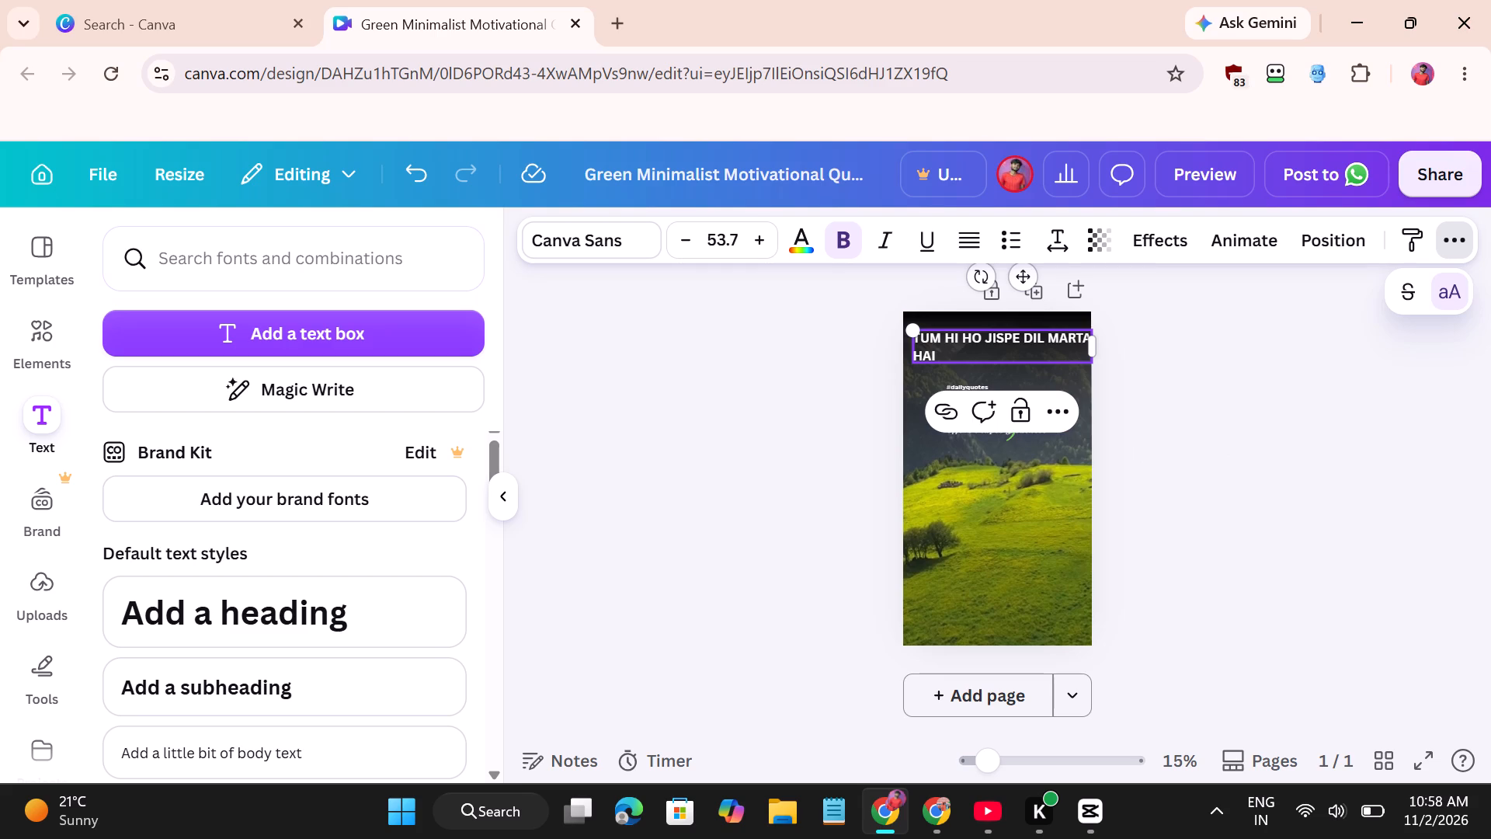
Enlarge the uppercase heading to font size 62.9.
left_click_drag(916, 329, 885, 329)
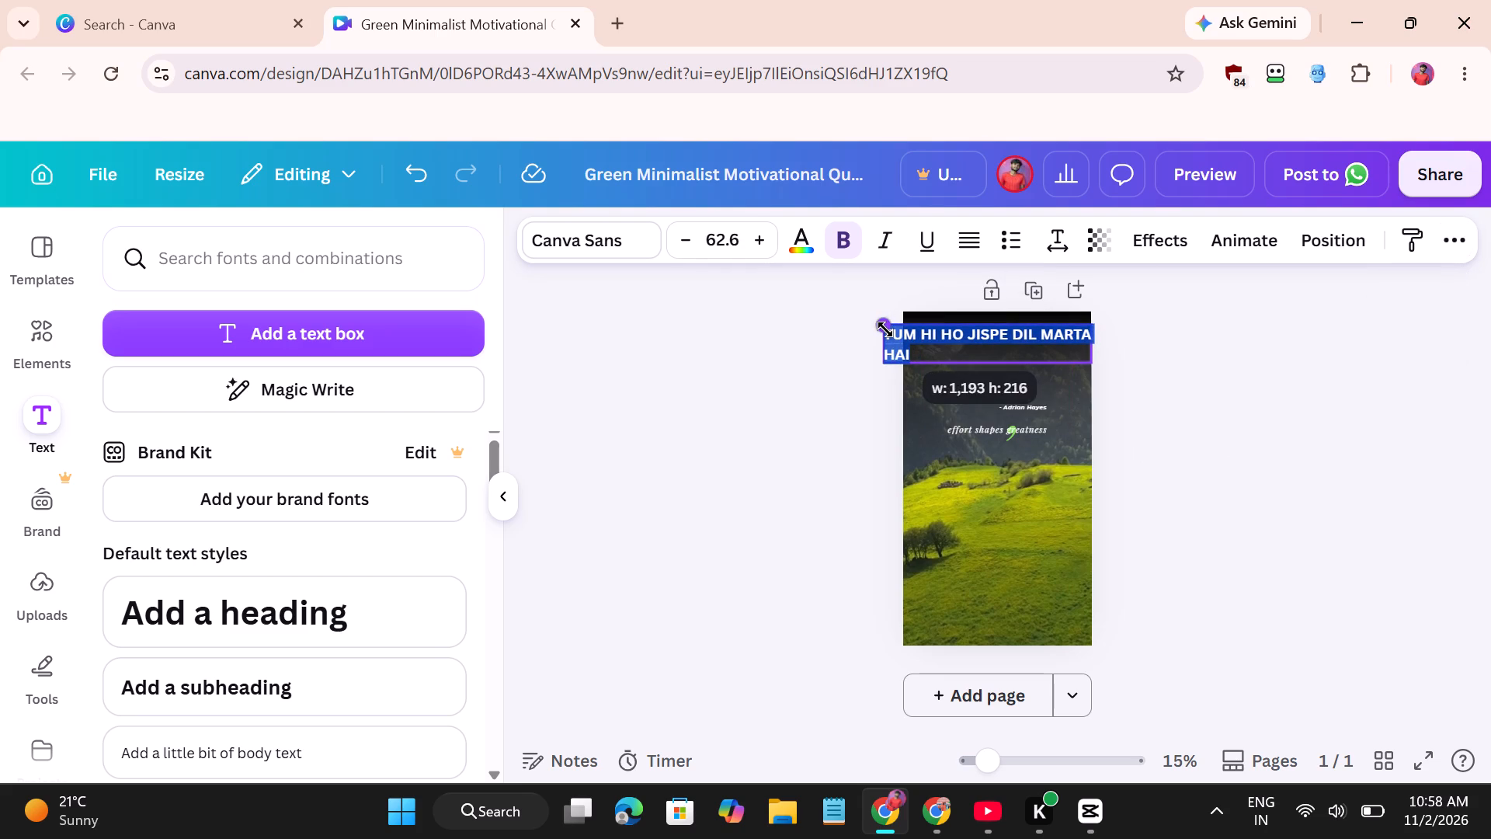
left_click_drag(885, 329, 885, 329)
Narrow the heading's text box so it wraps as "TUM HI HO JISPE" and "DIL MARTA HAI".
left_click(942, 350)
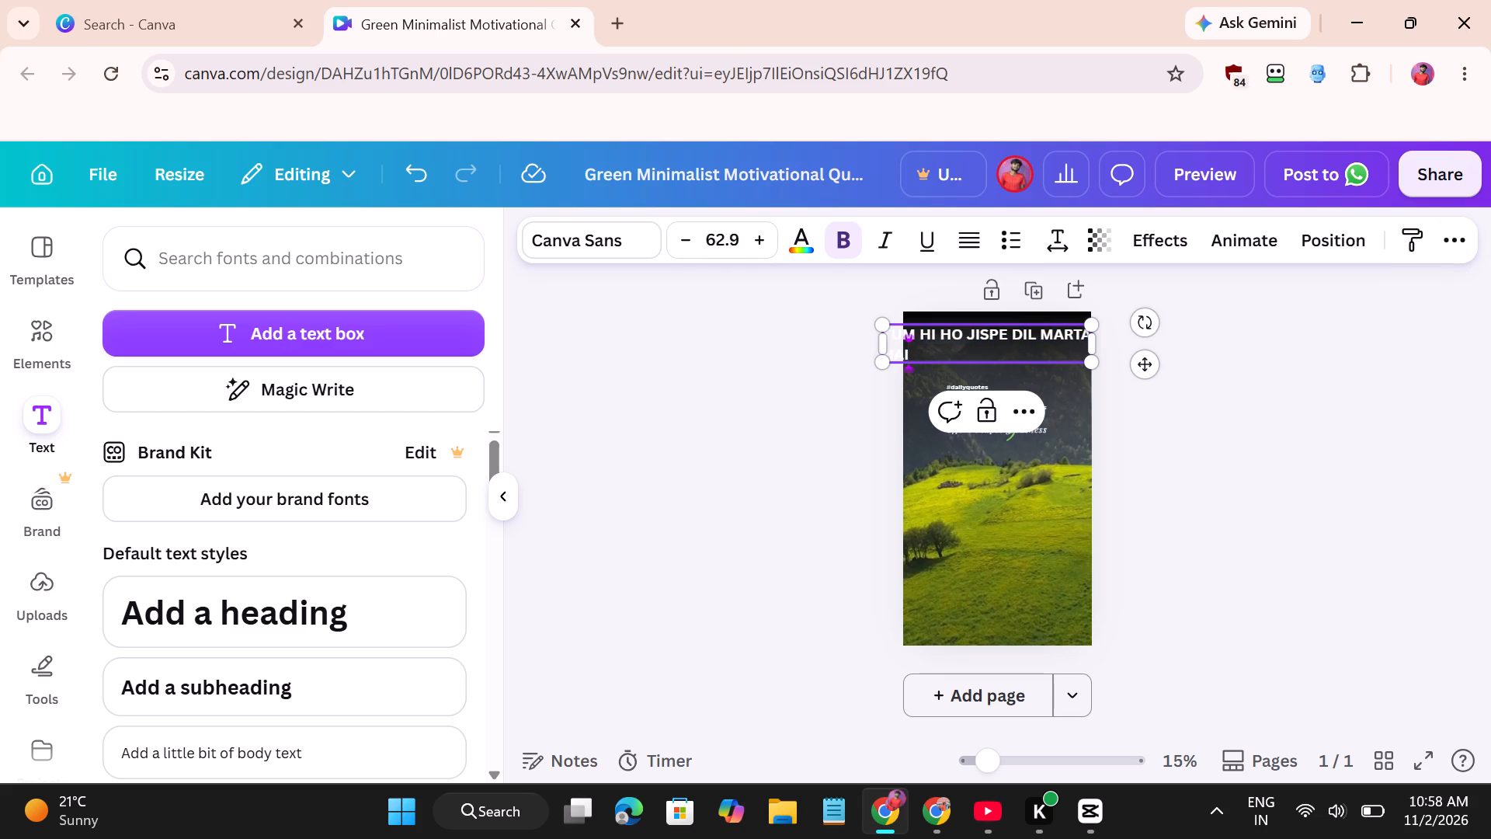
left_click(942, 350)
left_click(930, 354)
key("Left")
key("Left")
key("Left")
left_click(1097, 358)
left_click(1005, 334)
key("Return")
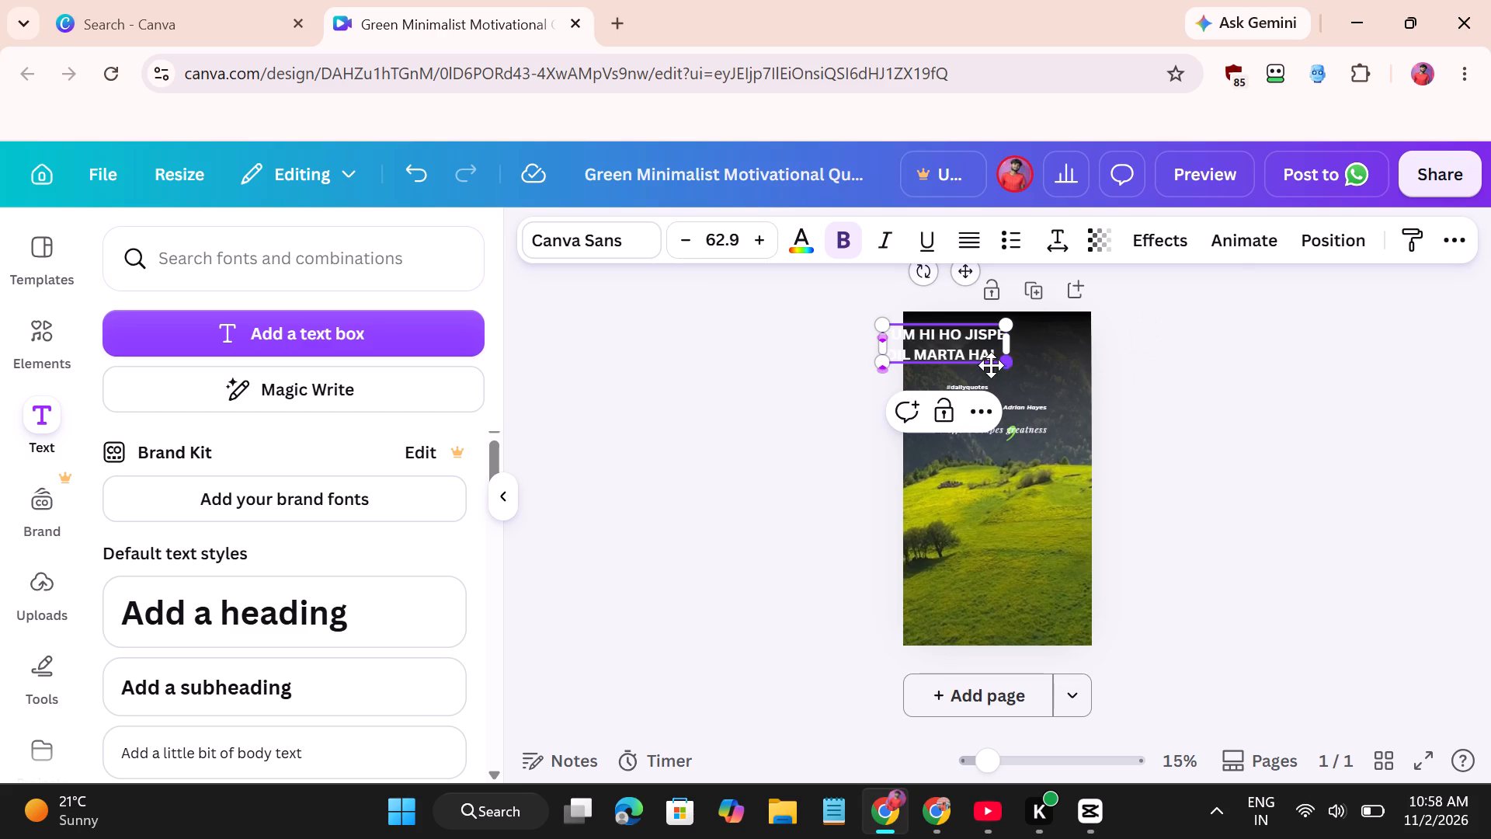
Move the two-line heading to the horizontal centre of the page, above the #dailyquotes text.
left_click(1168, 371)
left_click_drag(961, 353, 1020, 356)
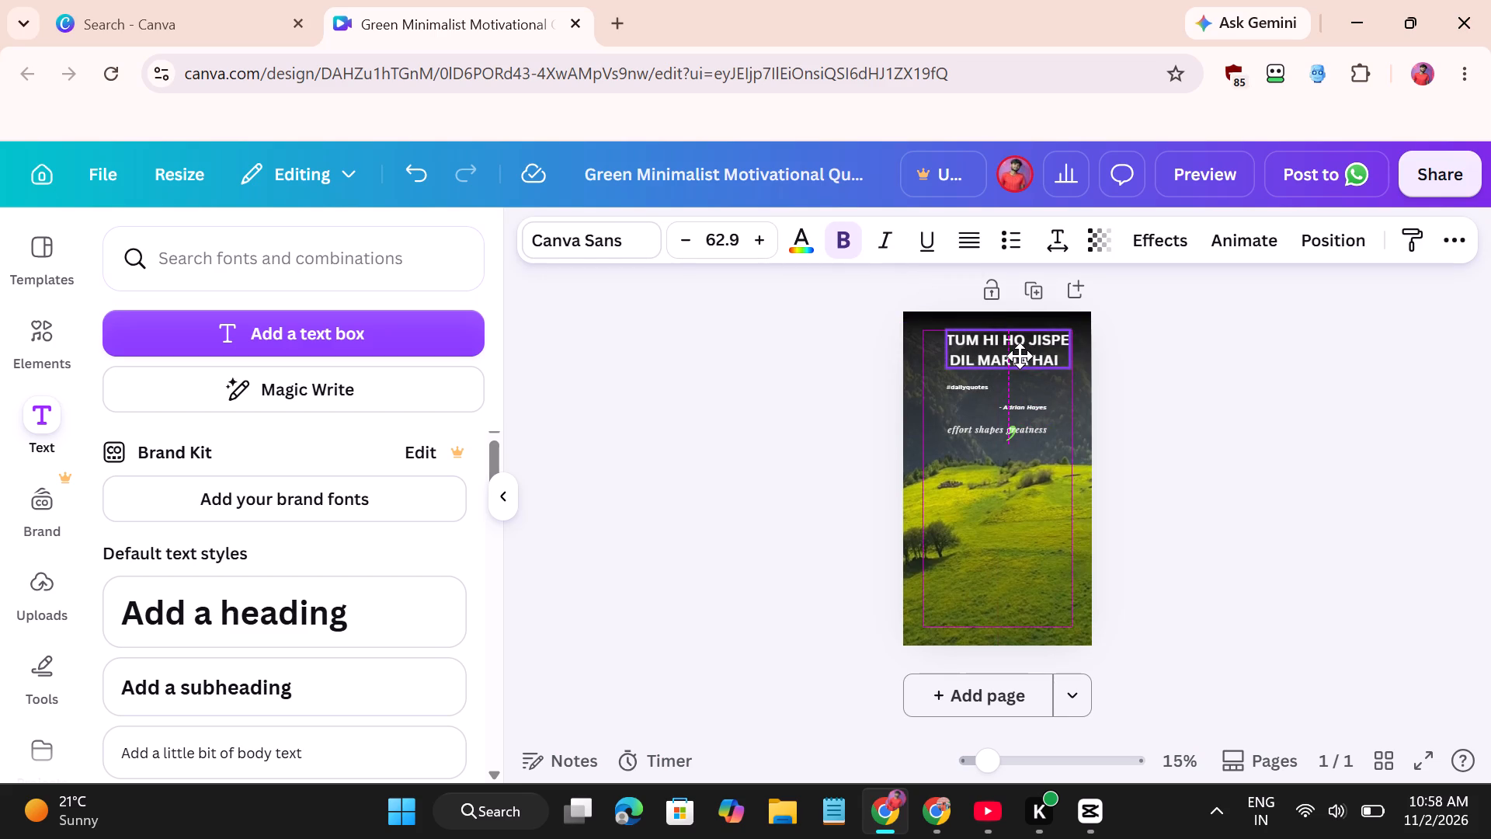
left_click_drag(1020, 356, 1018, 354)
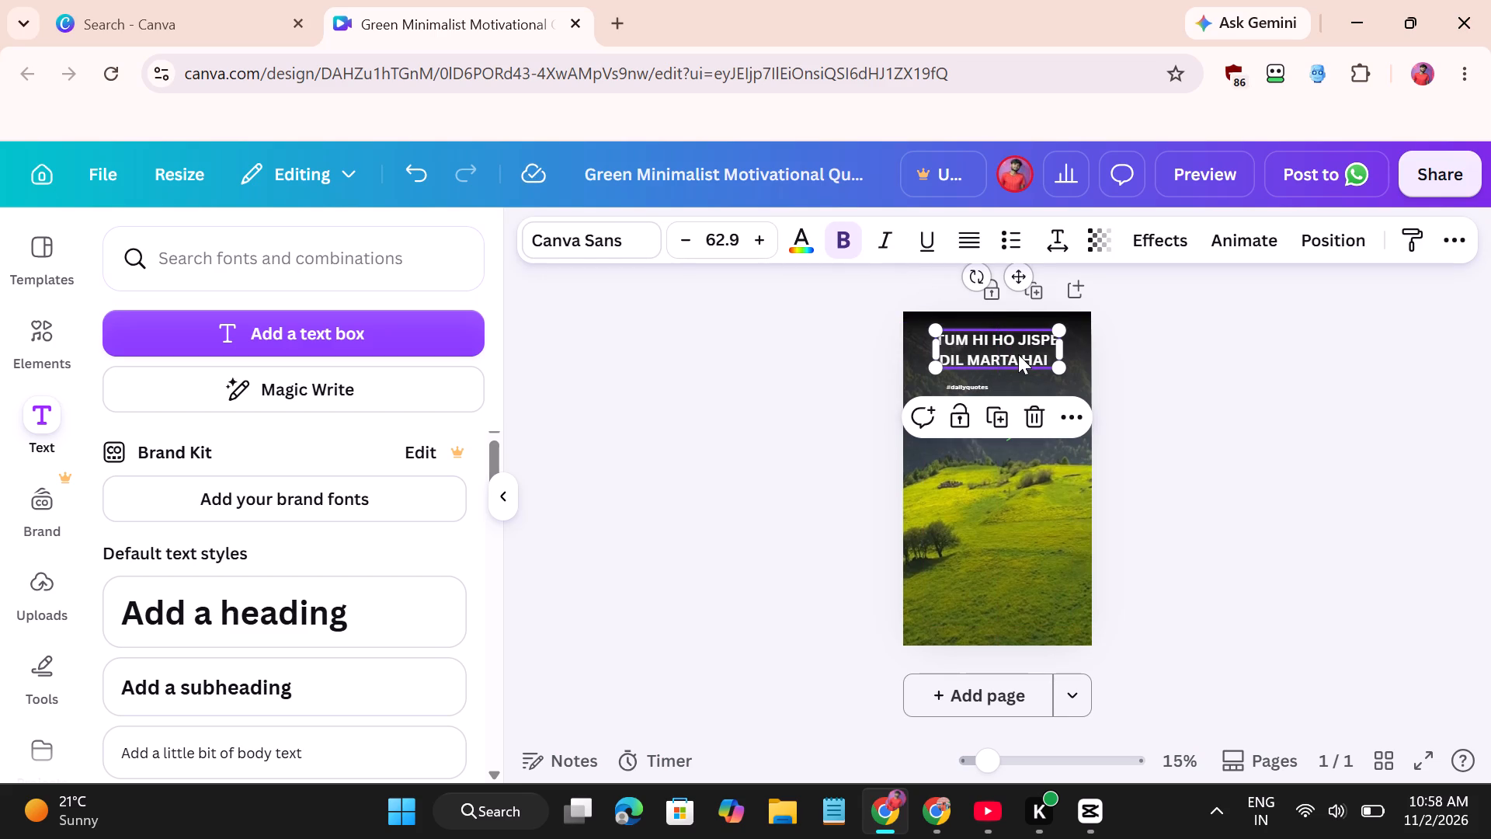
Play the background video repeatedly to review how it looks with the new heading.
left_click(1017, 492)
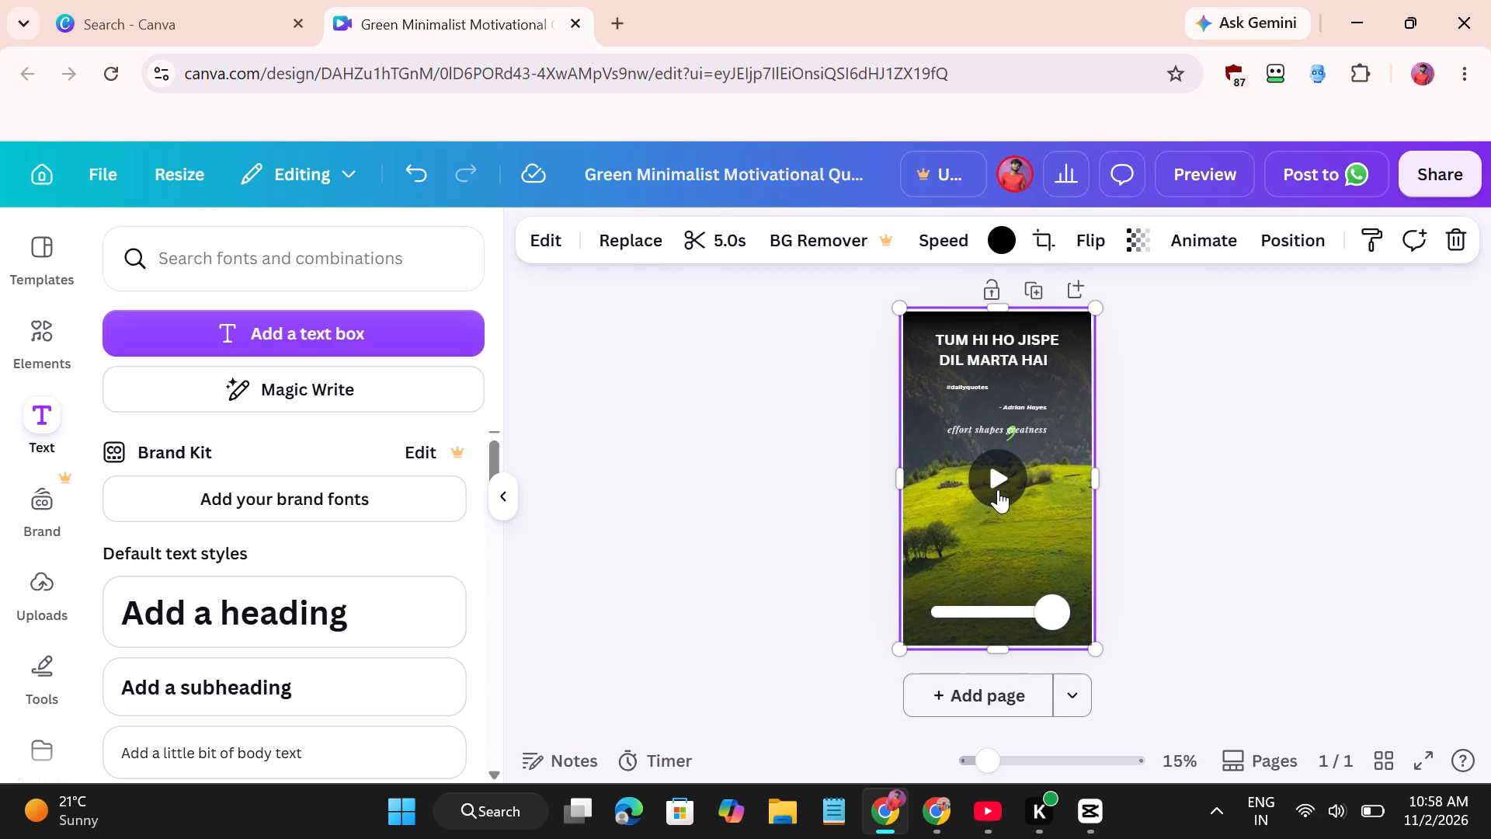
left_click(998, 489)
left_click(998, 489)
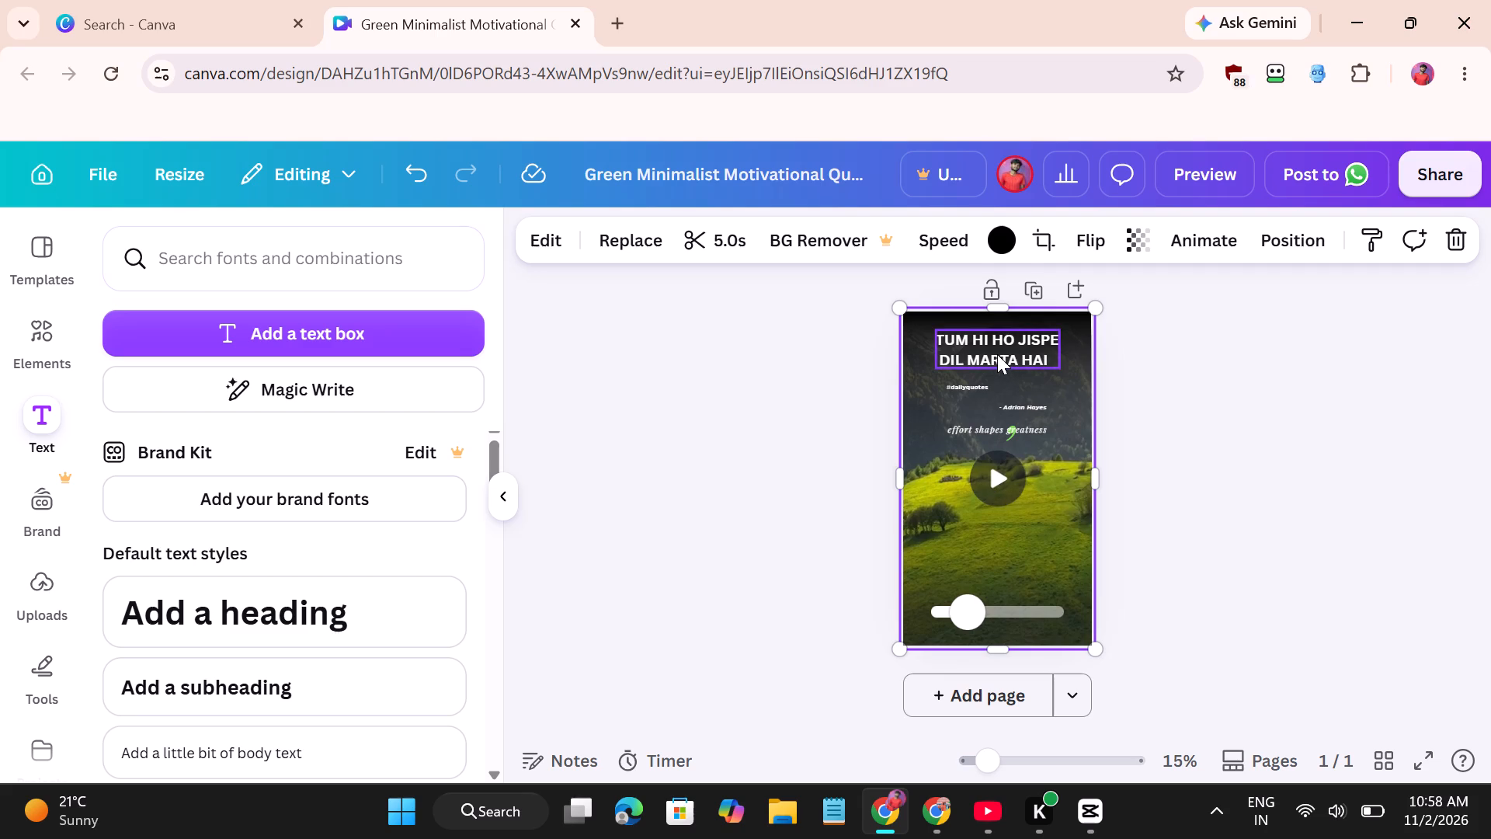
left_click(997, 354)
left_click(975, 495)
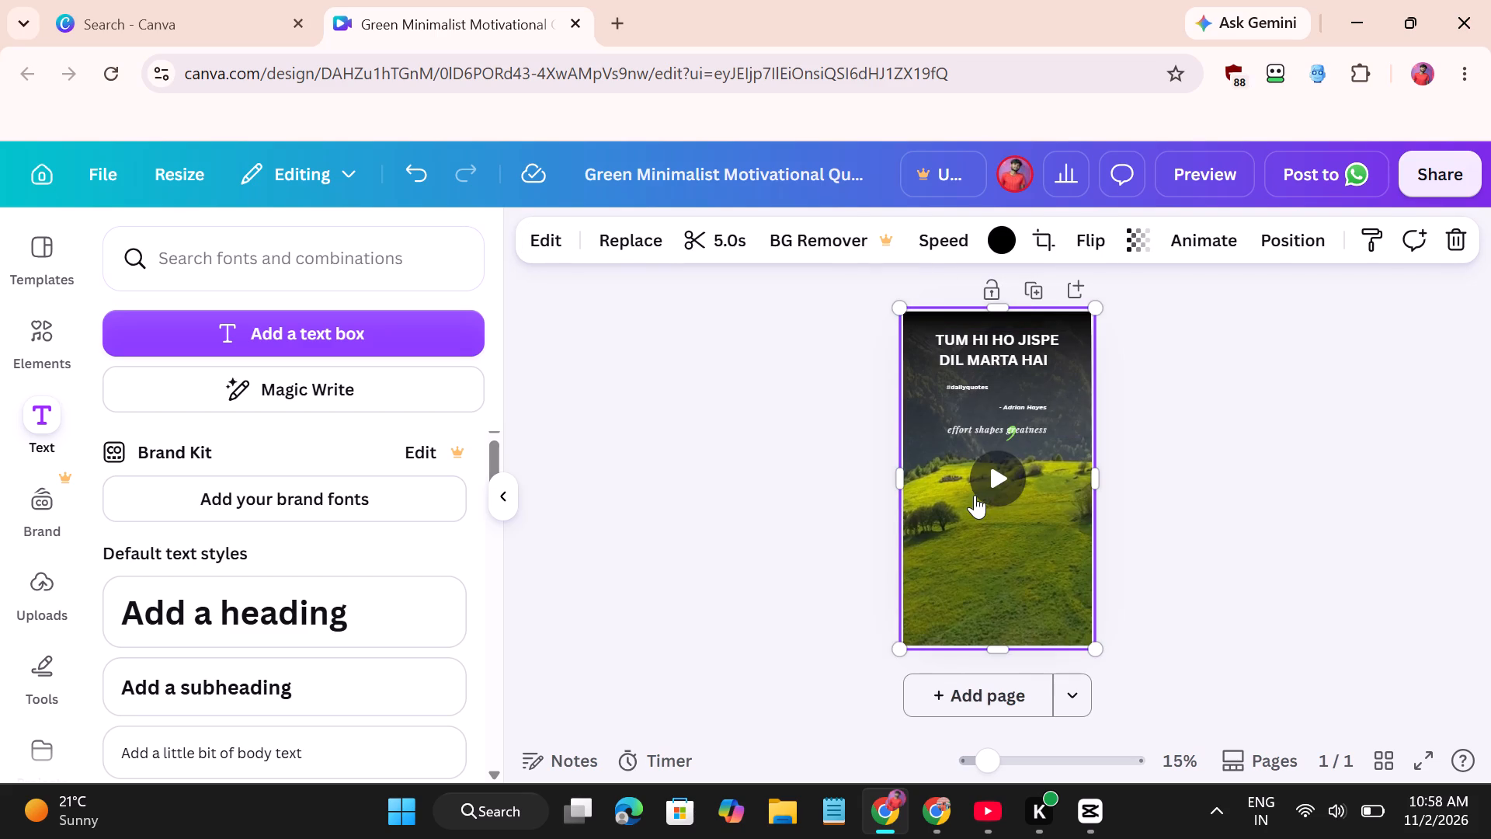
left_click(994, 486)
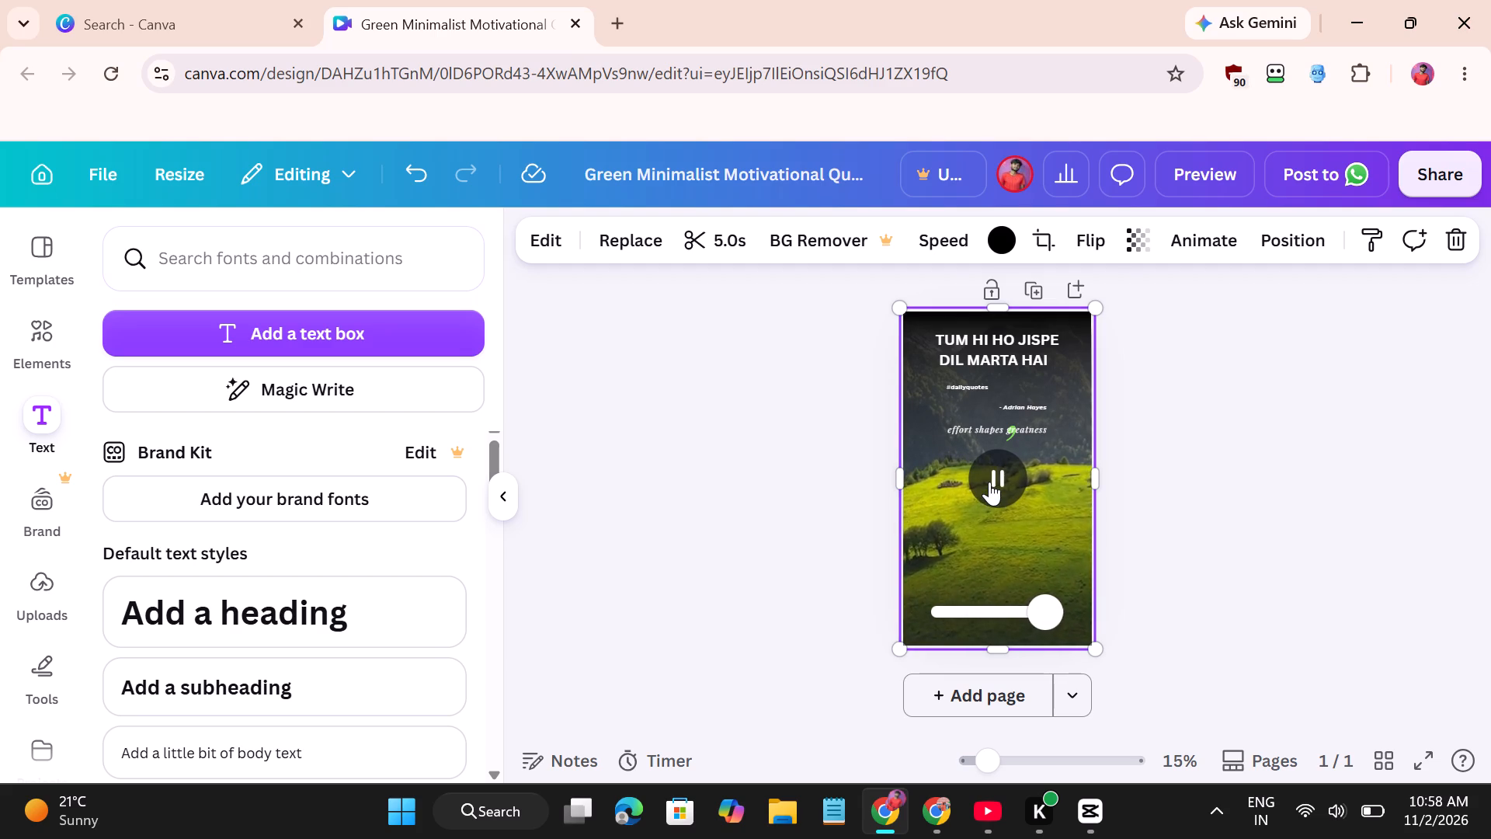
left_click(989, 482)
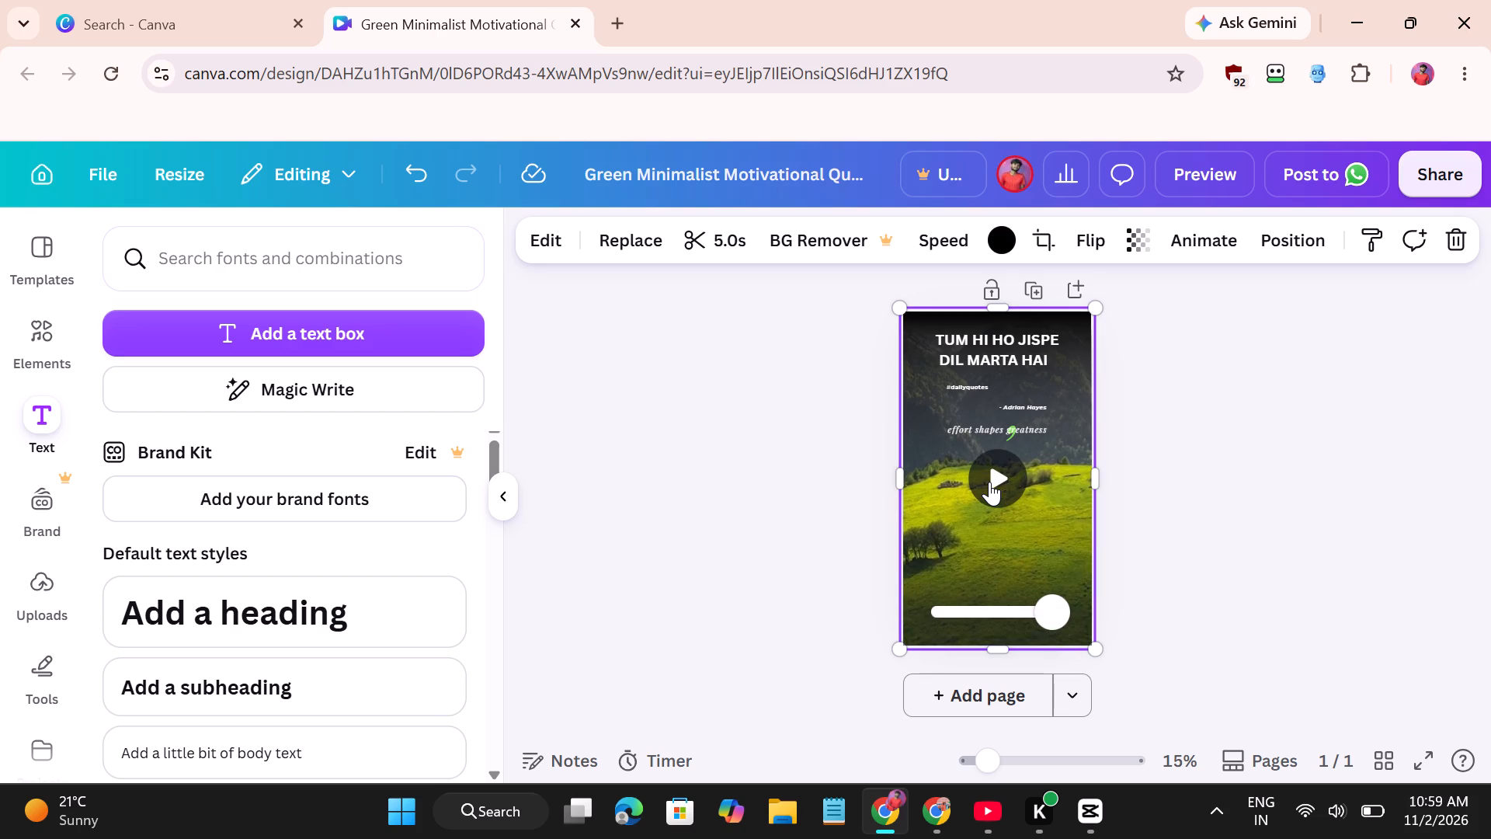
left_click(989, 482)
Extend the background video's trim so the clip runs 29.6 s.
left_click(718, 235)
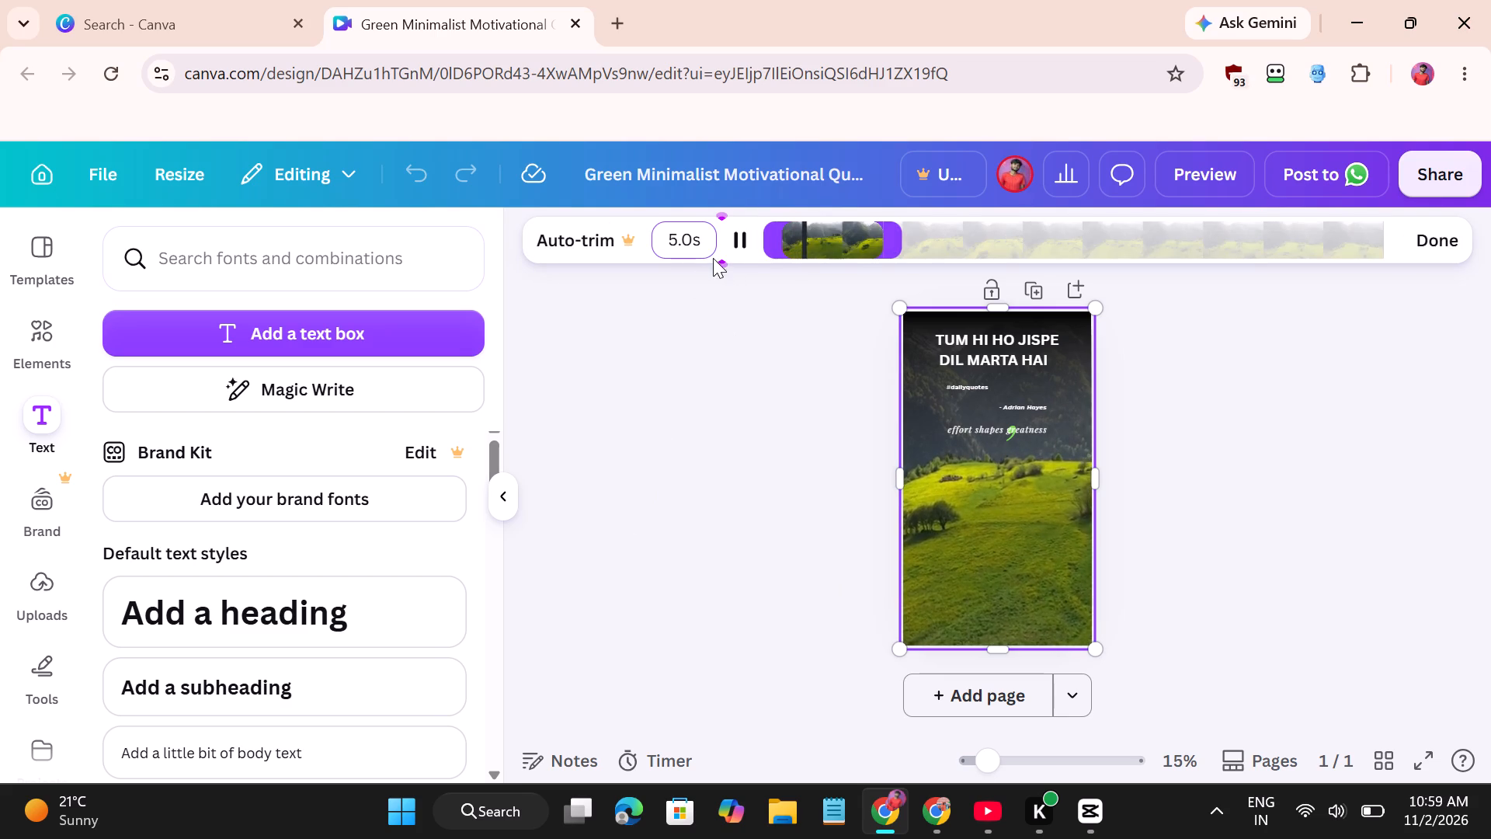
left_click_drag(906, 245, 1100, 241)
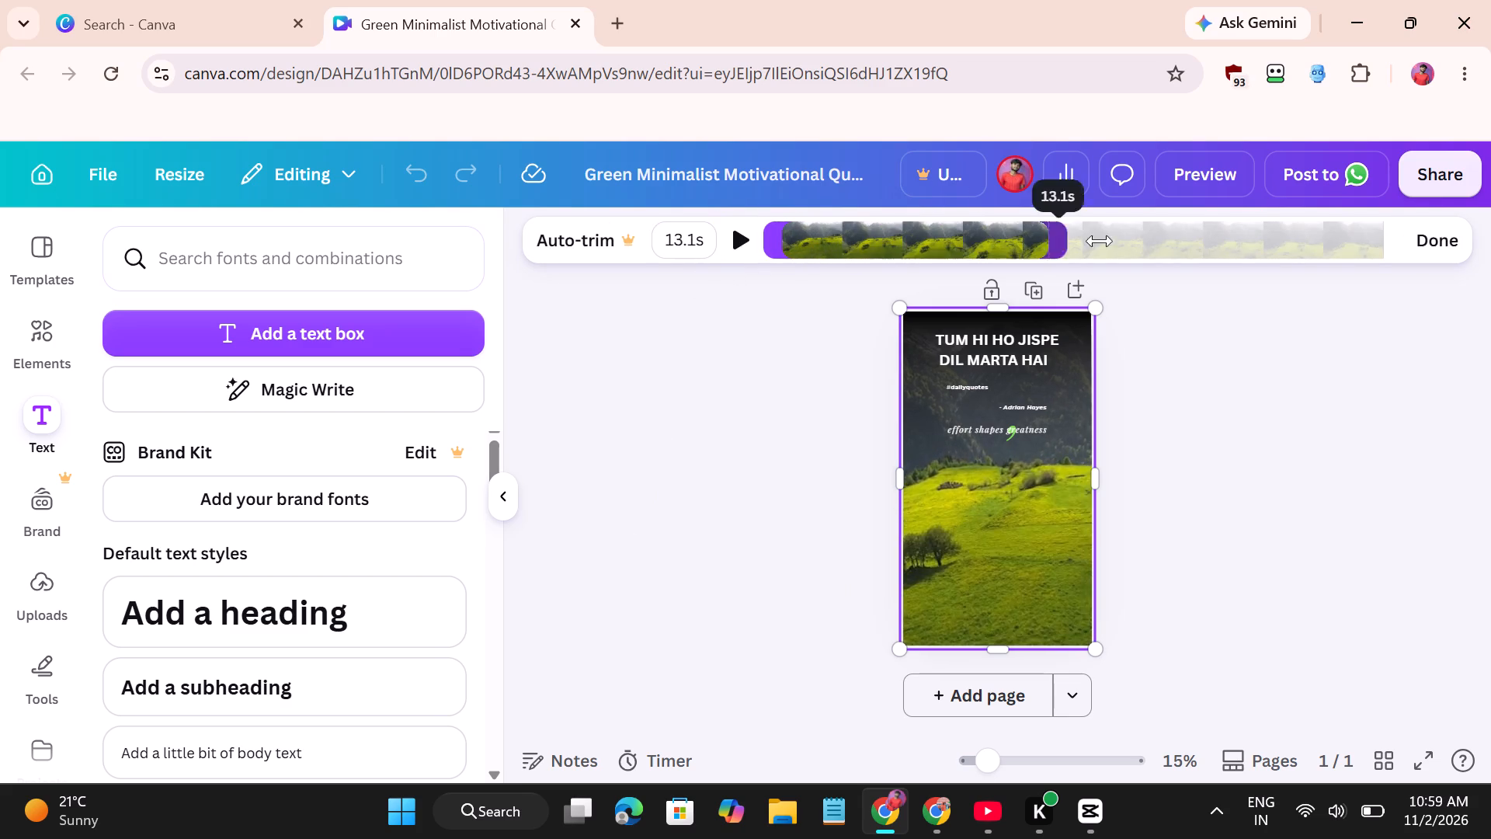
left_click_drag(1100, 241, 1428, 242)
left_click(1451, 239)
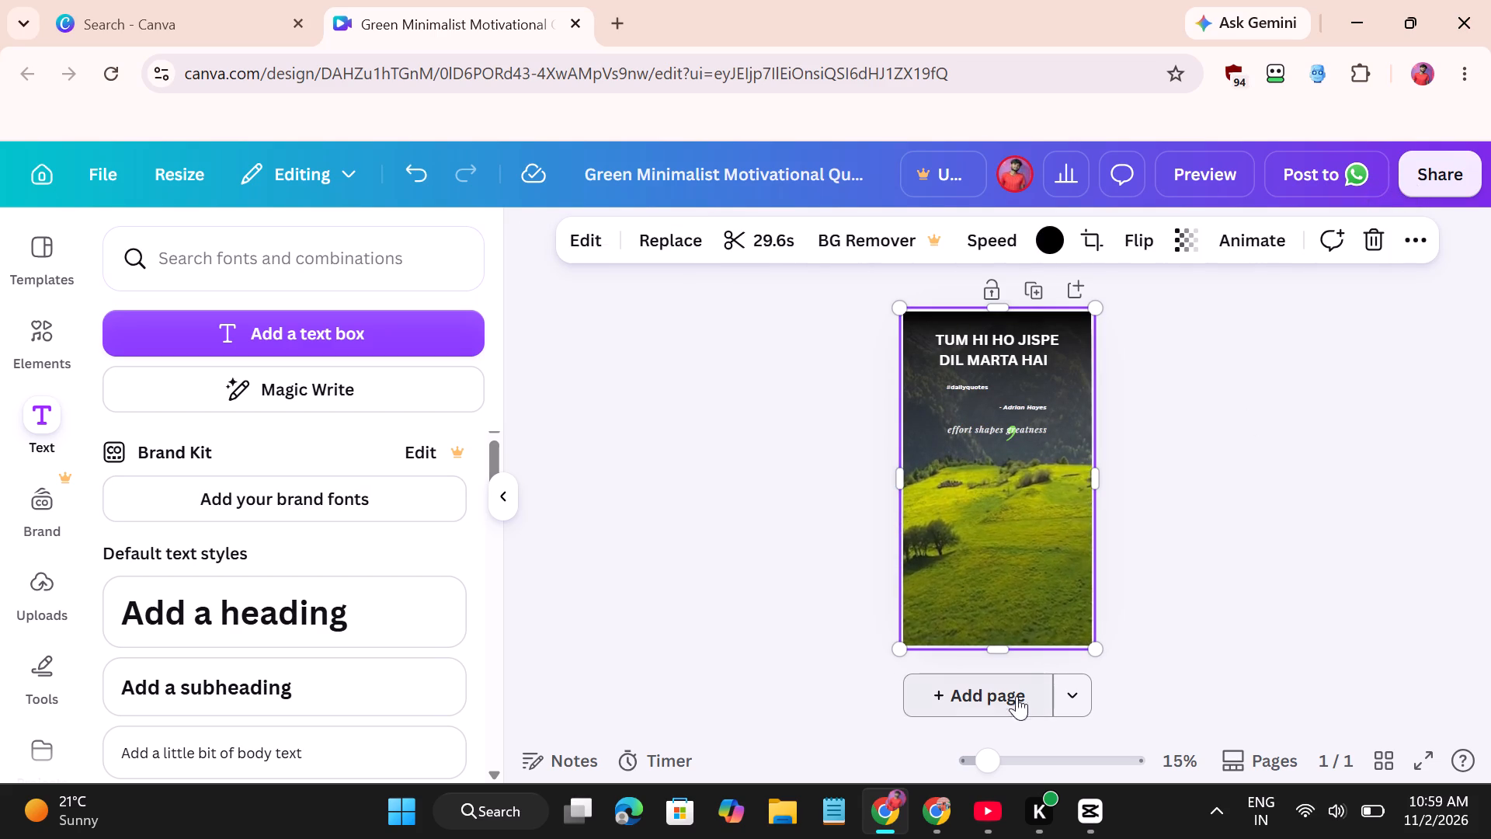
Add a default subheading text box over the grassy area below the quote text and select its placeholder text.
left_click(994, 750)
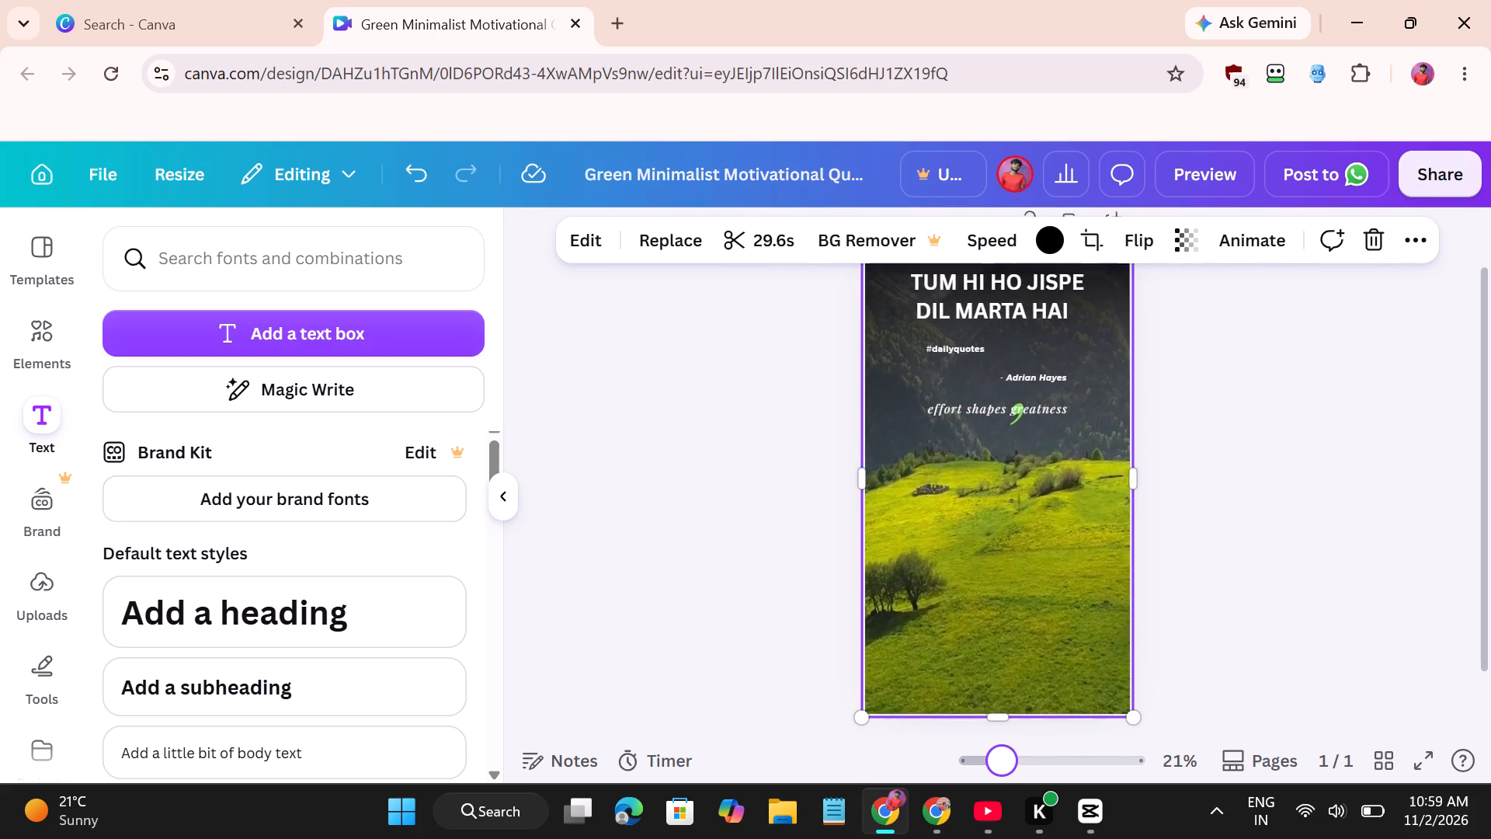
left_click(782, 568)
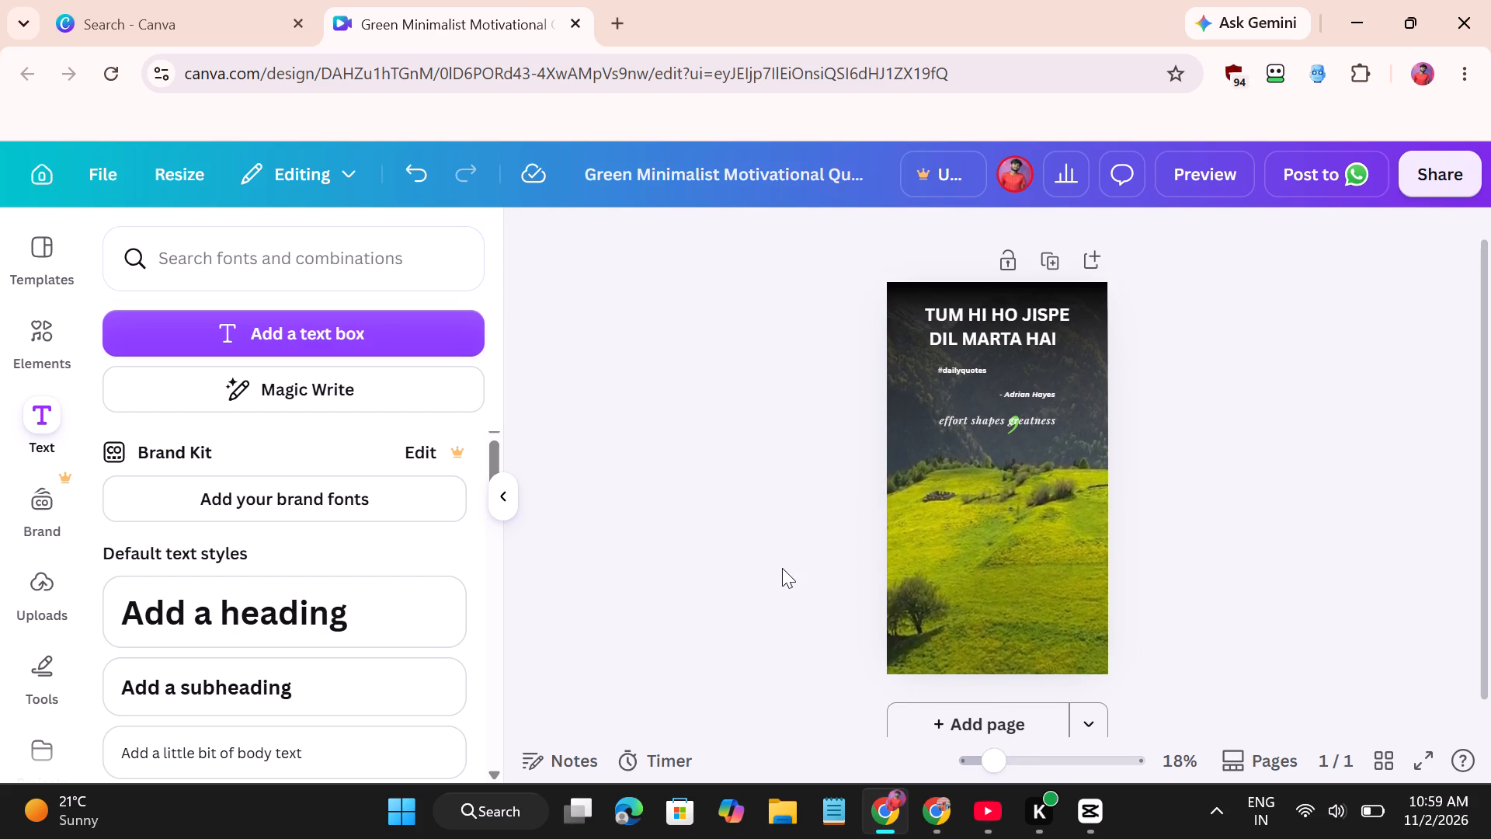
scroll(328, 538, "down", 4)
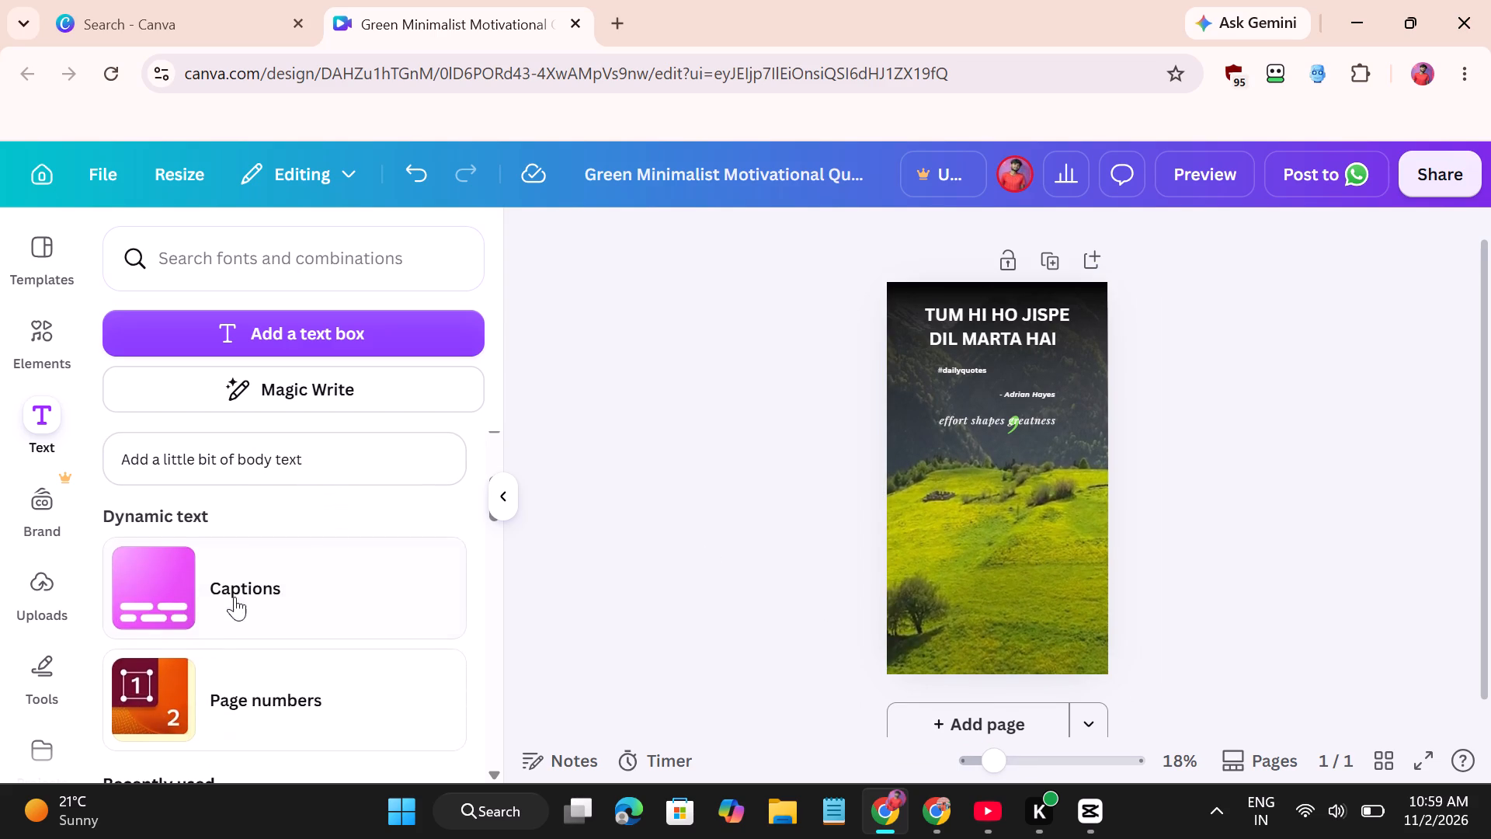
scroll(205, 661, "down", 4)
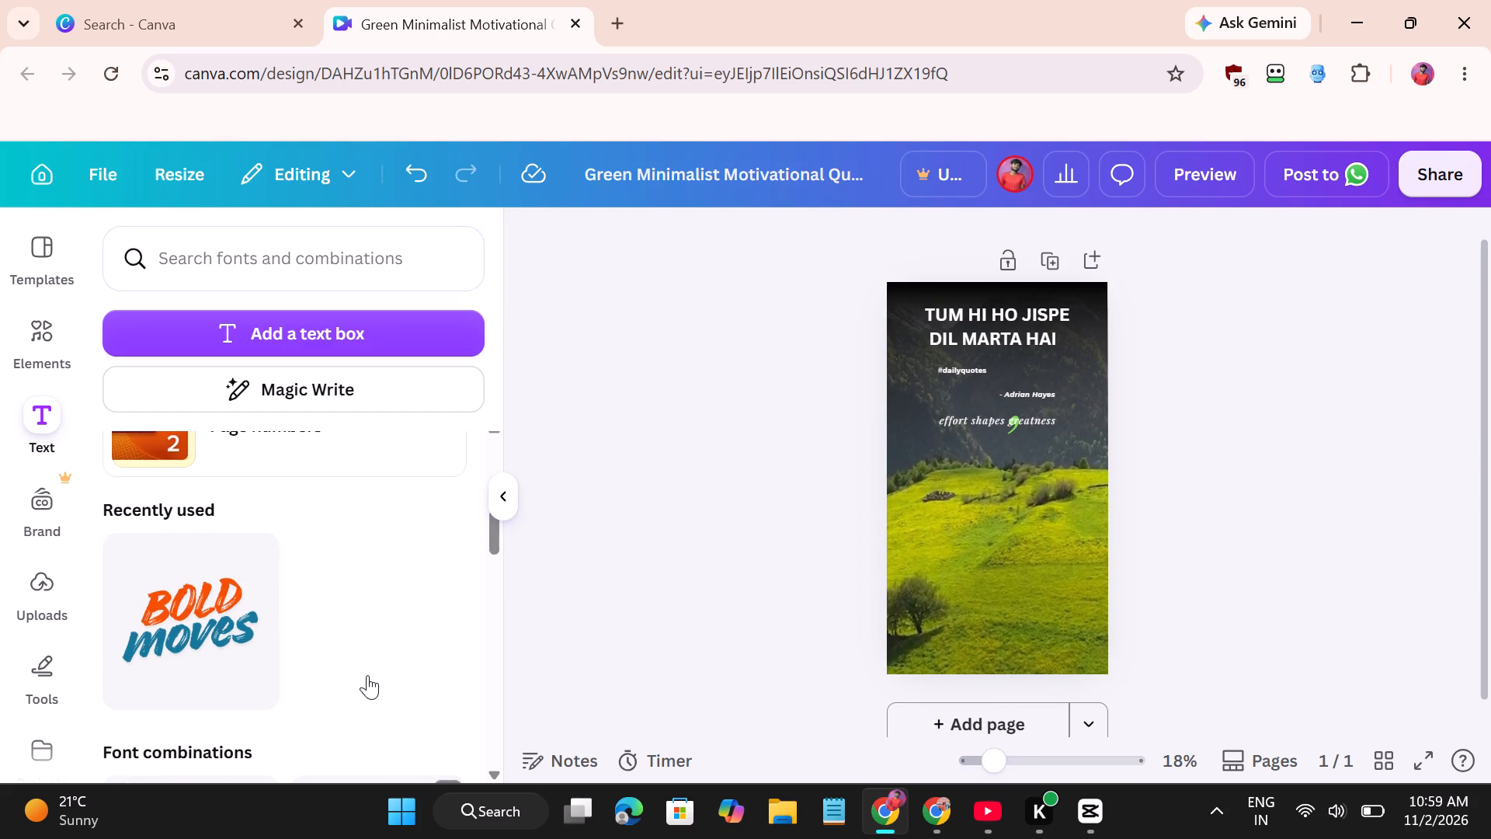
scroll(367, 675, "up", 2)
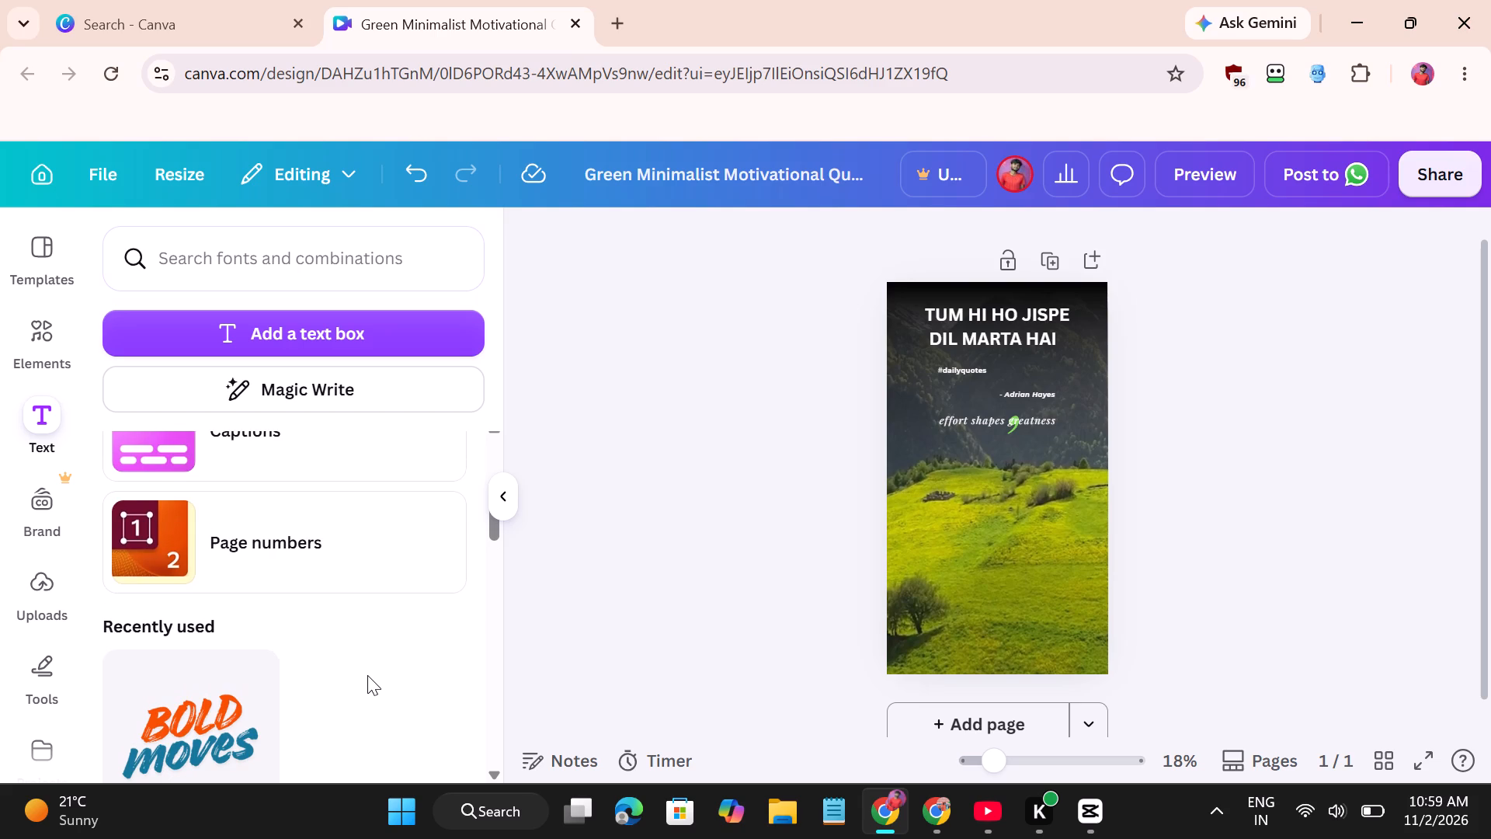
scroll(367, 675, "up", 5)
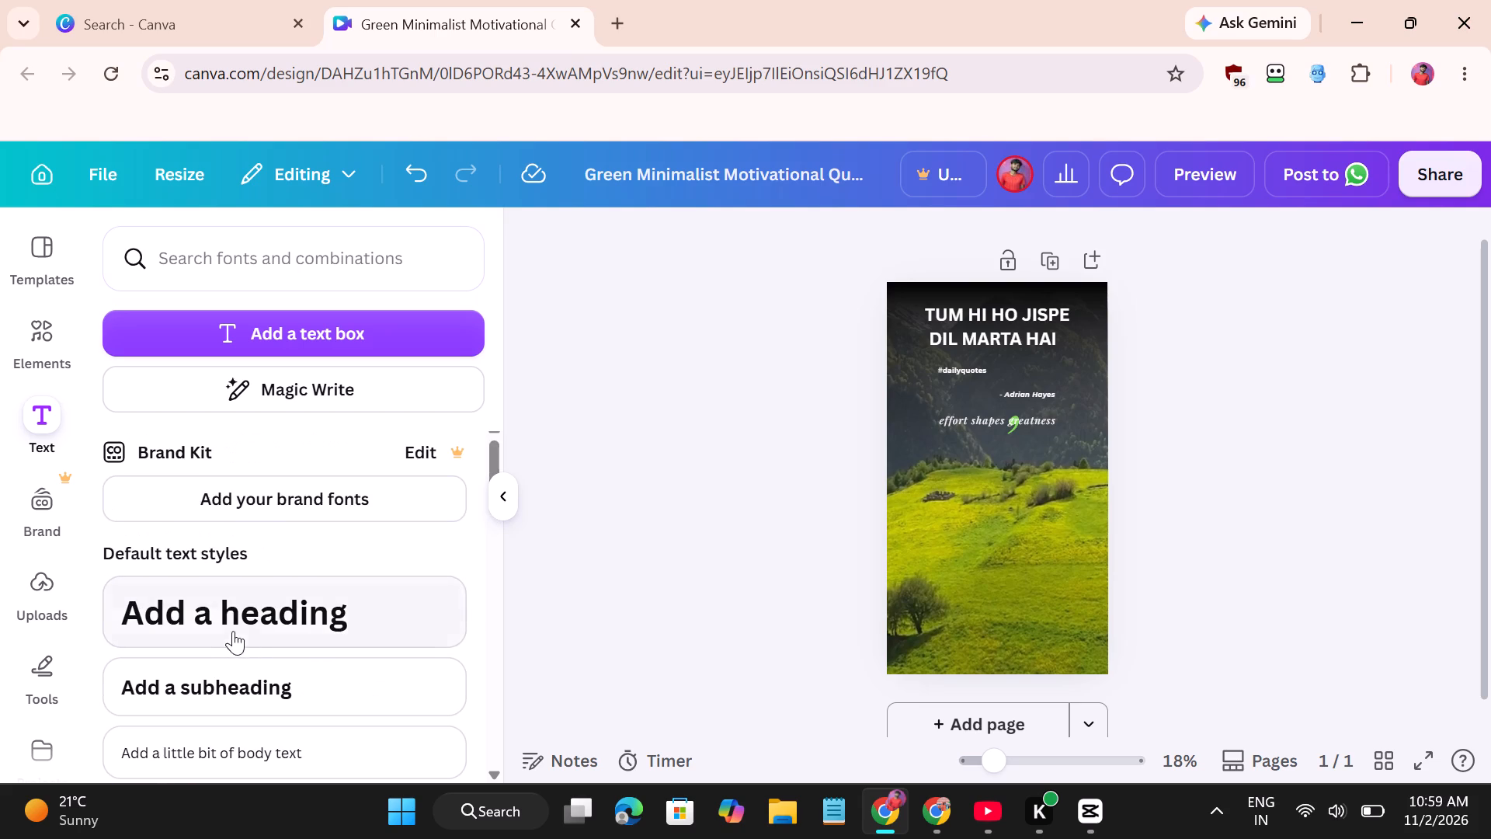
left_click_drag(224, 680, 1031, 509)
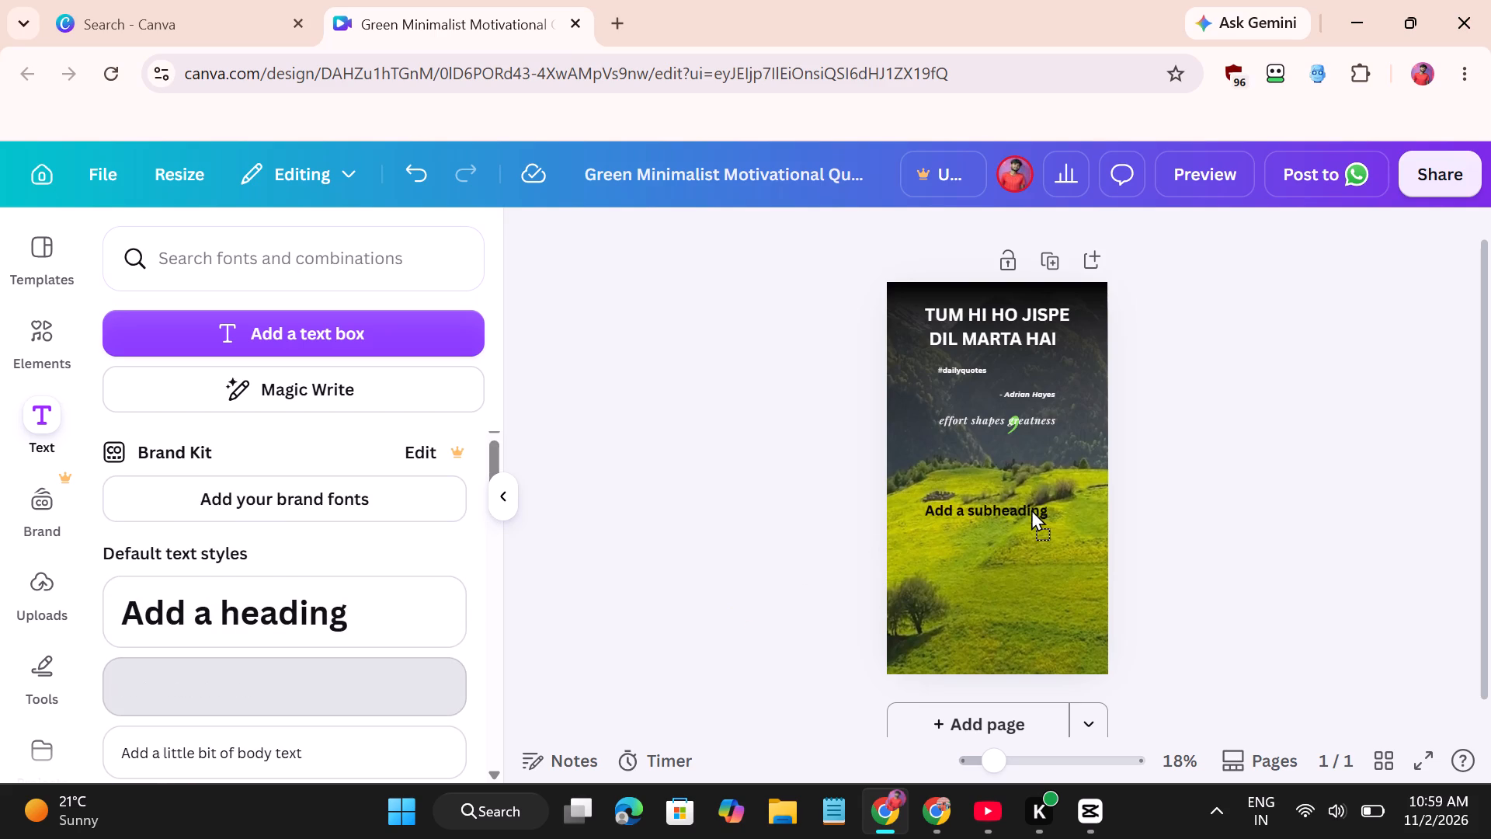
left_click_drag(1031, 509, 1032, 507)
double_click(1007, 507)
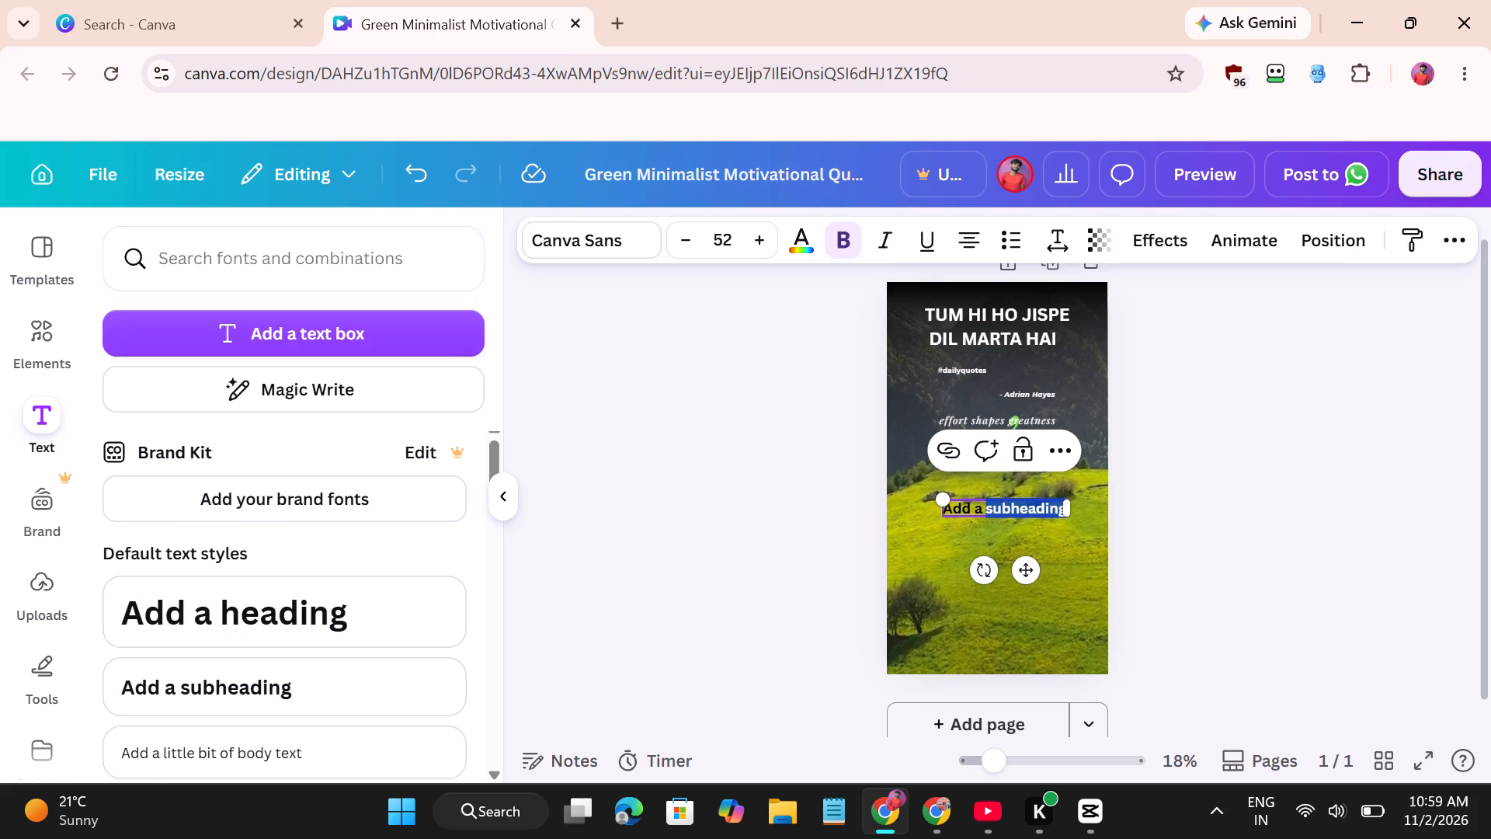
triple_click(1007, 507)
left_click(1007, 507)
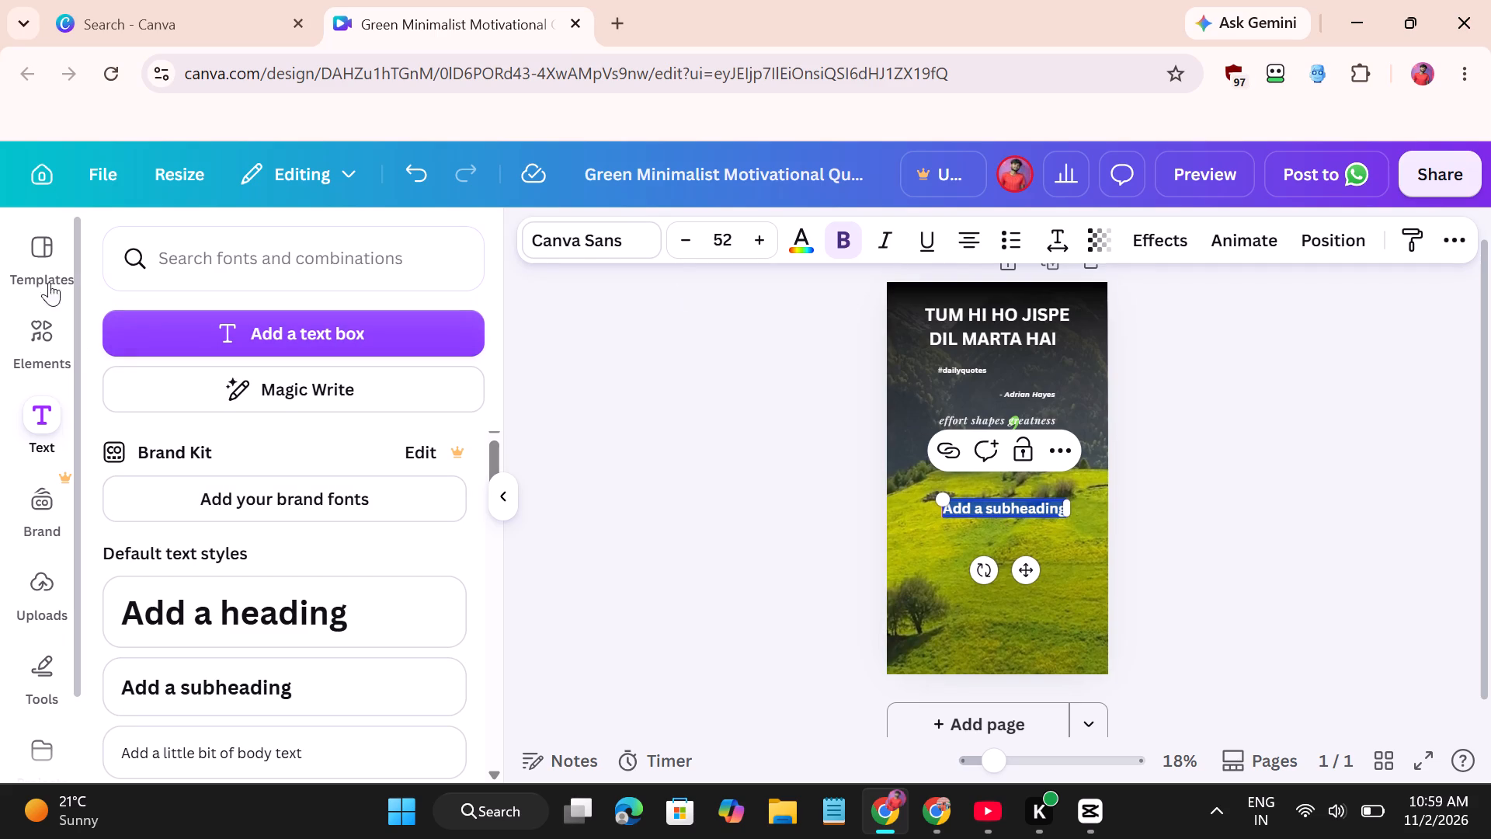
Add the recently used purple flower stem graphic to the page.
left_click(55, 339)
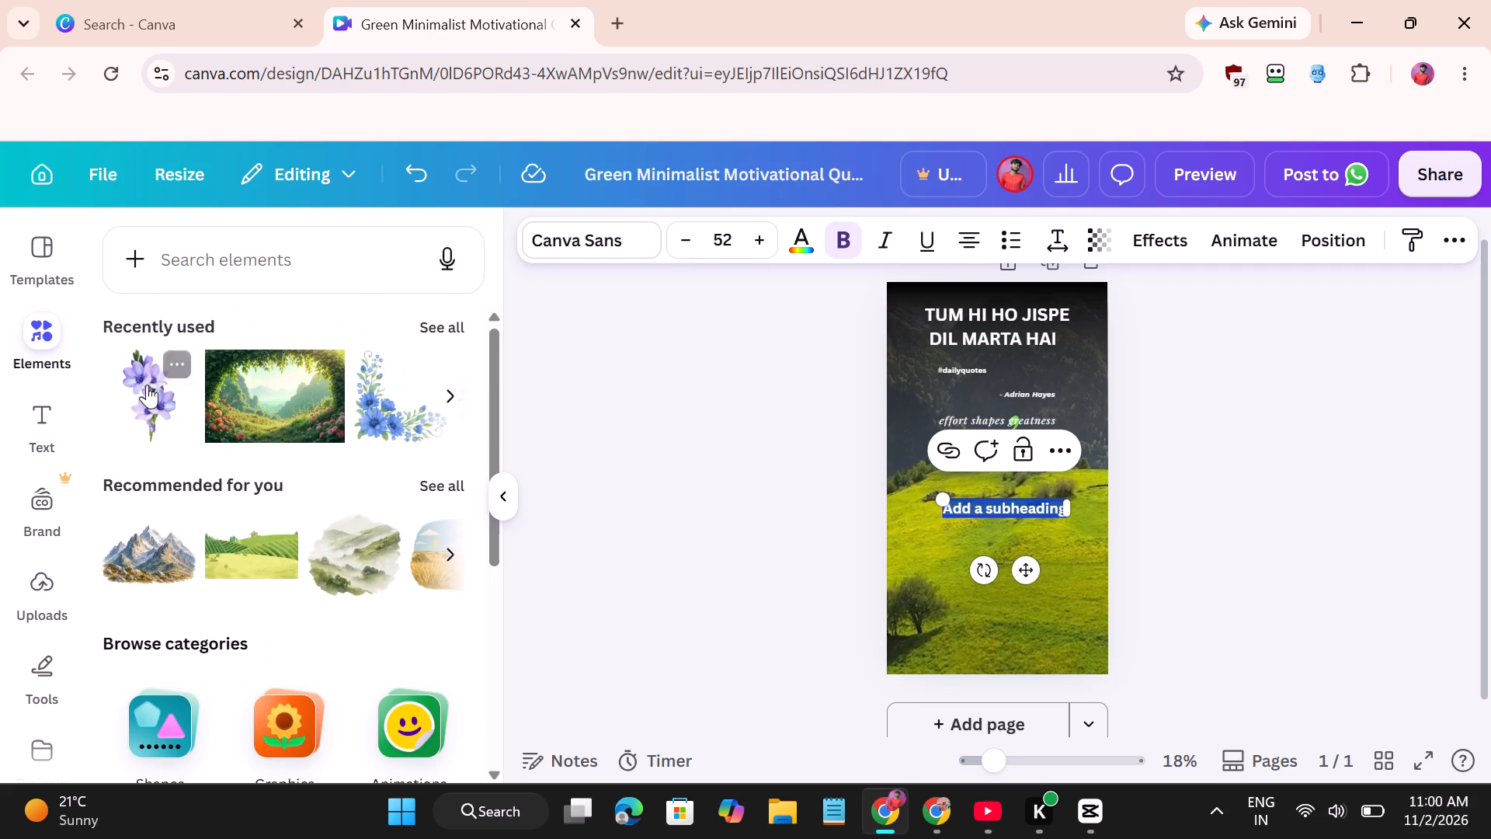
left_click_drag(144, 384, 1064, 615)
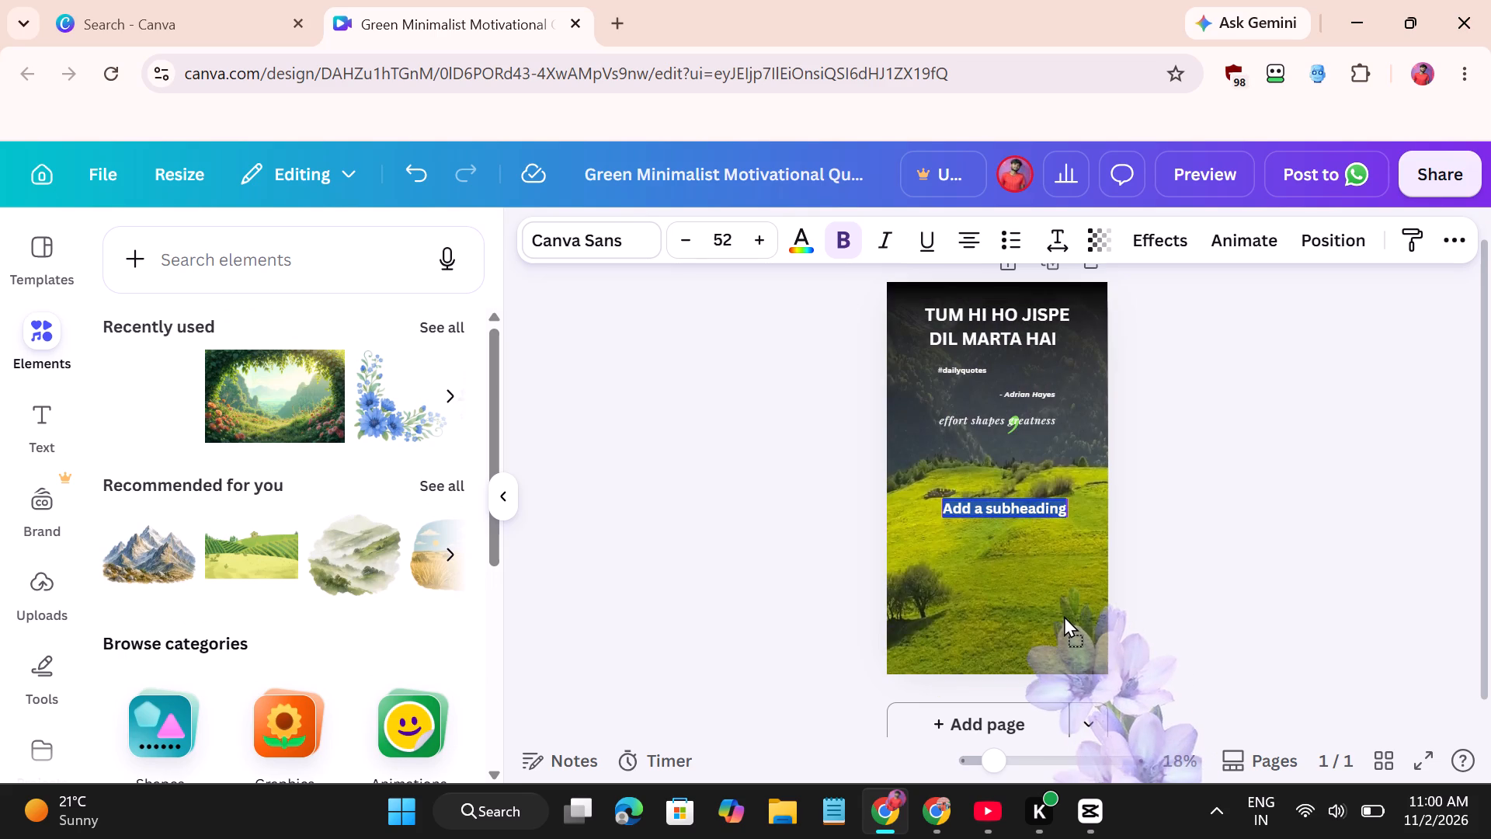
left_click_drag(1064, 615, 1016, 570)
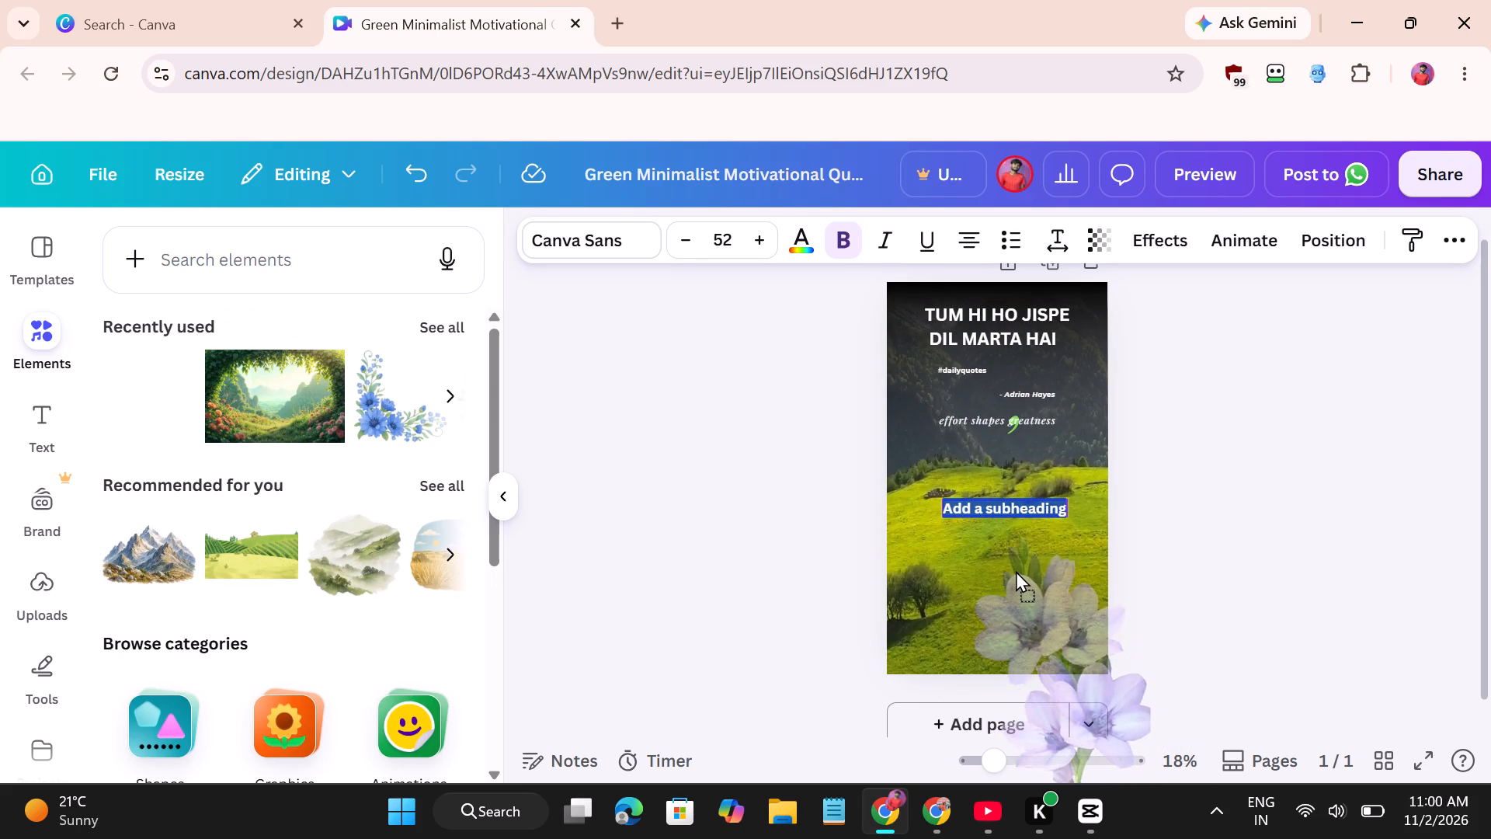
left_click_drag(1016, 570, 975, 520)
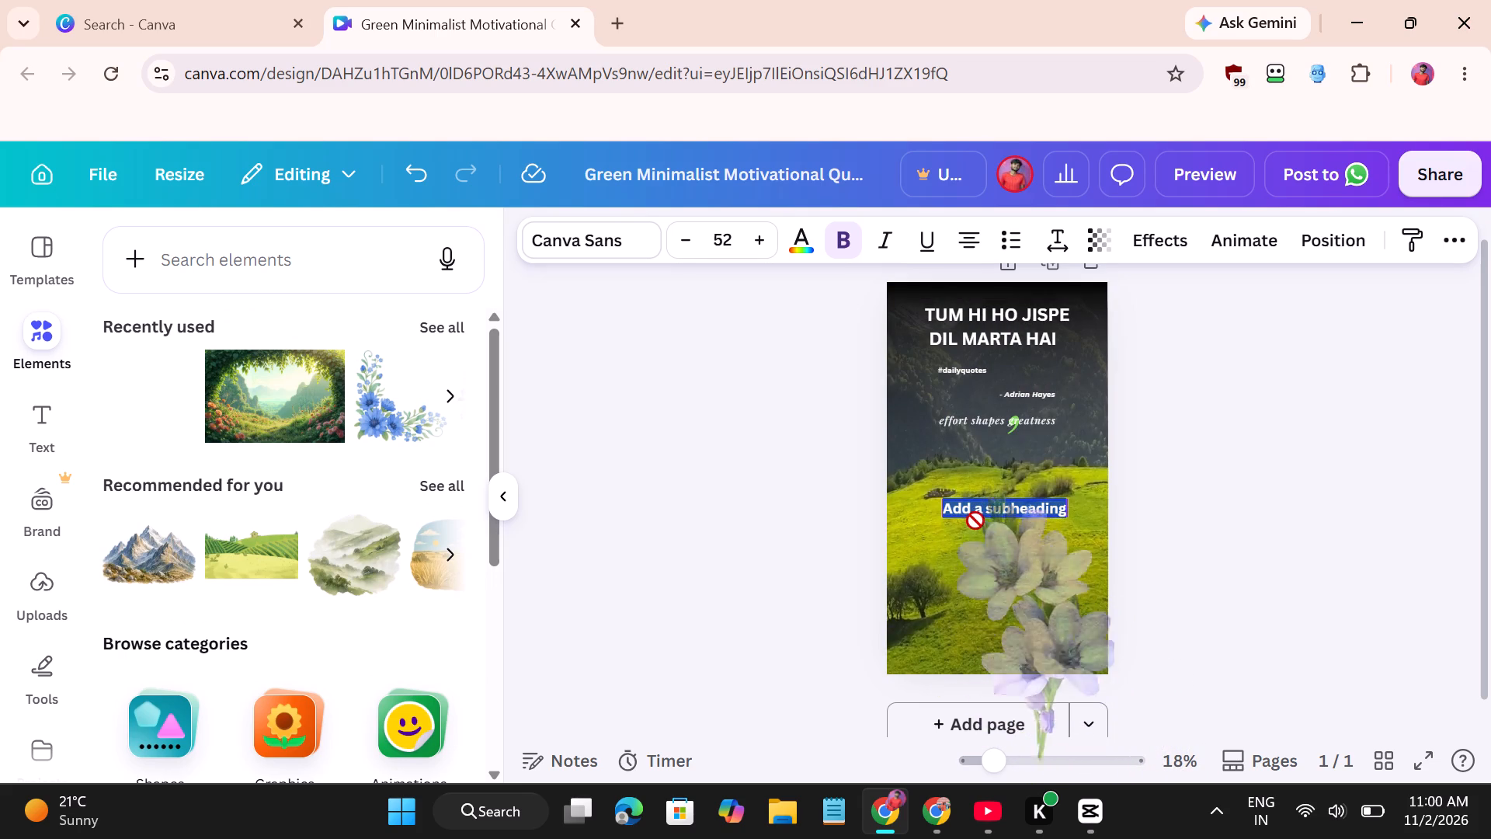
left_click_drag(975, 520, 974, 522)
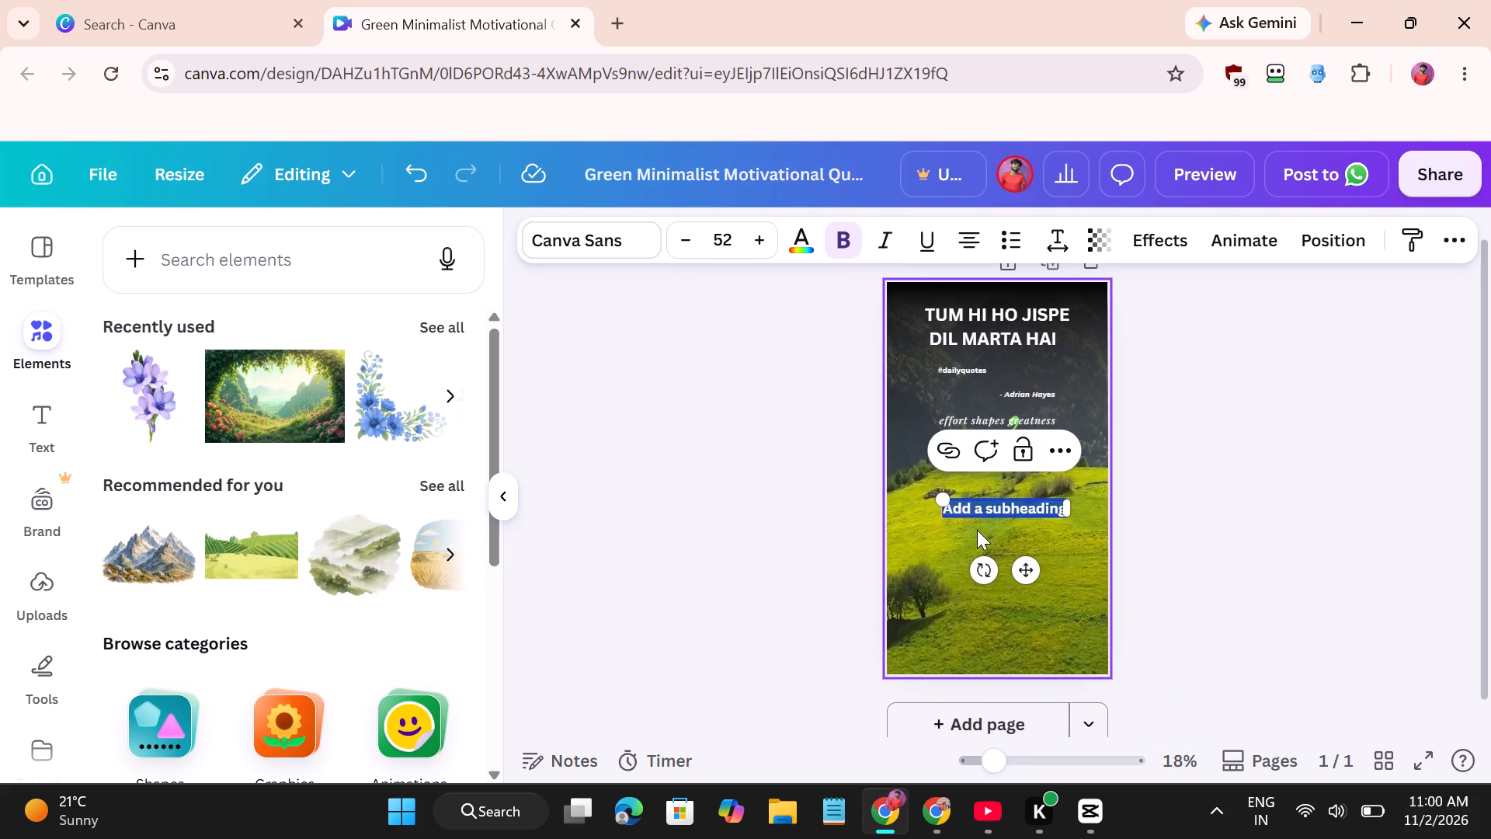
left_click_drag(147, 413, 923, 576)
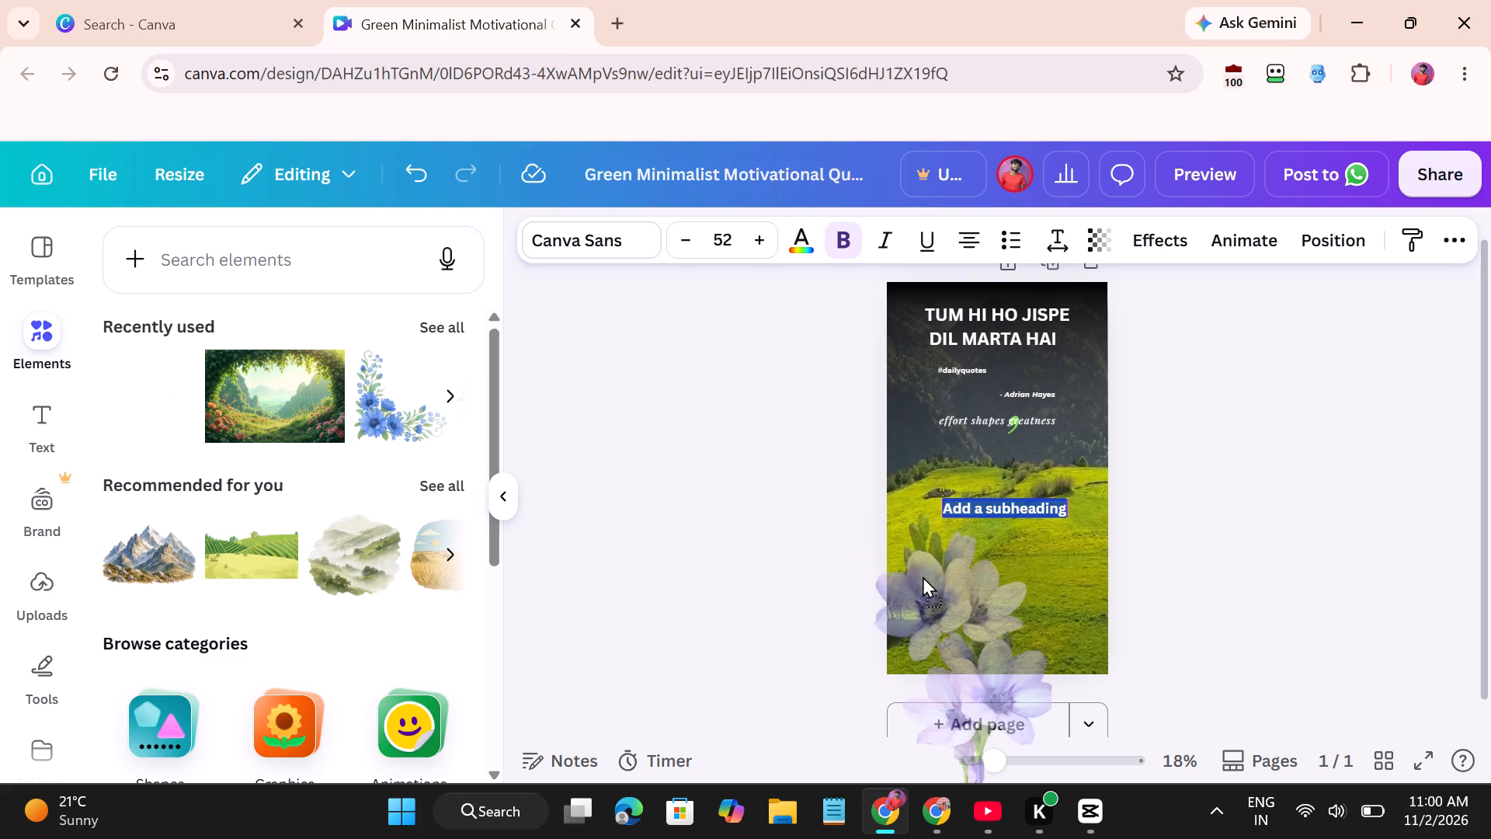
left_click_drag(923, 576, 939, 576)
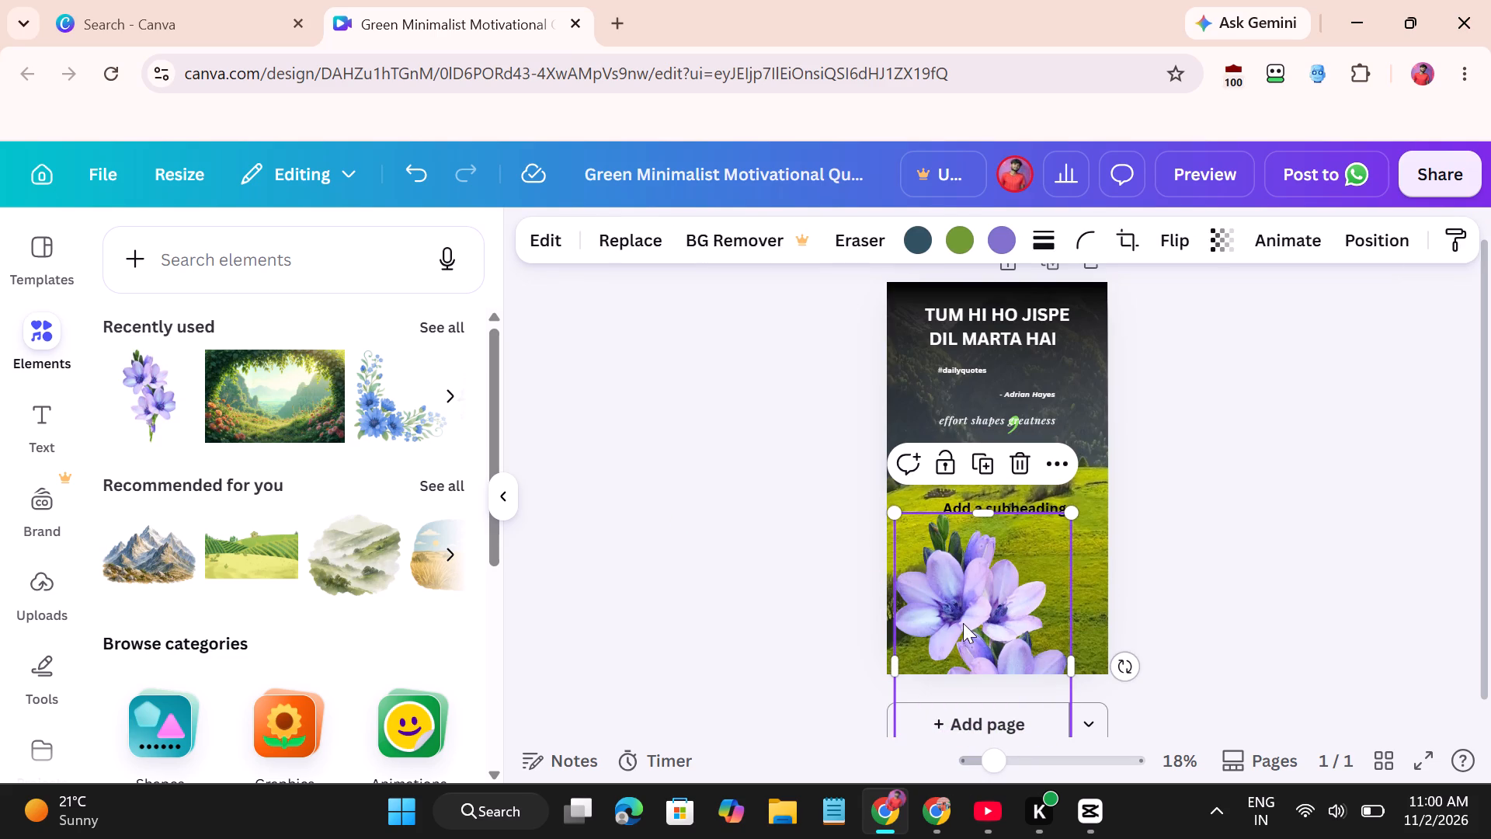
Shrink the purple flower graphic to a small accent and place it in the page's bottom-right corner.
left_click_drag(963, 623, 973, 468)
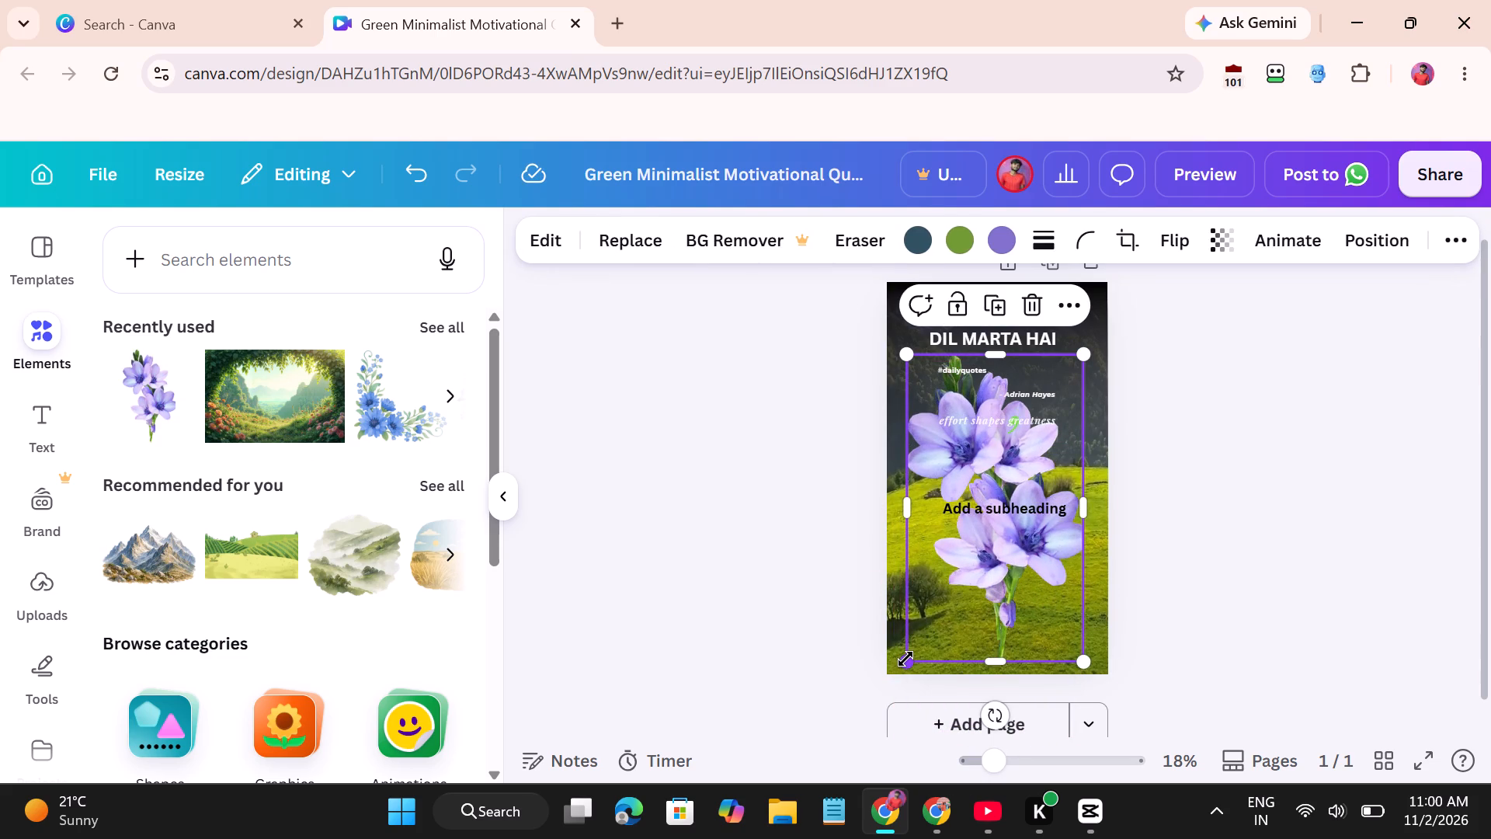
left_click_drag(905, 659, 1027, 479)
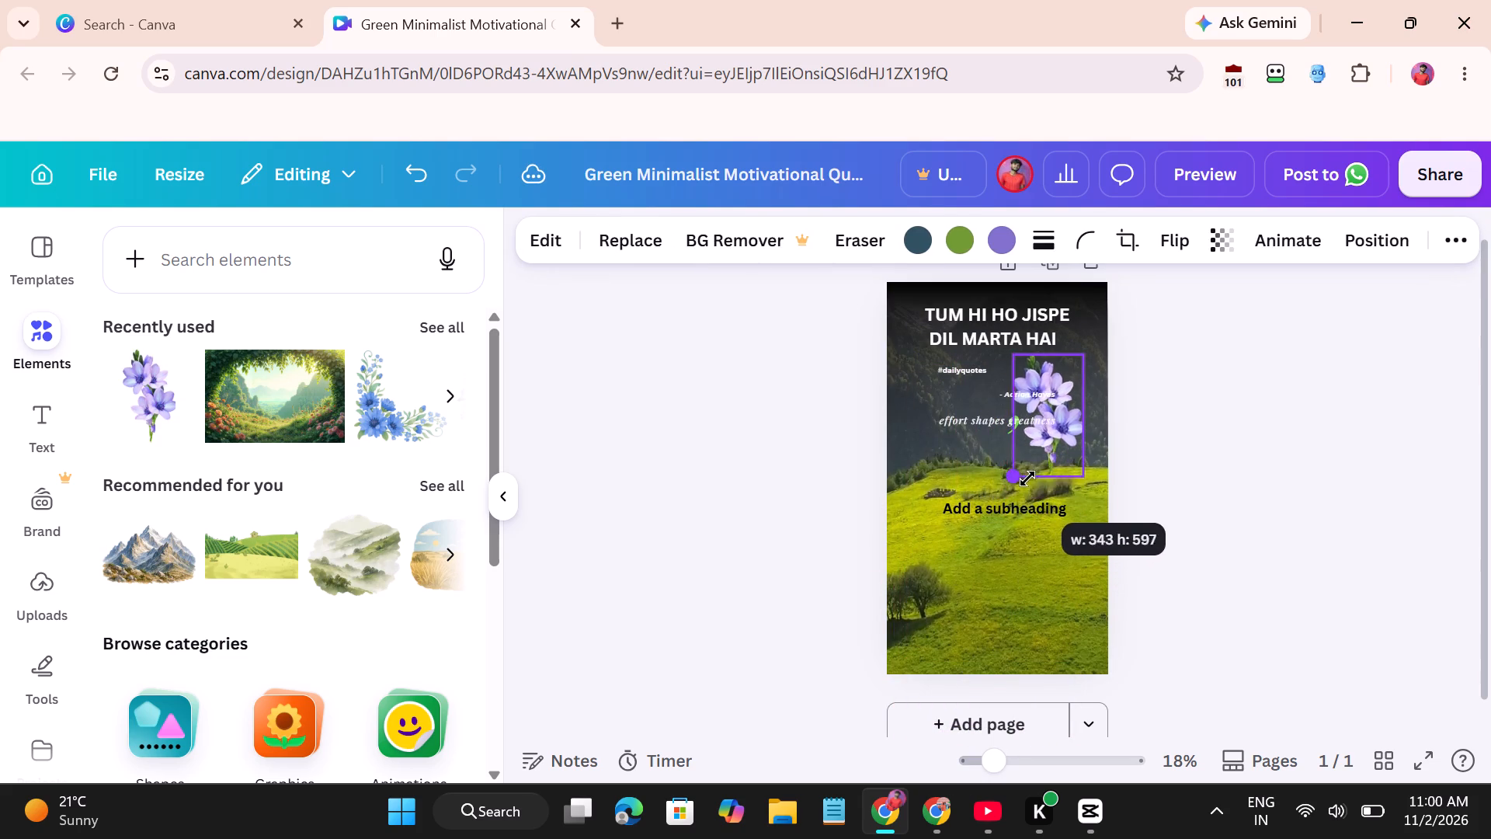
left_click_drag(1027, 479, 1031, 475)
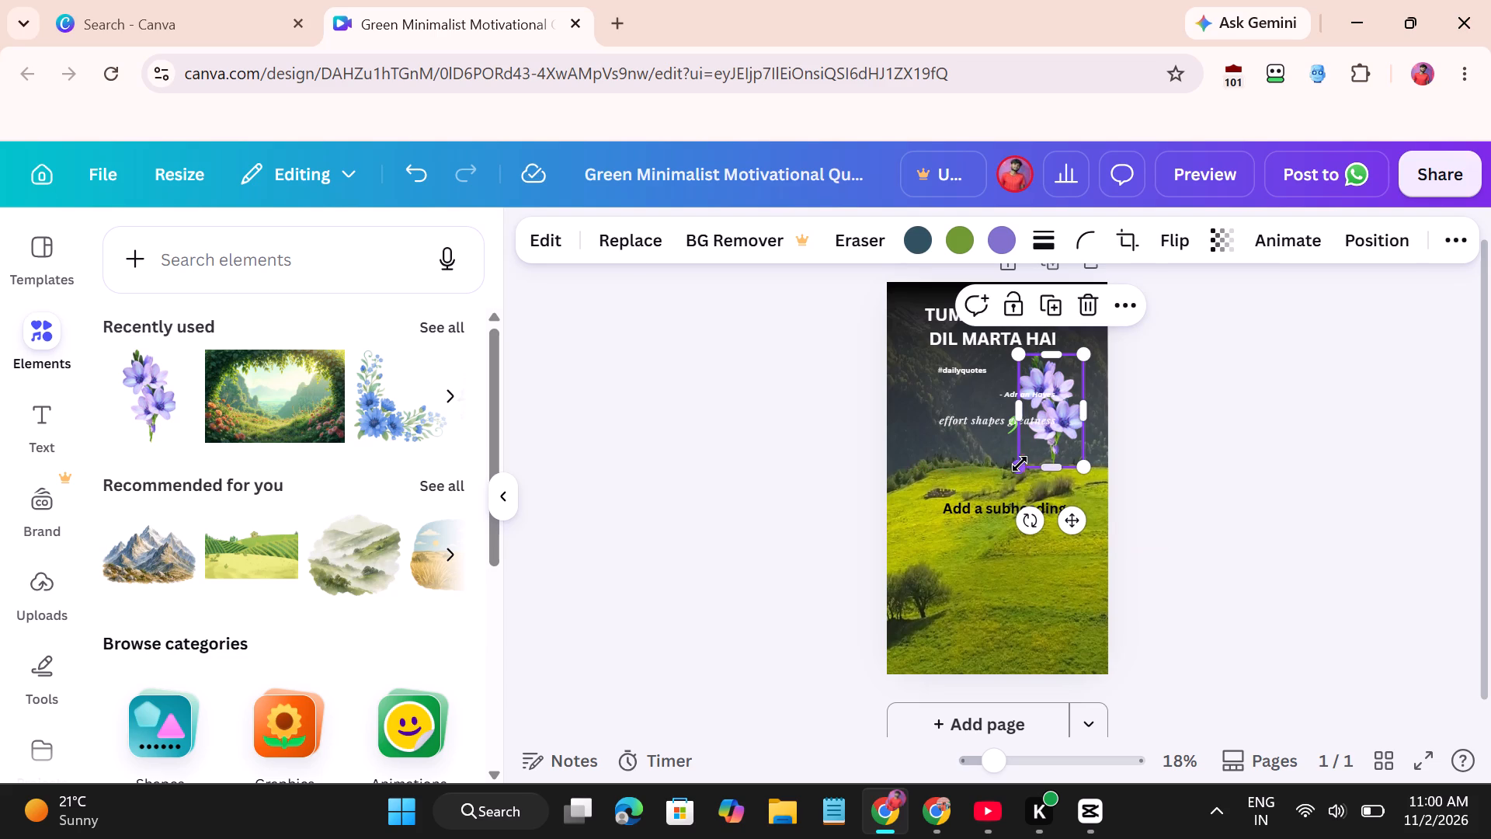
left_click_drag(1013, 461, 1050, 426)
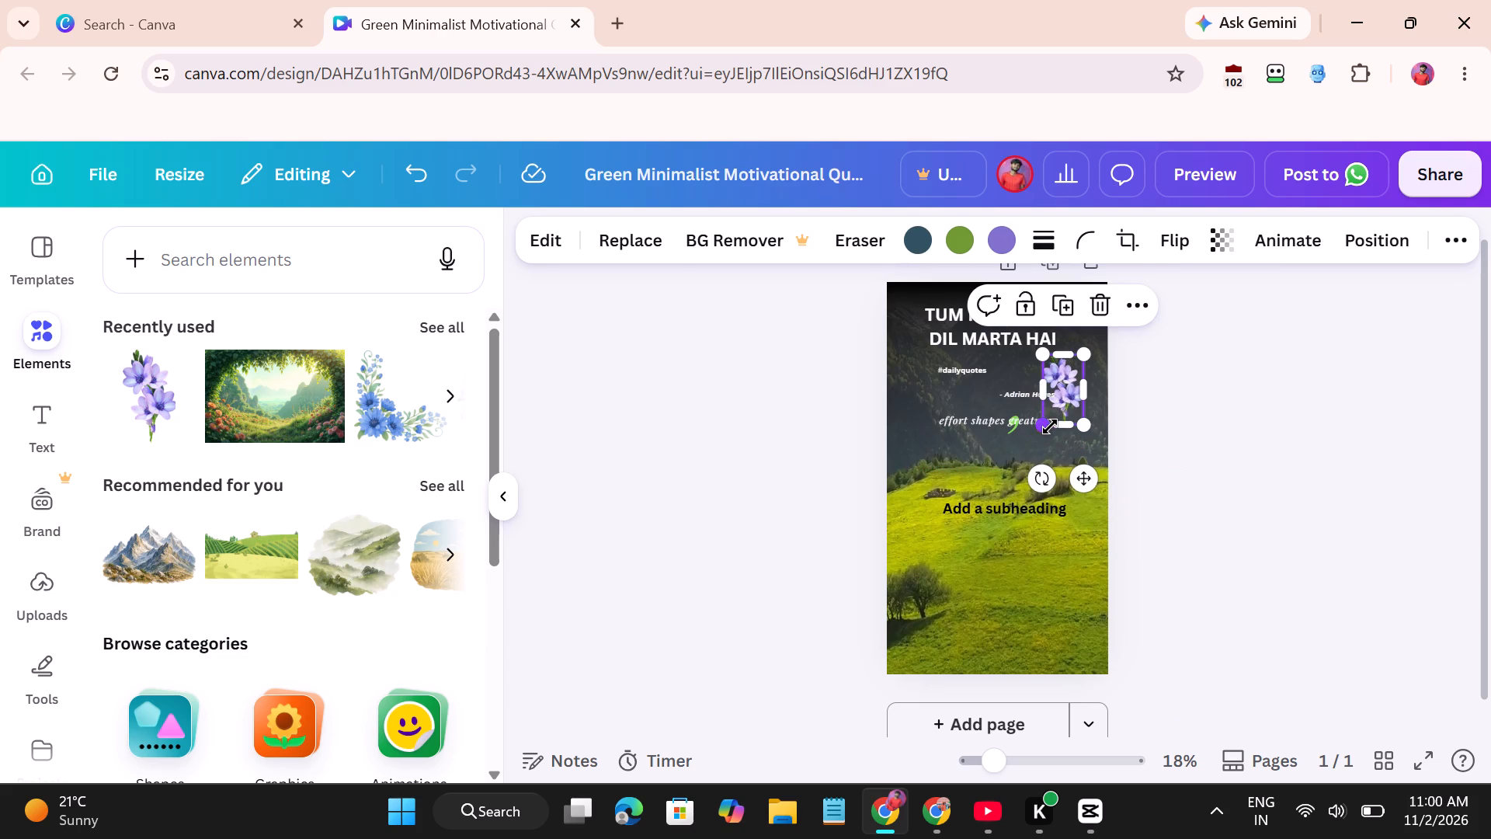
left_click_drag(1083, 474, 1086, 697)
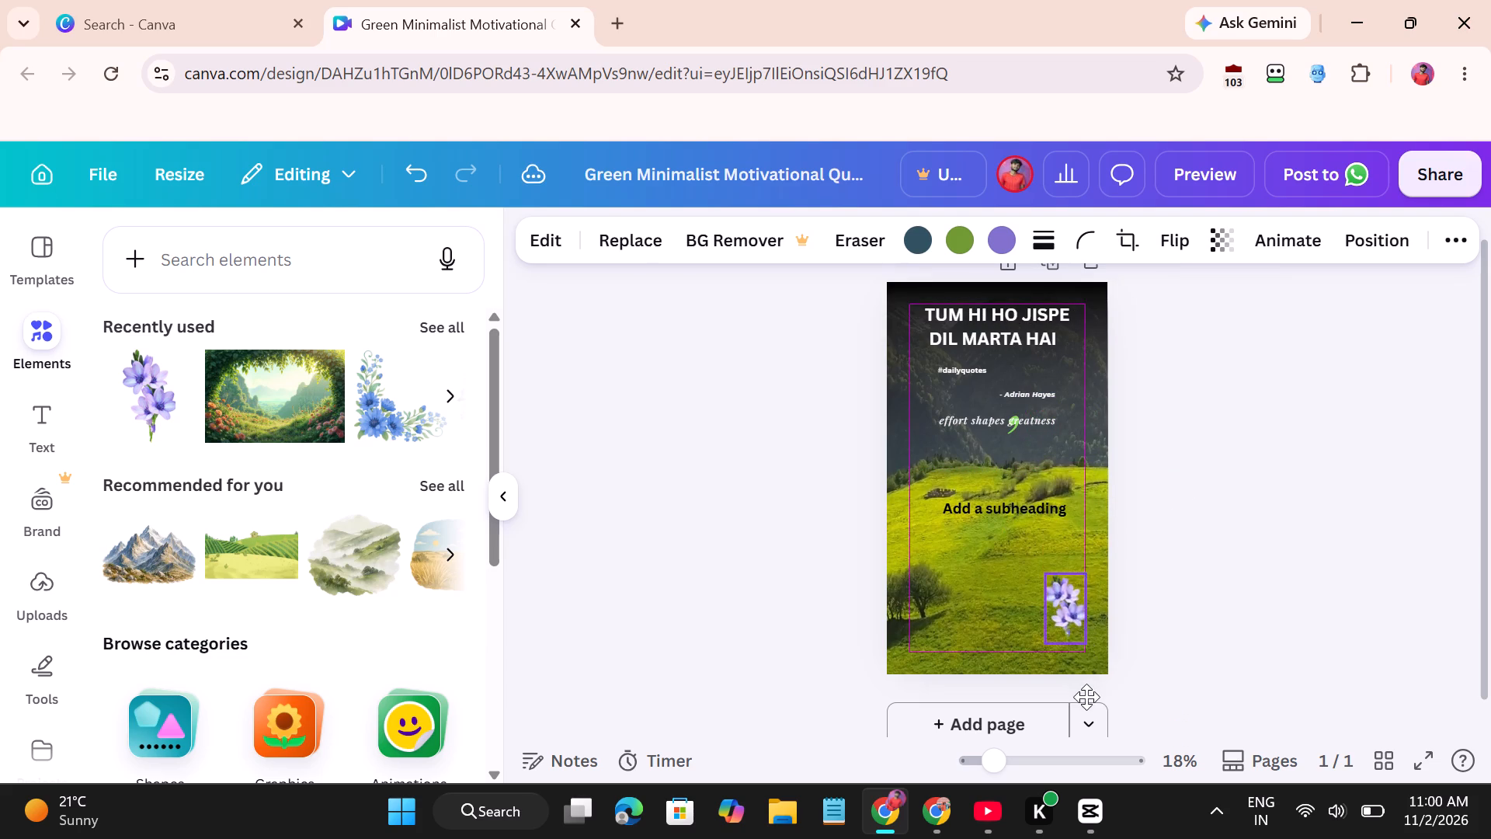
left_click_drag(1086, 697, 1107, 737)
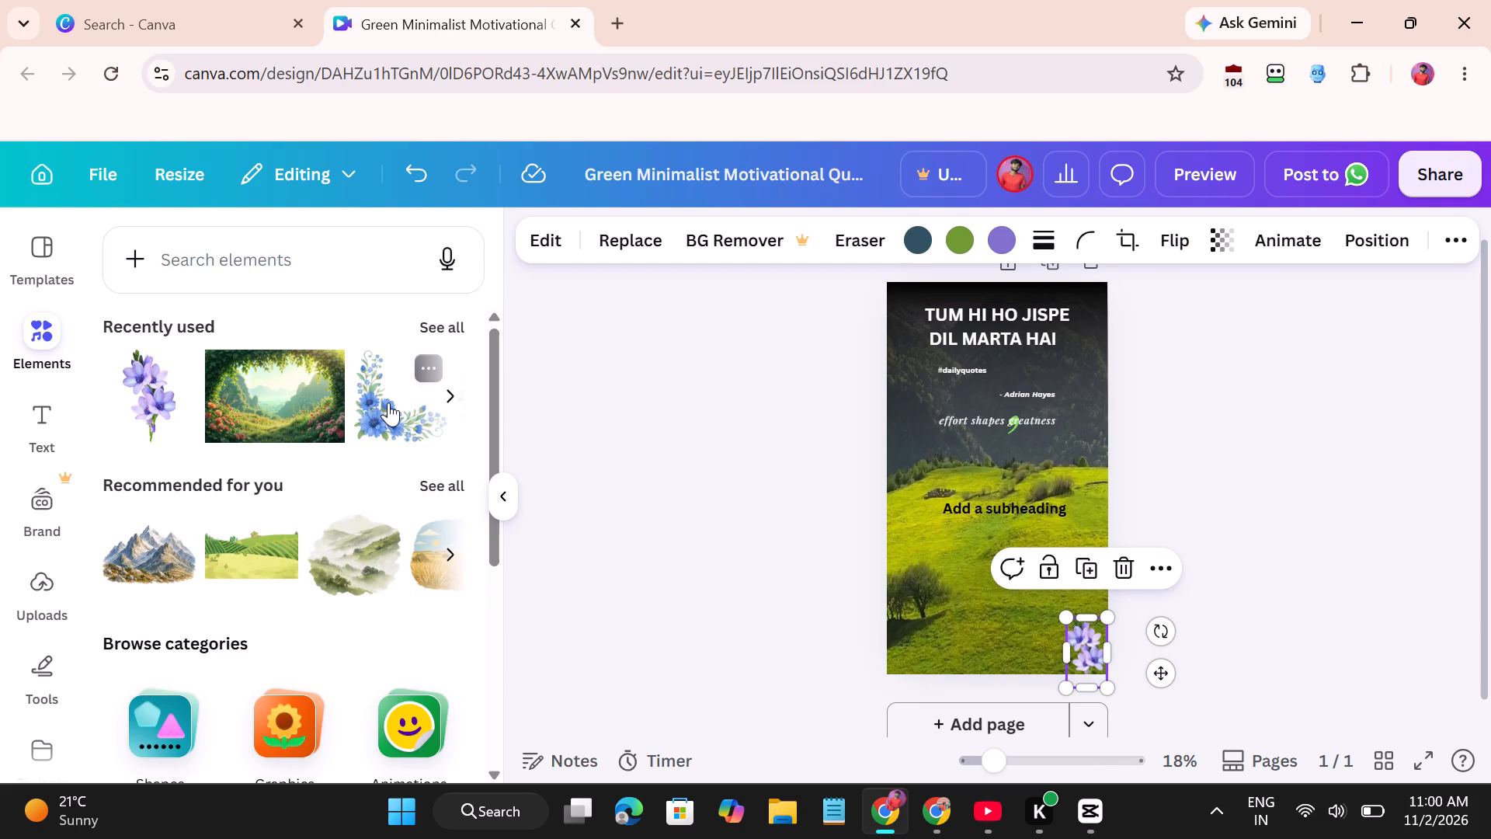
Add the recently used blue floral corner graphic, shrink it, and fit it into the page's bottom-left corner.
left_click_drag(388, 402, 954, 588)
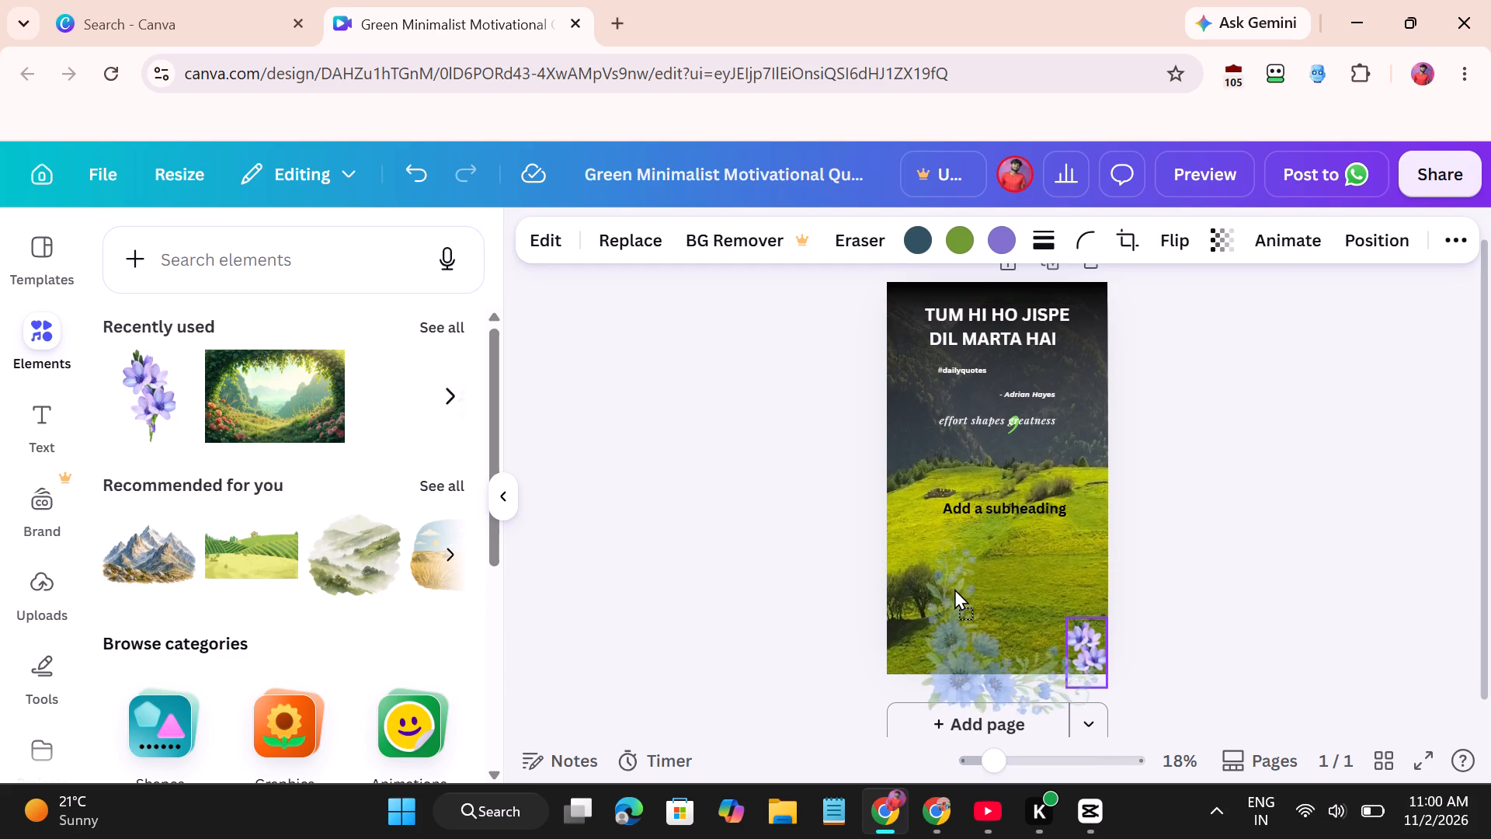
left_click_drag(954, 588, 940, 566)
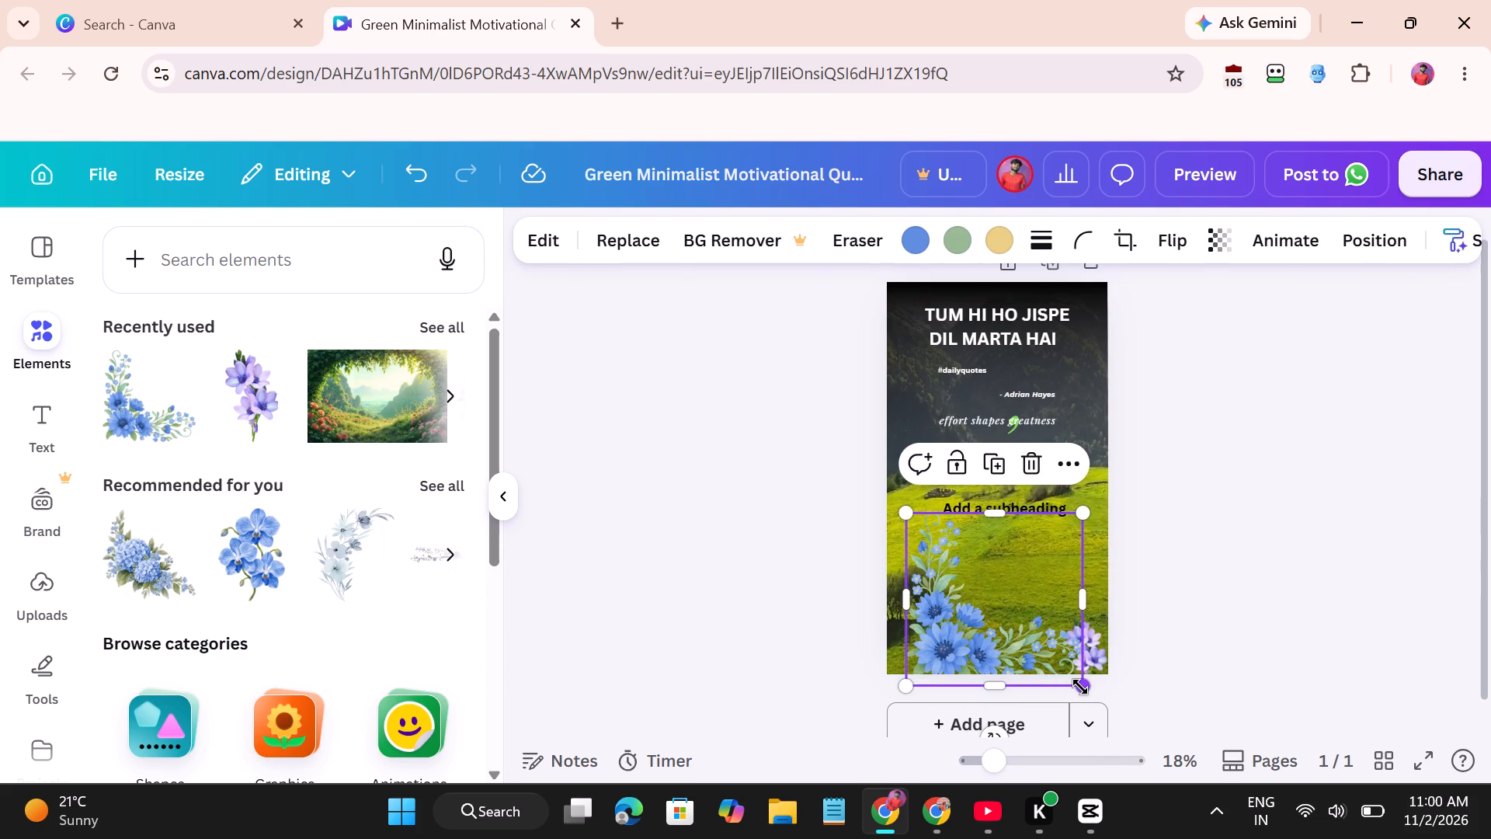
left_click_drag(1080, 687, 945, 619)
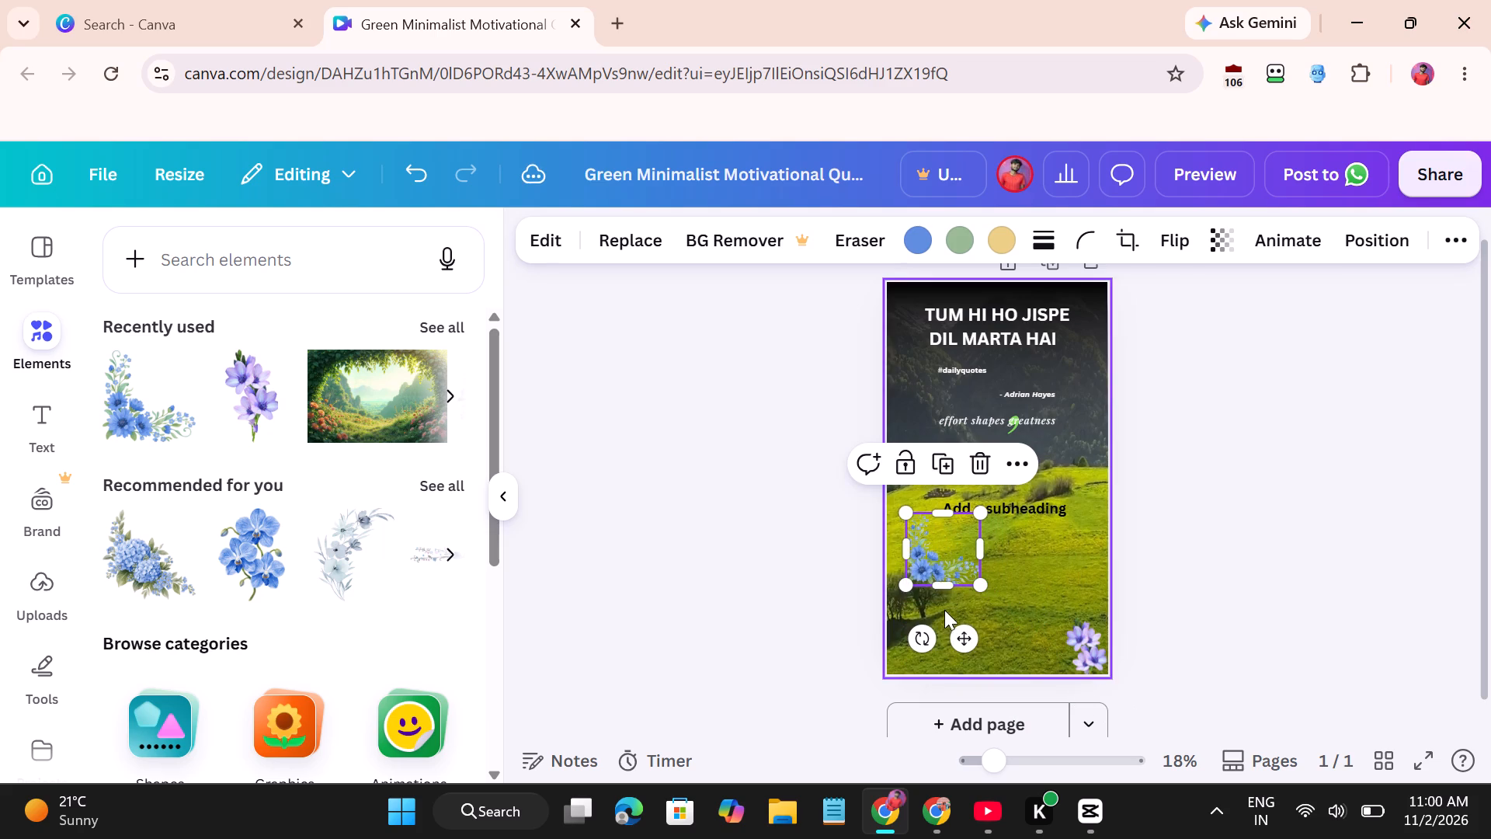
left_click_drag(946, 548, 930, 635)
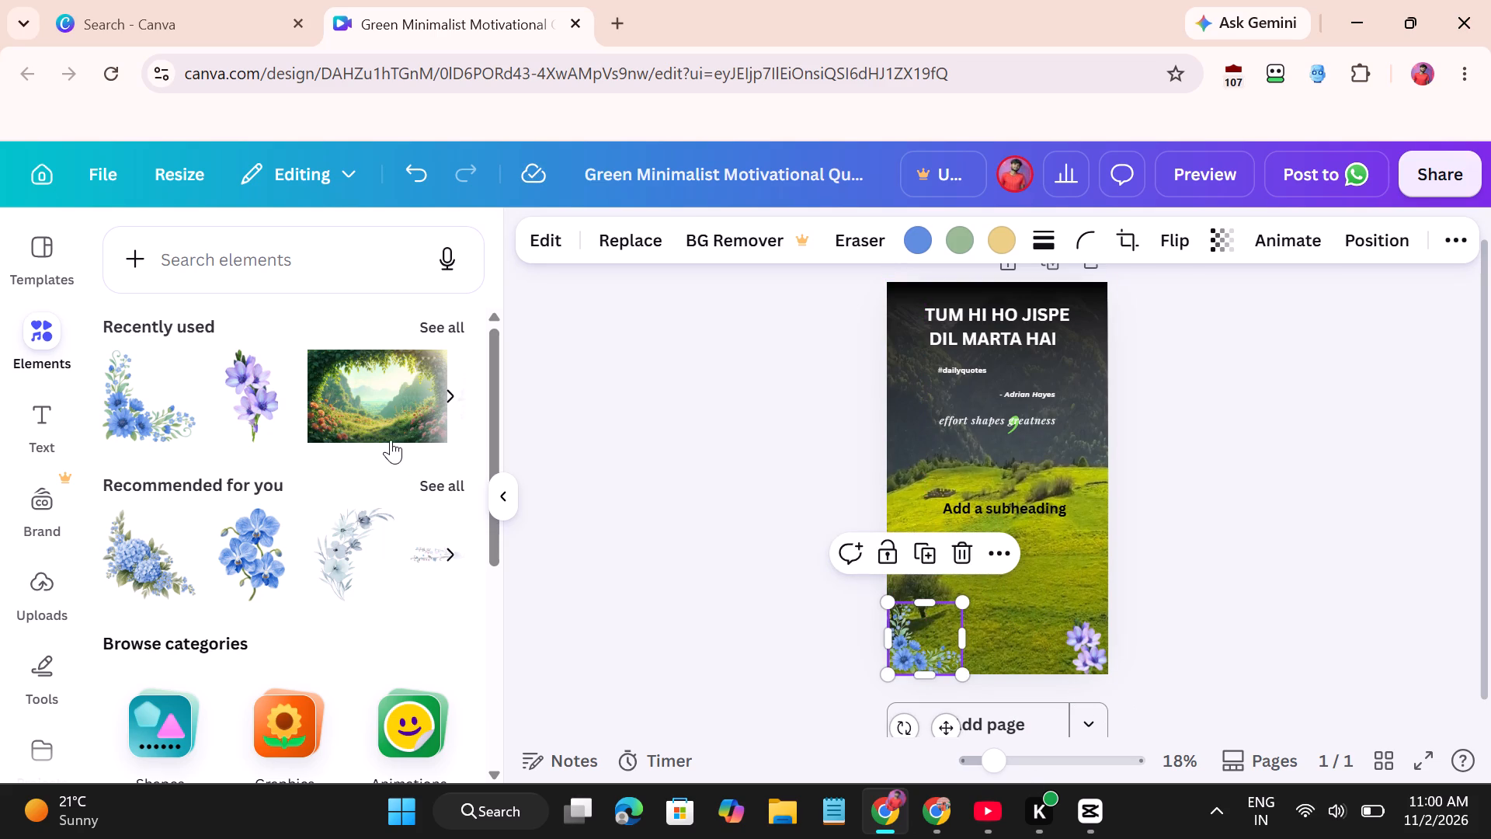
Add the recommended white floral spray, shrink it, and place it over the blue flowers near the page's bottom-left corner.
left_click_drag(327, 562, 756, 544)
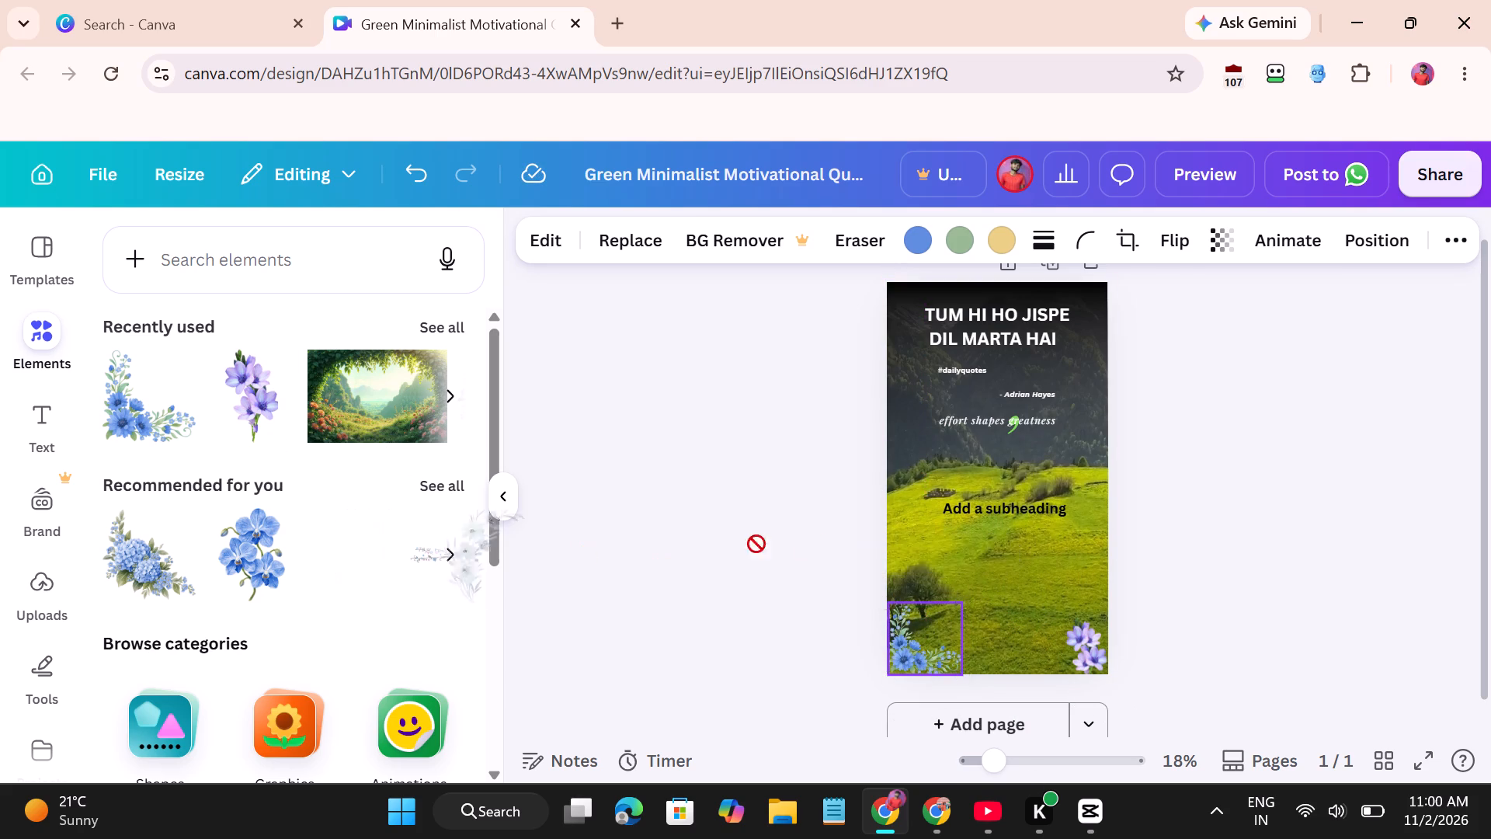
left_click_drag(756, 544, 944, 578)
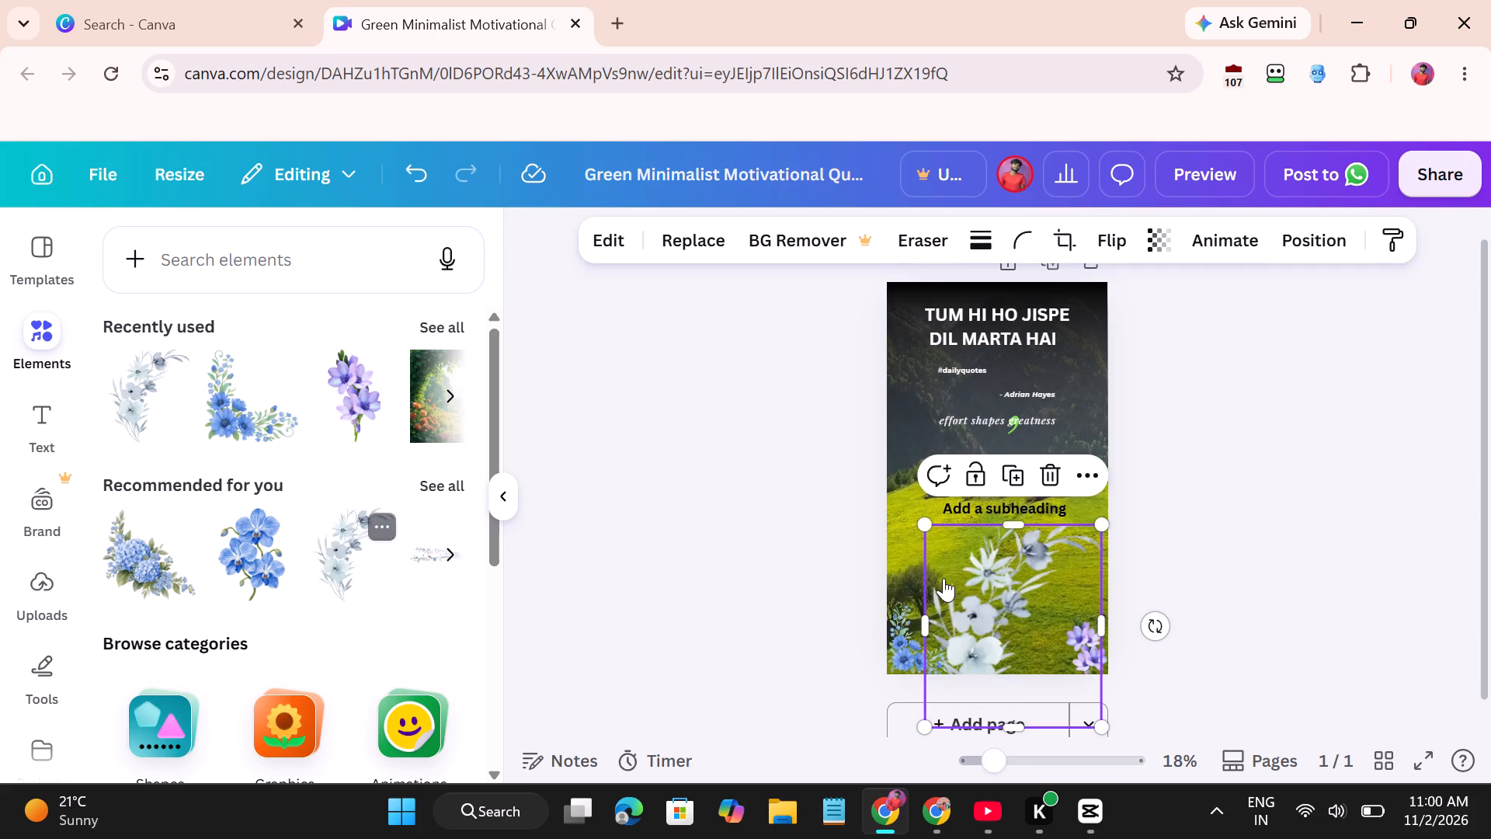
left_click_drag(1106, 527, 1036, 585)
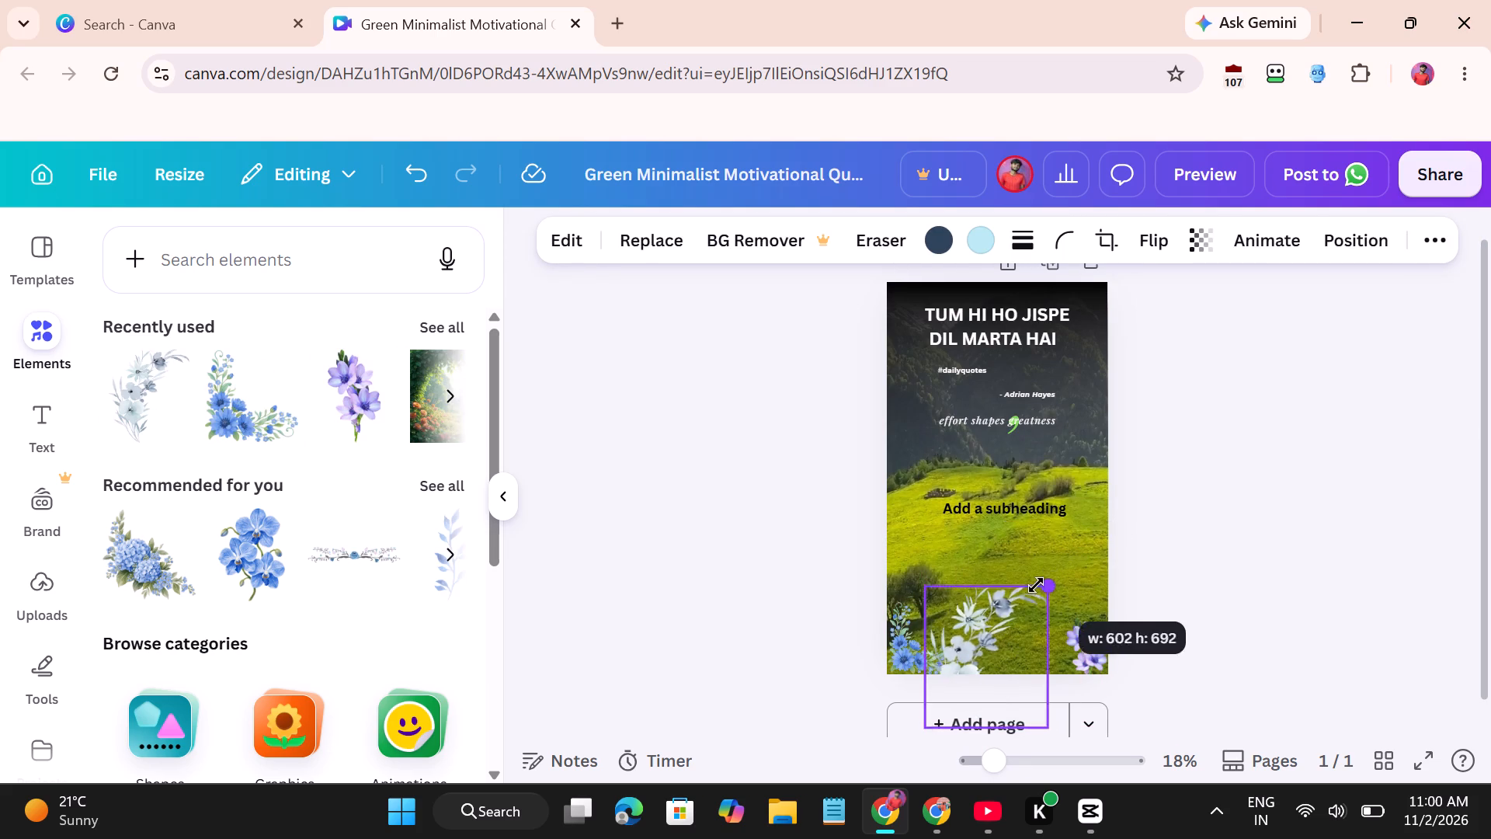
left_click_drag(1036, 585, 984, 619)
left_click_drag(960, 684, 975, 636)
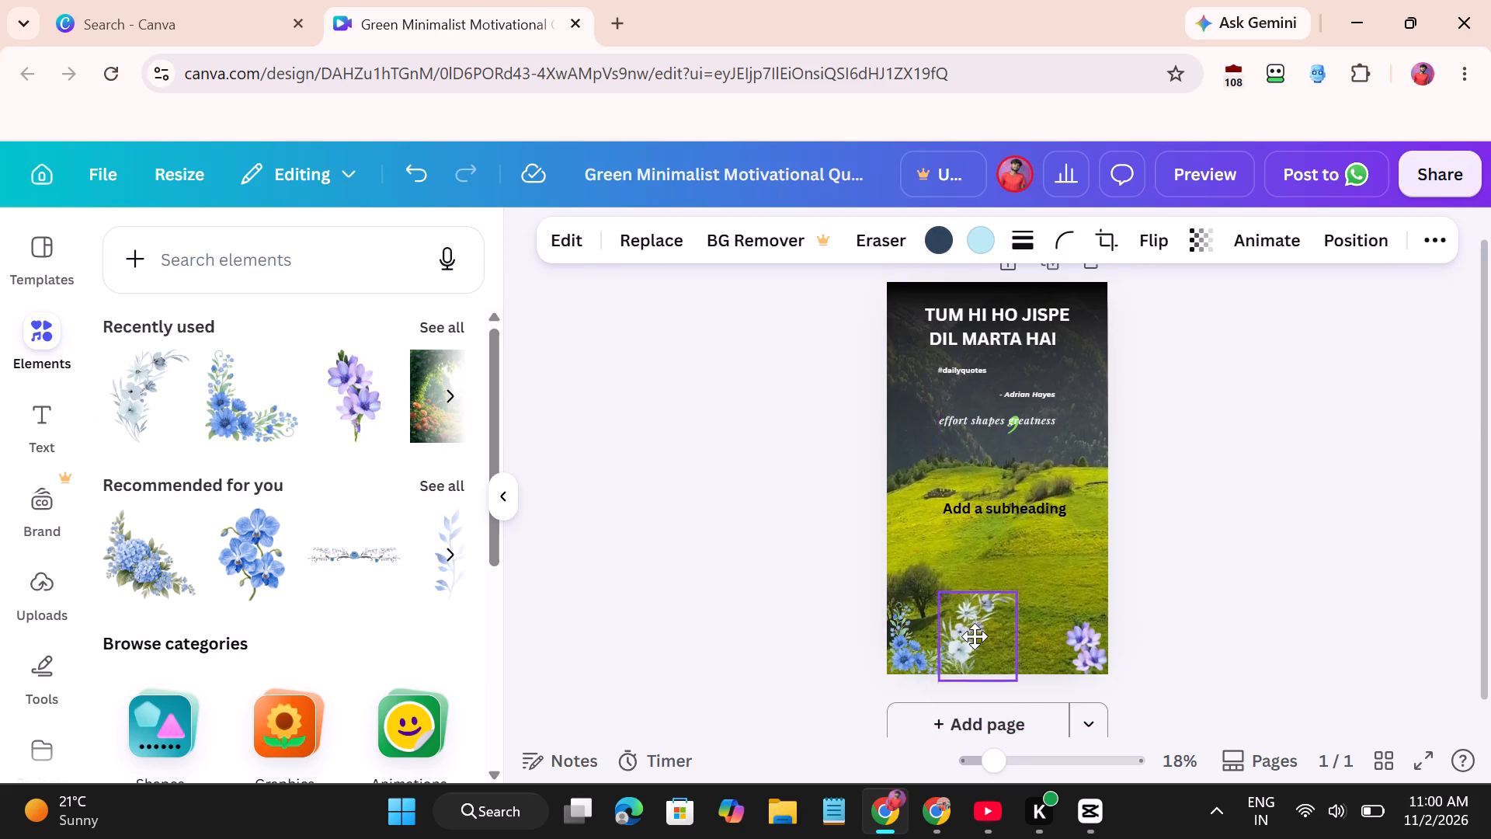
left_click_drag(975, 636, 933, 629)
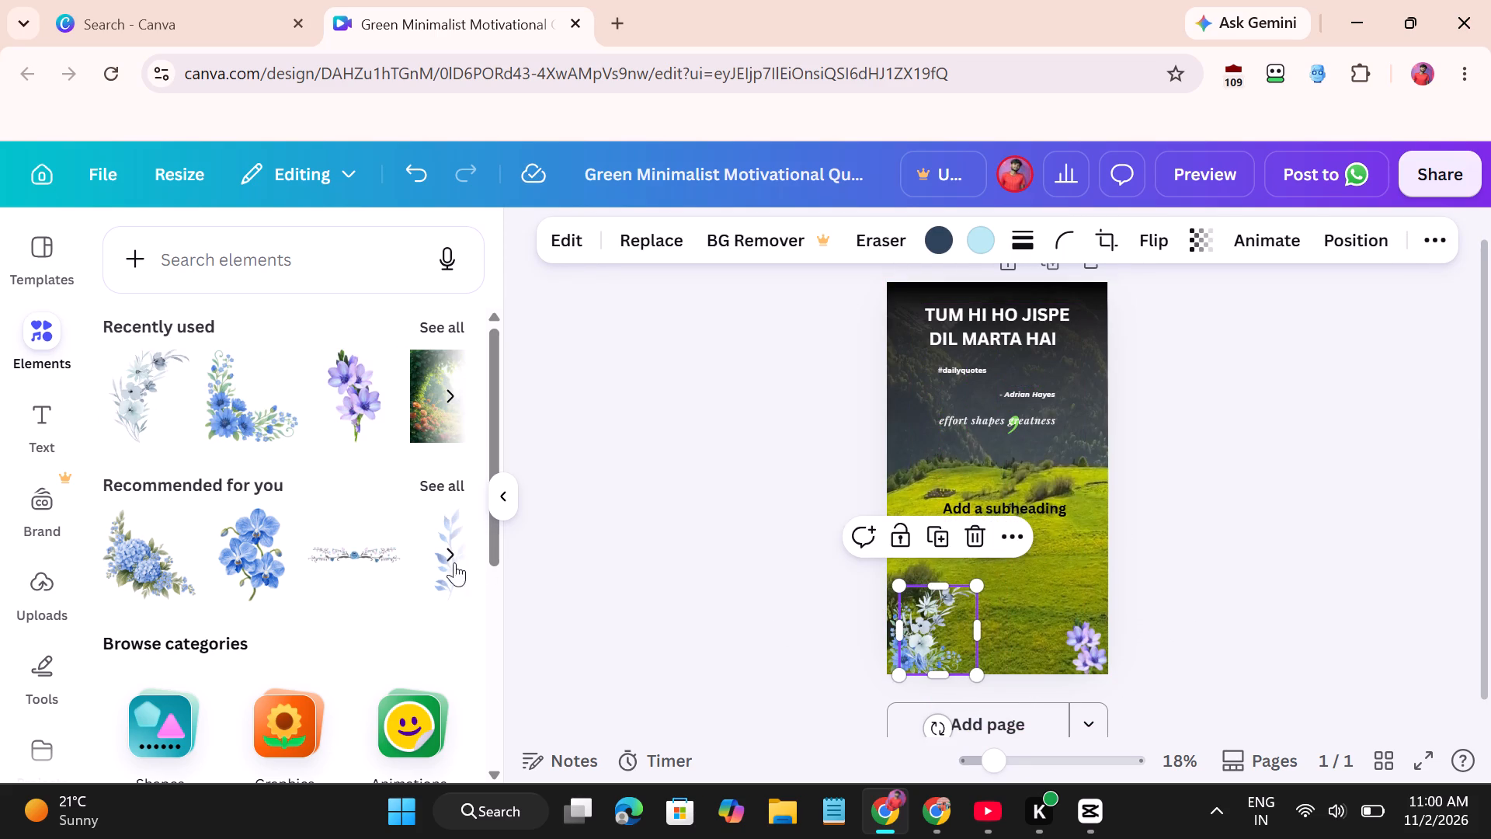
Add the recommended blue butterfly, tilt it clockwise, shrink it to a small accent, and place it beside the text below #dailyquotes.
scroll(387, 559, "left", 3)
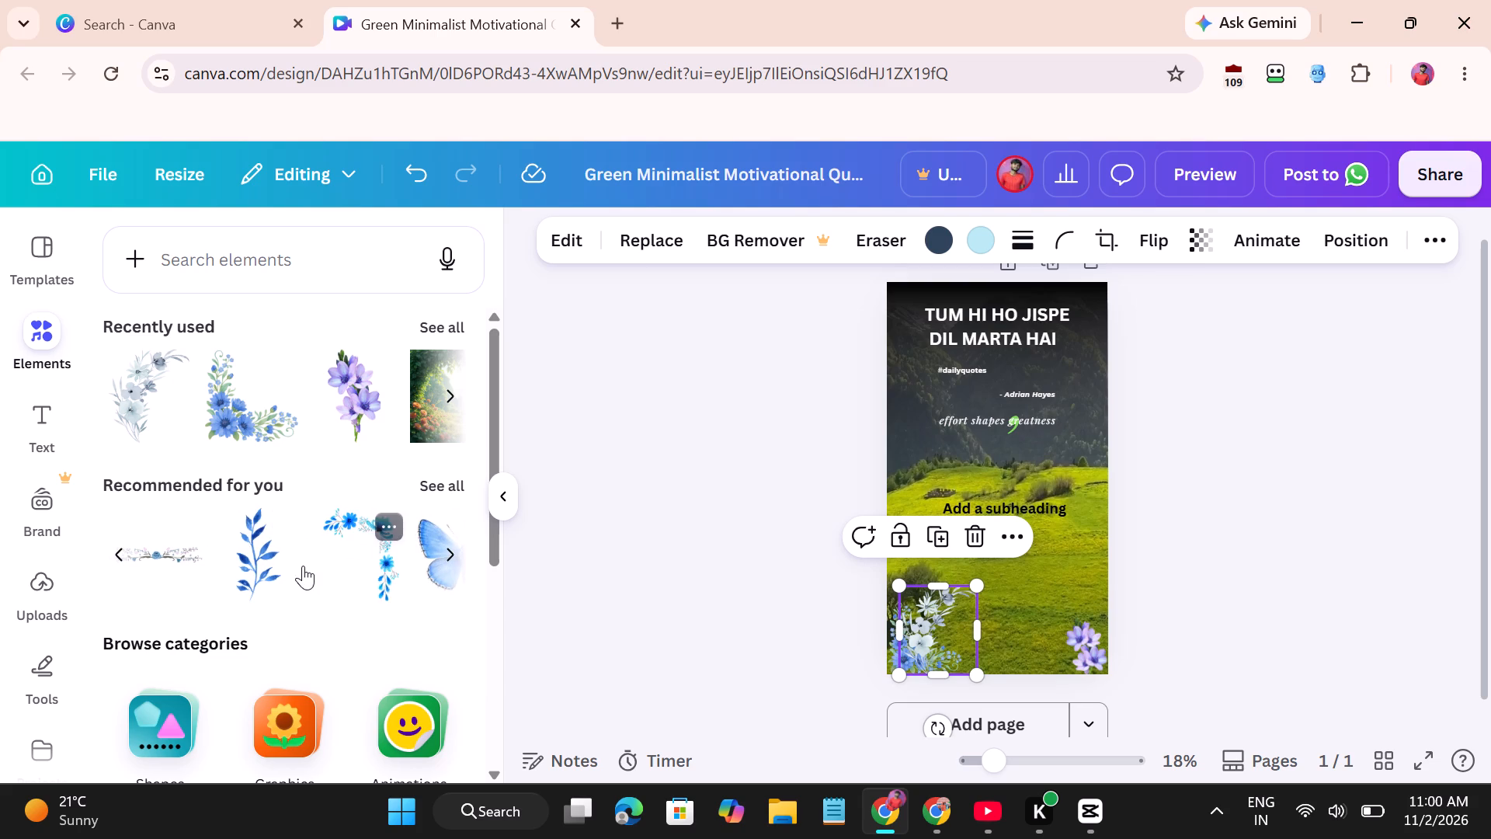
scroll(381, 585, "left", 2)
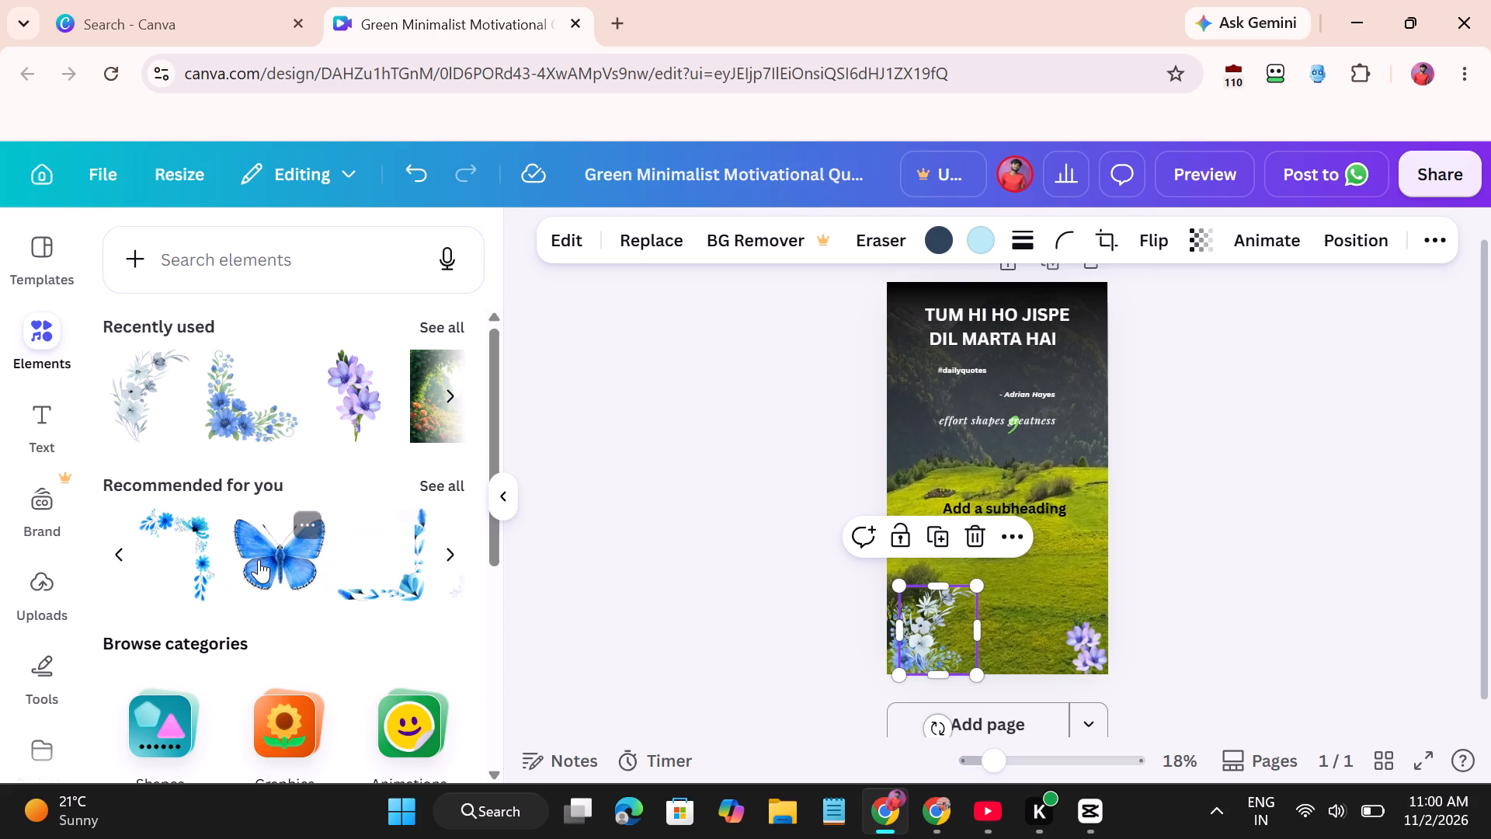
left_click_drag(259, 559, 963, 470)
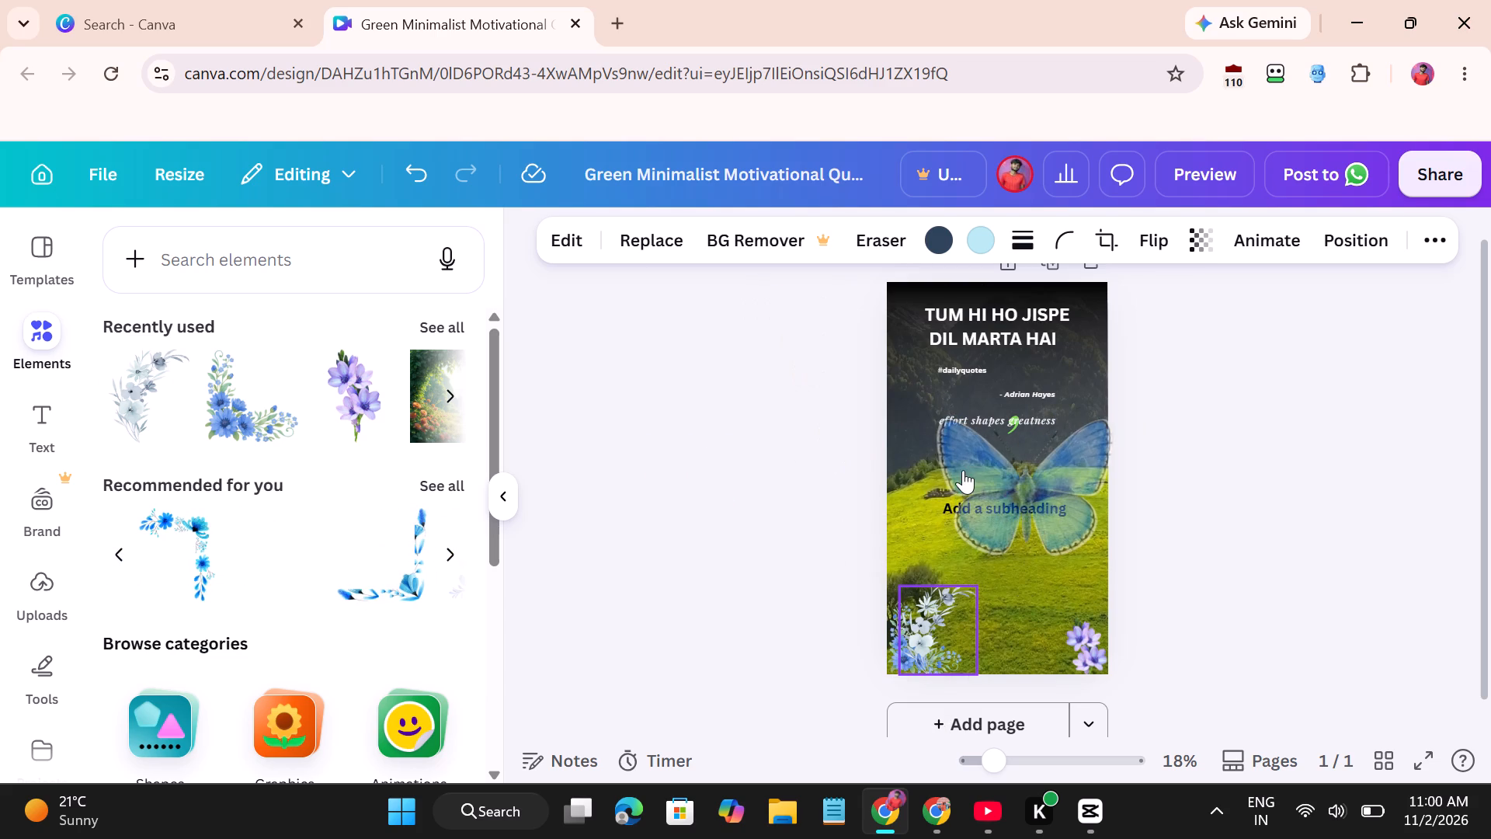
left_click_drag(1115, 559, 1017, 501)
left_click_drag(961, 544, 958, 542)
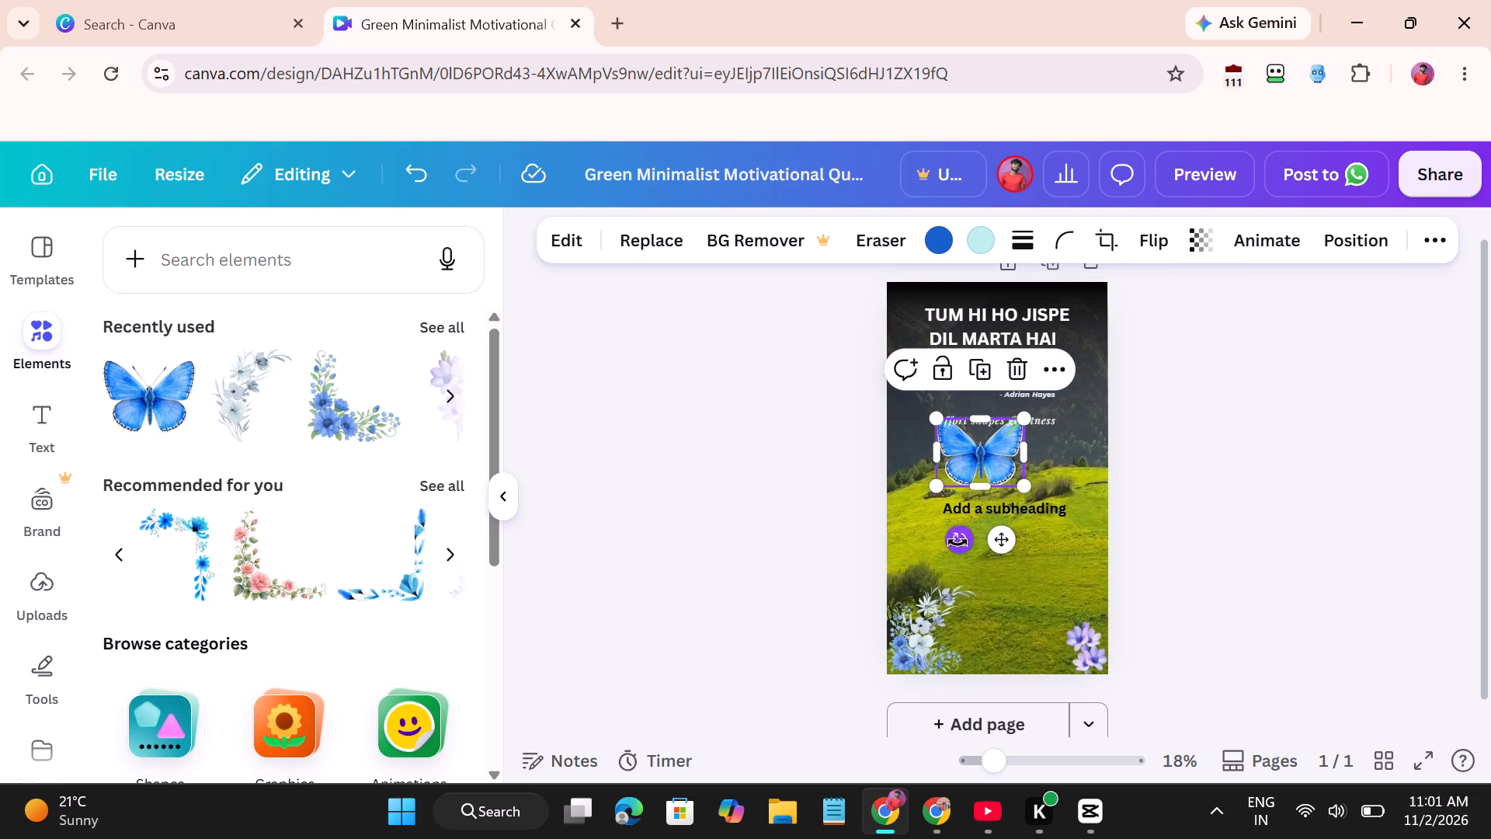
left_click_drag(958, 542, 919, 525)
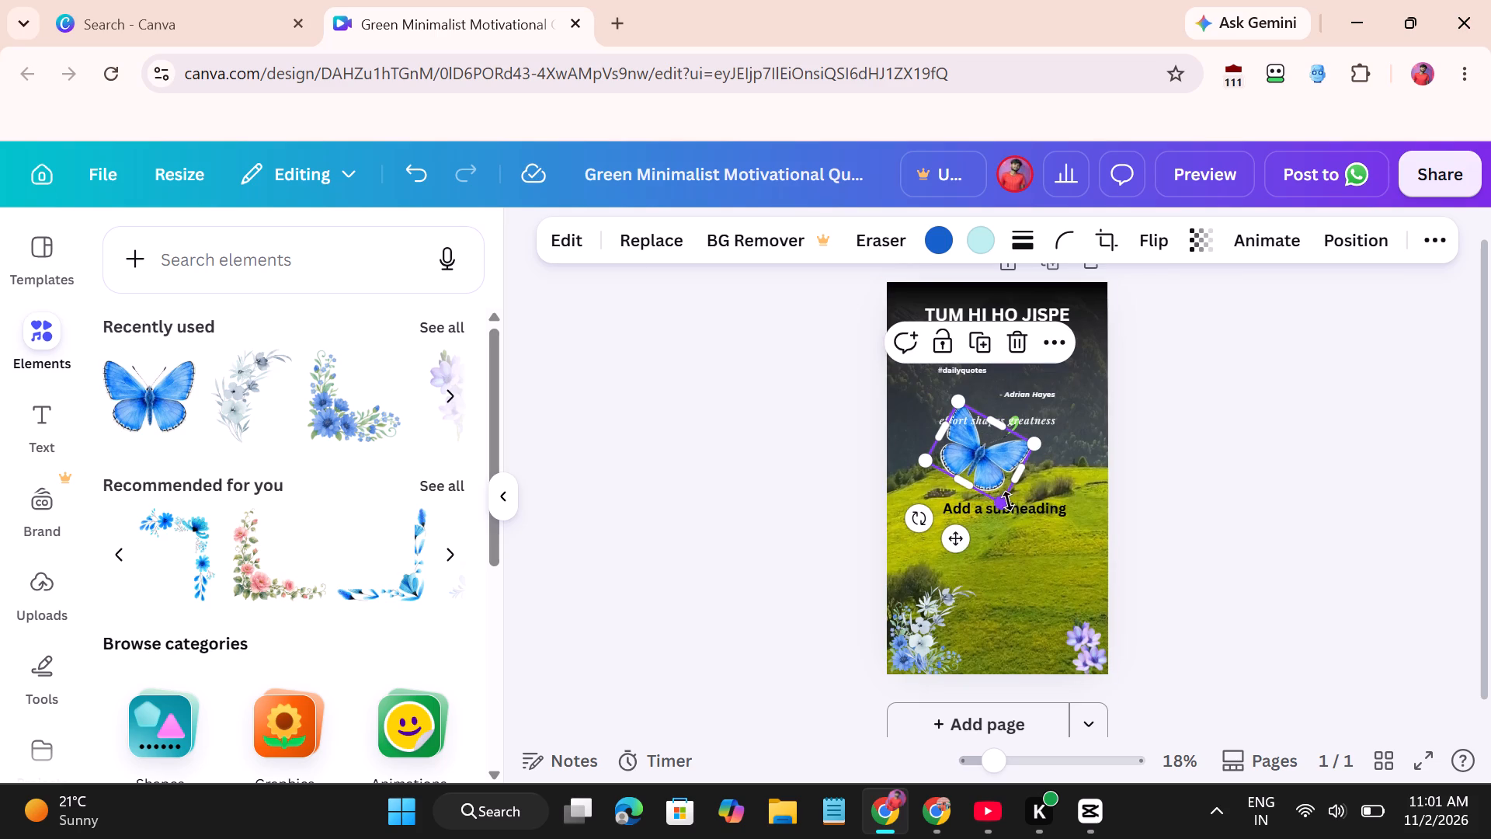
left_click_drag(1002, 498, 961, 447)
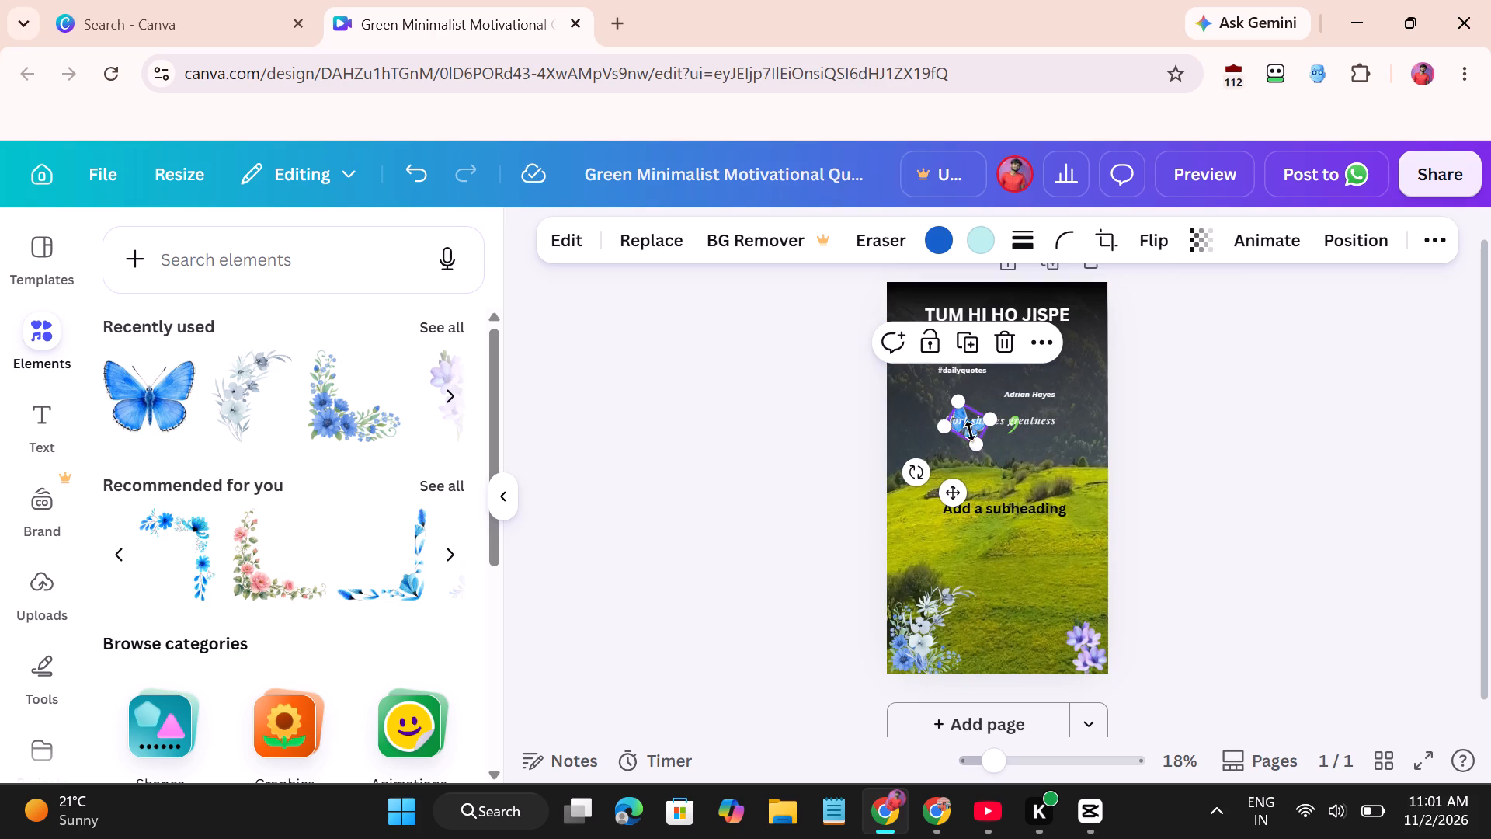
left_click(977, 451)
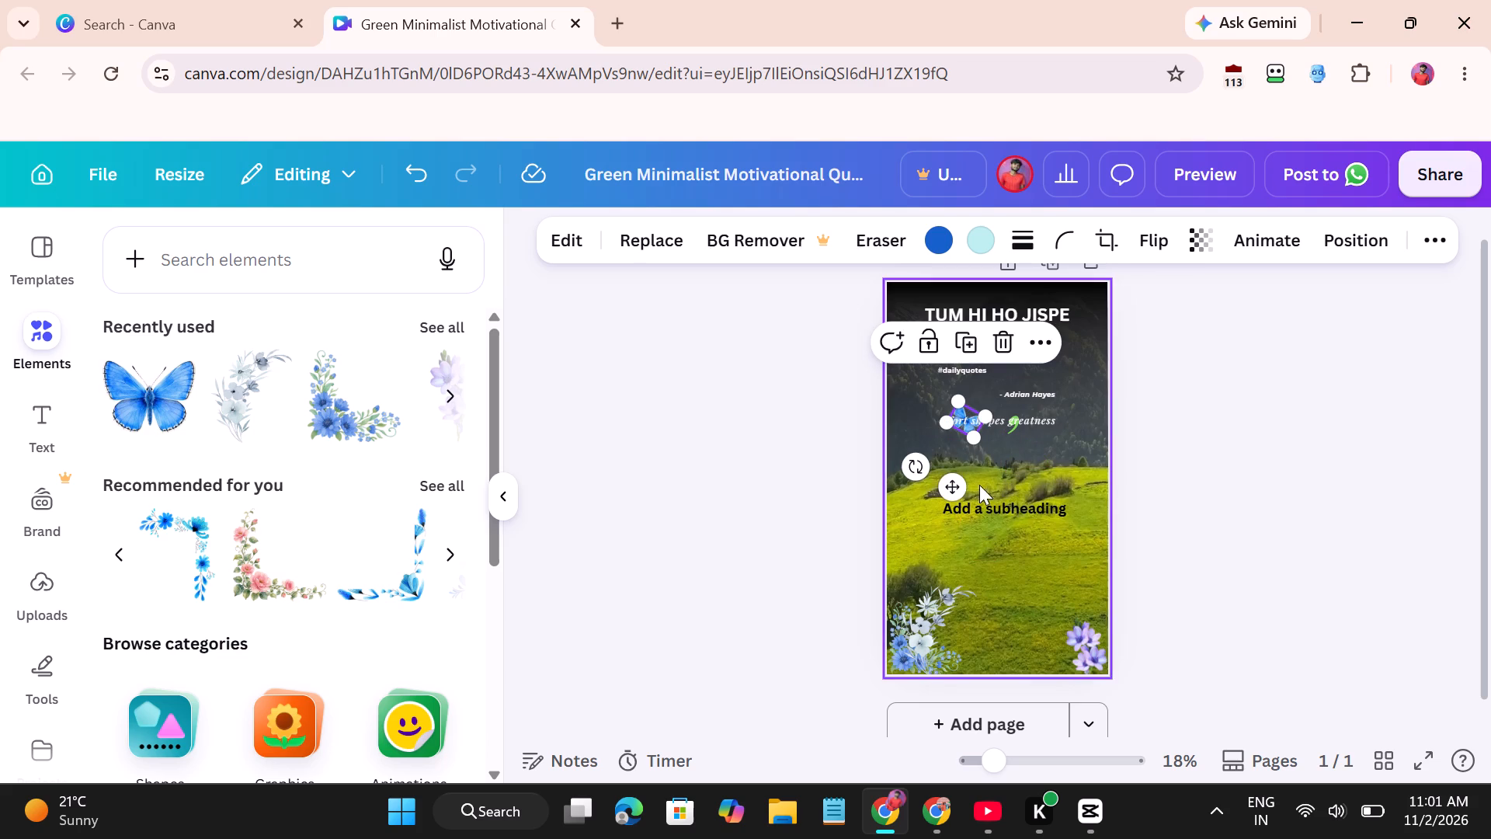
left_click_drag(954, 495, 925, 473)
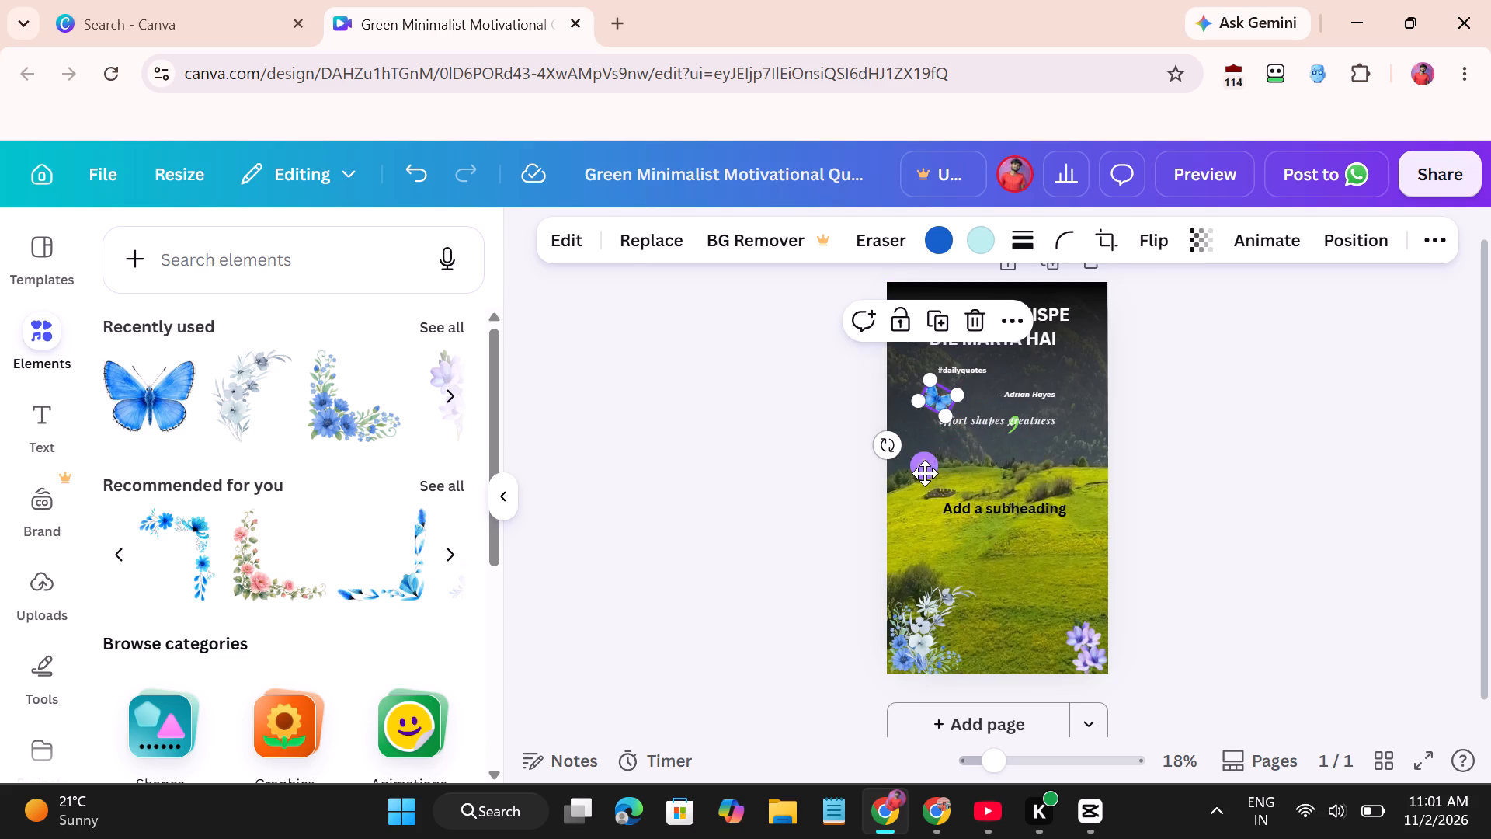
Duplicate the small blue butterfly three times.
right_click(933, 397)
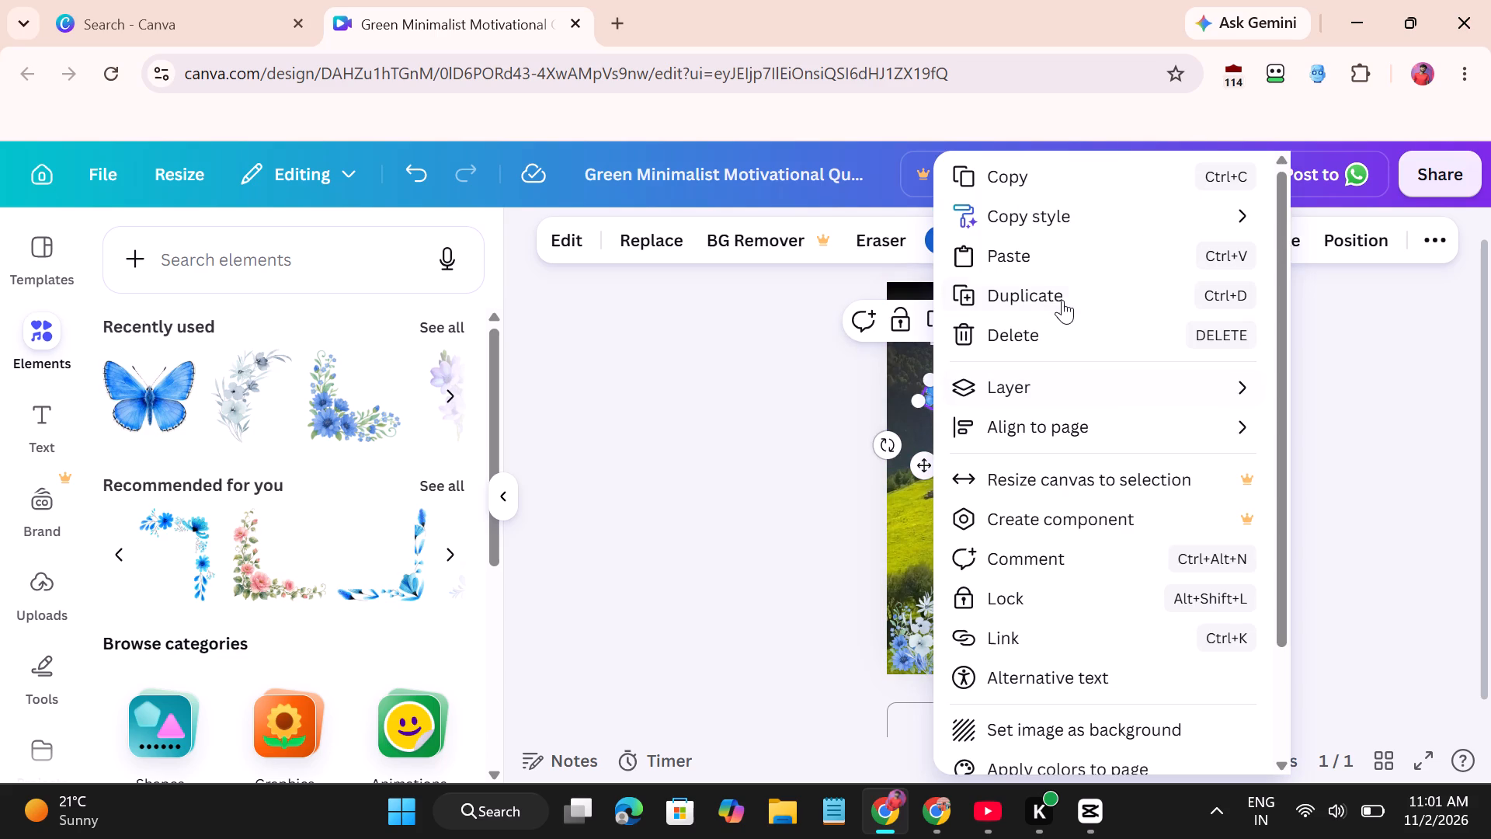
left_click(1055, 294)
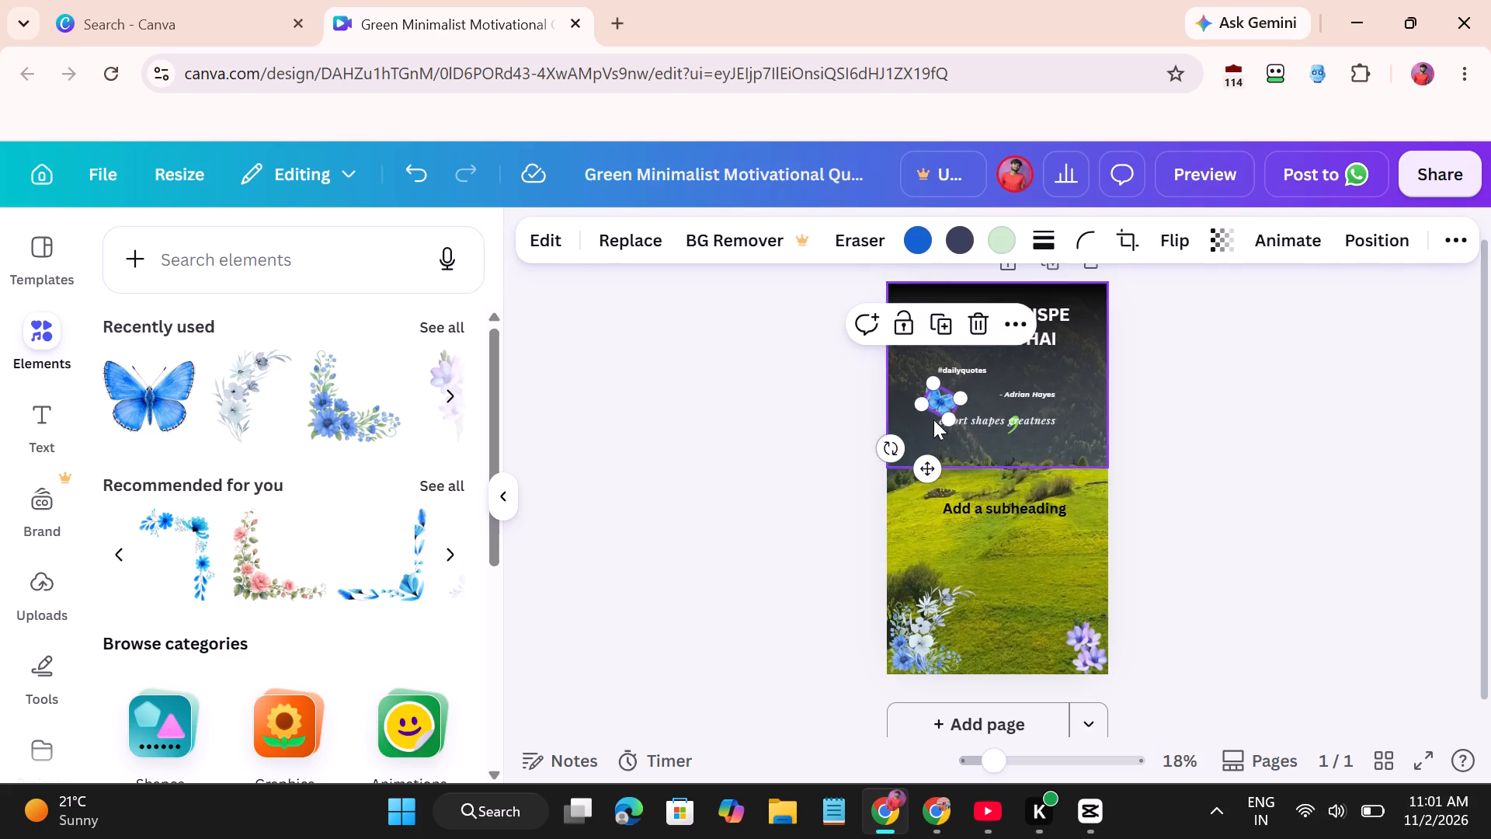
right_click(946, 402)
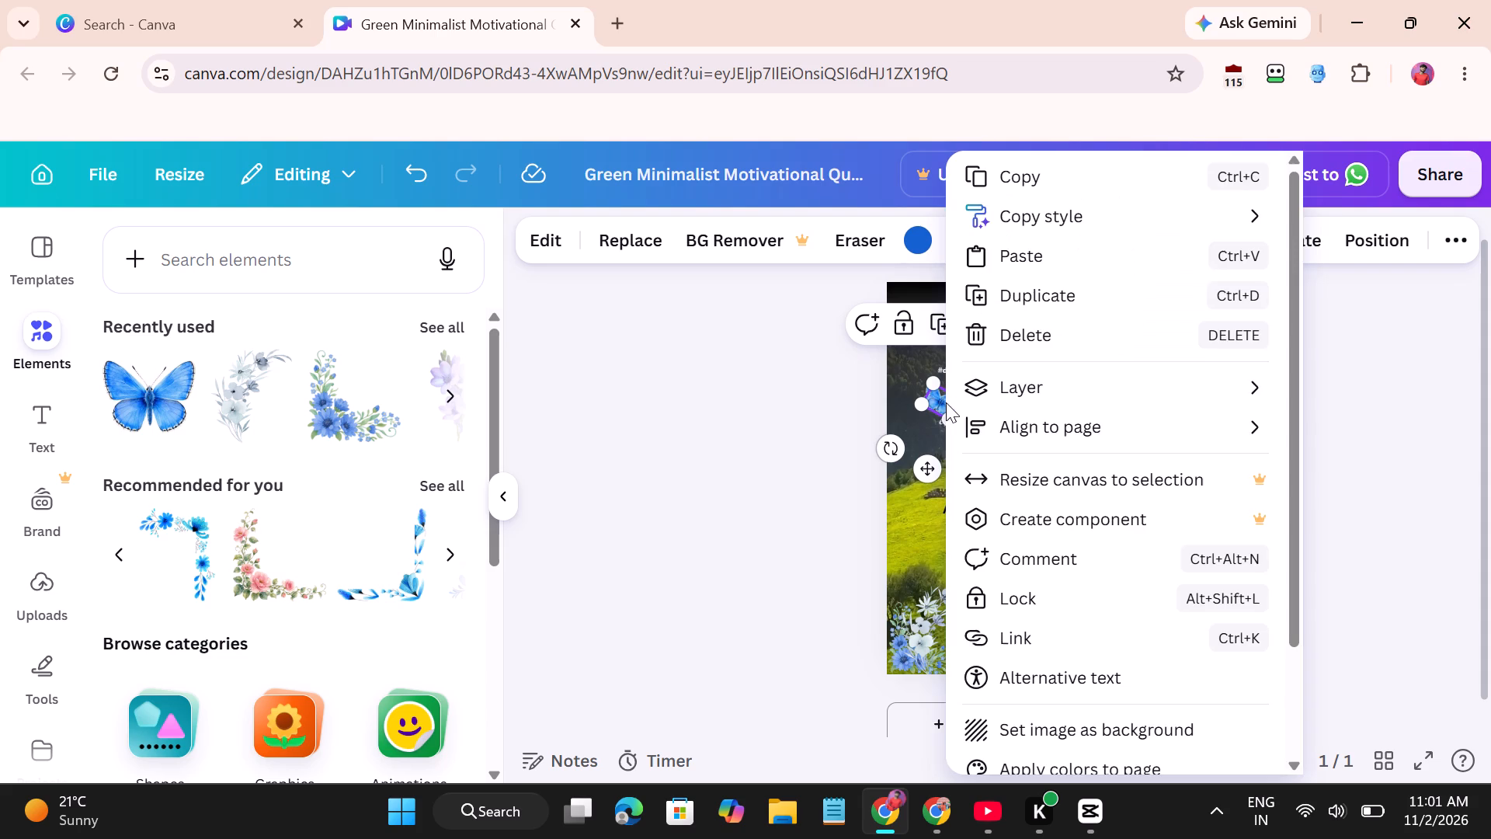
left_click(1061, 301)
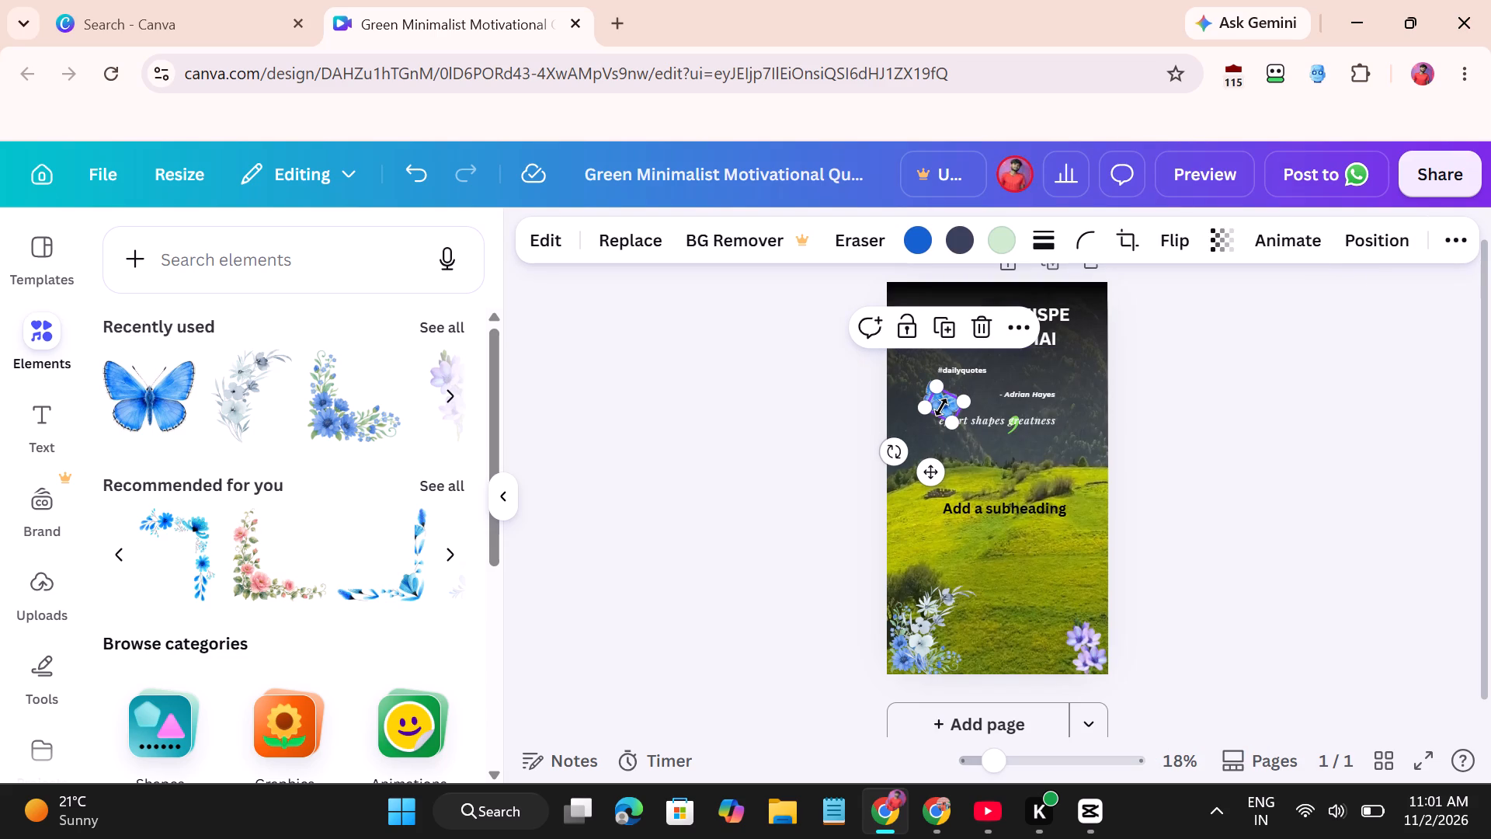
right_click(946, 403)
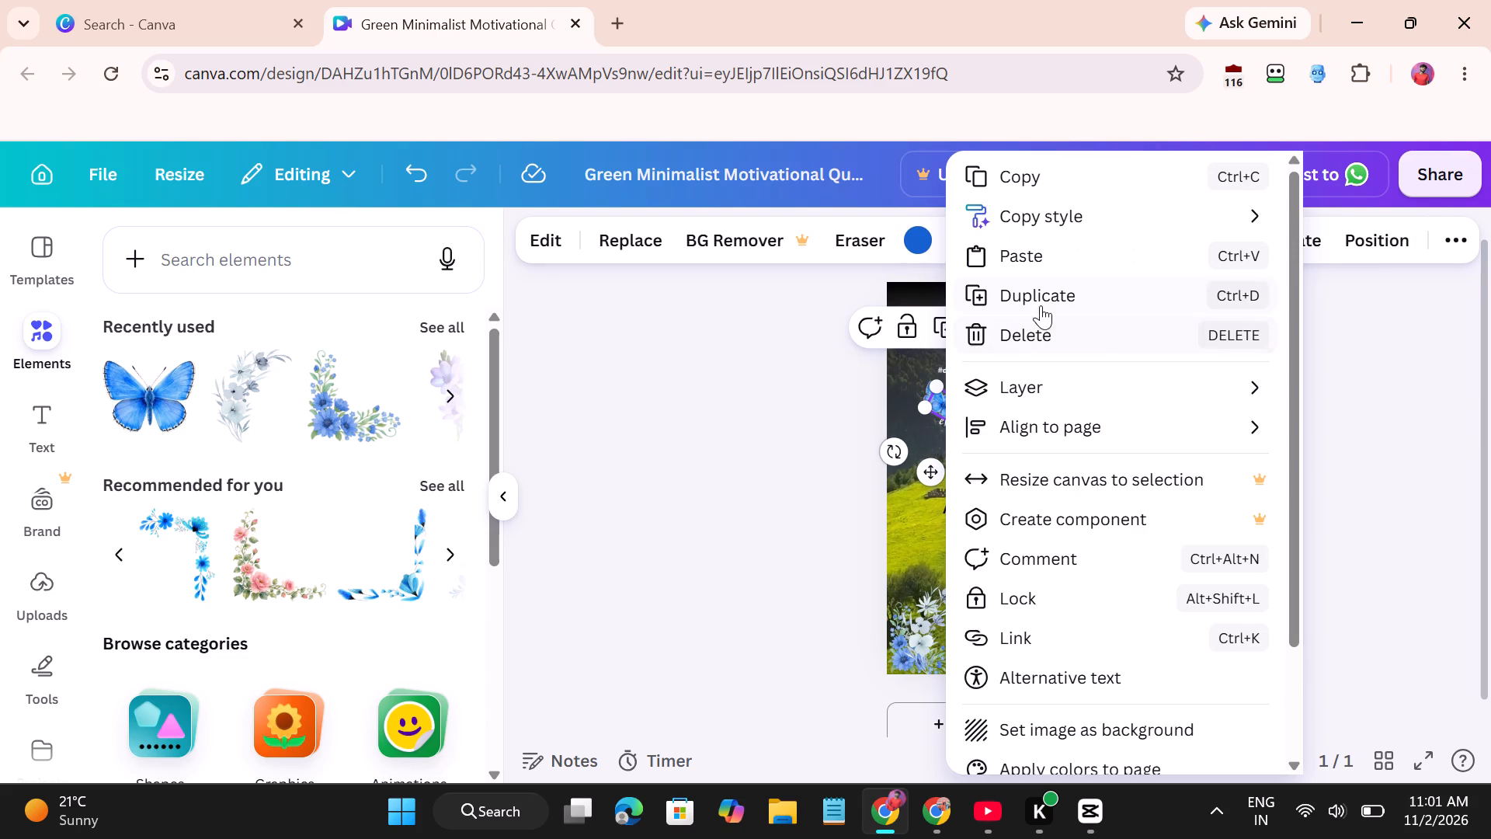
left_click(1043, 294)
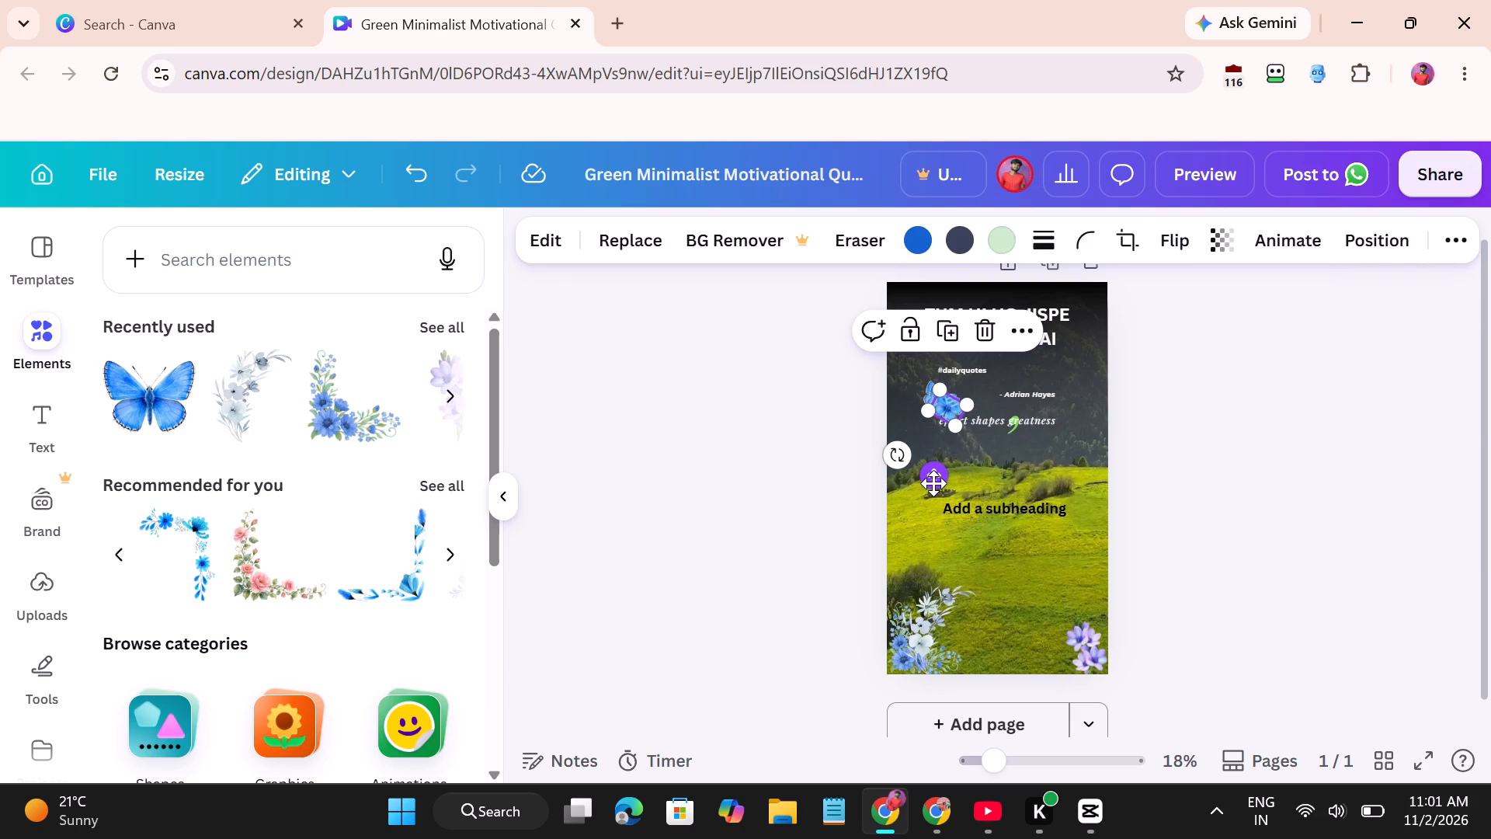
Spread the butterfly copies around the author line, the "effort shapes greatness" line and just under the heading.
left_click_drag(933, 483, 1048, 500)
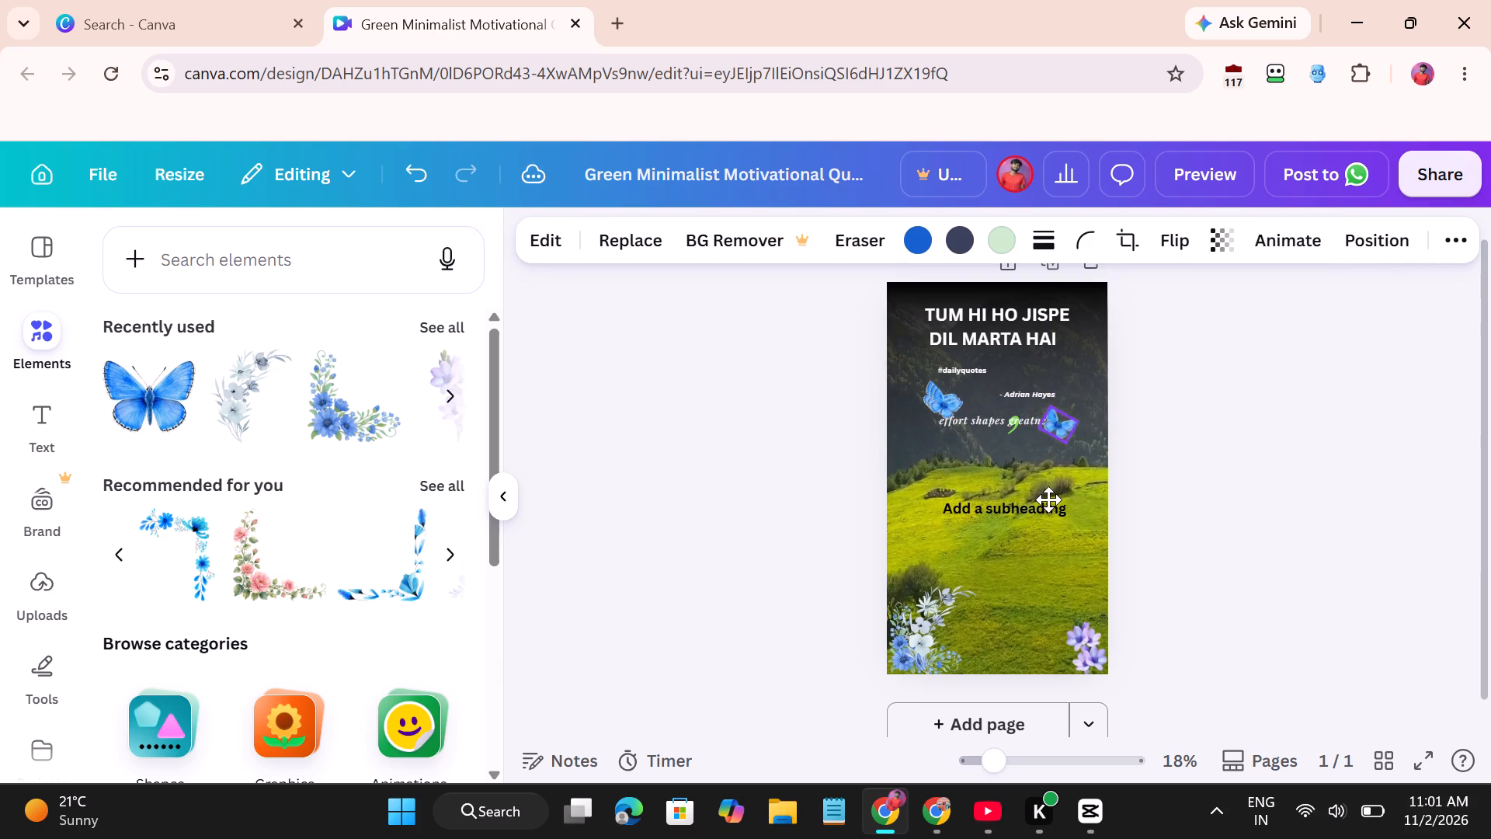
left_click_drag(1048, 500, 969, 462)
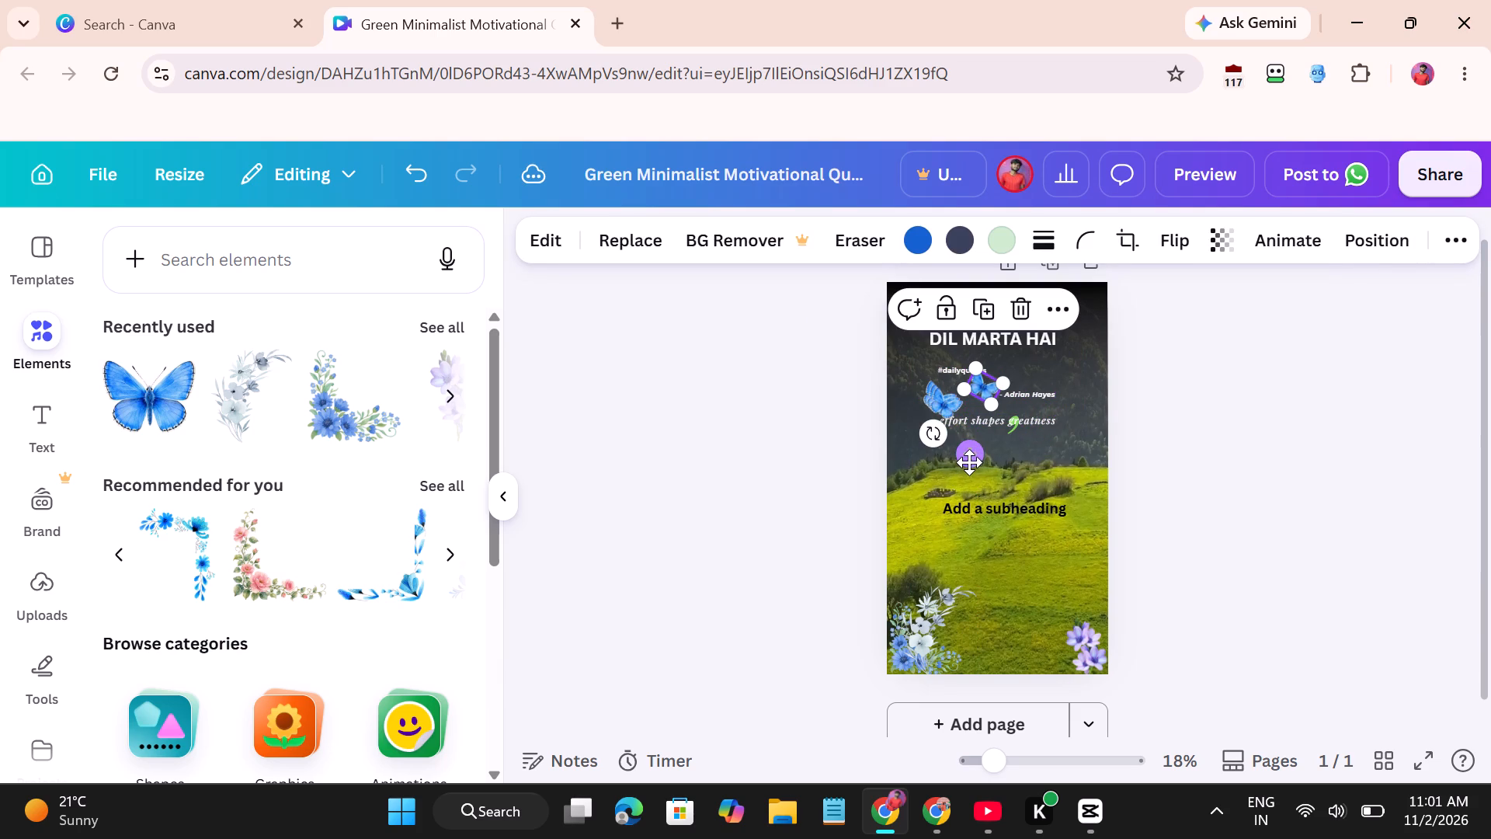
left_click_drag(939, 402, 969, 418)
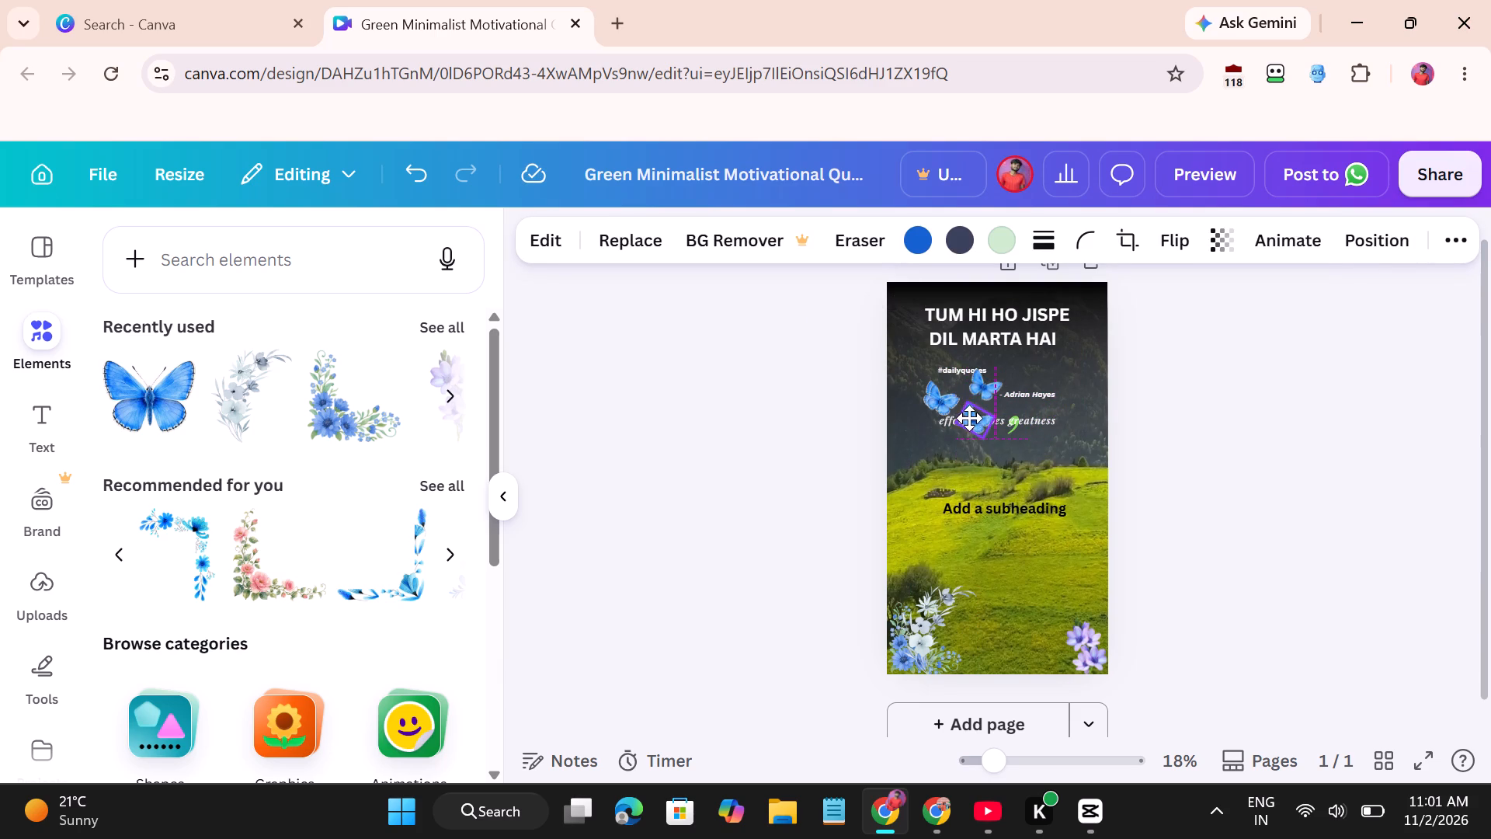
left_click_drag(969, 418, 969, 419)
left_click_drag(931, 396, 972, 367)
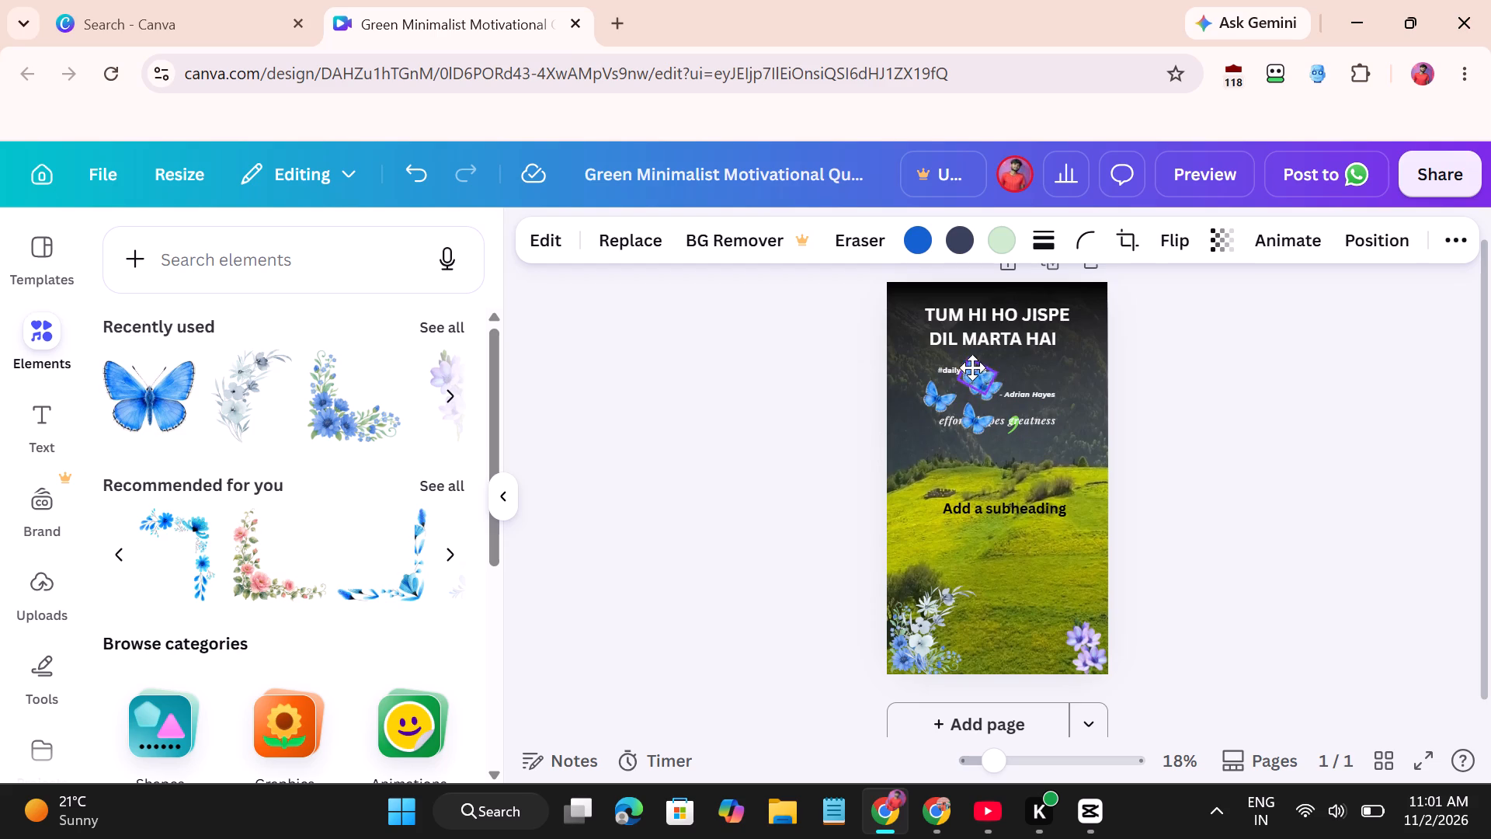
left_click_drag(972, 367, 1003, 349)
left_click_drag(1003, 349, 1008, 352)
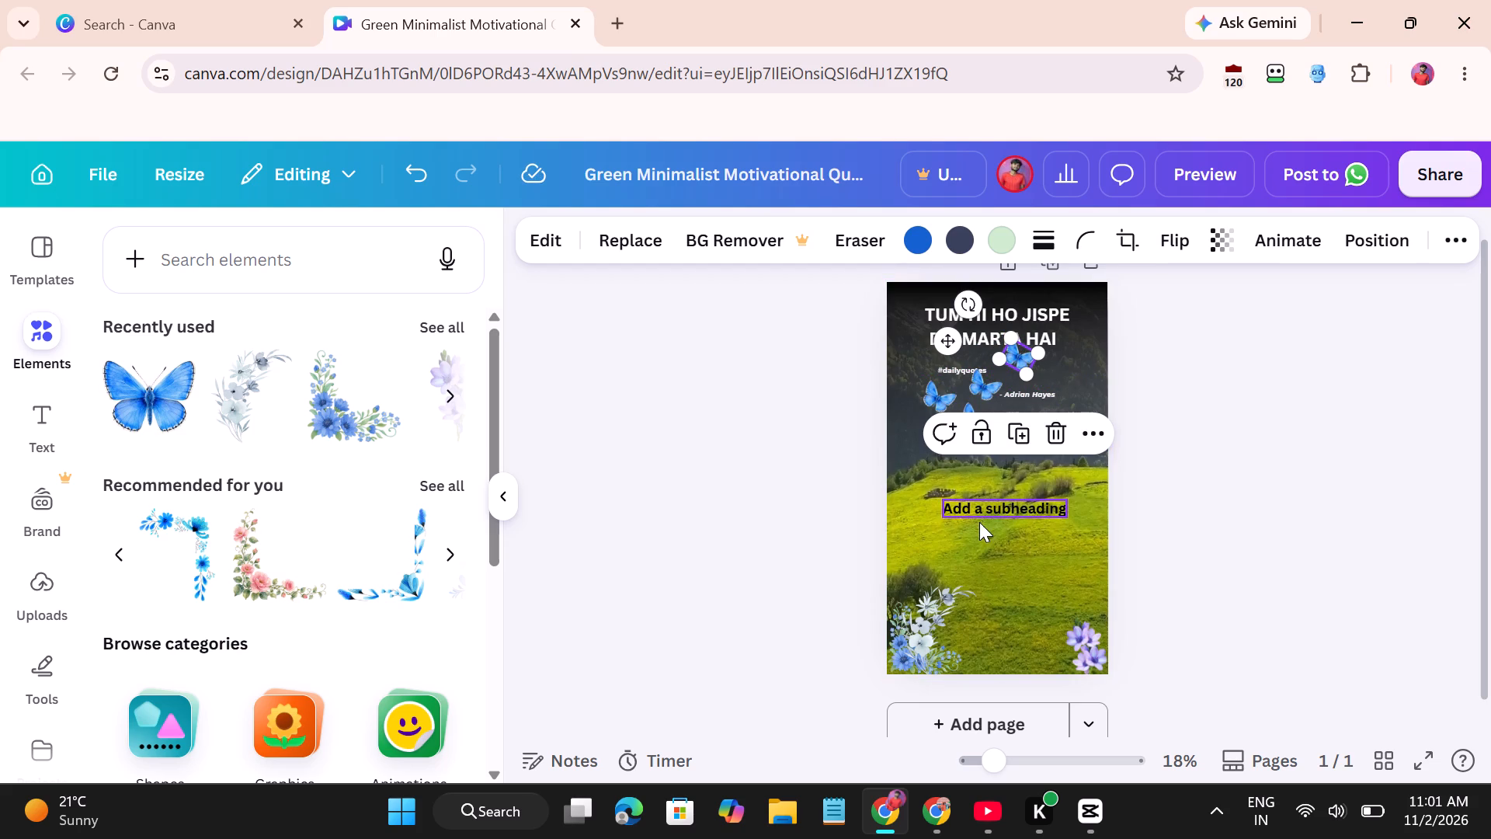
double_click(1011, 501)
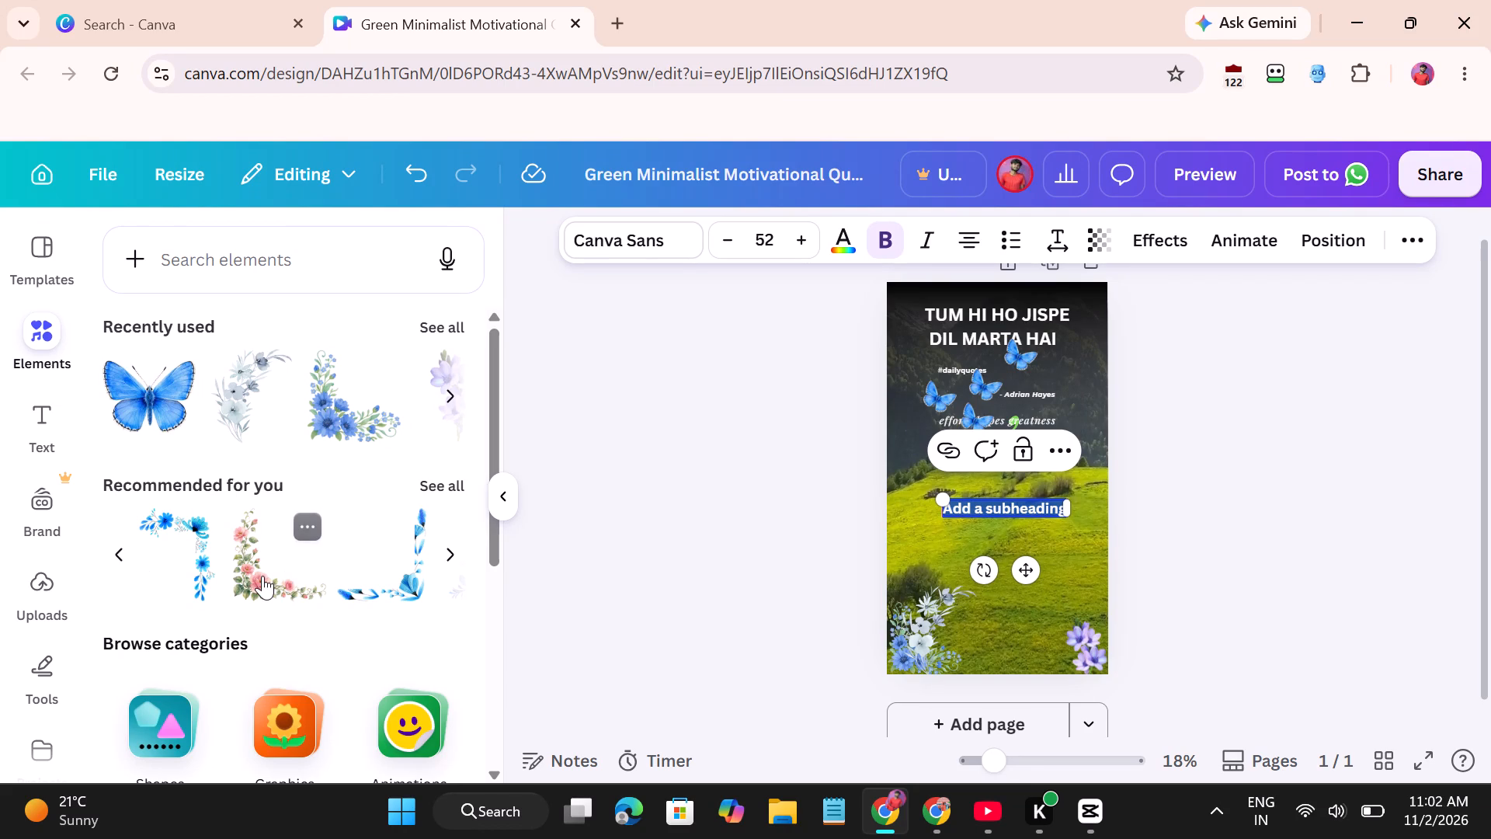
Add the recommended pink rose corner graphic, rotate it about a quarter turn clockwise, shrink it, and fit it into the page's top-left corner.
left_click_drag(262, 576, 931, 343)
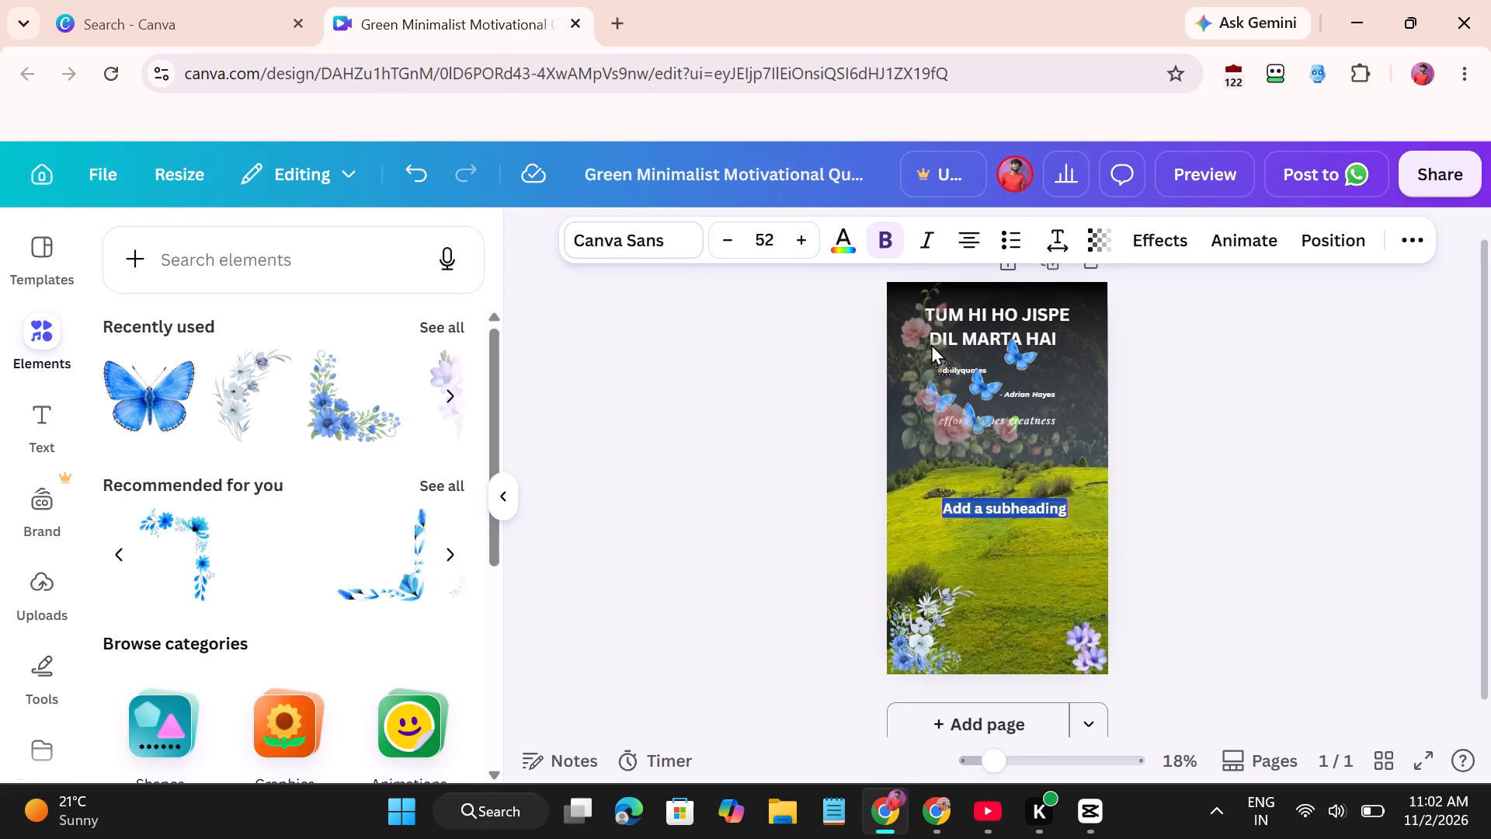
left_click_drag(931, 343, 929, 333)
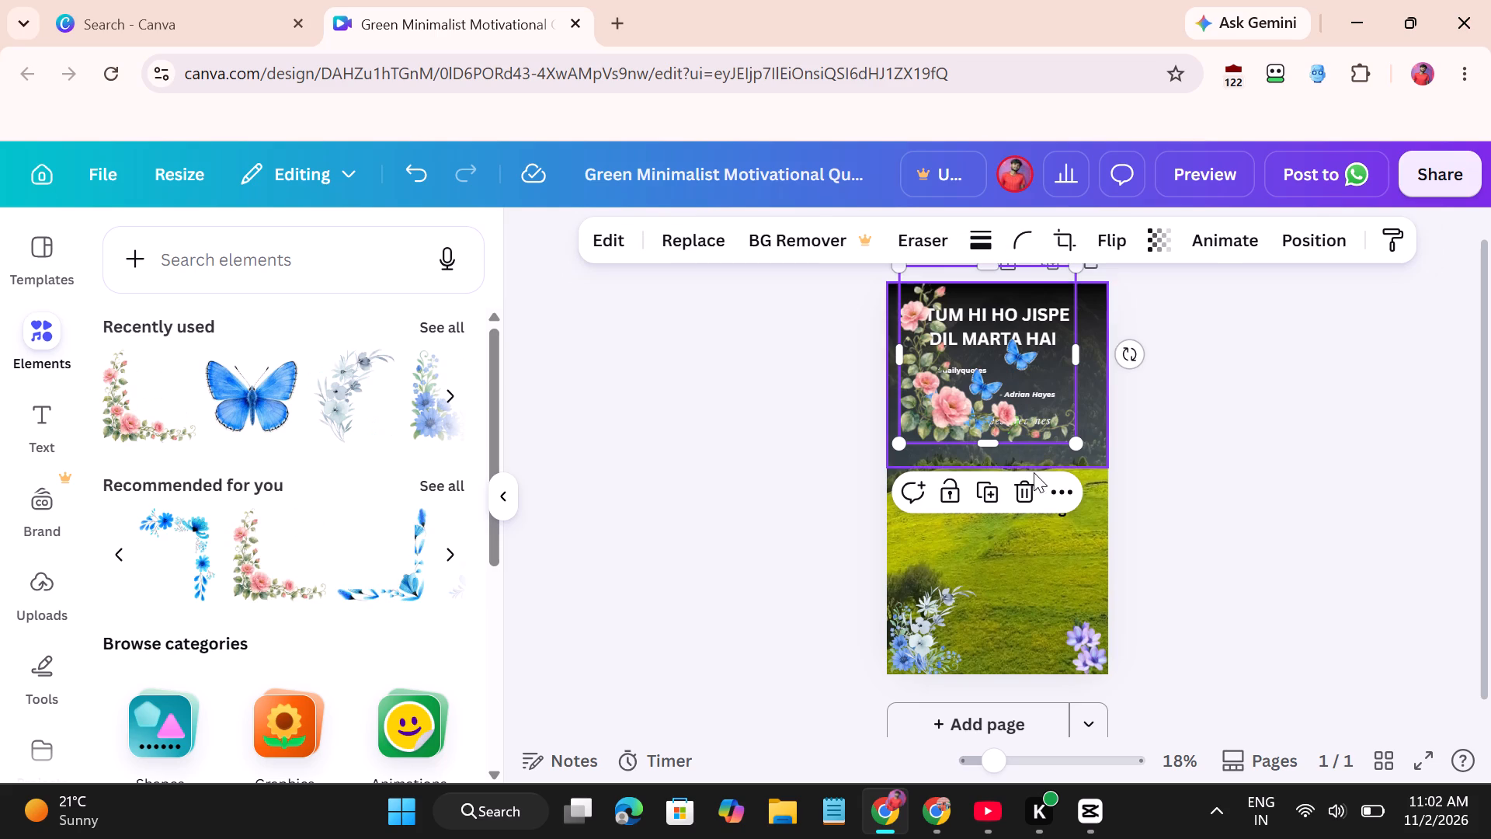
left_click_drag(1132, 347, 1023, 514)
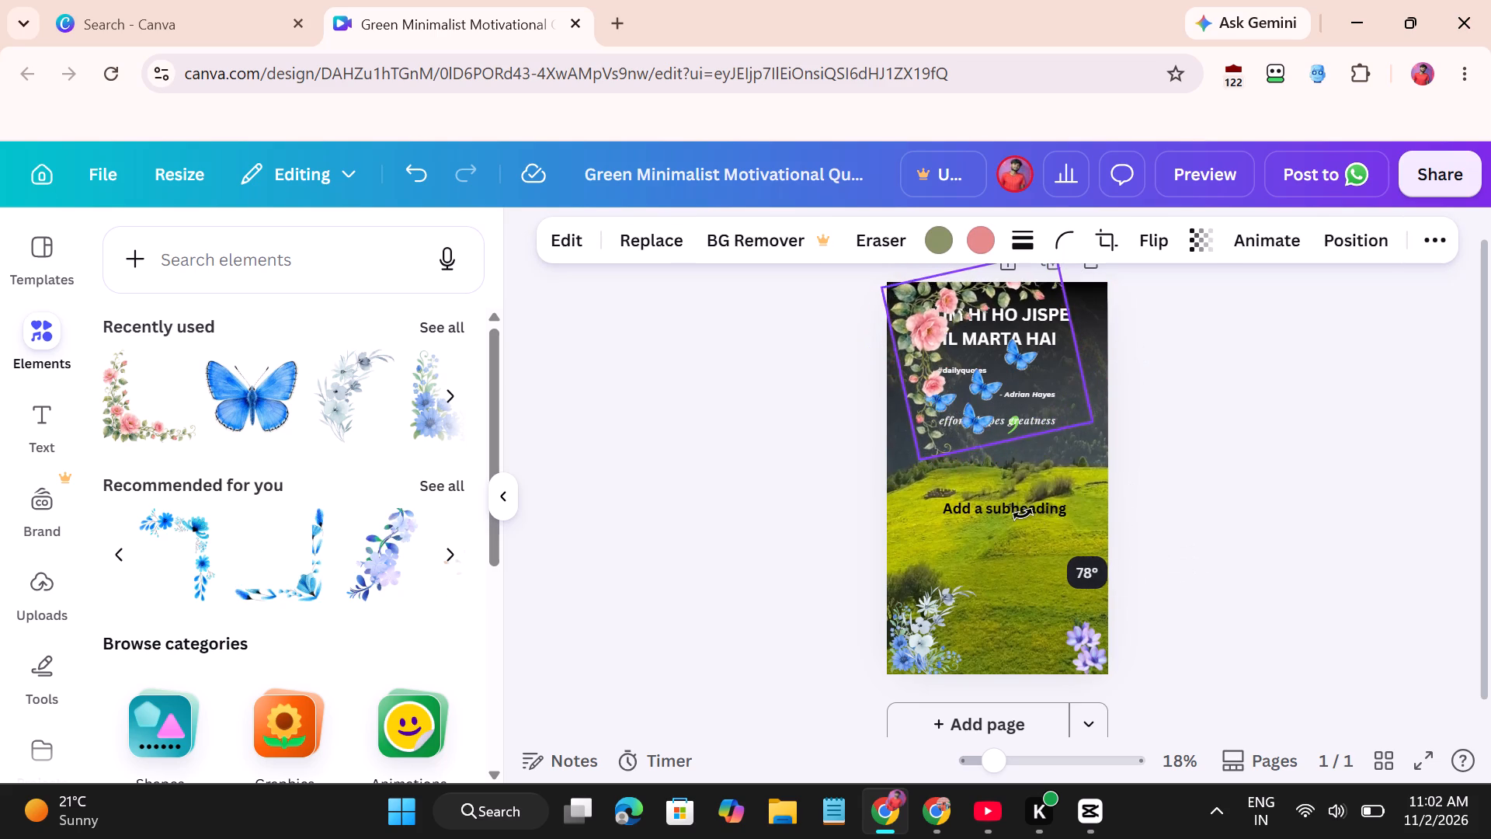
left_click_drag(1023, 514, 991, 534)
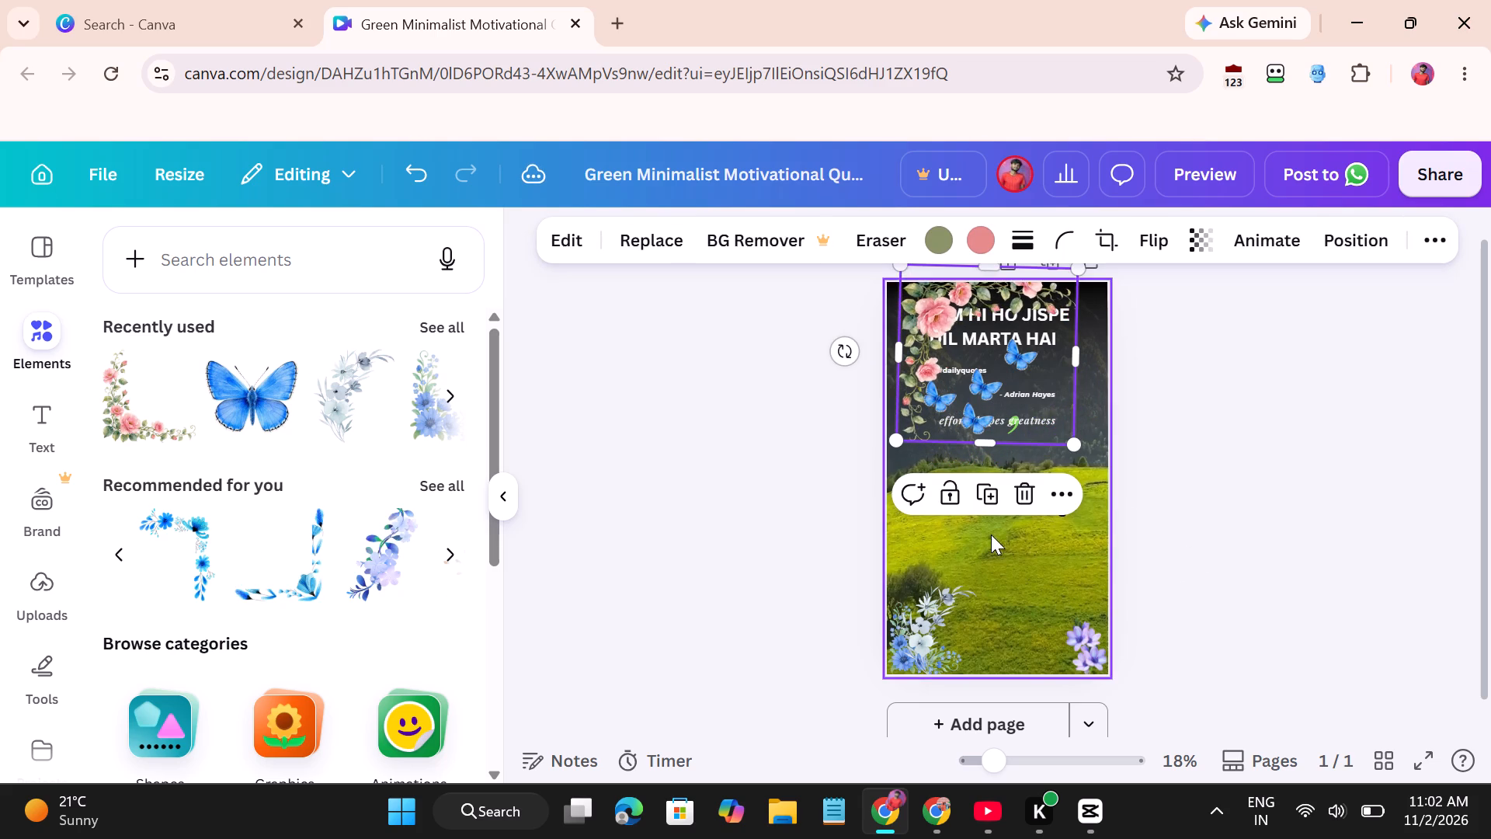
left_click_drag(1073, 447, 988, 409)
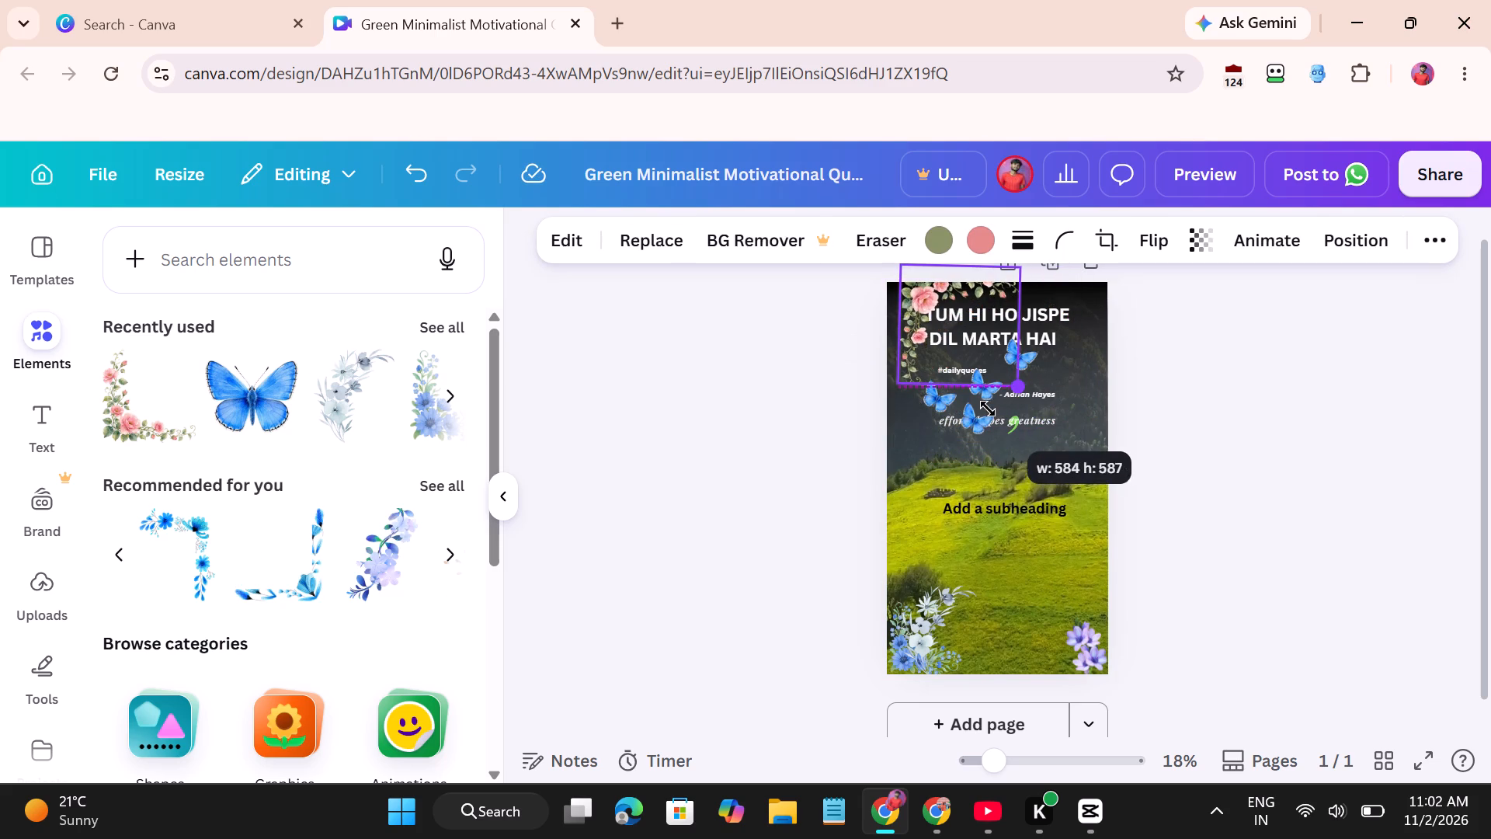
left_click_drag(988, 409, 985, 408)
left_click_drag(967, 316, 954, 333)
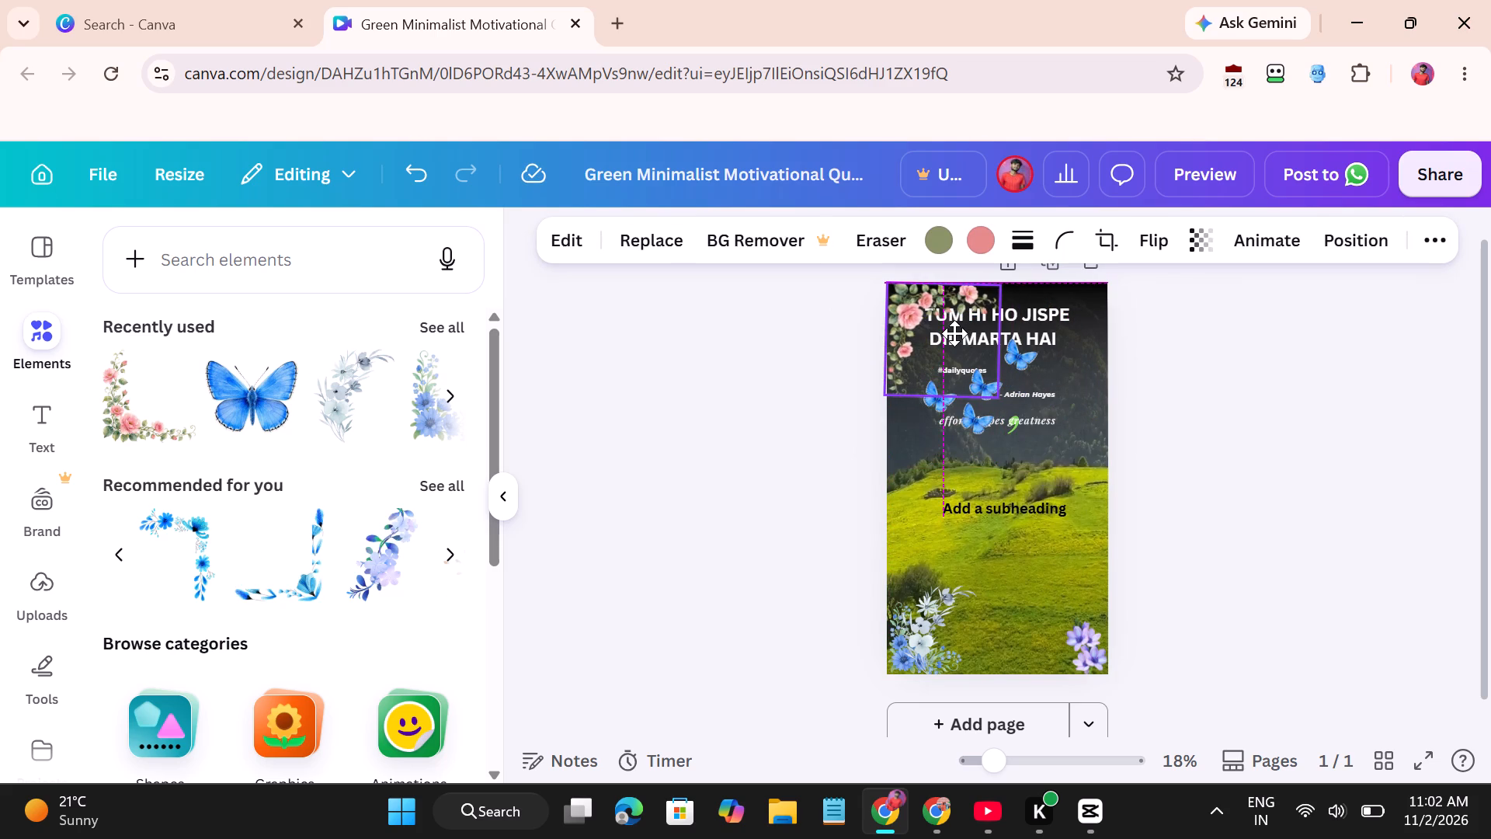
left_click_drag(954, 333, 954, 331)
left_click_drag(997, 396, 959, 363)
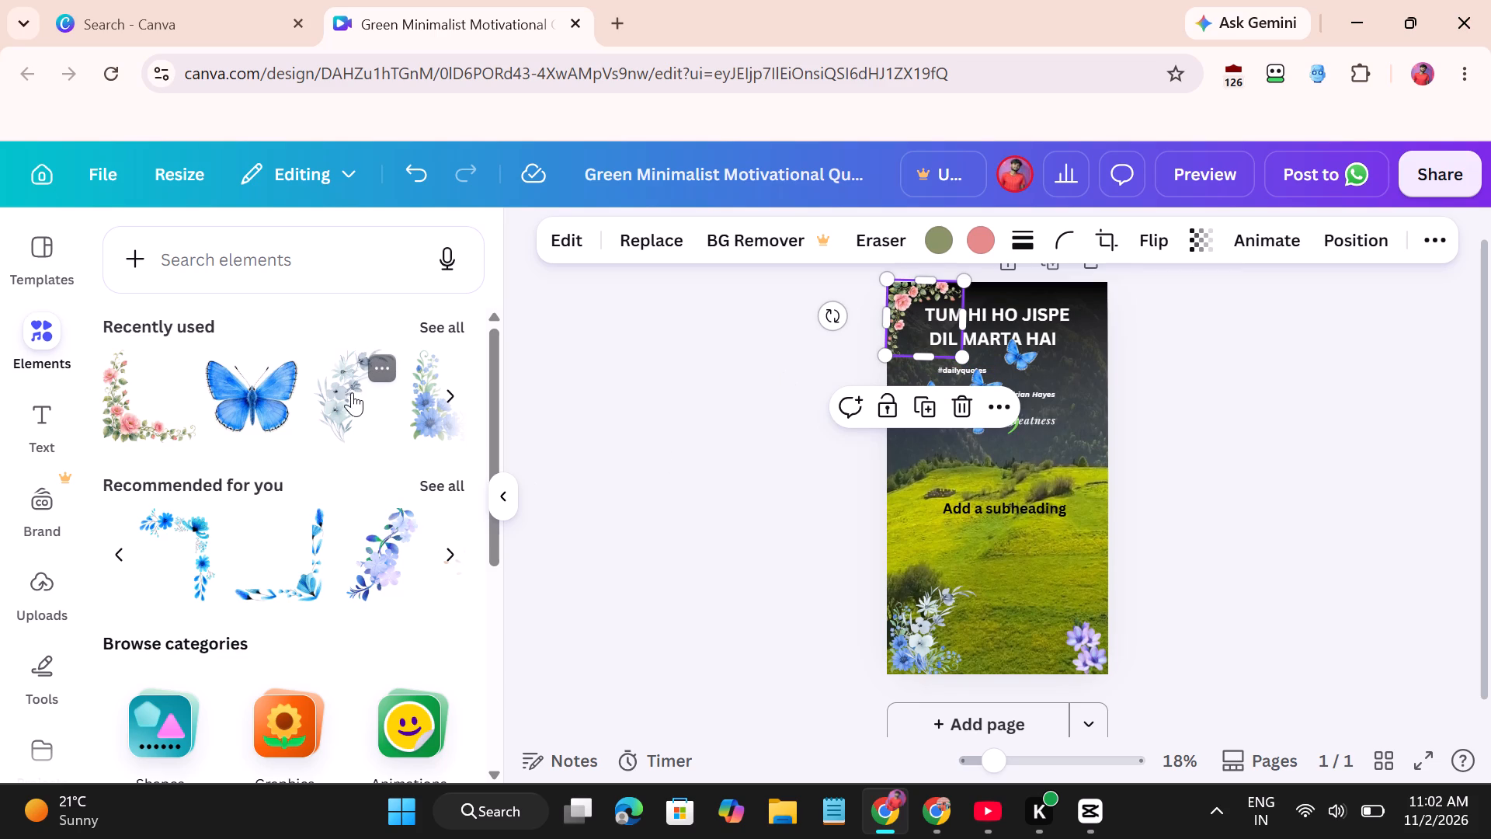
Add the recommended blue and brown floral bouquet over the subheading area and shrink it to a small accent.
scroll(349, 395, "left", 6)
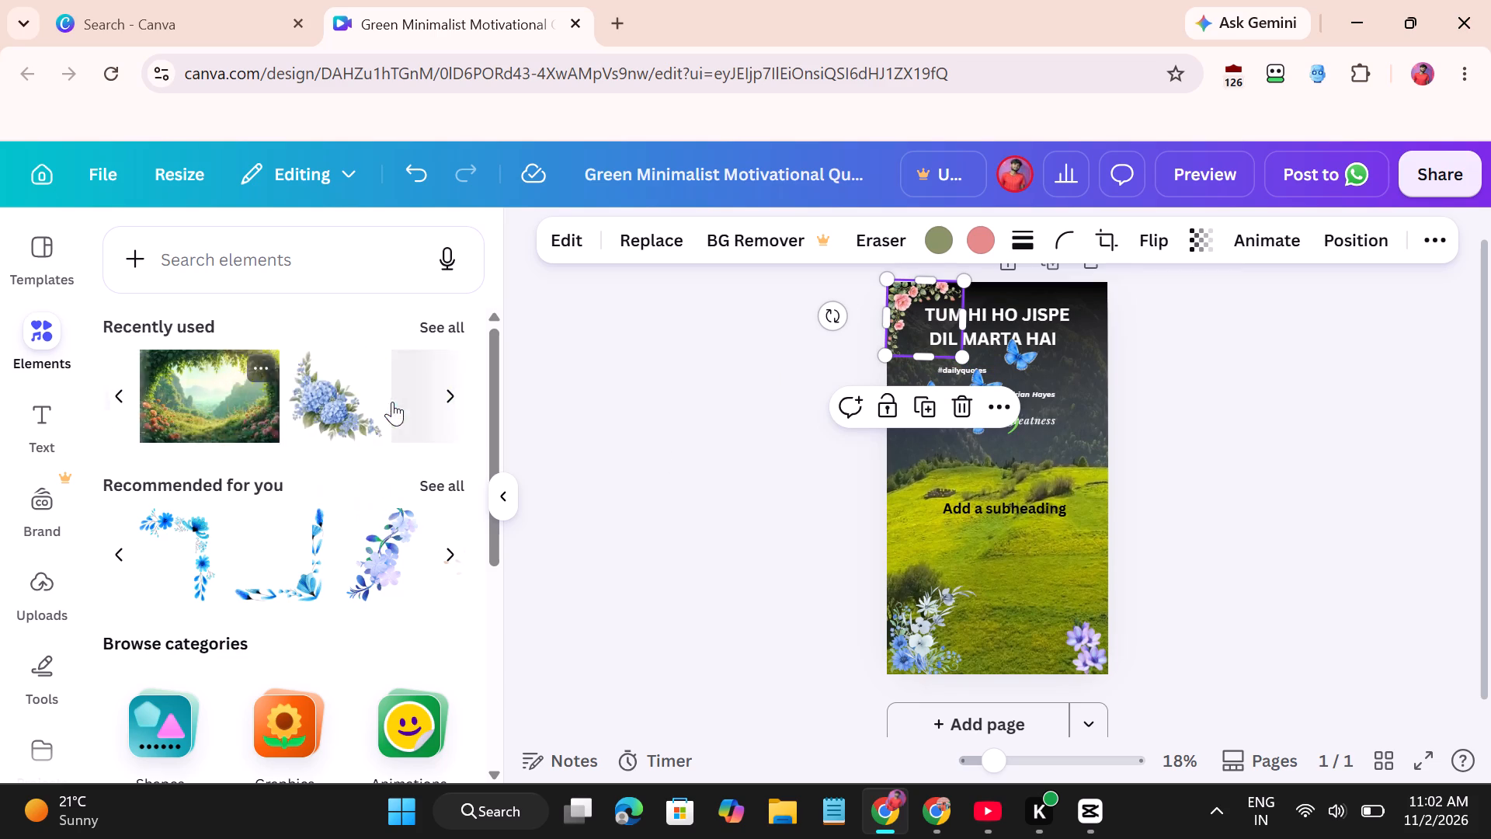
scroll(392, 402, "left", 4)
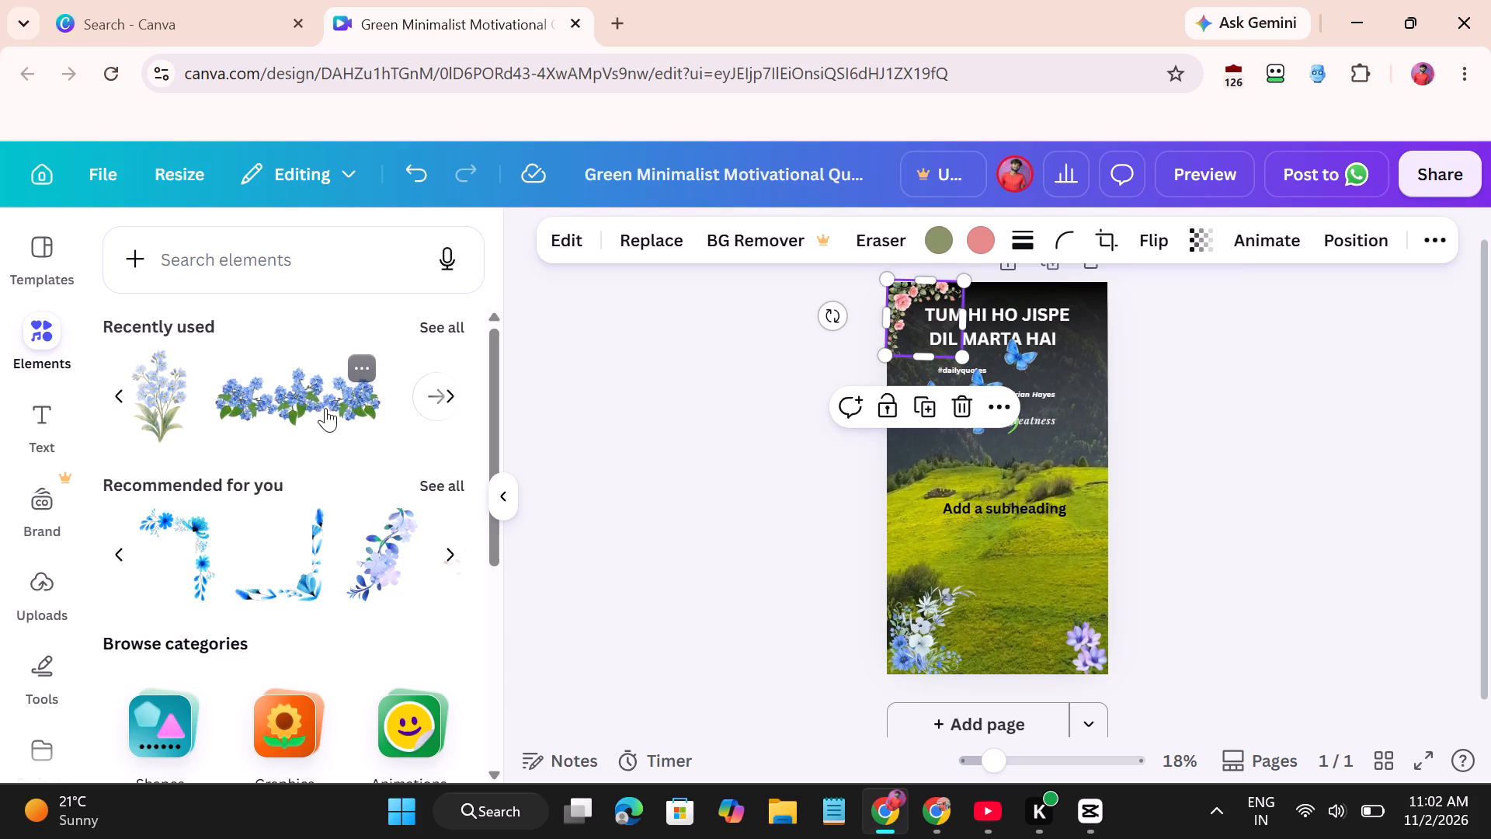
scroll(325, 408, "left", 2)
scroll(259, 402, "up", 1)
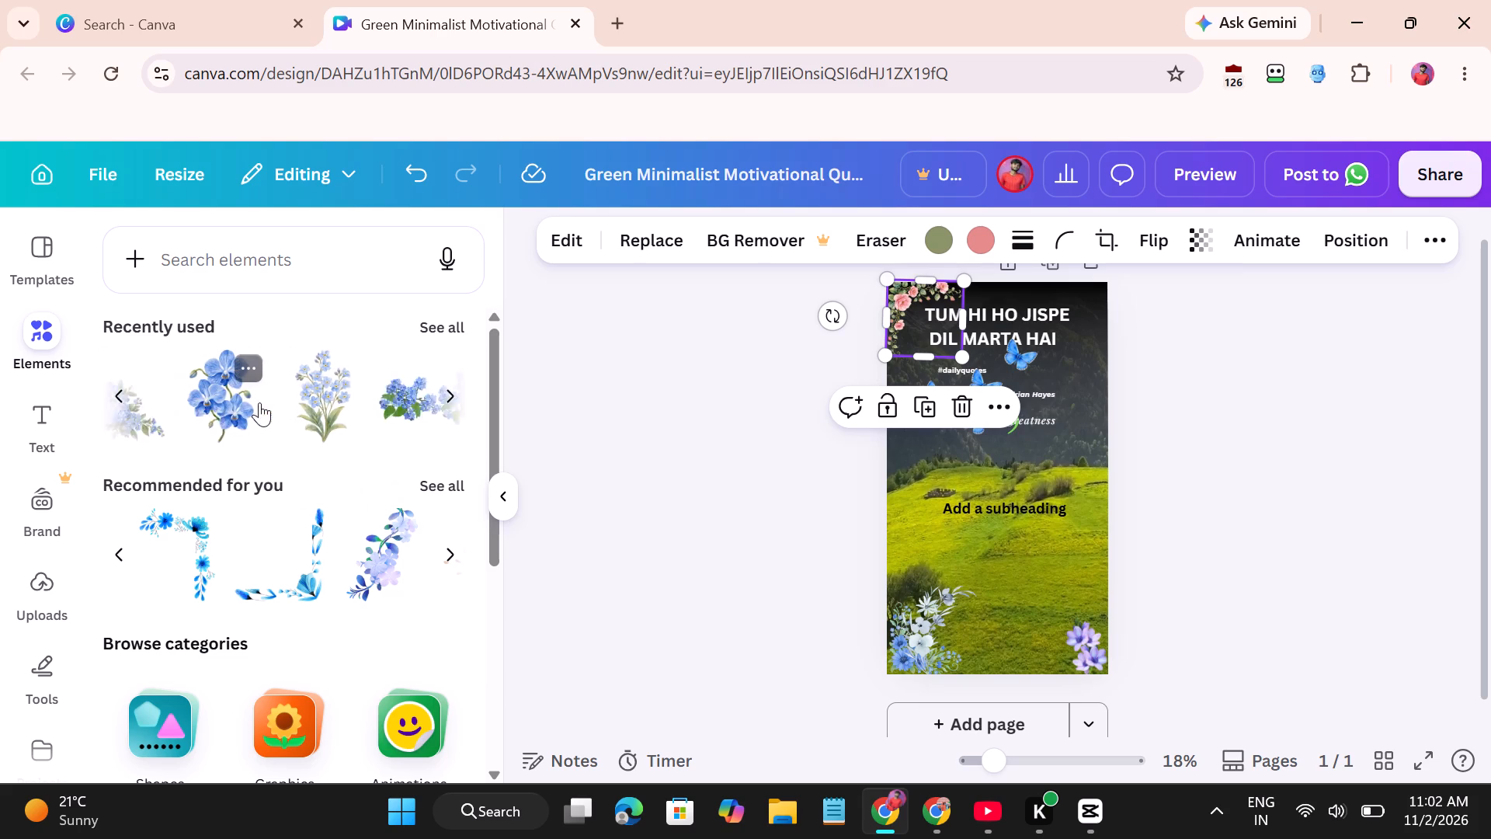
scroll(259, 402, "up", 1)
scroll(339, 573, "left", 2)
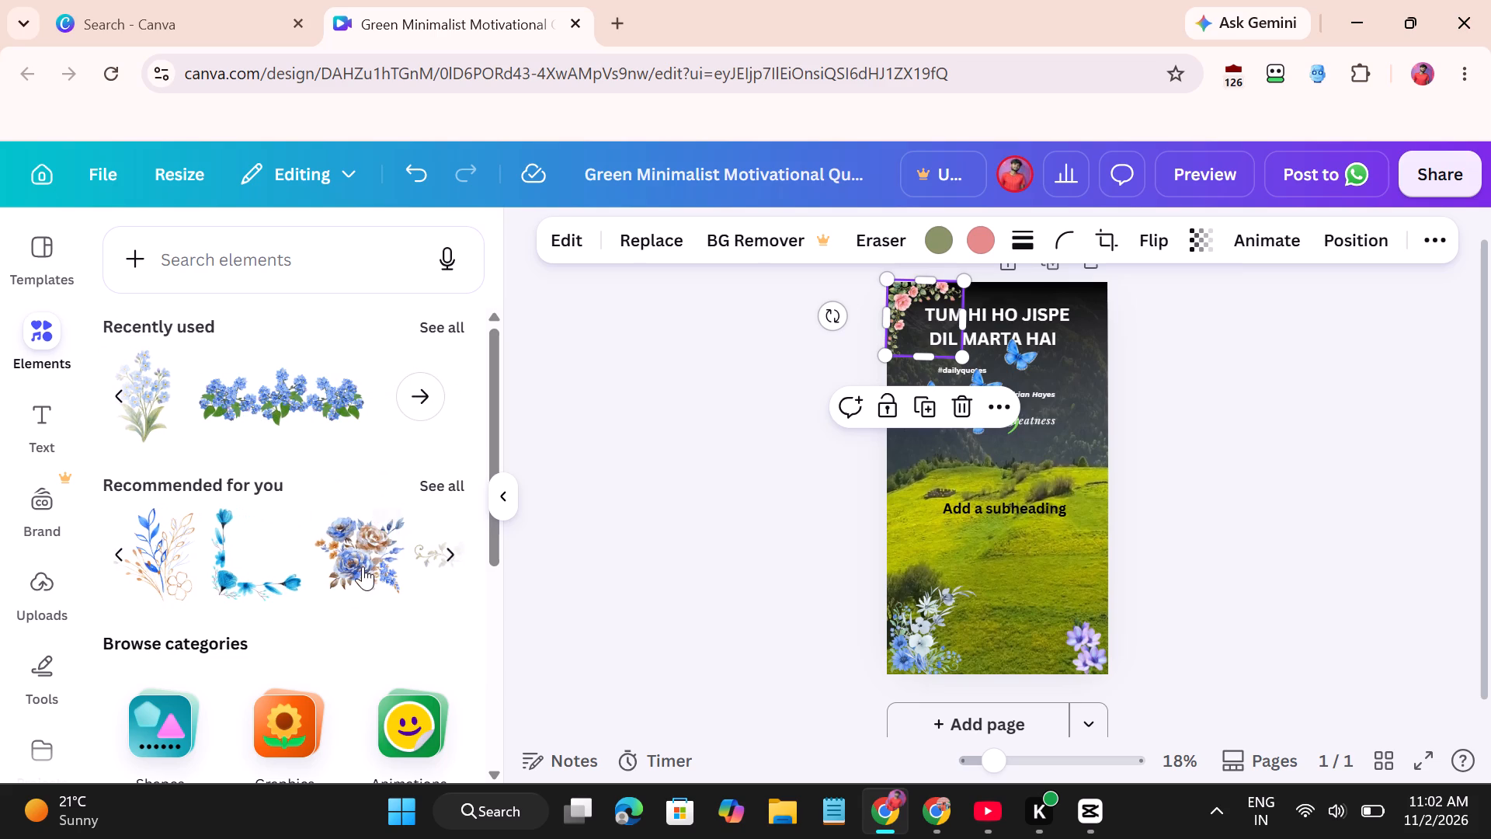
left_click_drag(358, 561, 985, 513)
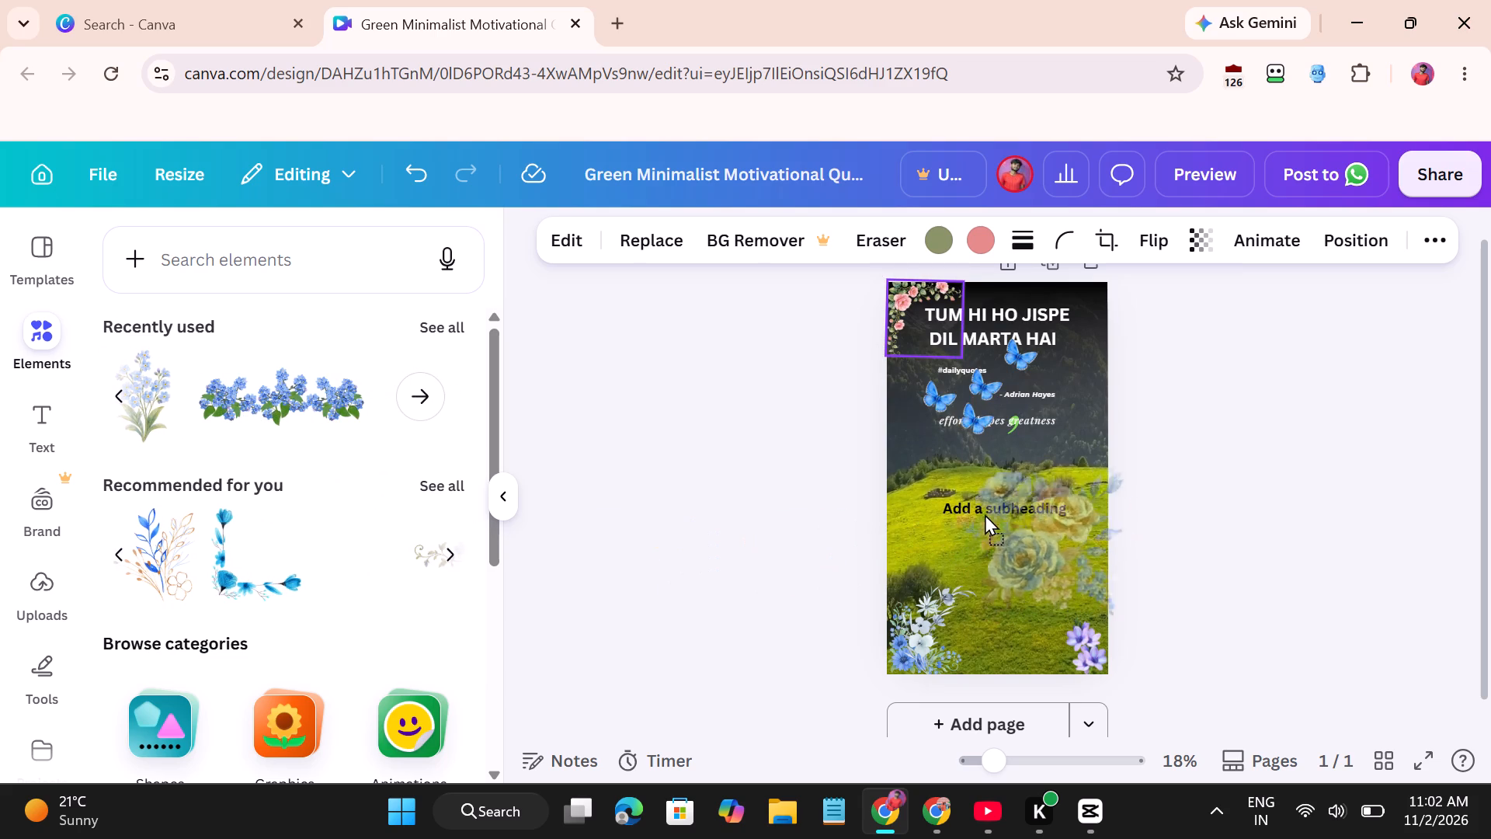
left_click_drag(985, 513, 969, 517)
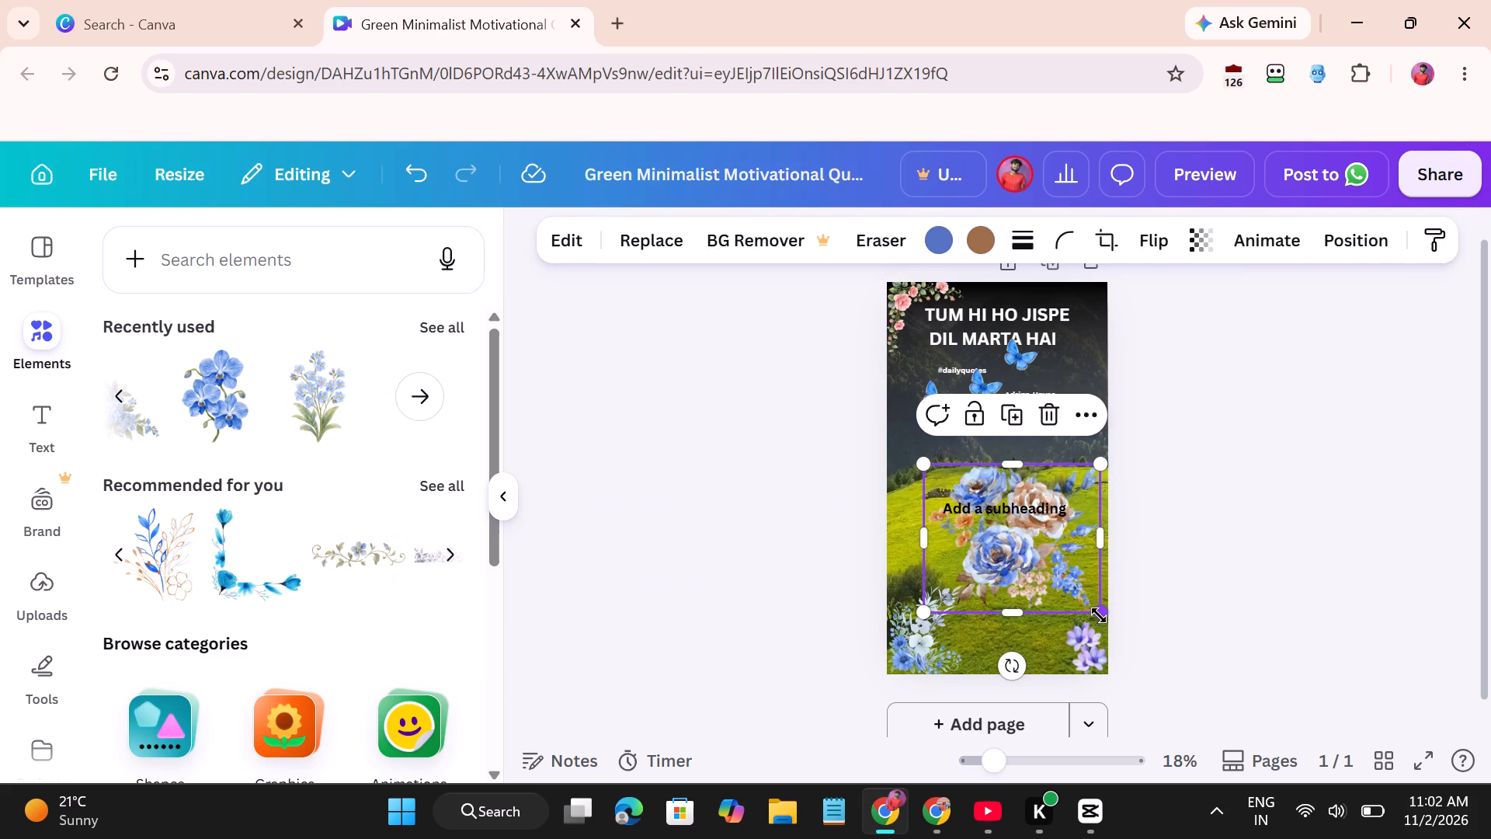
left_click_drag(1098, 615, 989, 503)
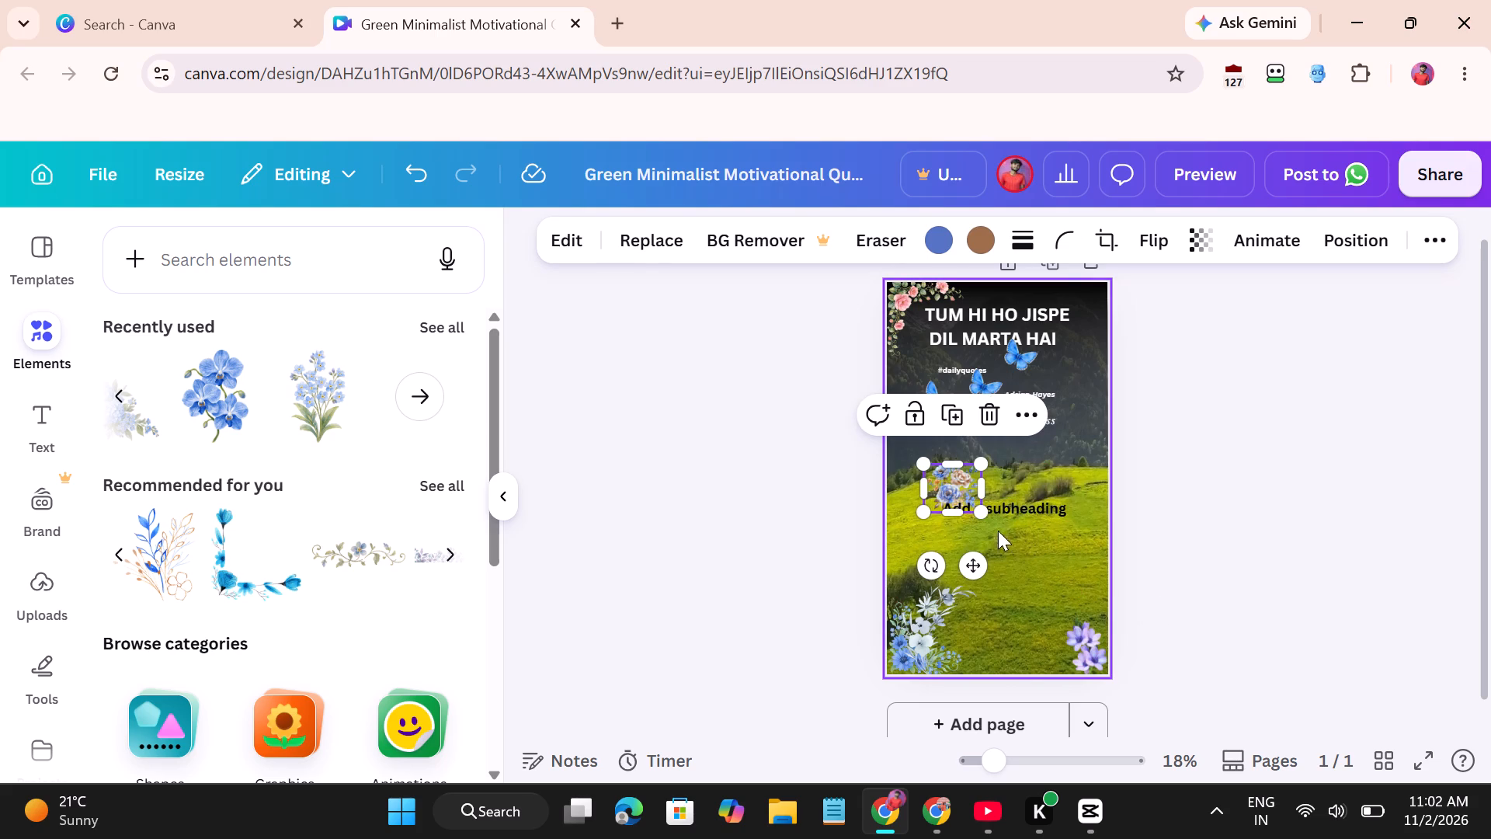
Rotate the blue and brown floral bouquet a quarter turn clockwise and enlarge it slightly.
left_click_drag(986, 512, 983, 512)
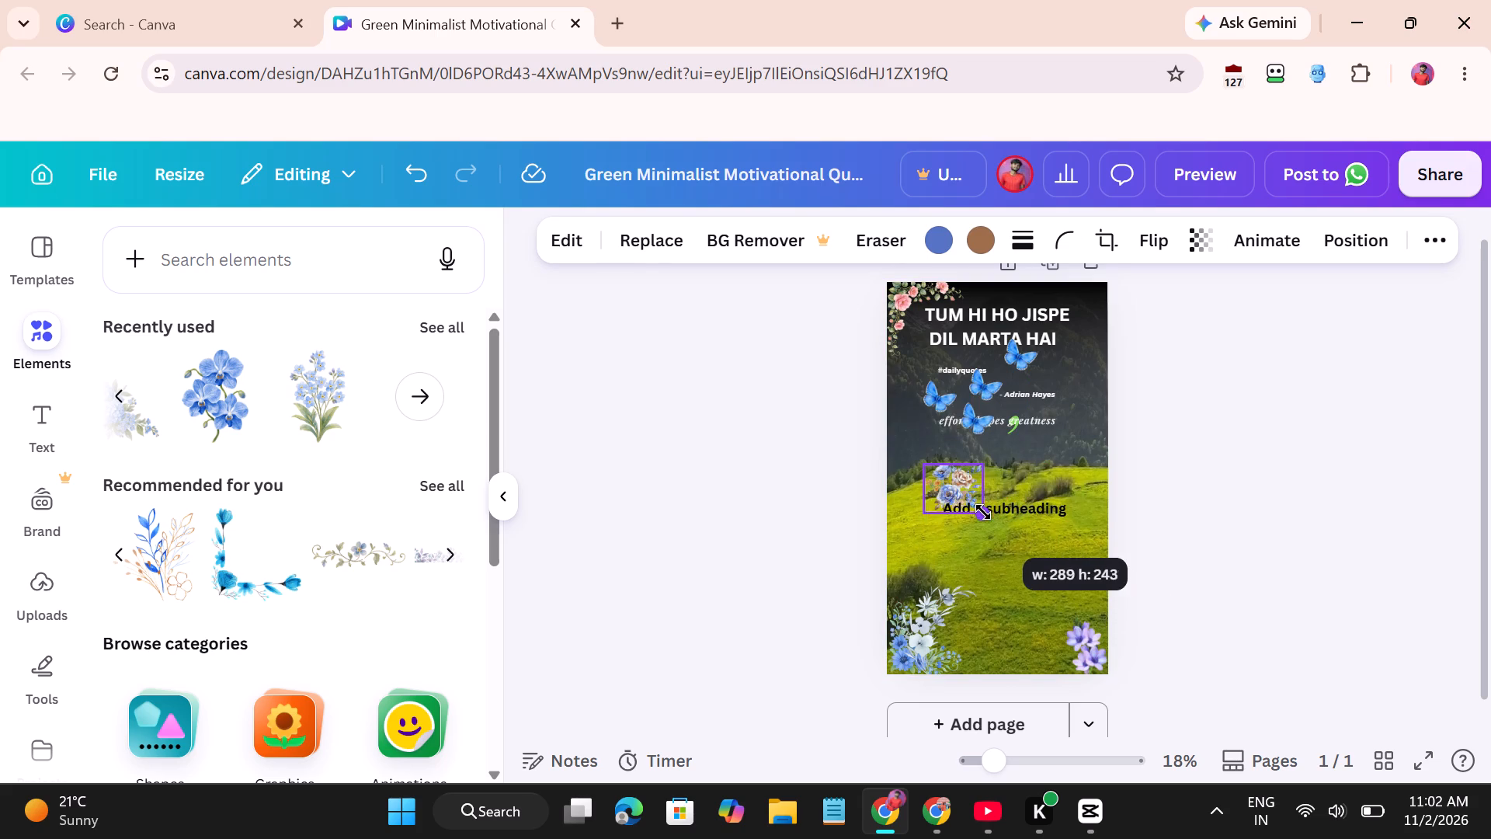
left_click_drag(983, 512, 977, 507)
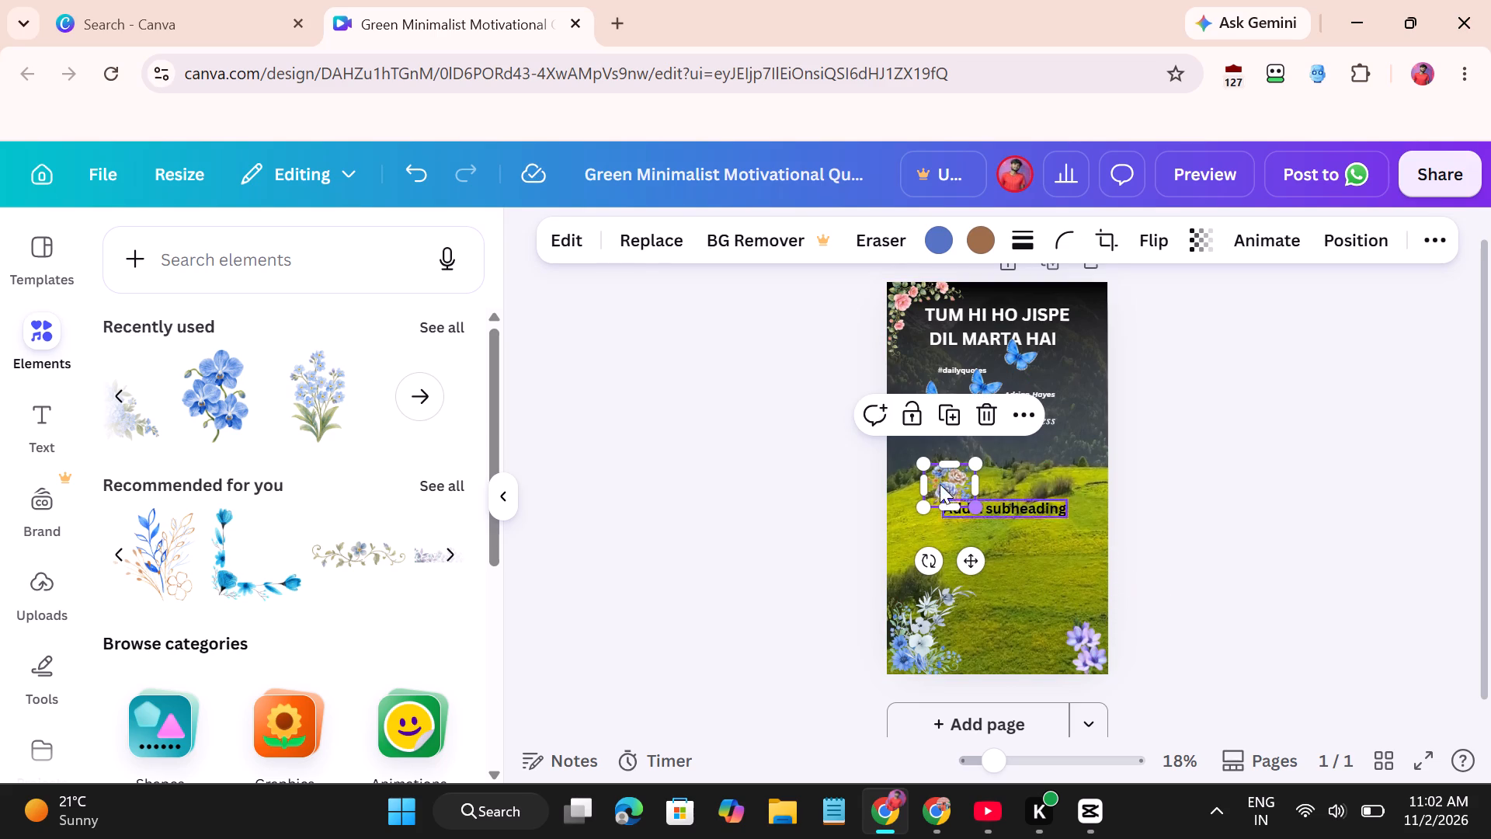
left_click_drag(935, 558, 866, 499)
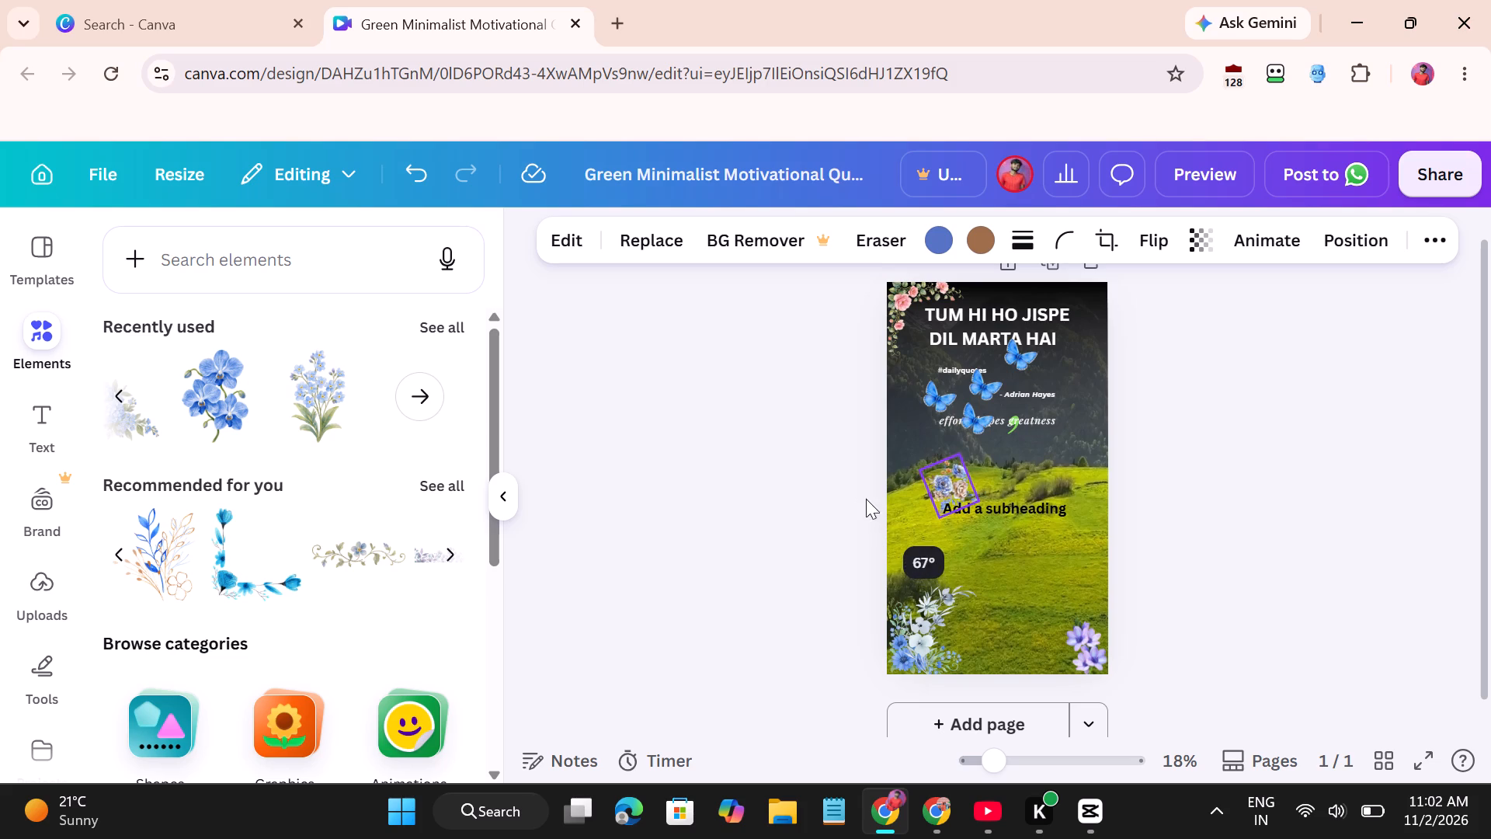
left_click_drag(866, 499, 871, 469)
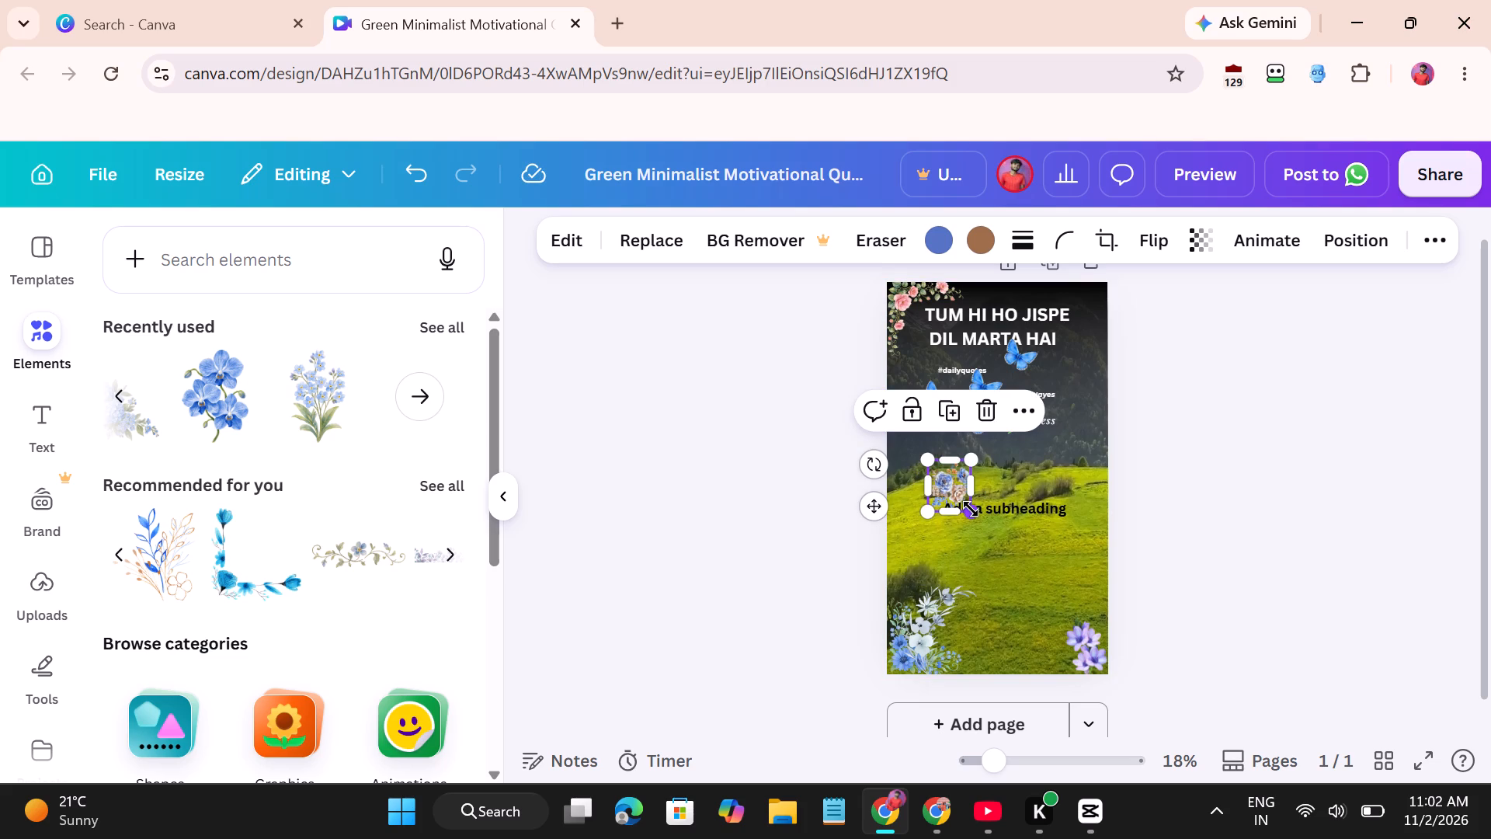
left_click_drag(971, 509, 989, 533)
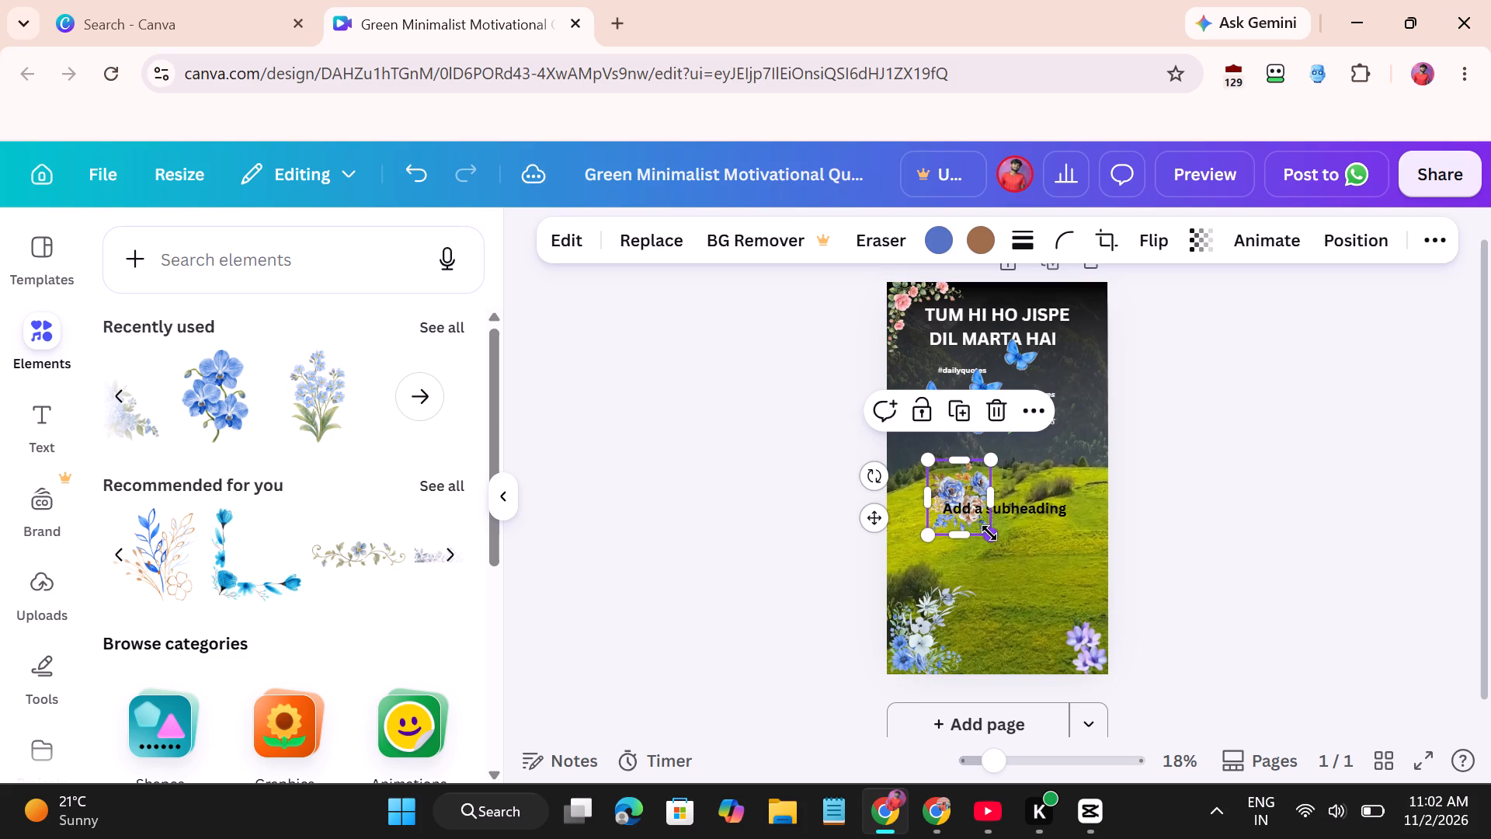
Move the blue and brown bouquet to the page's bottom edge, directly beside the purple flowers.
left_click_drag(946, 482, 1072, 445)
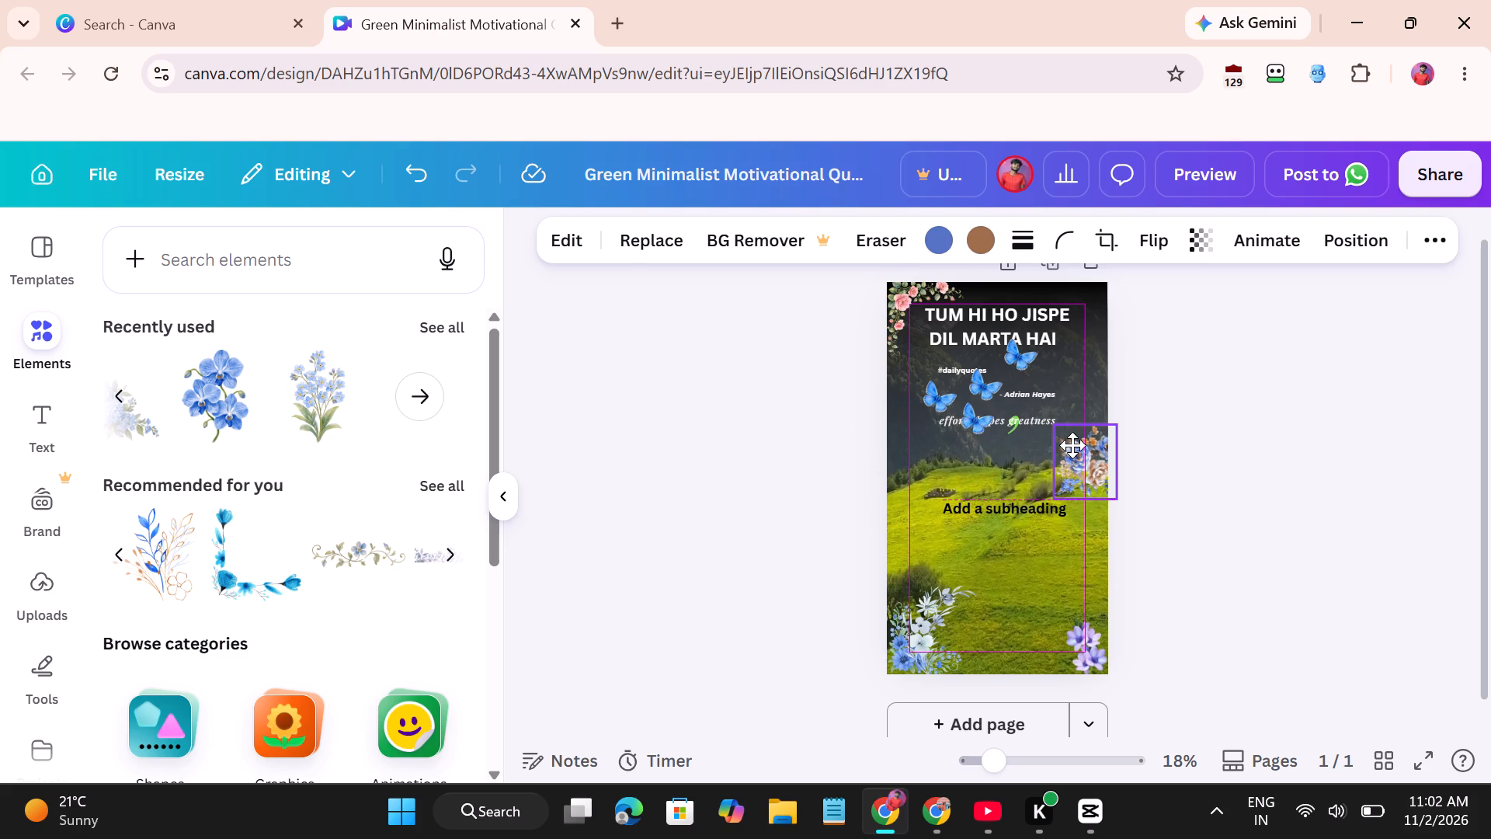
left_click_drag(1072, 445, 1065, 445)
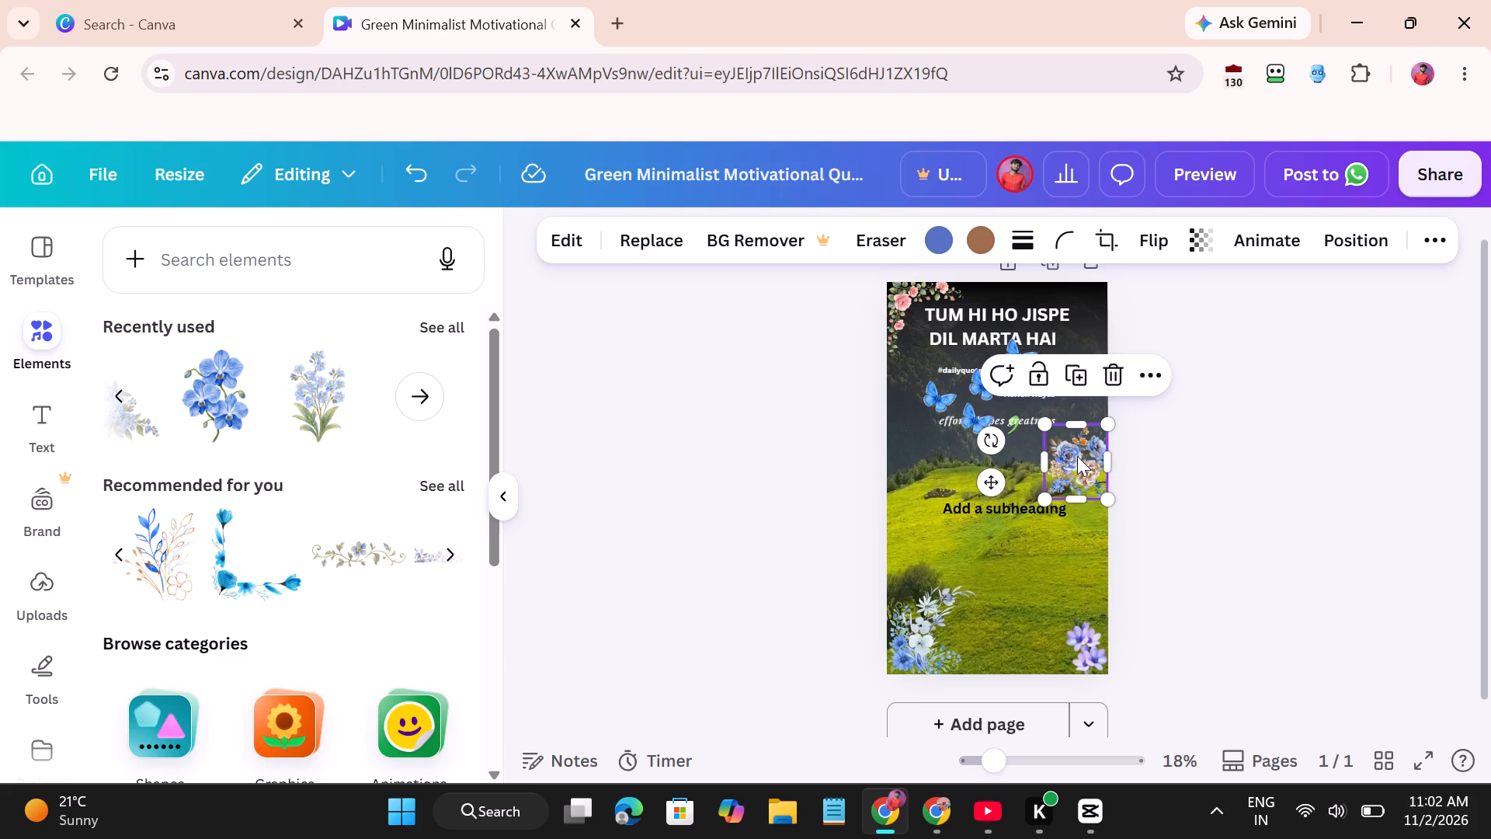
left_click_drag(1078, 454, 916, 509)
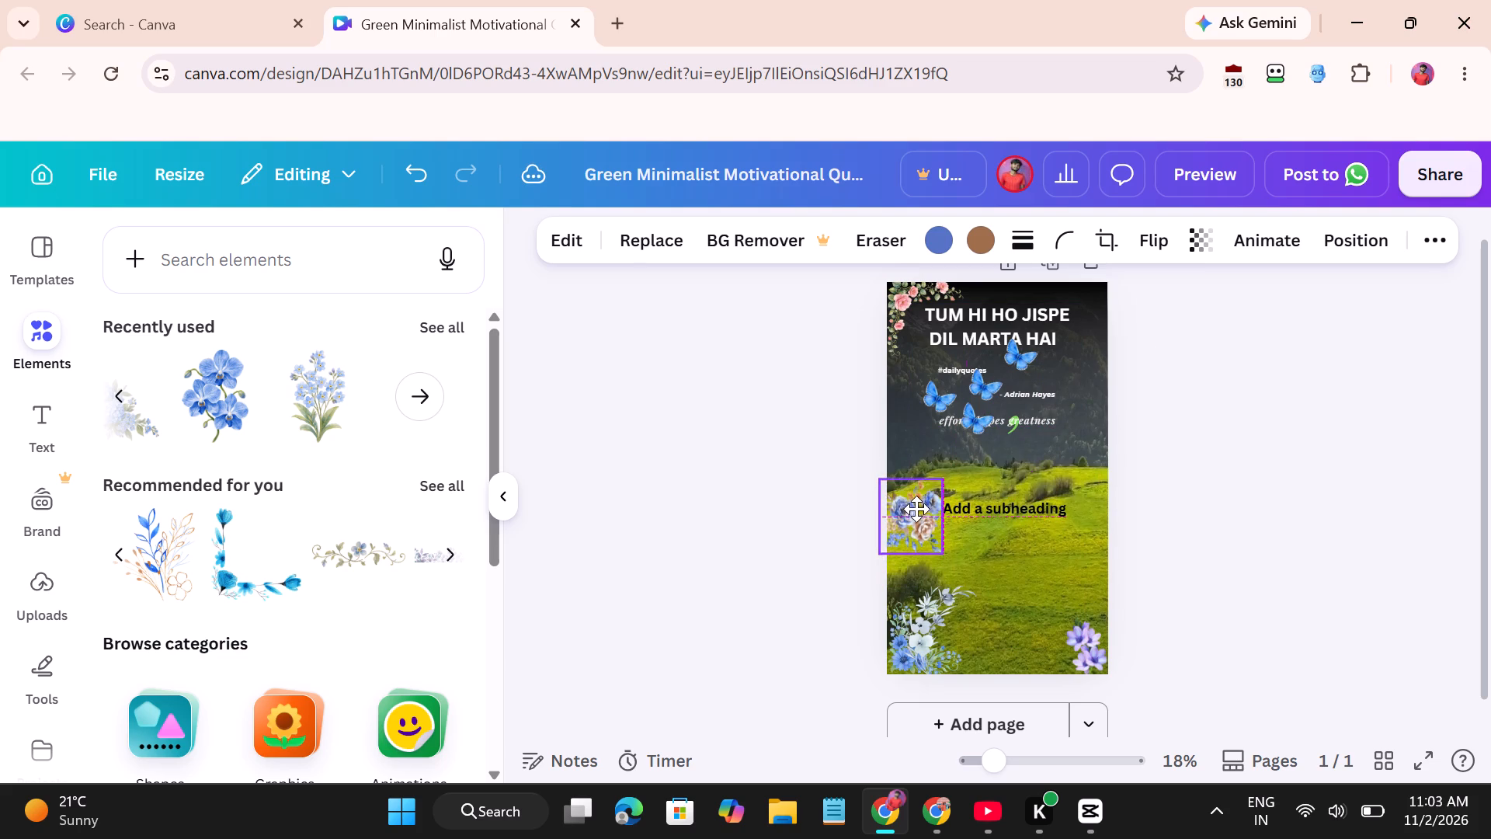
left_click_drag(916, 509, 920, 494)
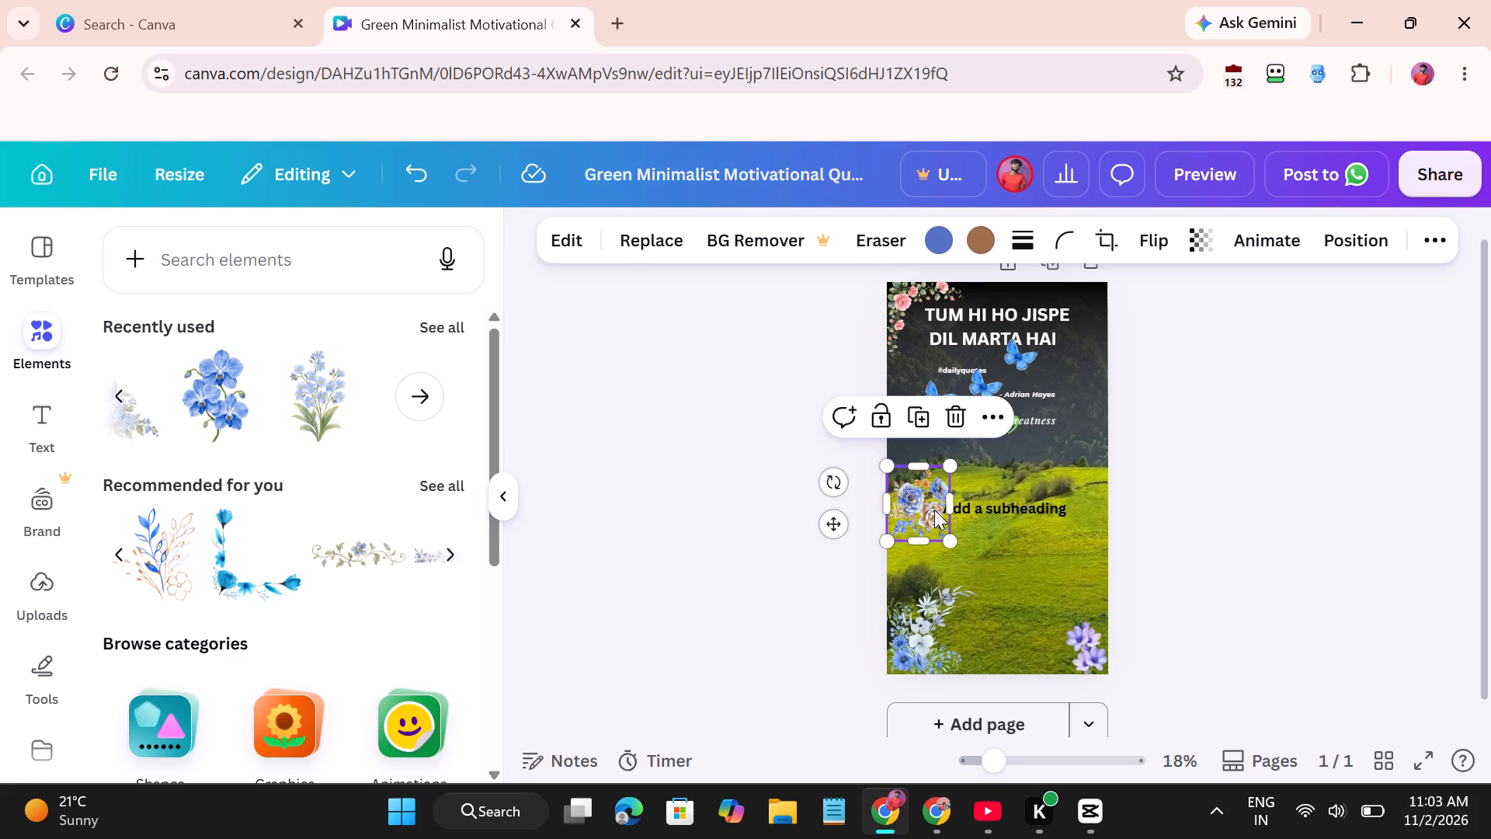
left_click_drag(916, 493, 1023, 611)
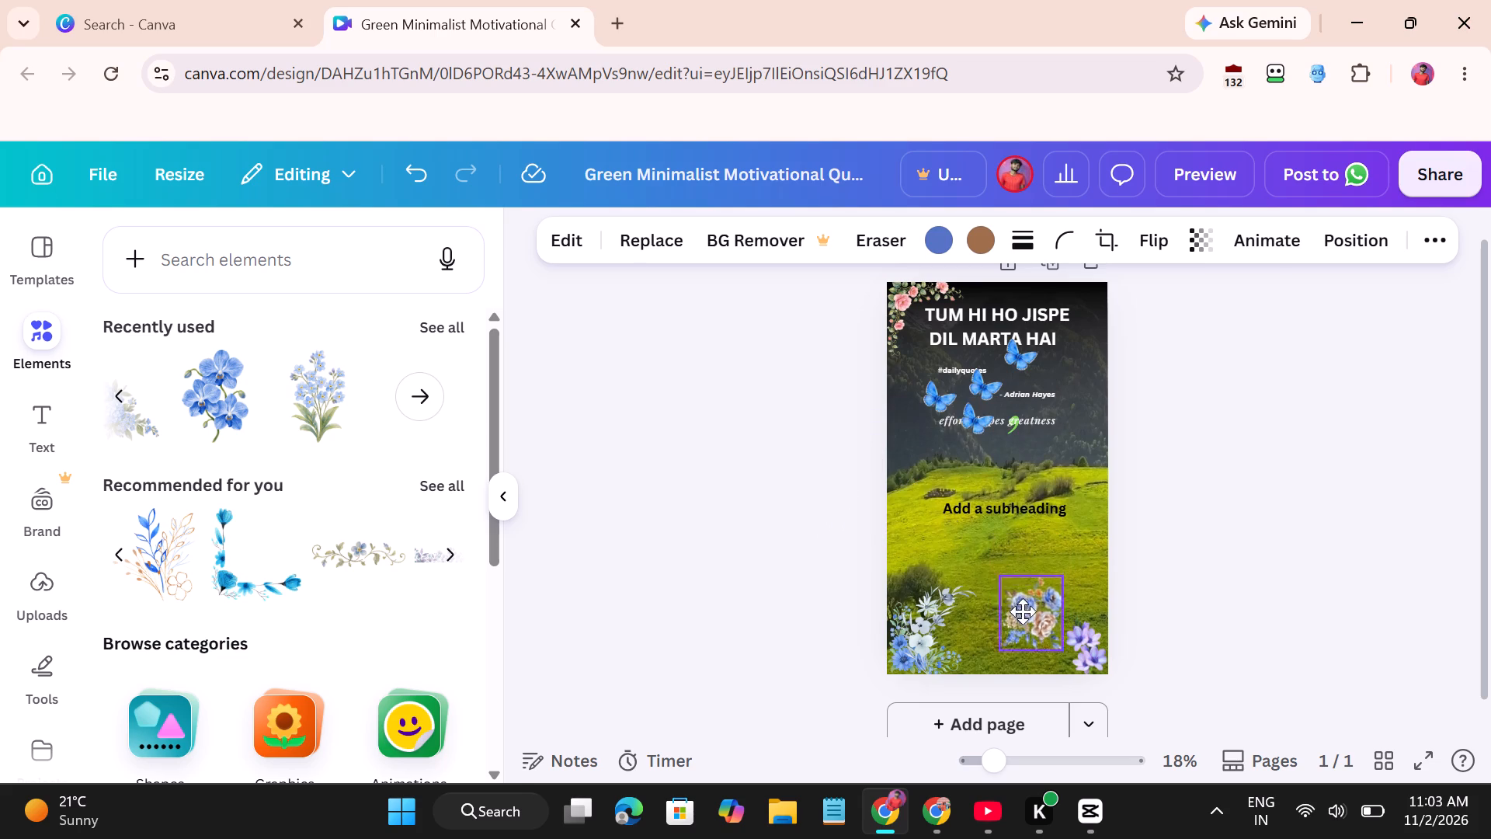
left_click_drag(1023, 611, 1045, 633)
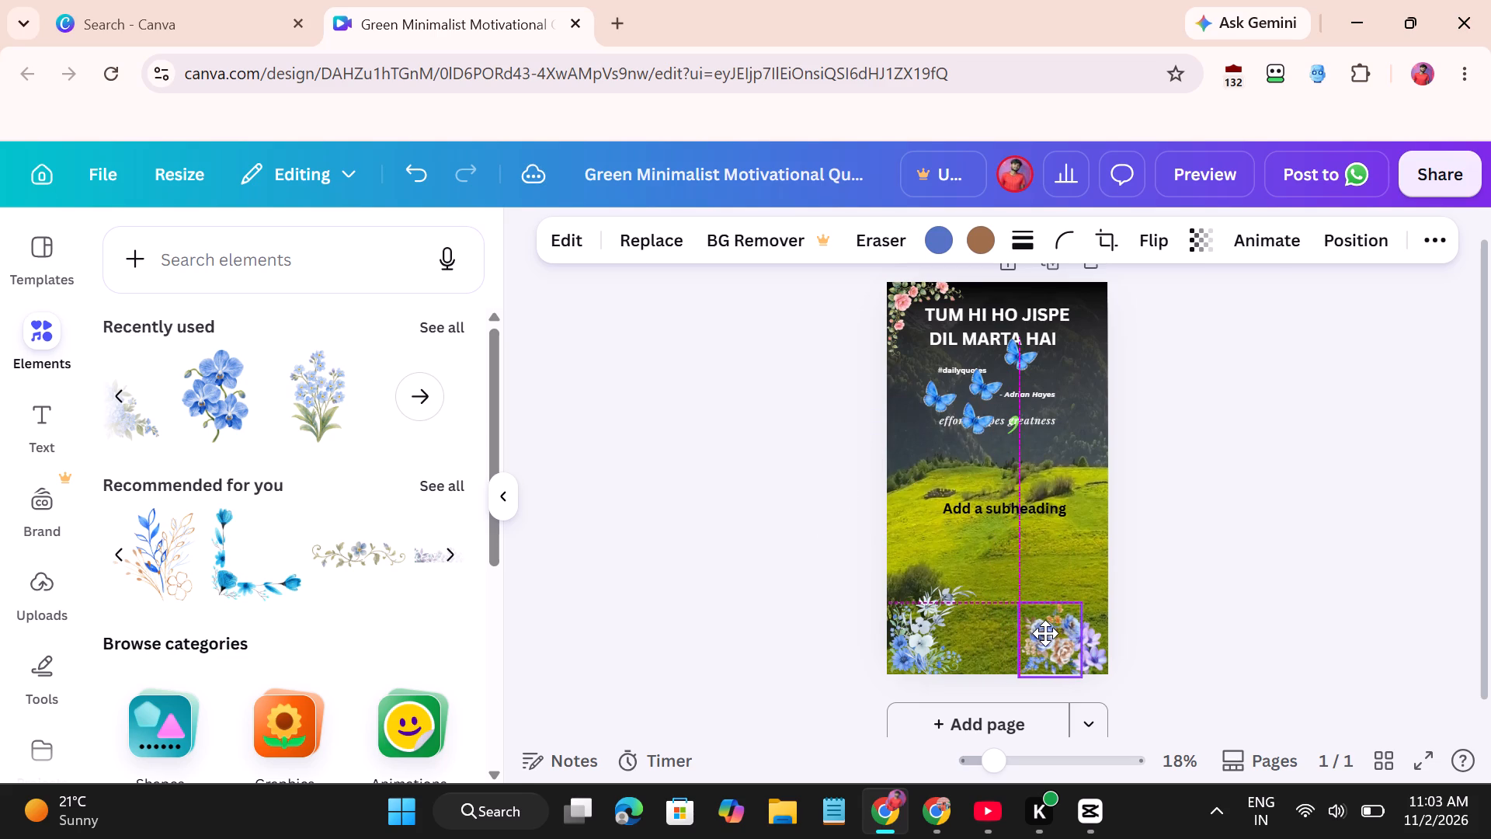
left_click_drag(1045, 633, 1043, 639)
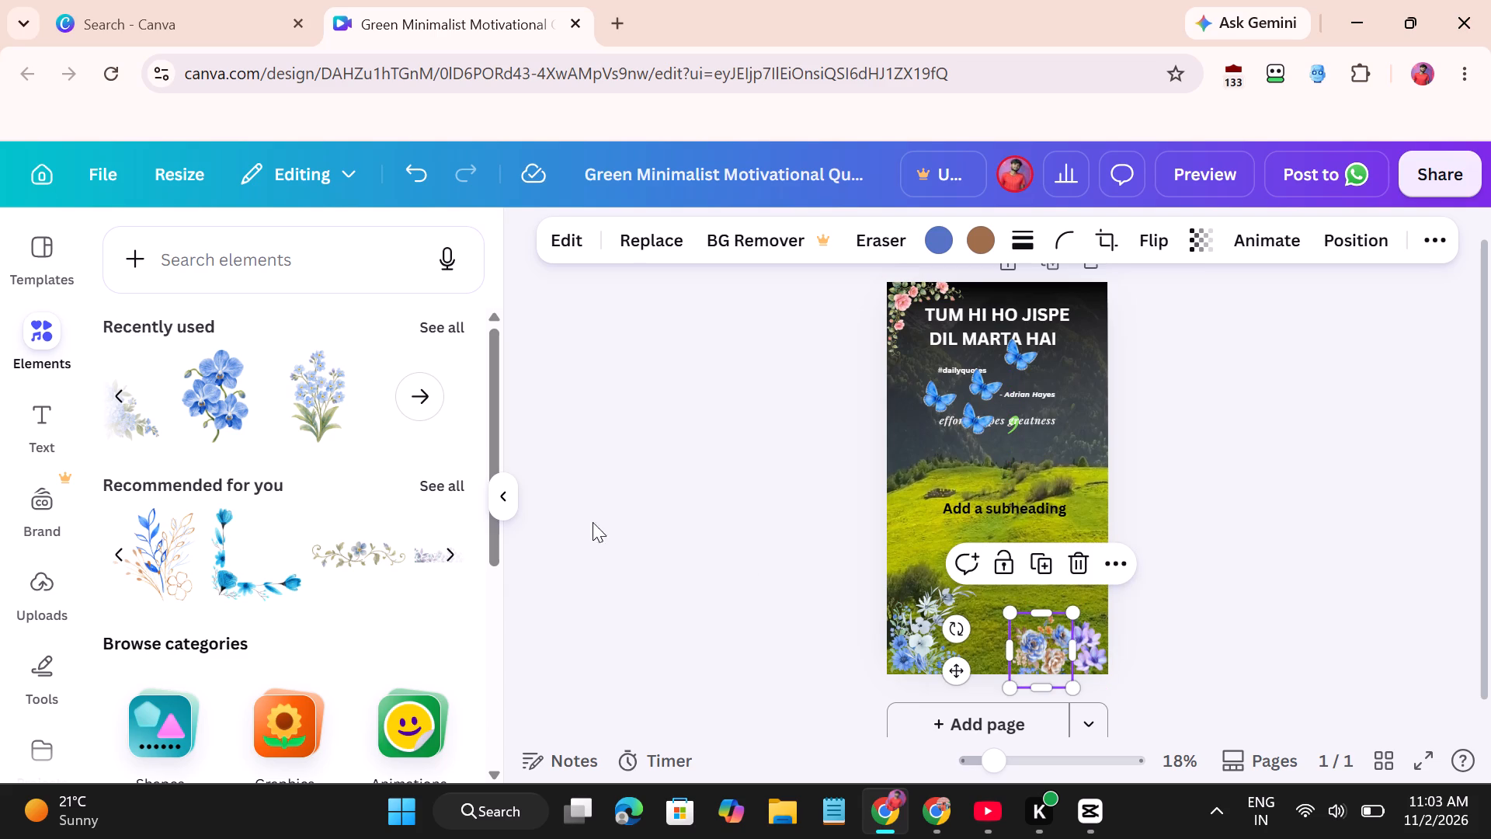
Add the recommended blue rose graphic, shrink it, tilt it counter-clockwise, and place it just above the end of the subheading.
scroll(361, 545, "left", 3)
scroll(361, 545, "up", 1)
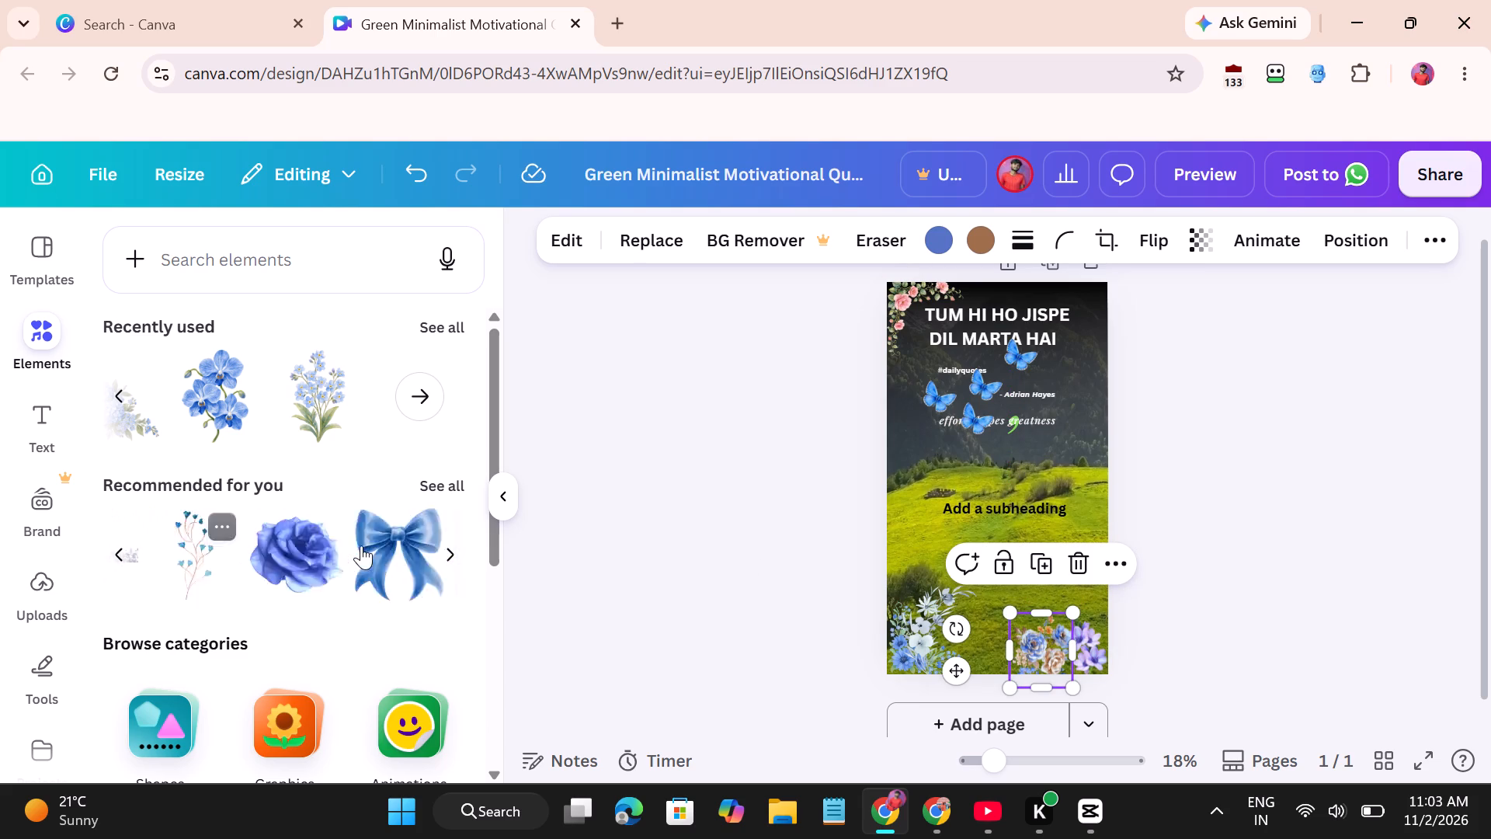
scroll(361, 545, "up", 1)
left_click_drag(256, 547, 955, 503)
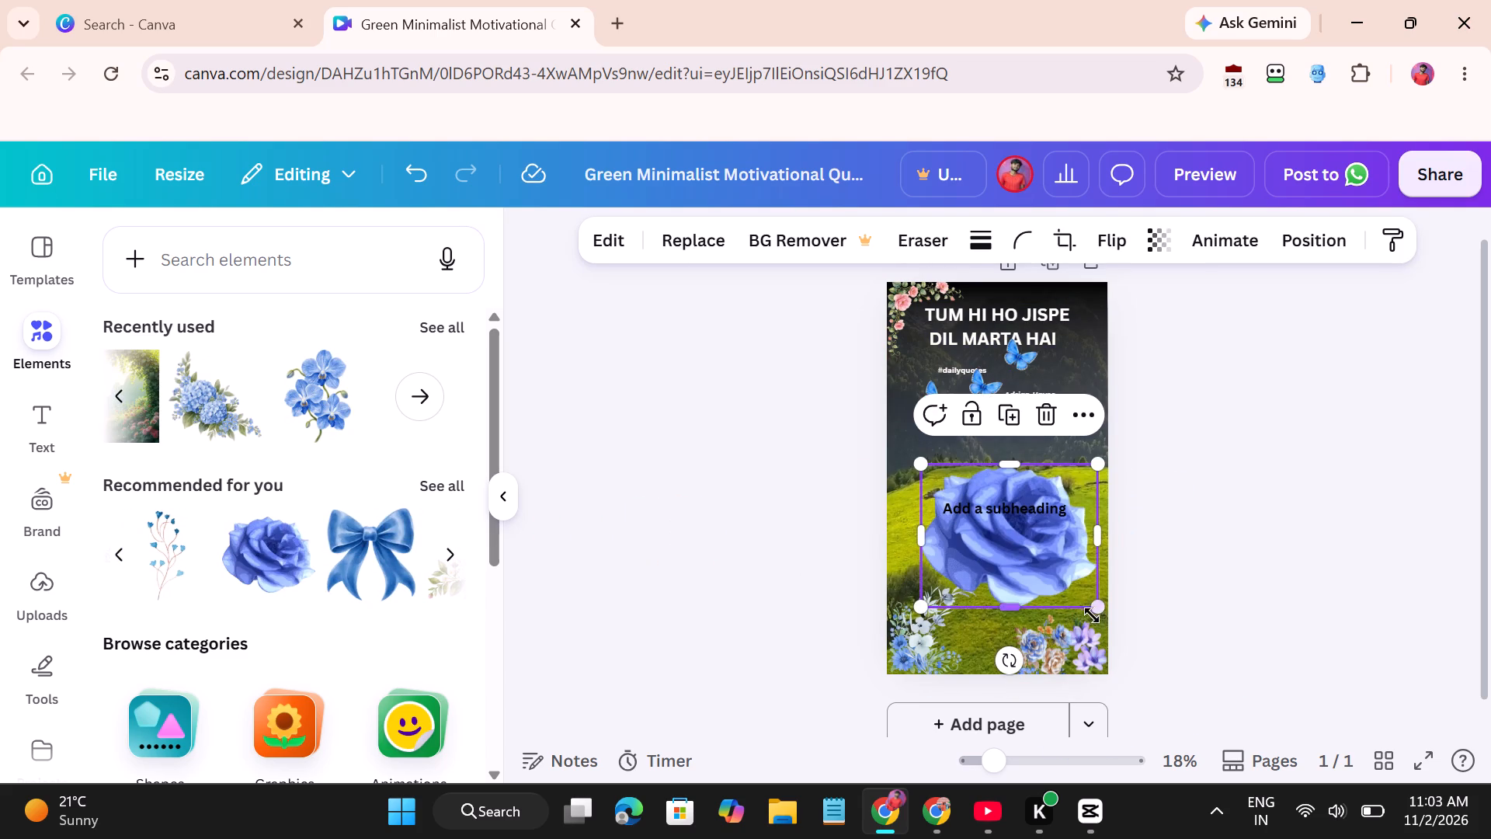
left_click_drag(1100, 614, 961, 507)
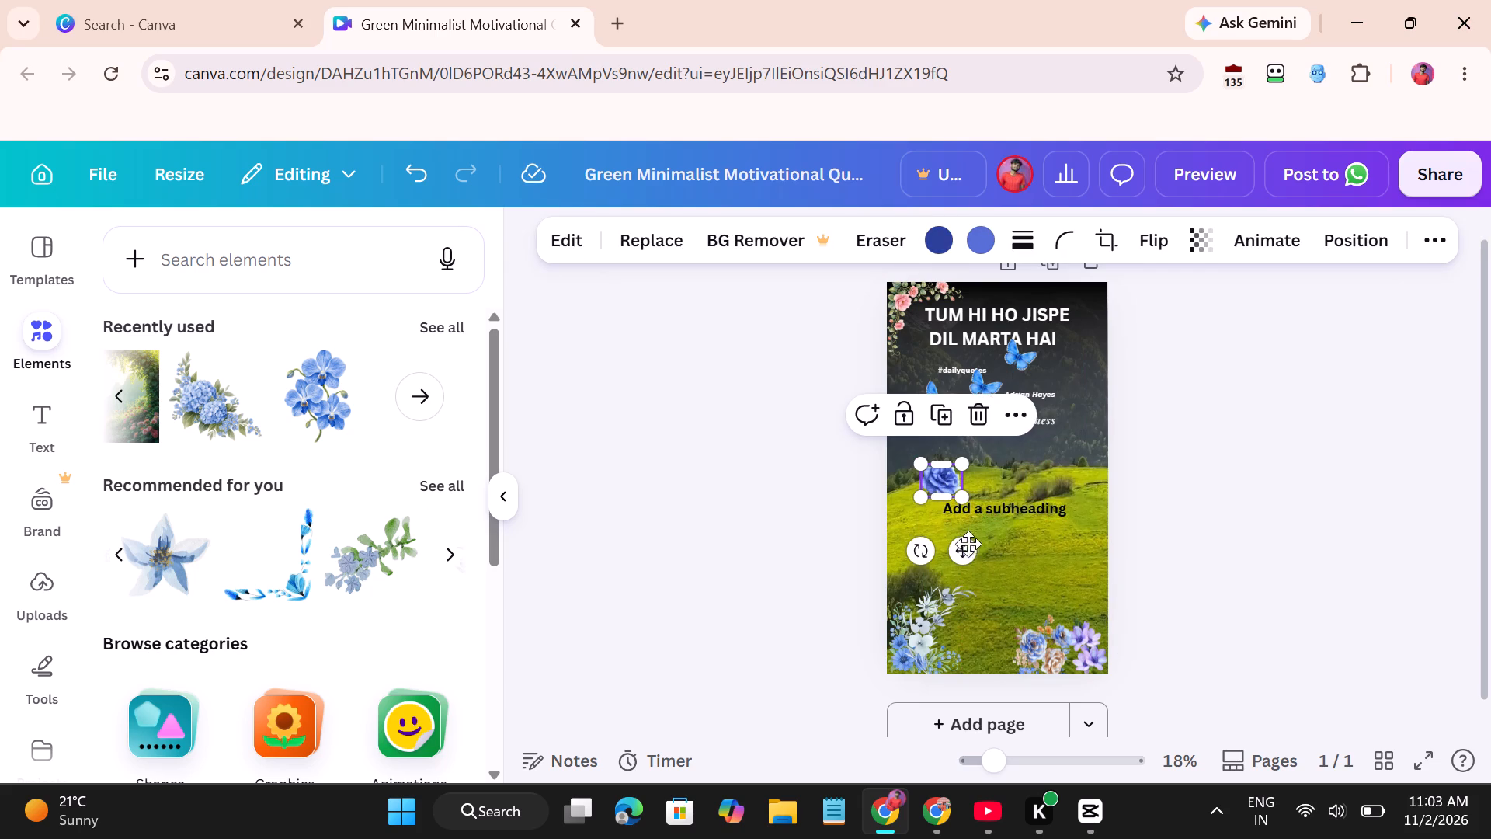
left_click_drag(960, 548, 1066, 526)
left_click_drag(1029, 528, 1054, 529)
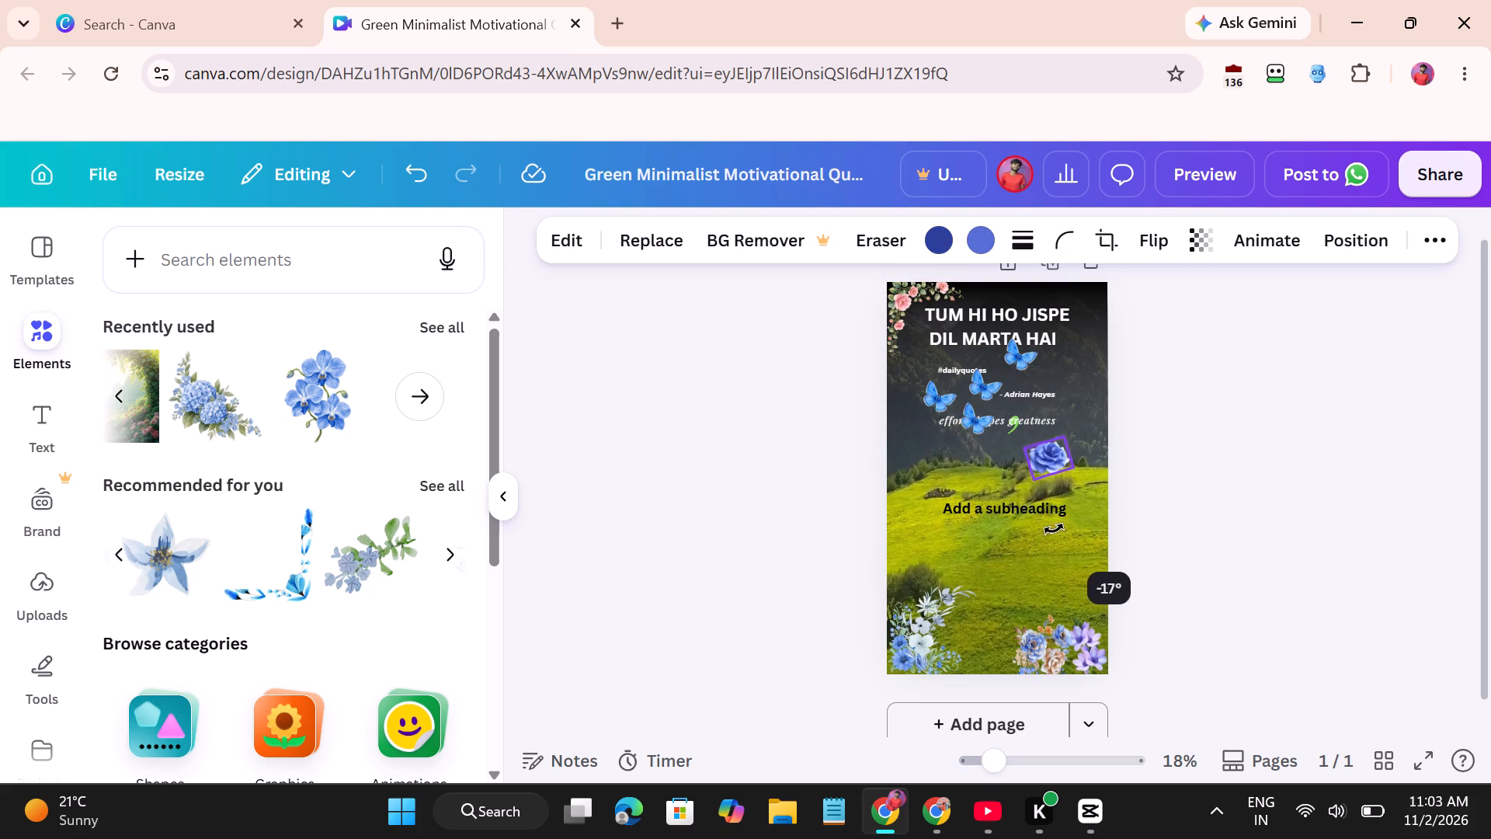
left_click_drag(1054, 529, 1065, 528)
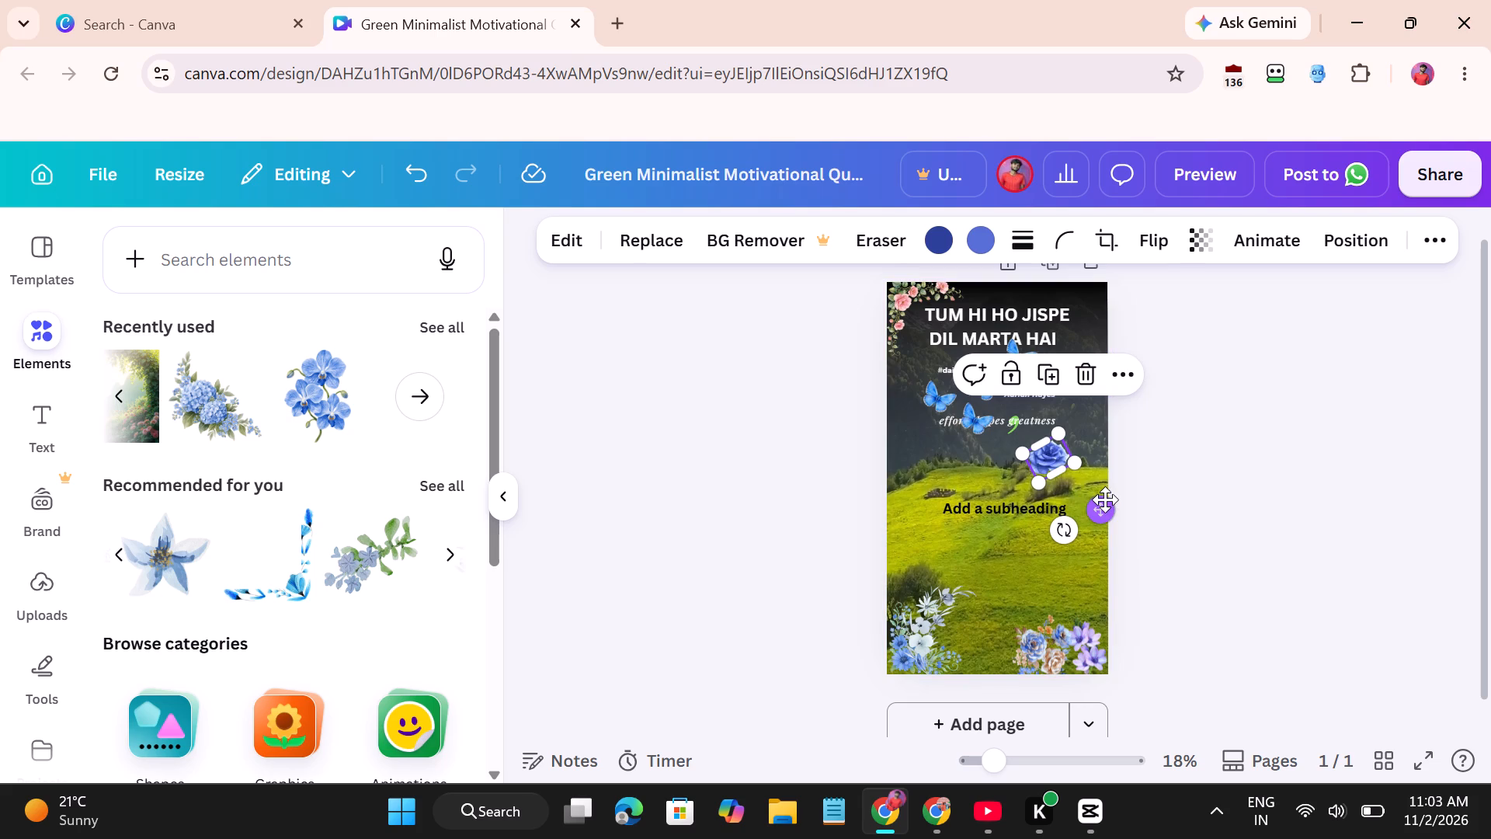
left_click_drag(1105, 500, 1106, 511)
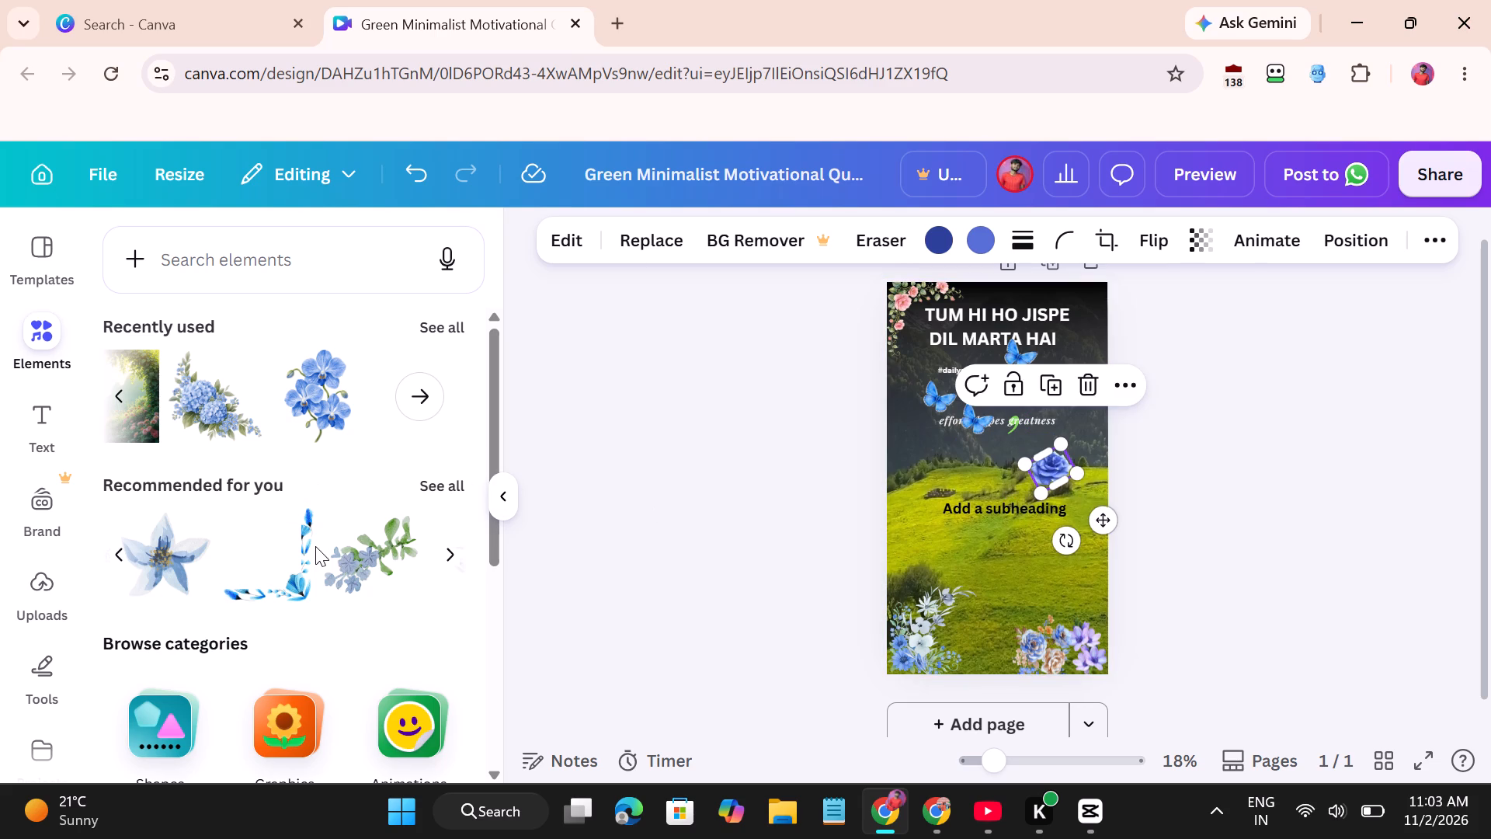
Add the recommended bright-blue floral corner graphic to the page's top-right corner and shrink it to fit there.
scroll(315, 546, "left", 4)
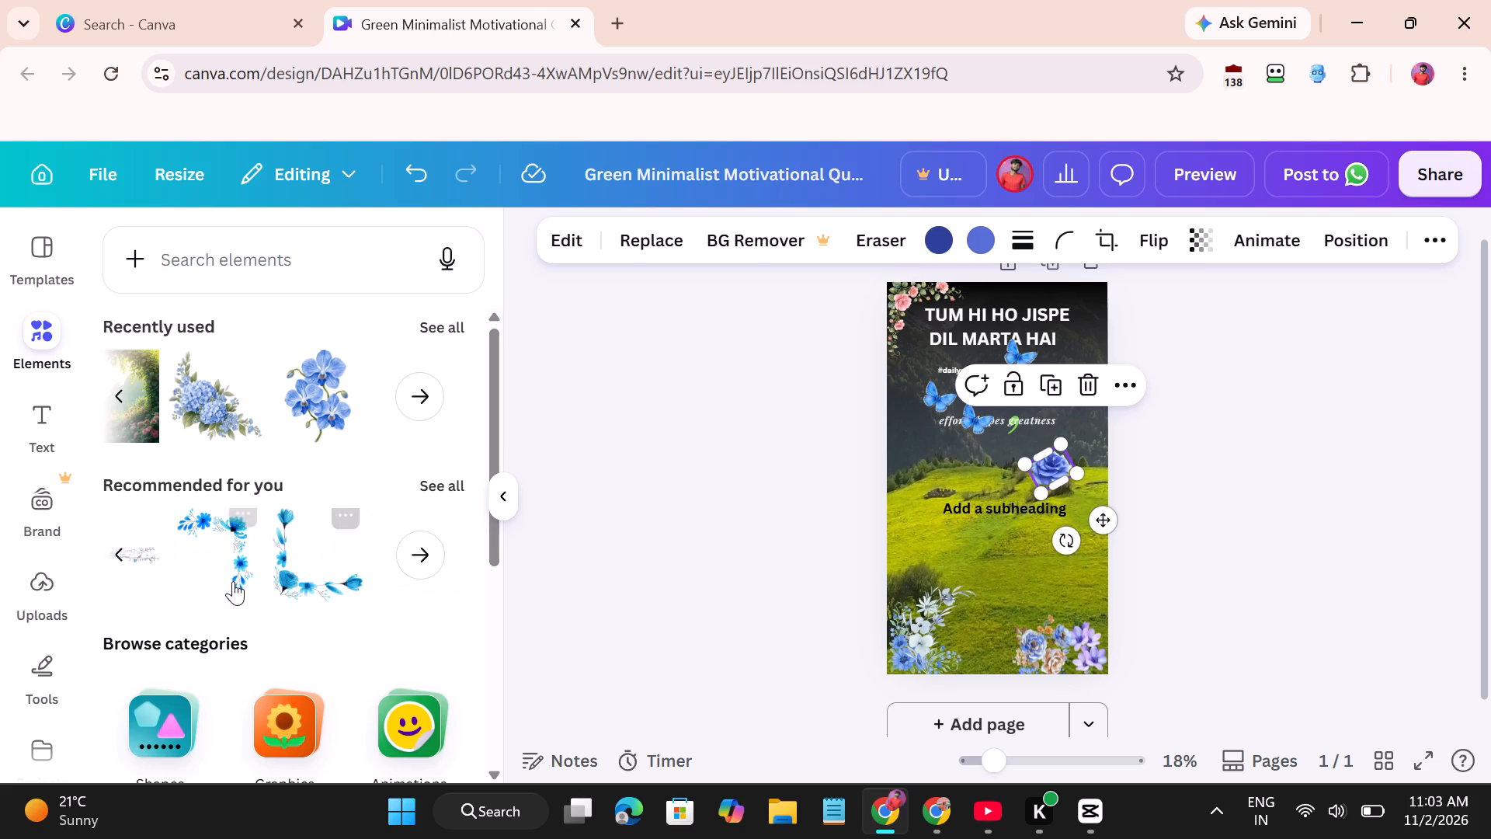
left_click_drag(217, 575, 1014, 322)
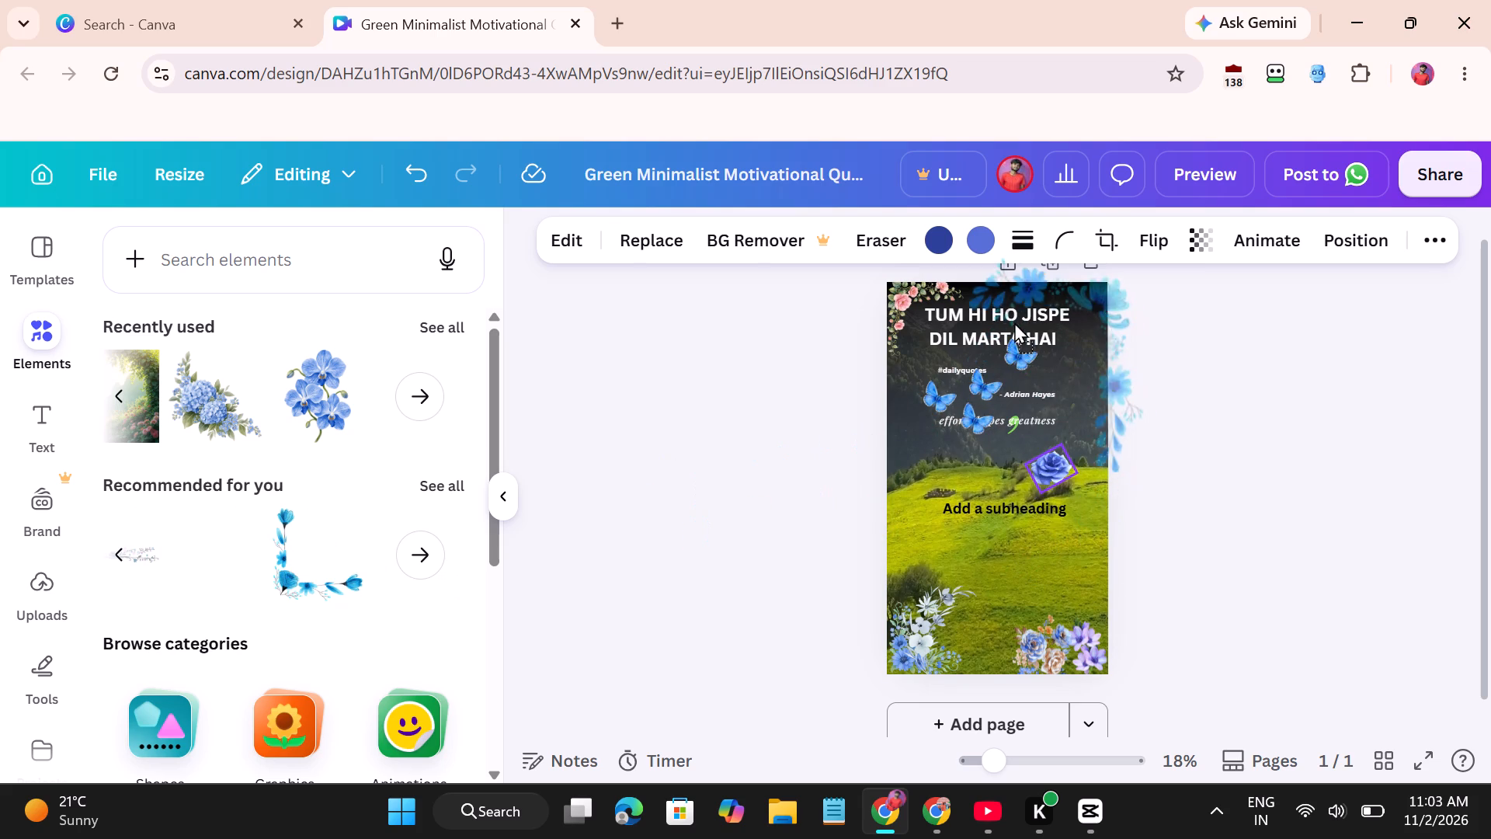
left_click_drag(1014, 322, 995, 334)
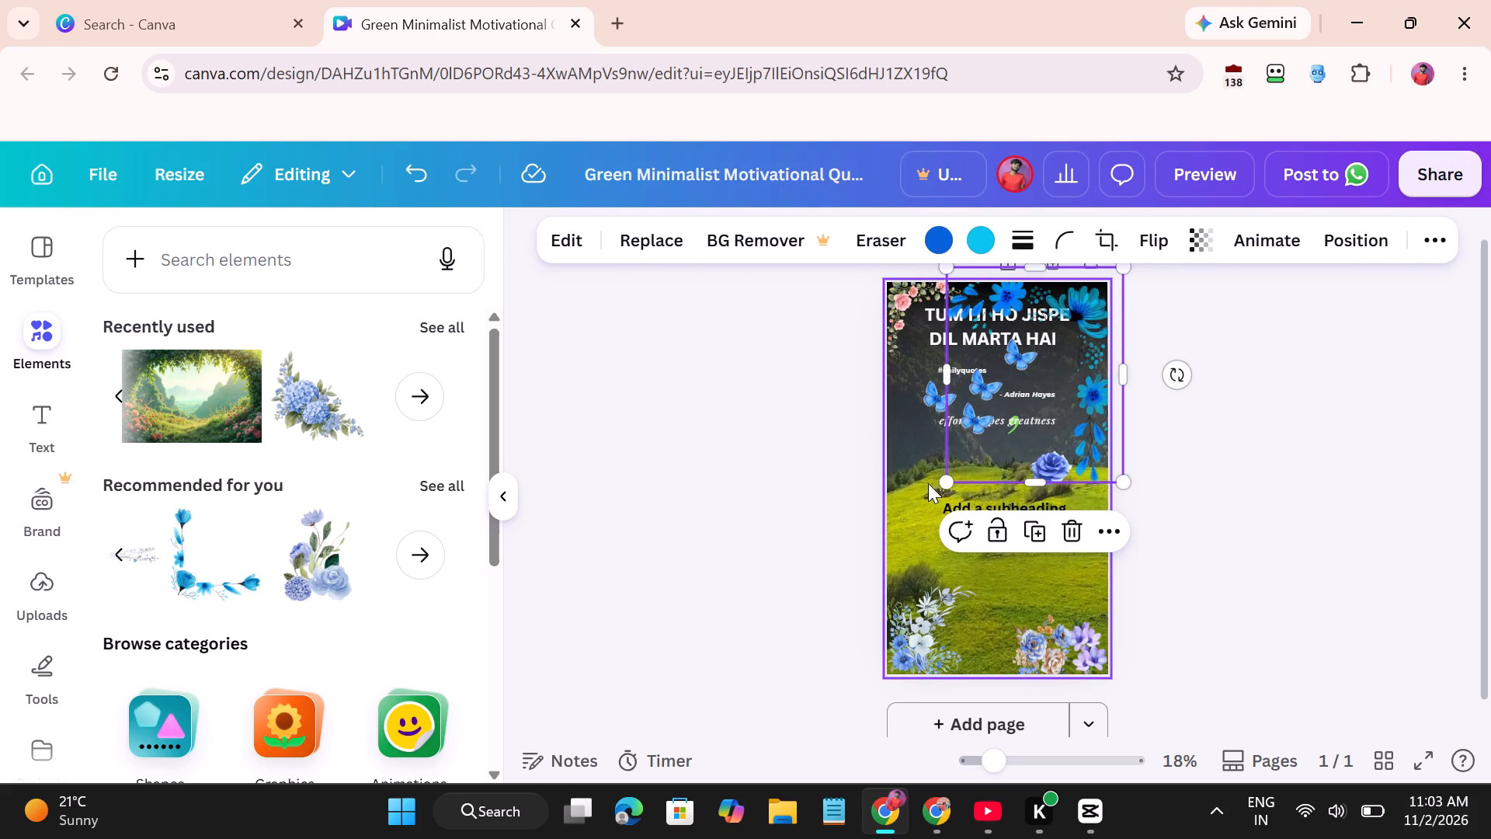
left_click_drag(949, 482, 995, 430)
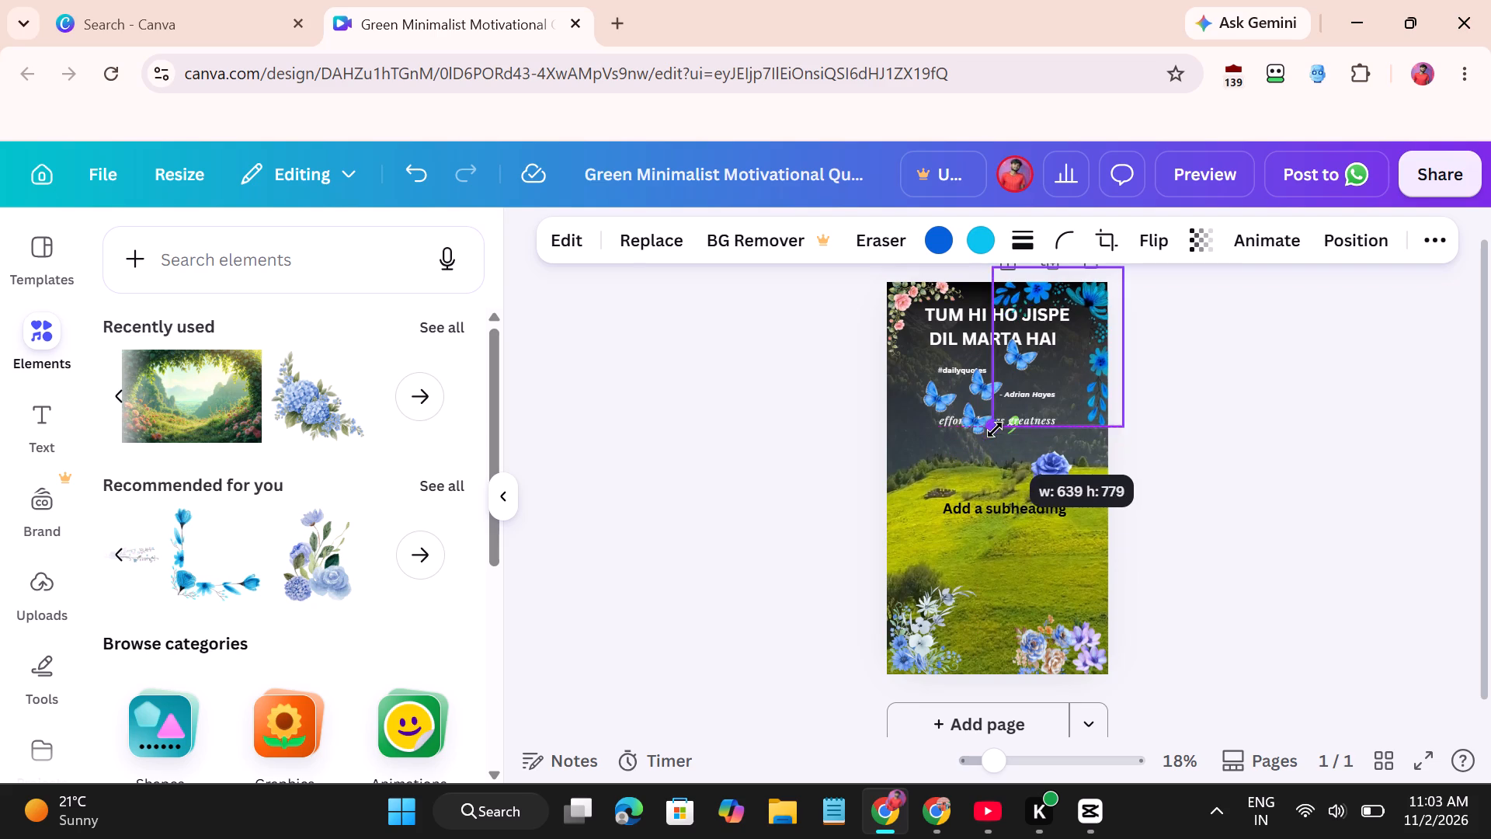
left_click_drag(995, 430, 1004, 406)
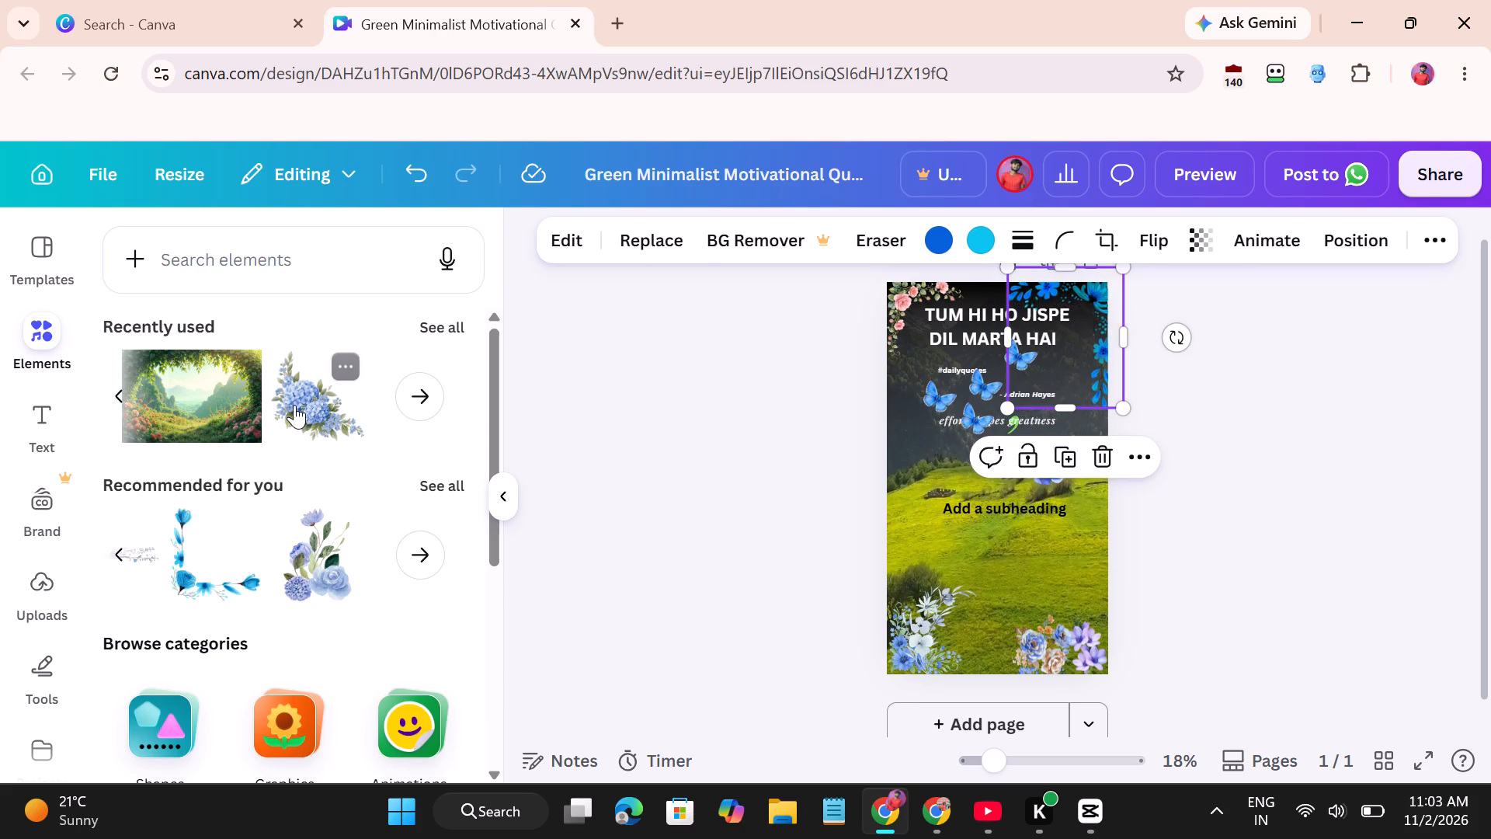
Add the recently used blue hydrangea spray above the subheading, shrink it, and rotate it about a quarter turn clockwise.
left_click_drag(294, 405, 964, 483)
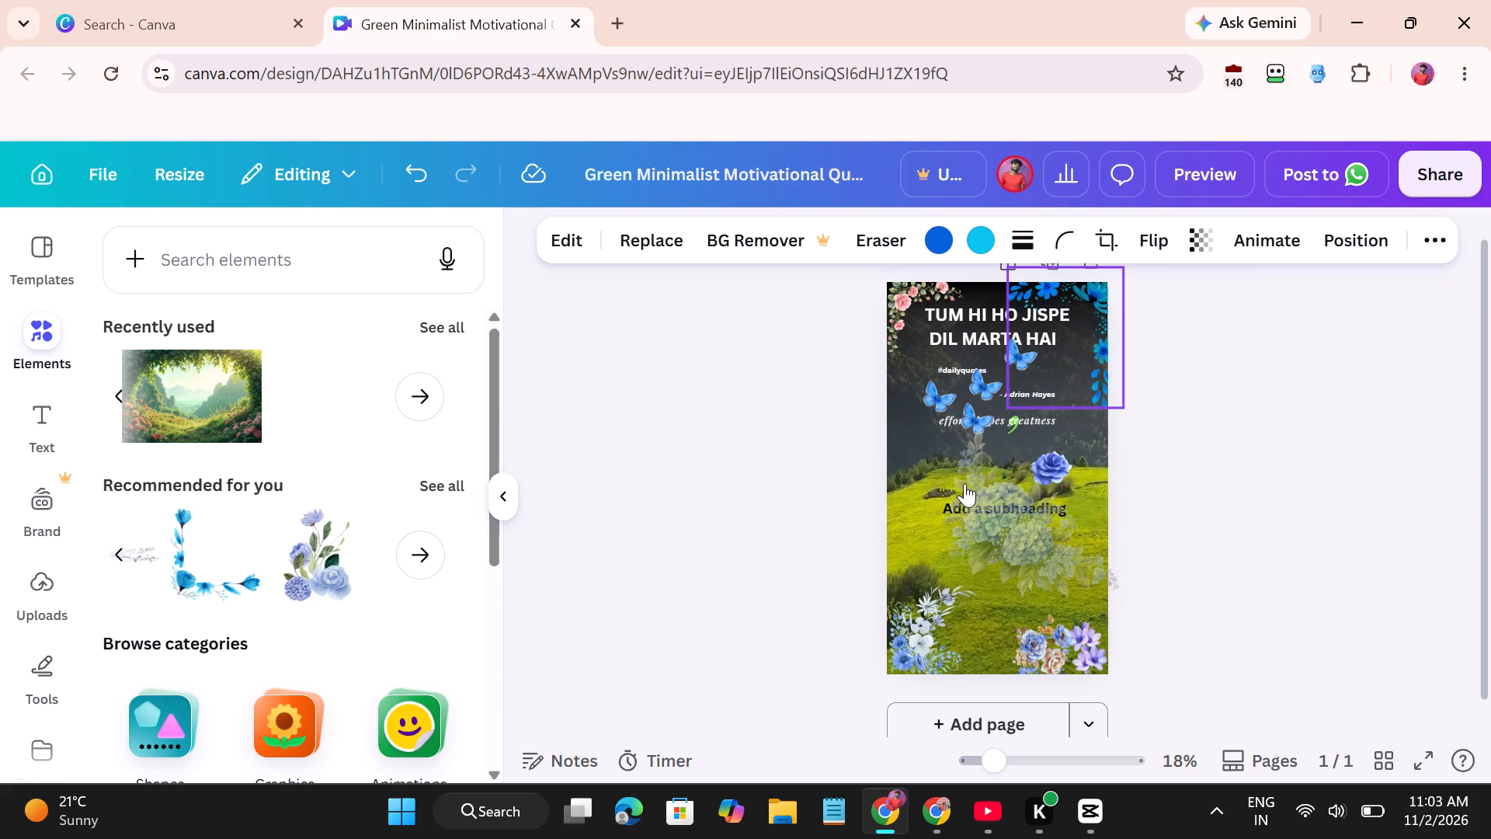
left_click_drag(1121, 604, 1037, 545)
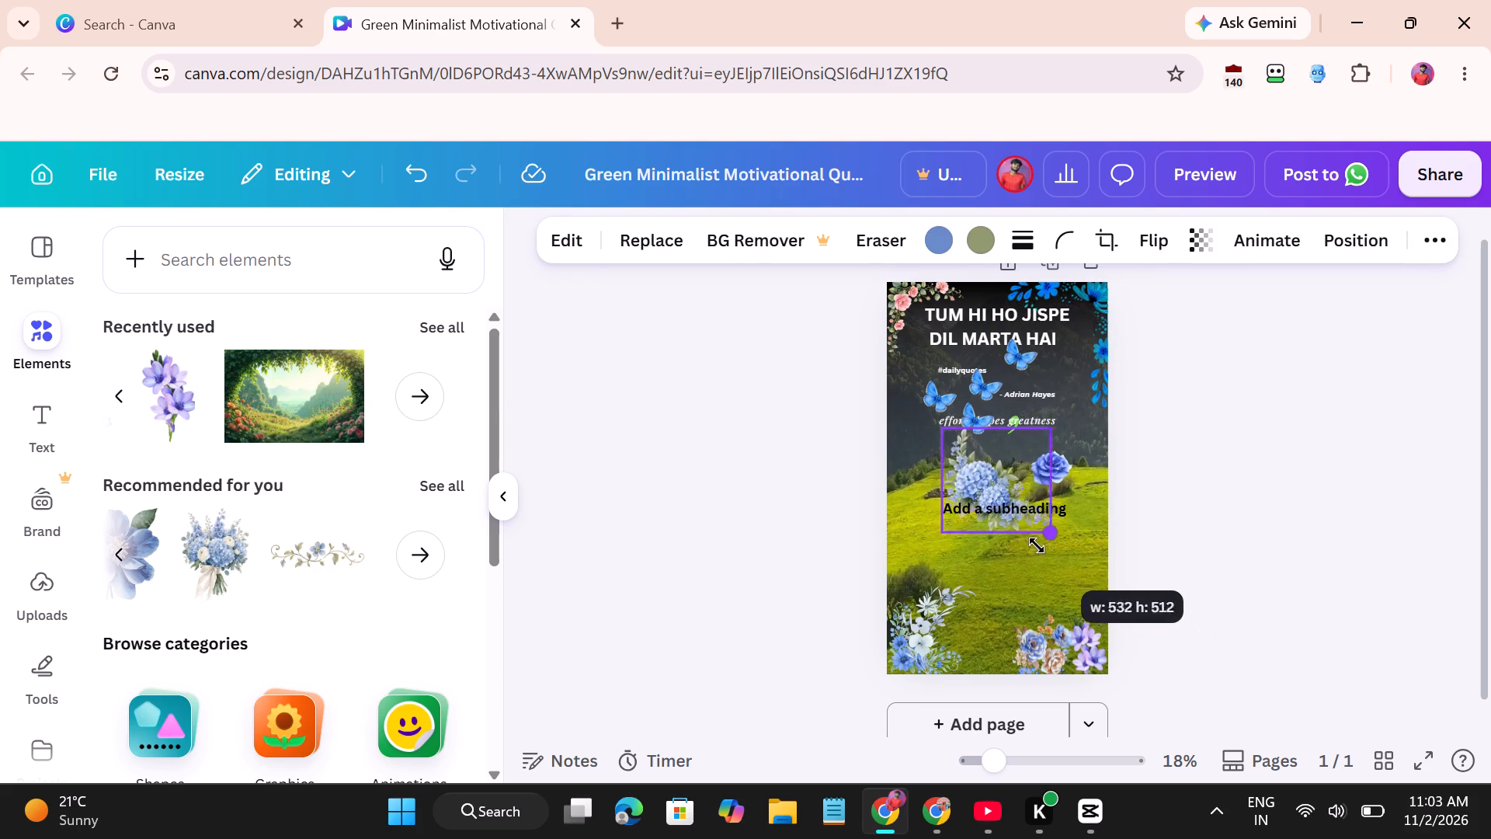
left_click_drag(1037, 545, 997, 521)
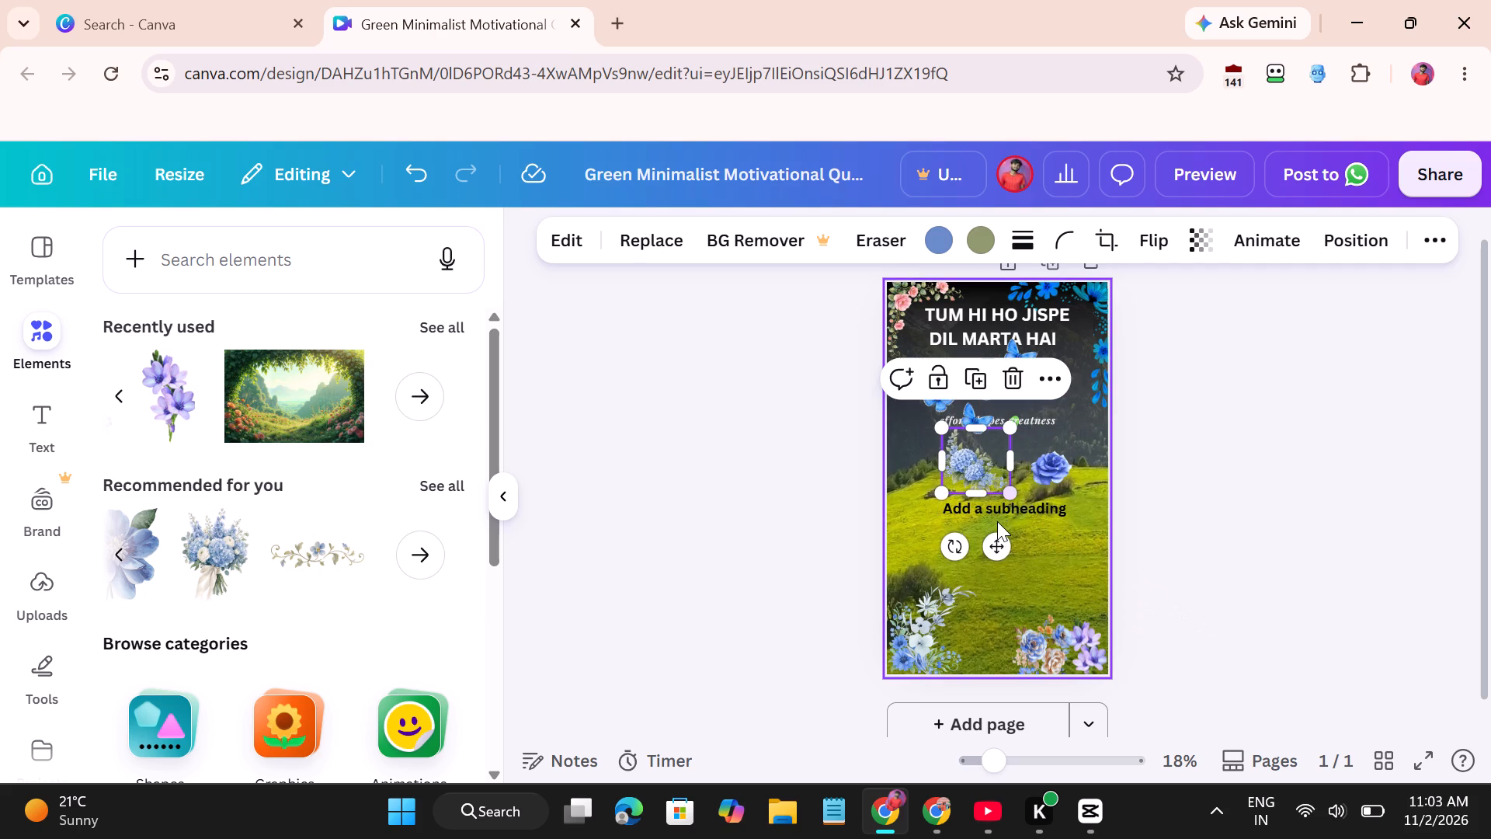
left_click_drag(951, 552, 867, 453)
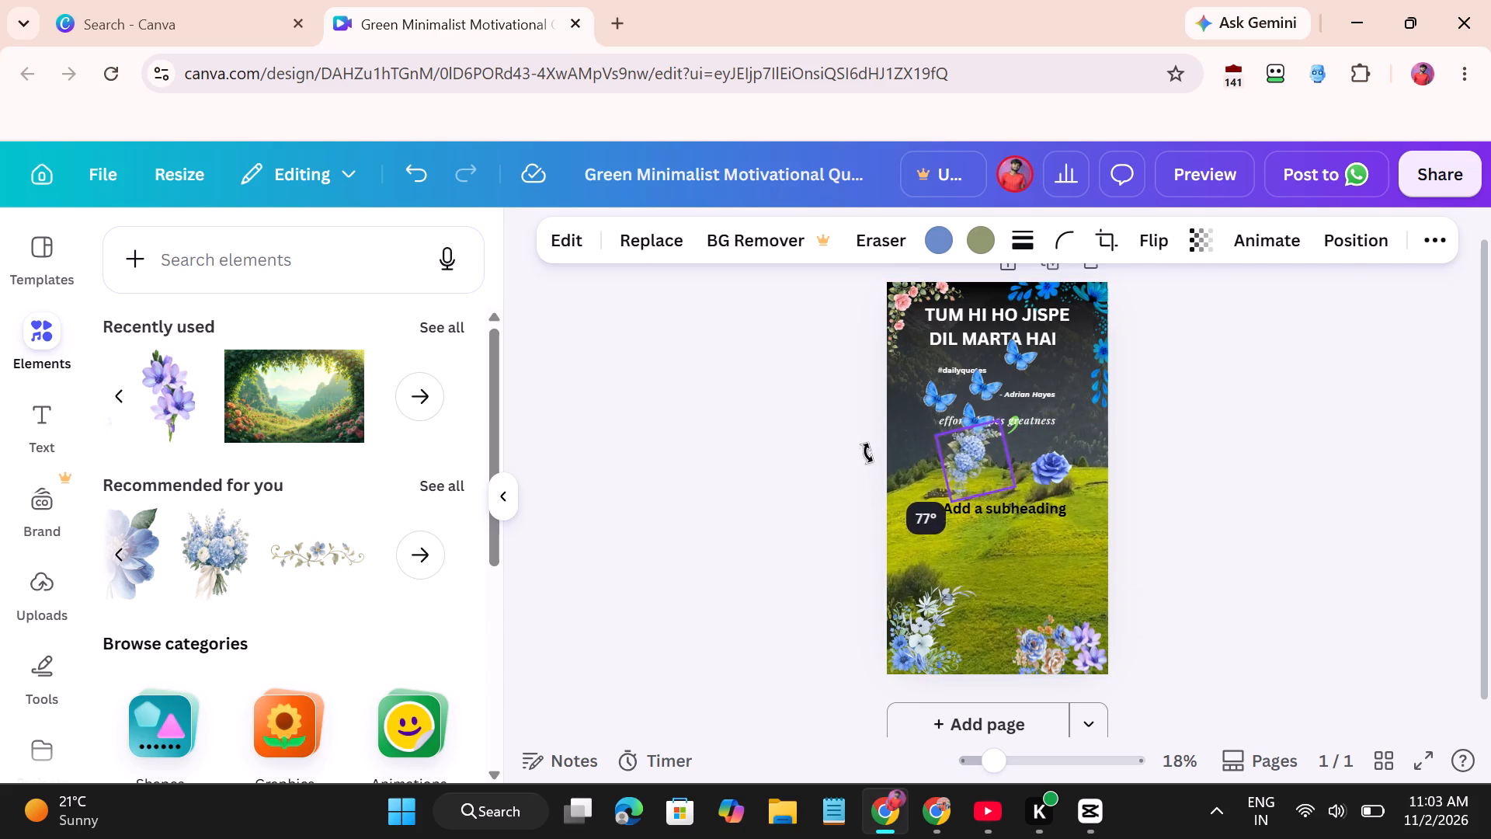
left_click_drag(867, 453, 861, 429)
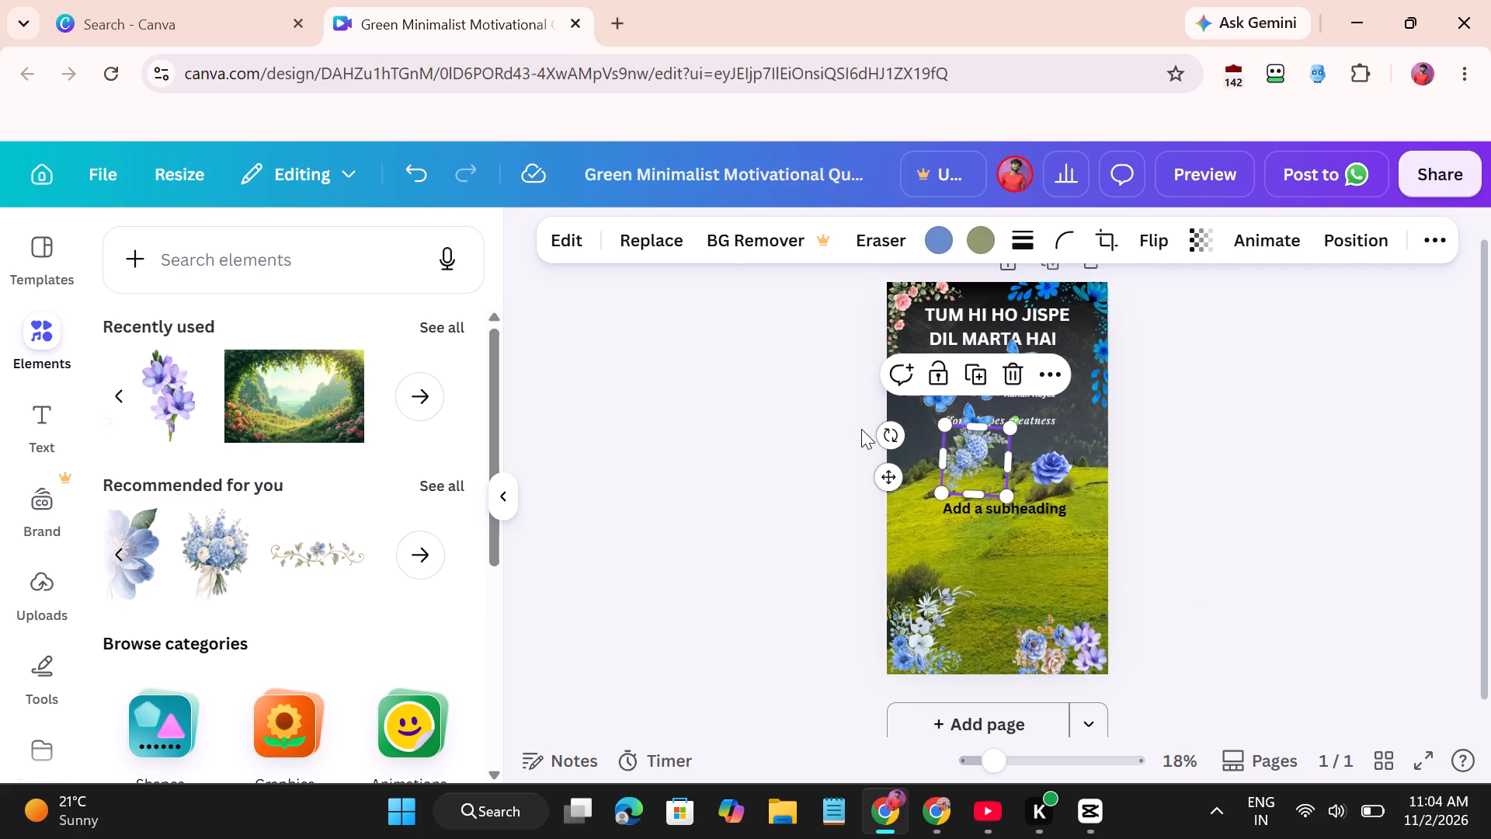
Move the hydrangea spray into the page's top-right corner over the blue floral corner and rotate it to about 180°.
left_click_drag(976, 464, 922, 332)
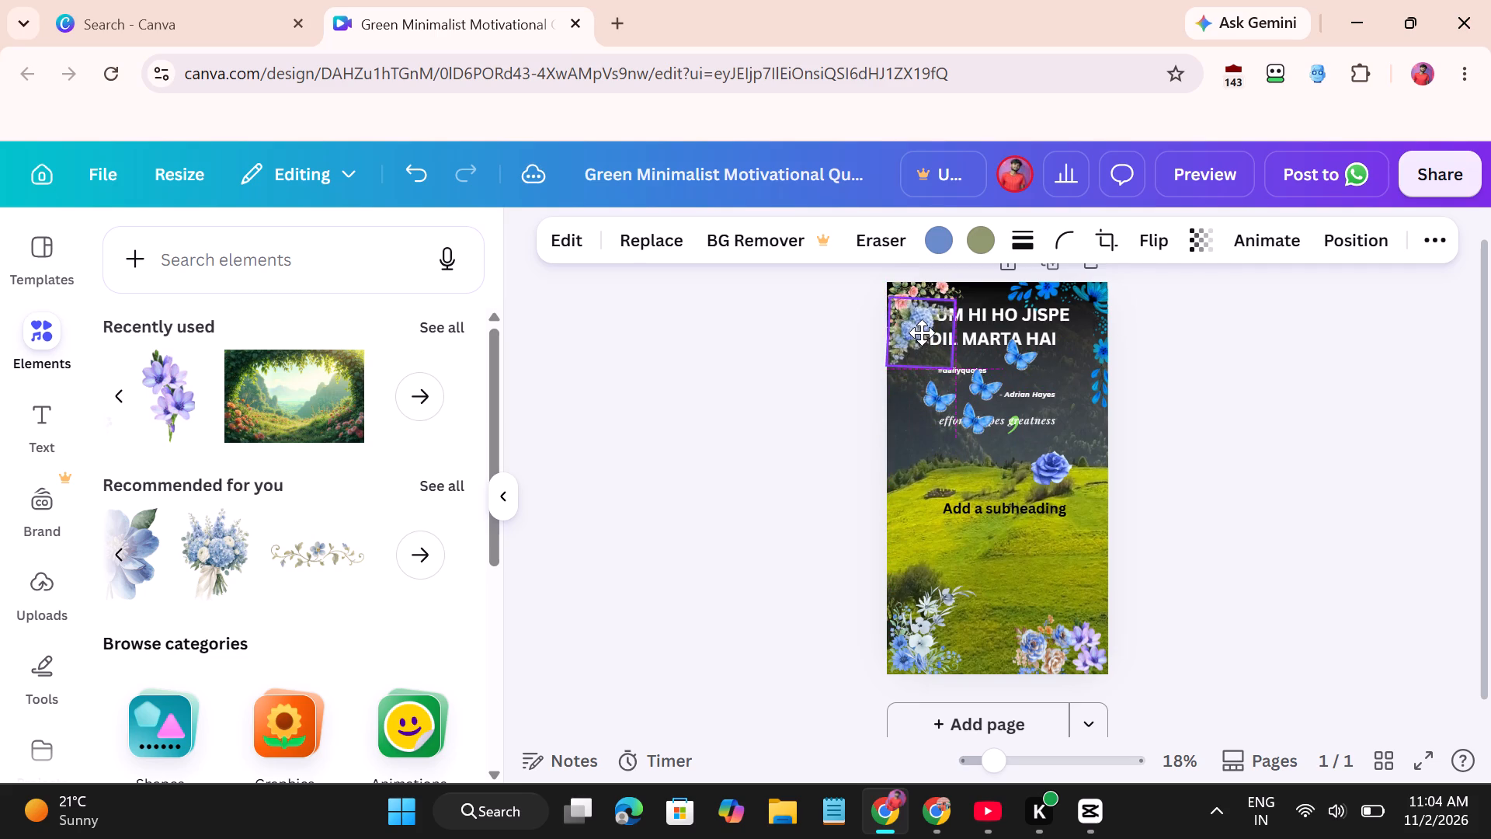
left_click_drag(922, 332, 1065, 328)
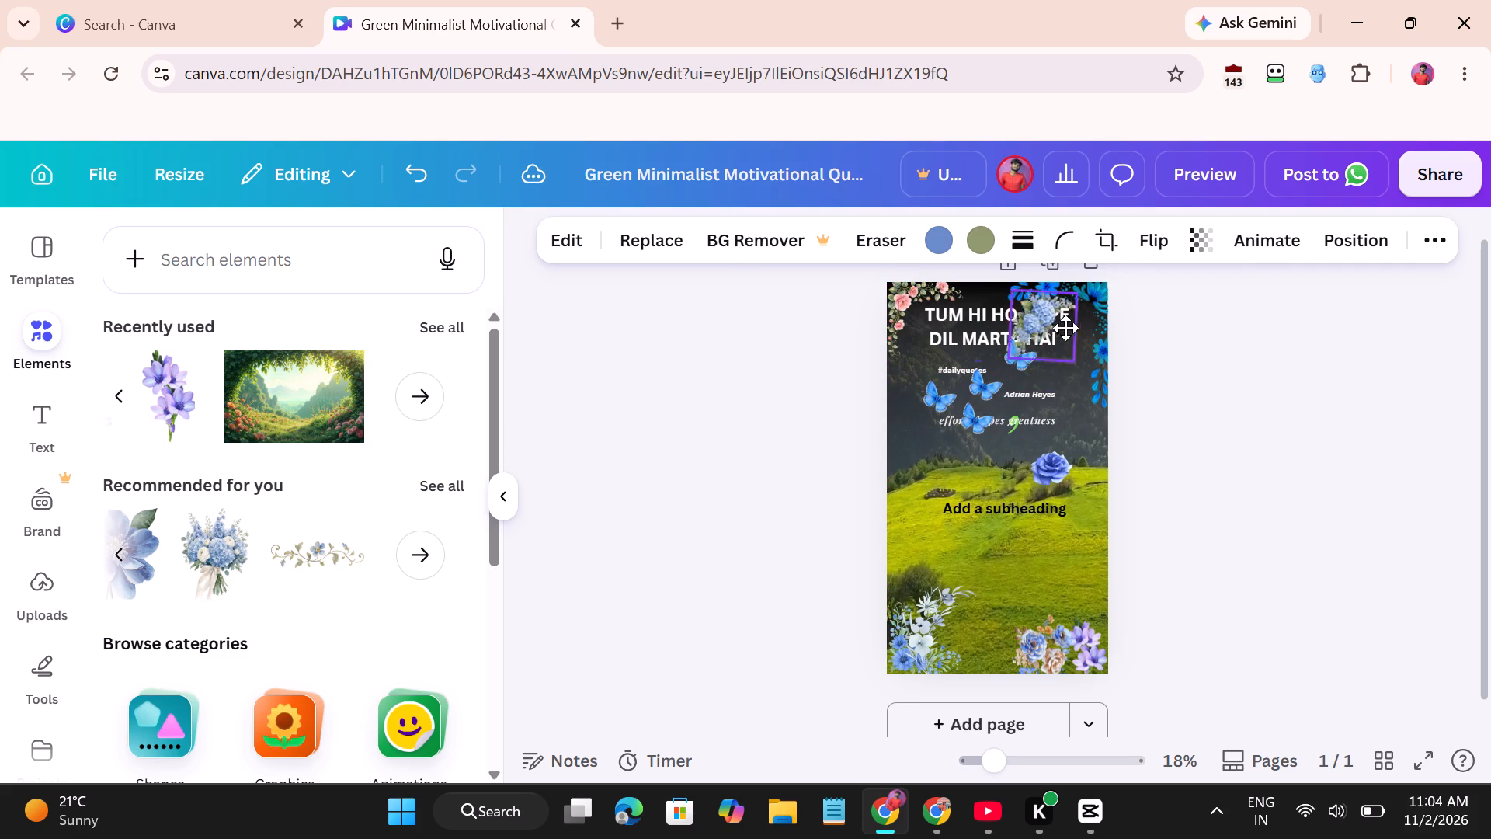
left_click_drag(1065, 328, 1071, 327)
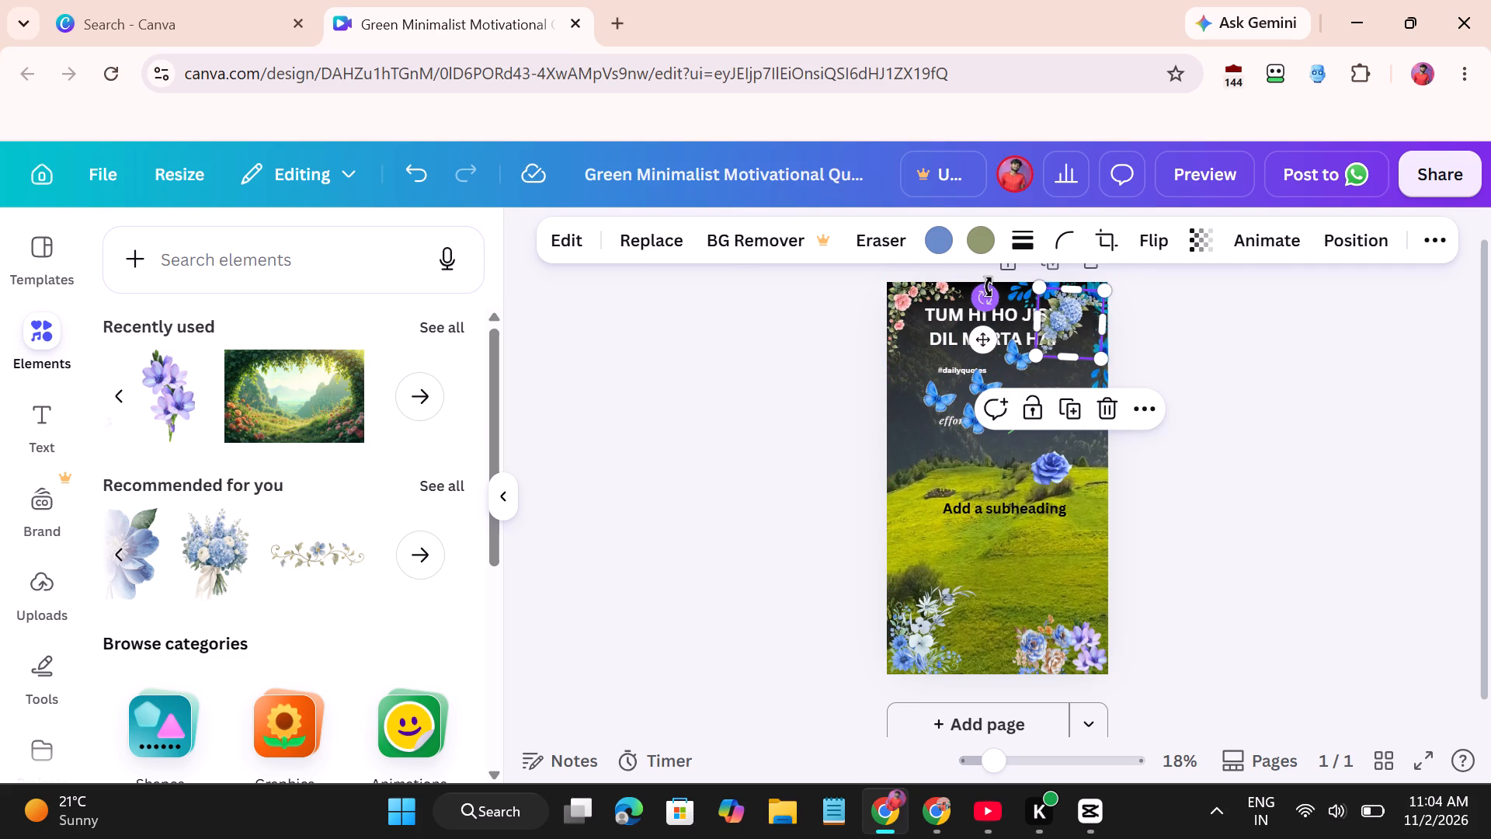
left_click_drag(989, 287, 1089, 225)
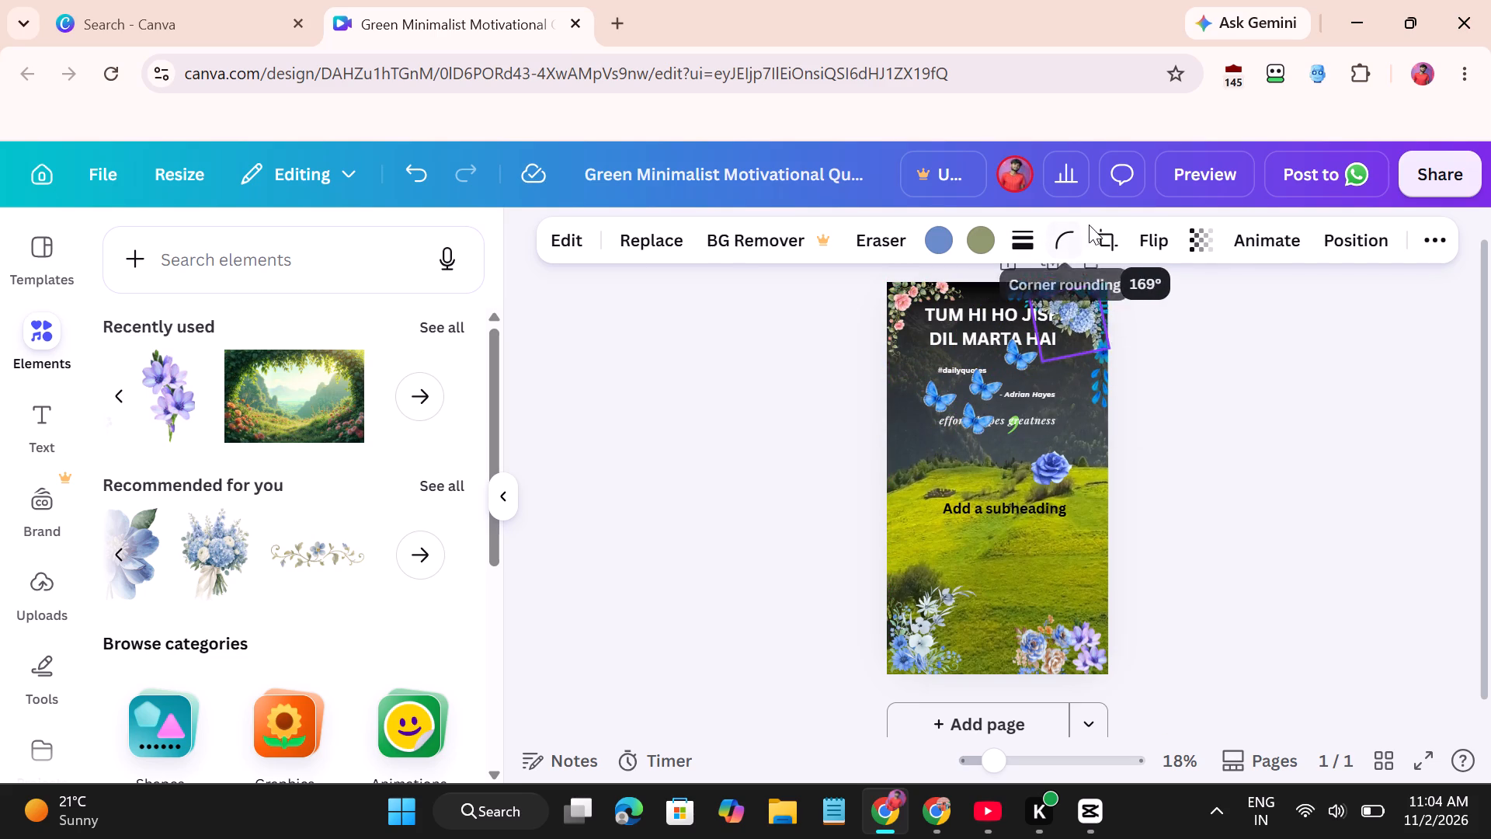
left_click_drag(1089, 225, 1103, 225)
left_click_drag(1055, 328, 1058, 317)
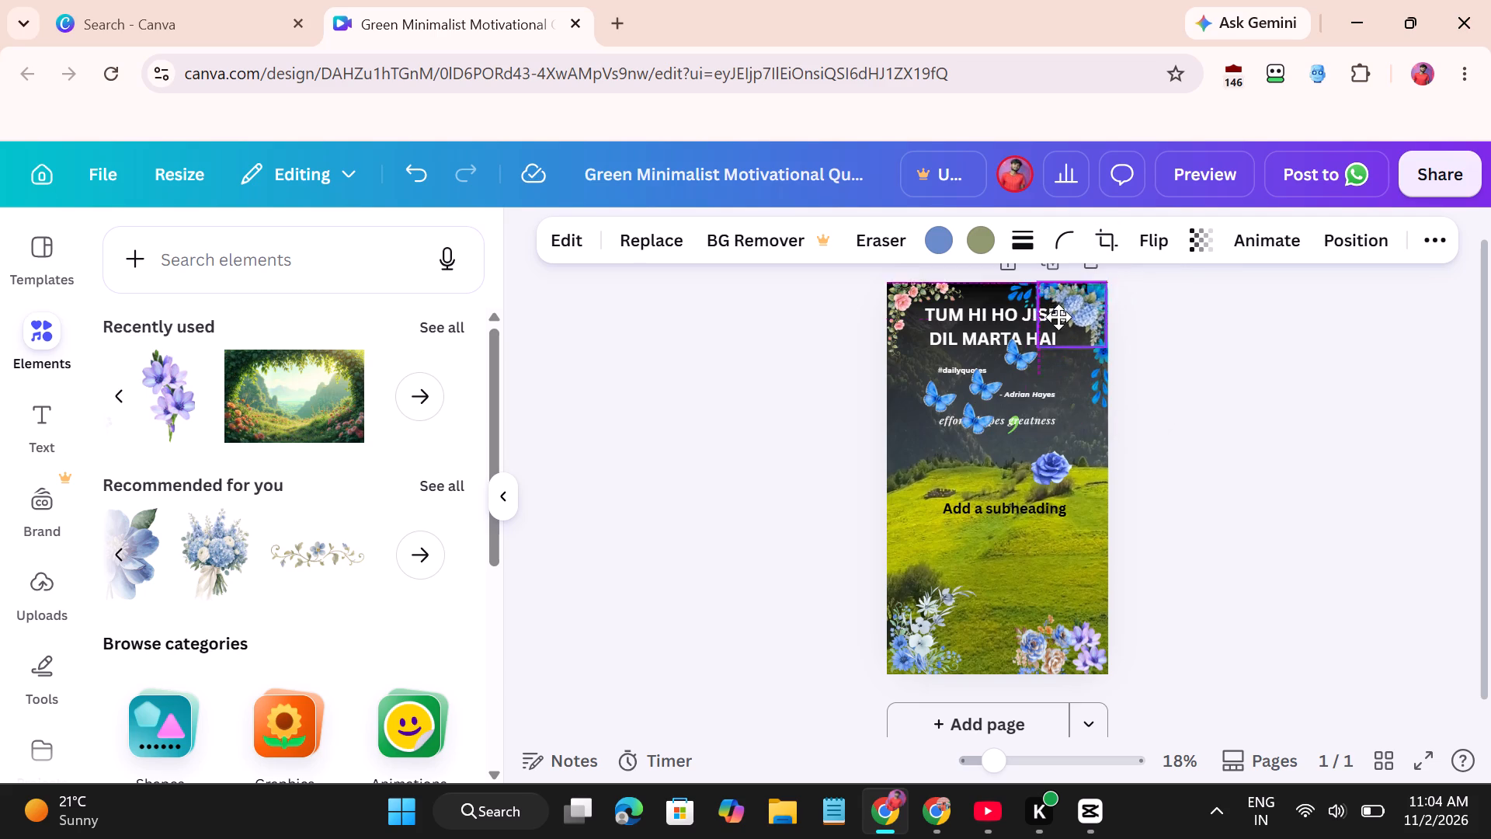
left_click_drag(1058, 317, 1067, 317)
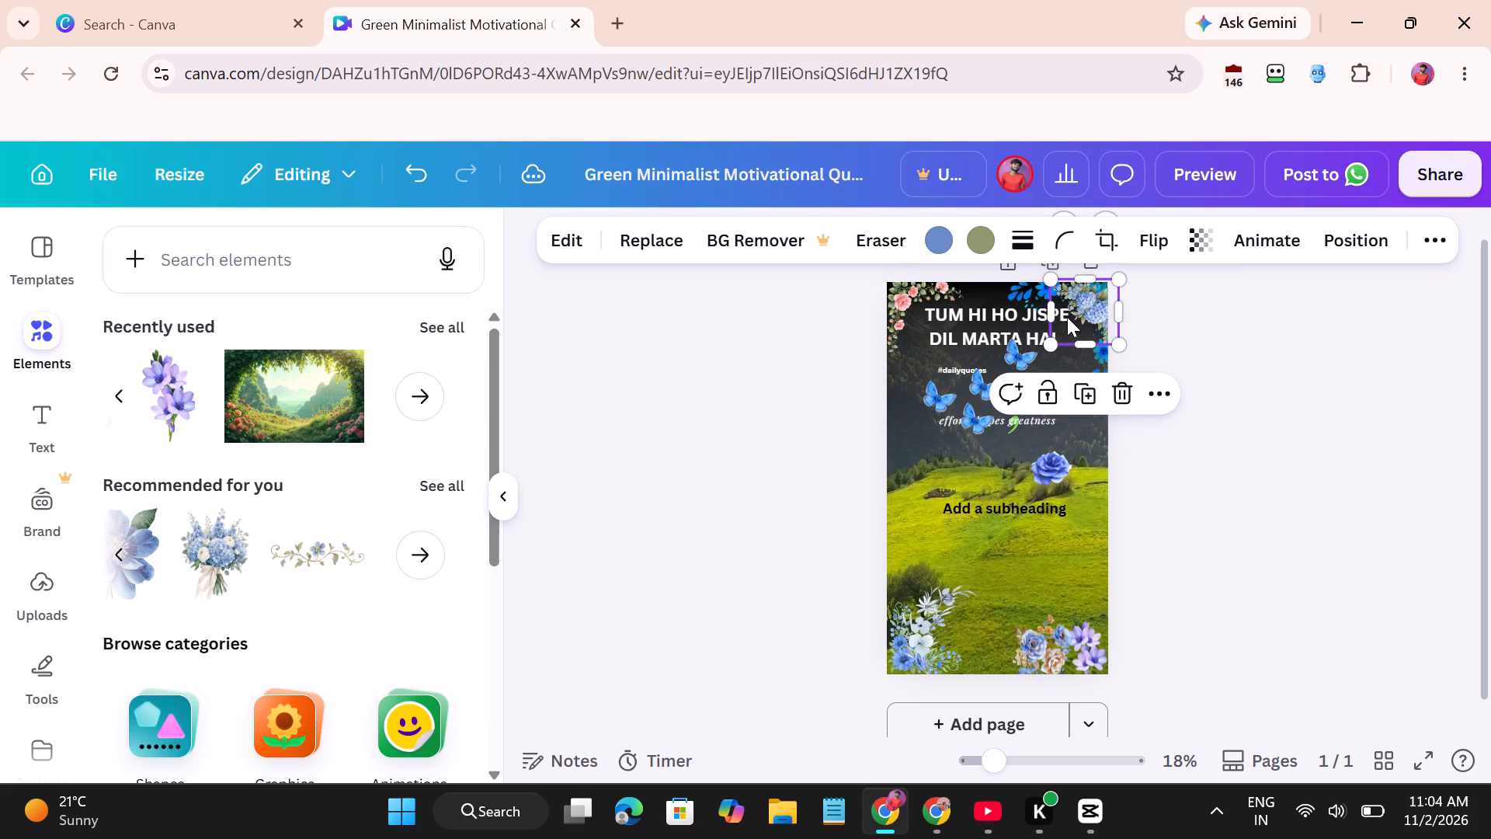
left_click(932, 550)
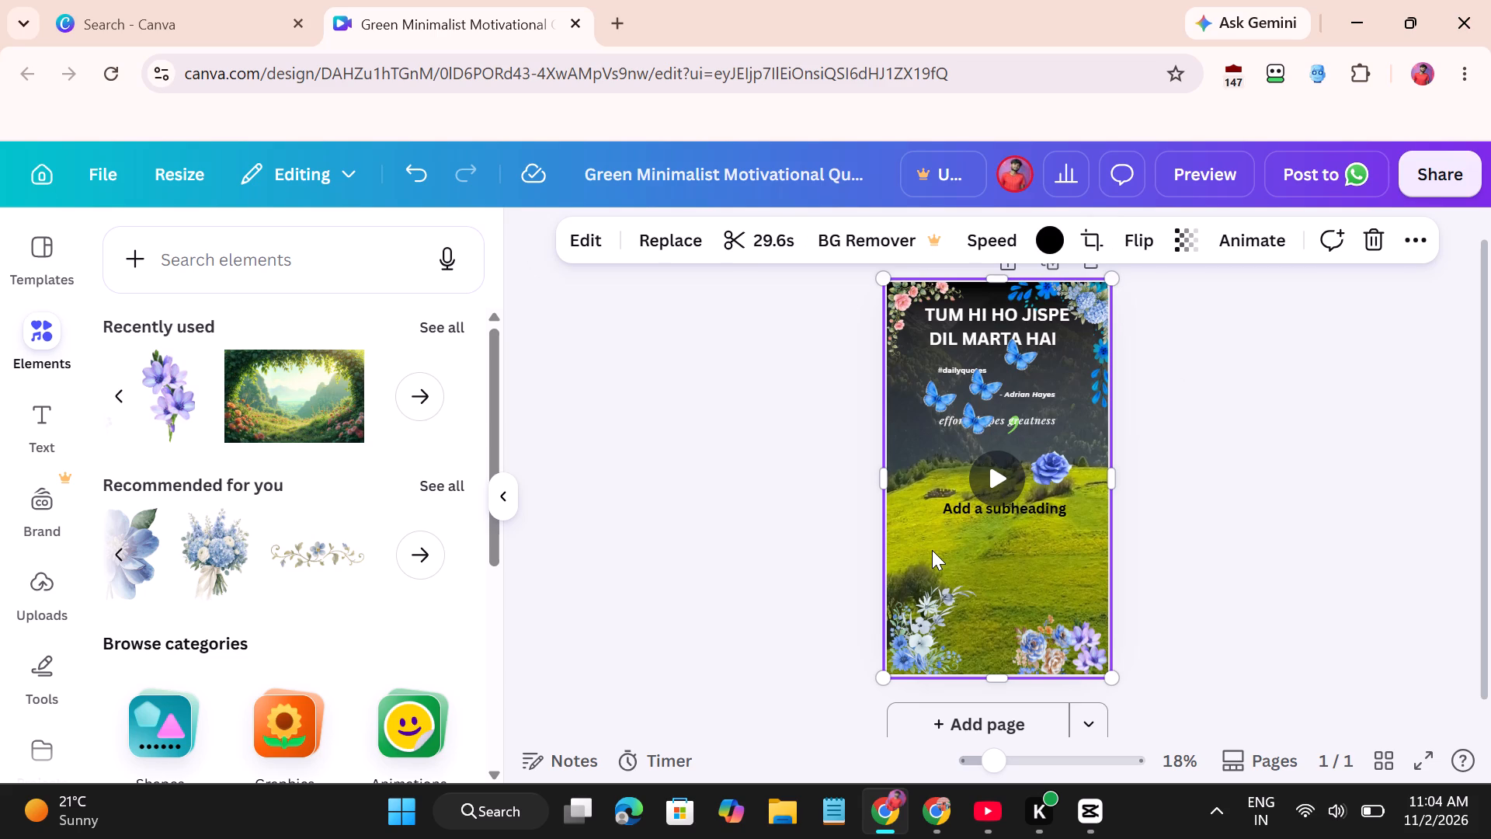
Add the recommended round blue hydrangea cluster graphic to the page and shrink it beside the start of the subheading.
scroll(295, 555, "left", 1)
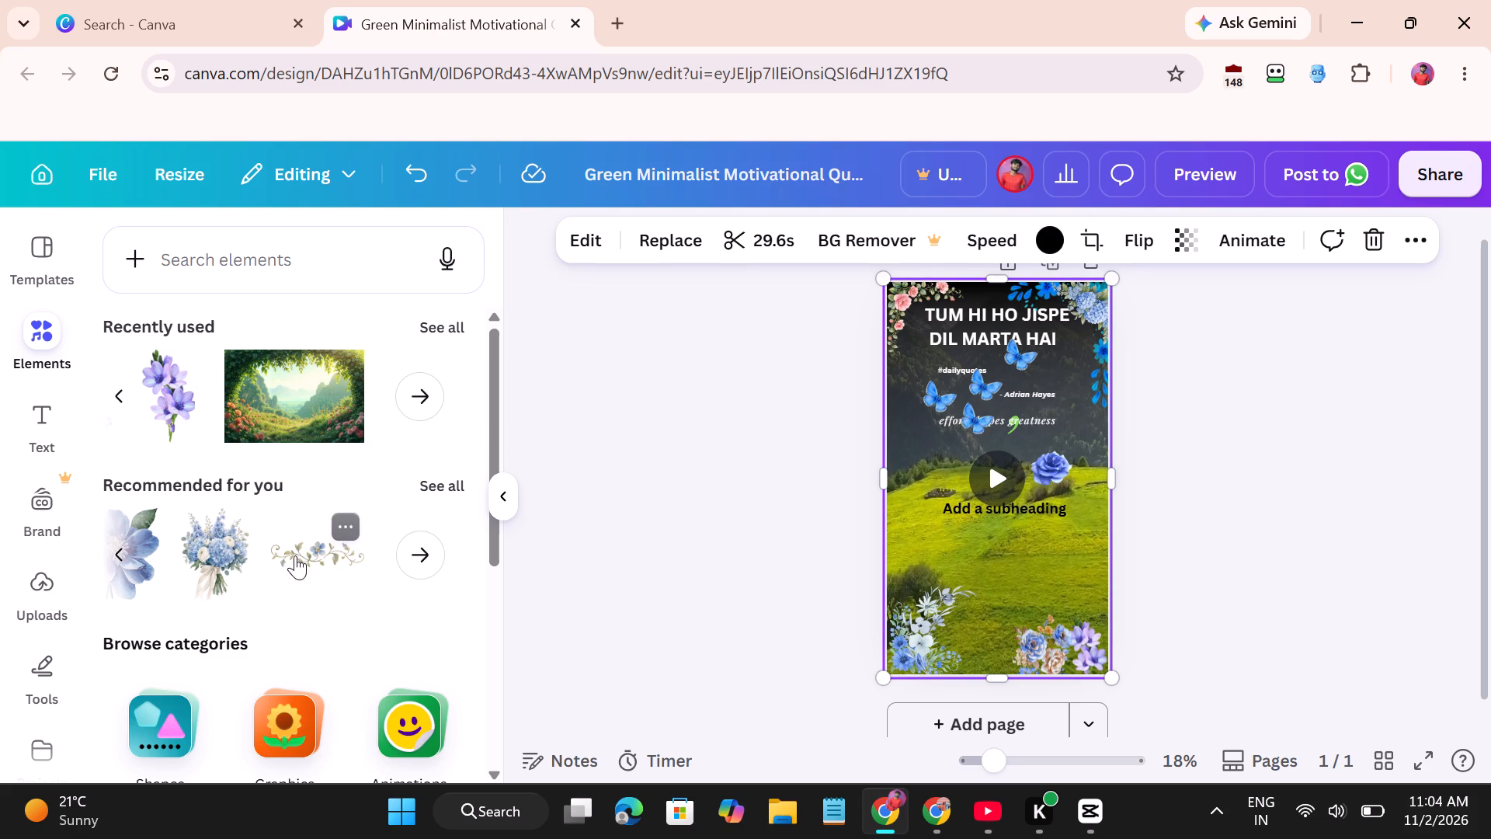
scroll(295, 555, "left", 1)
scroll(295, 555, "right", 6)
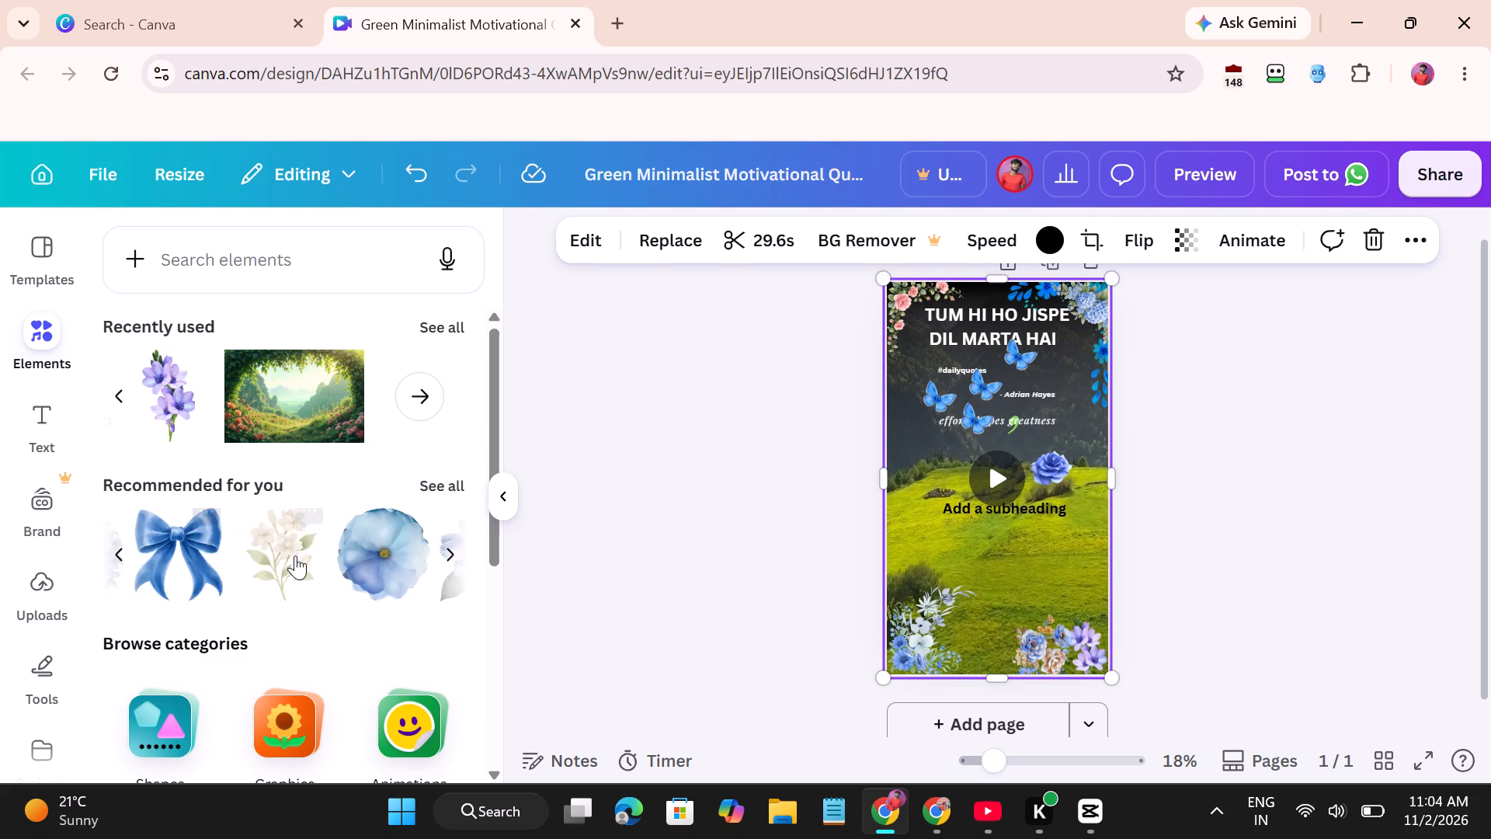
scroll(295, 555, "right", 1)
left_click_drag(243, 562, 290, 576)
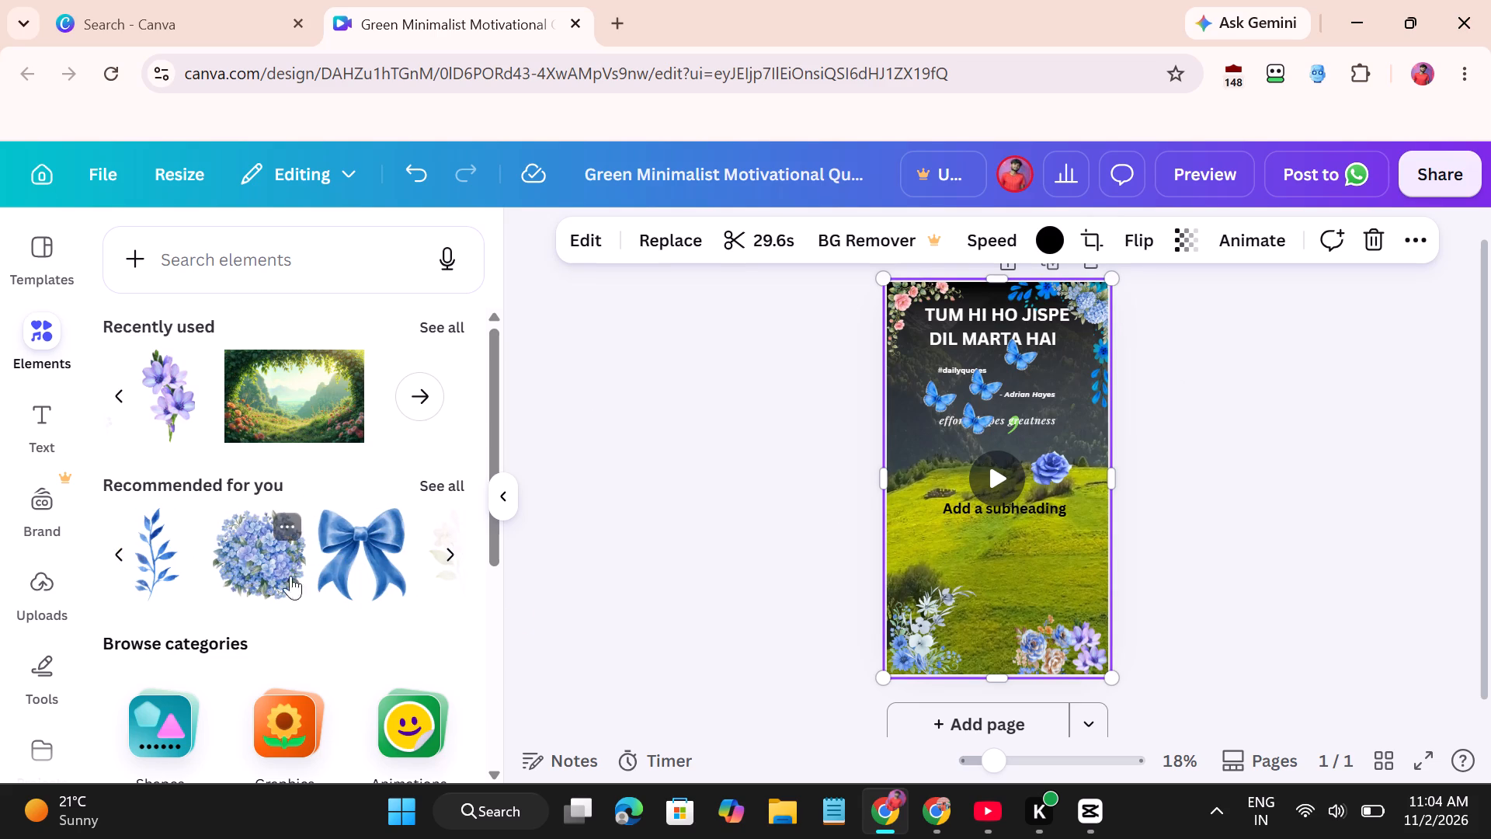
left_click_drag(290, 576, 946, 508)
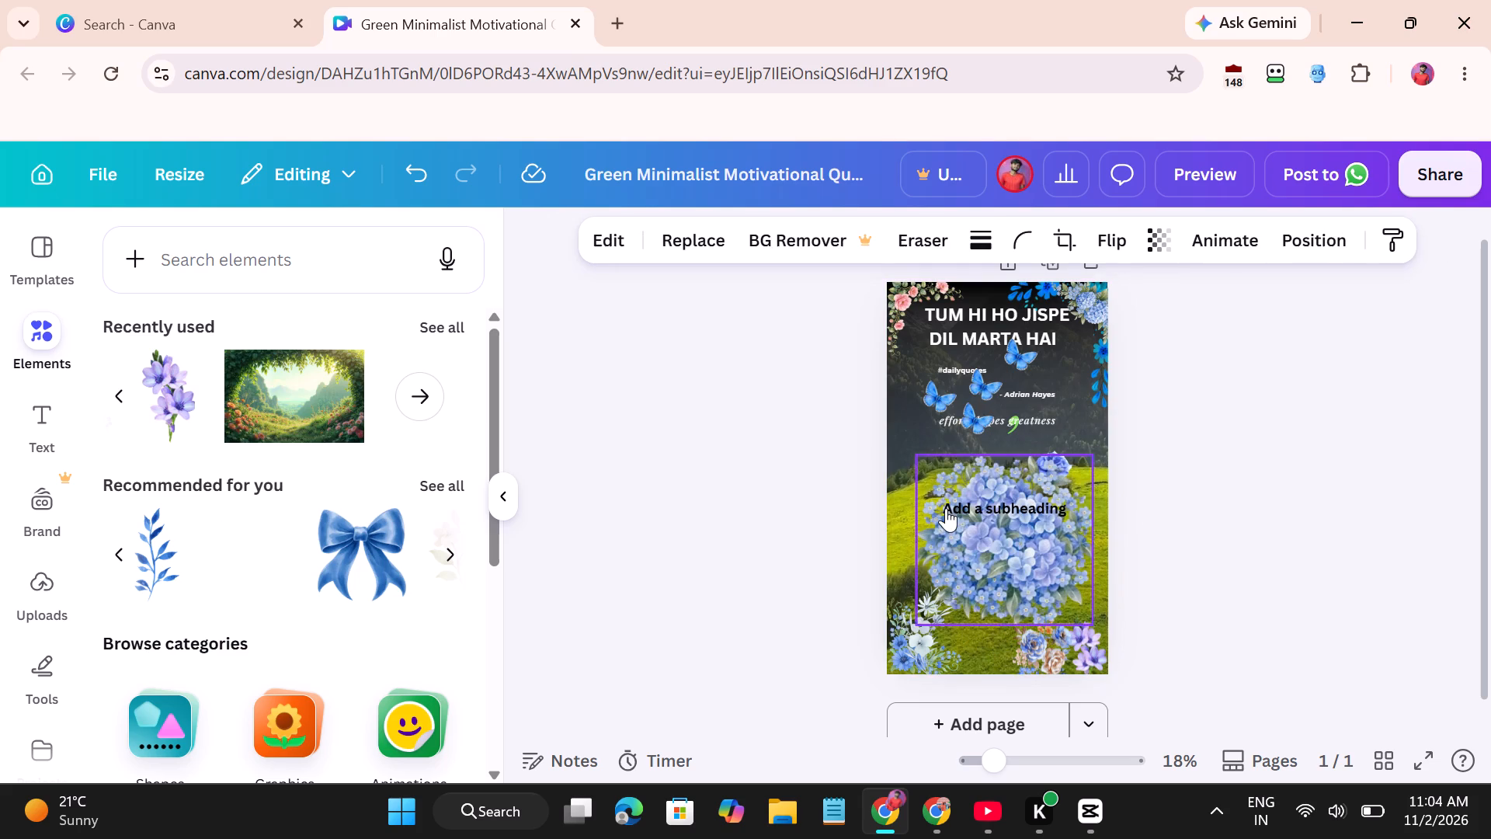
left_click_drag(1100, 628, 991, 552)
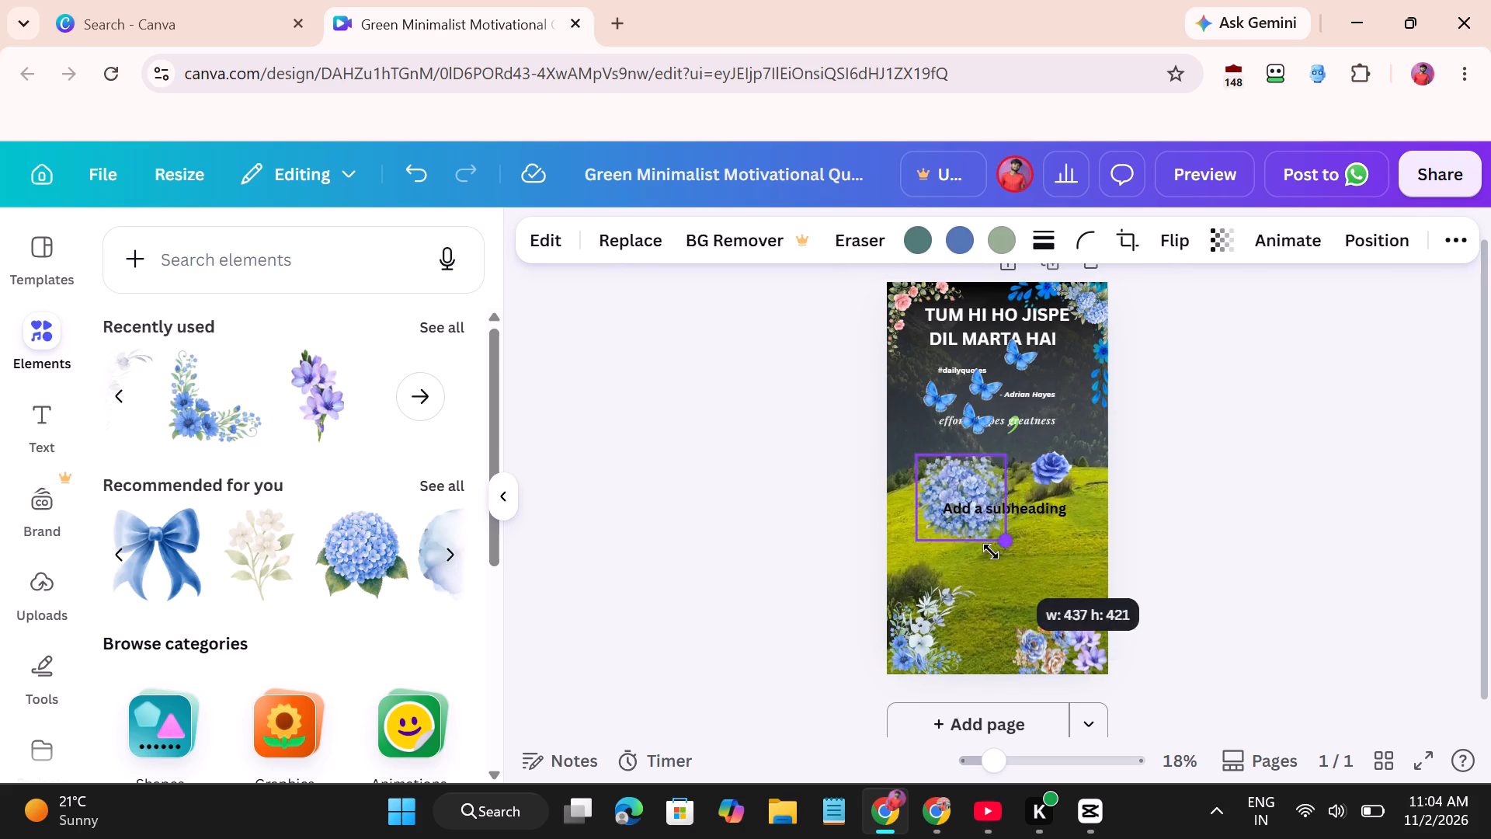
left_click_drag(991, 552, 964, 529)
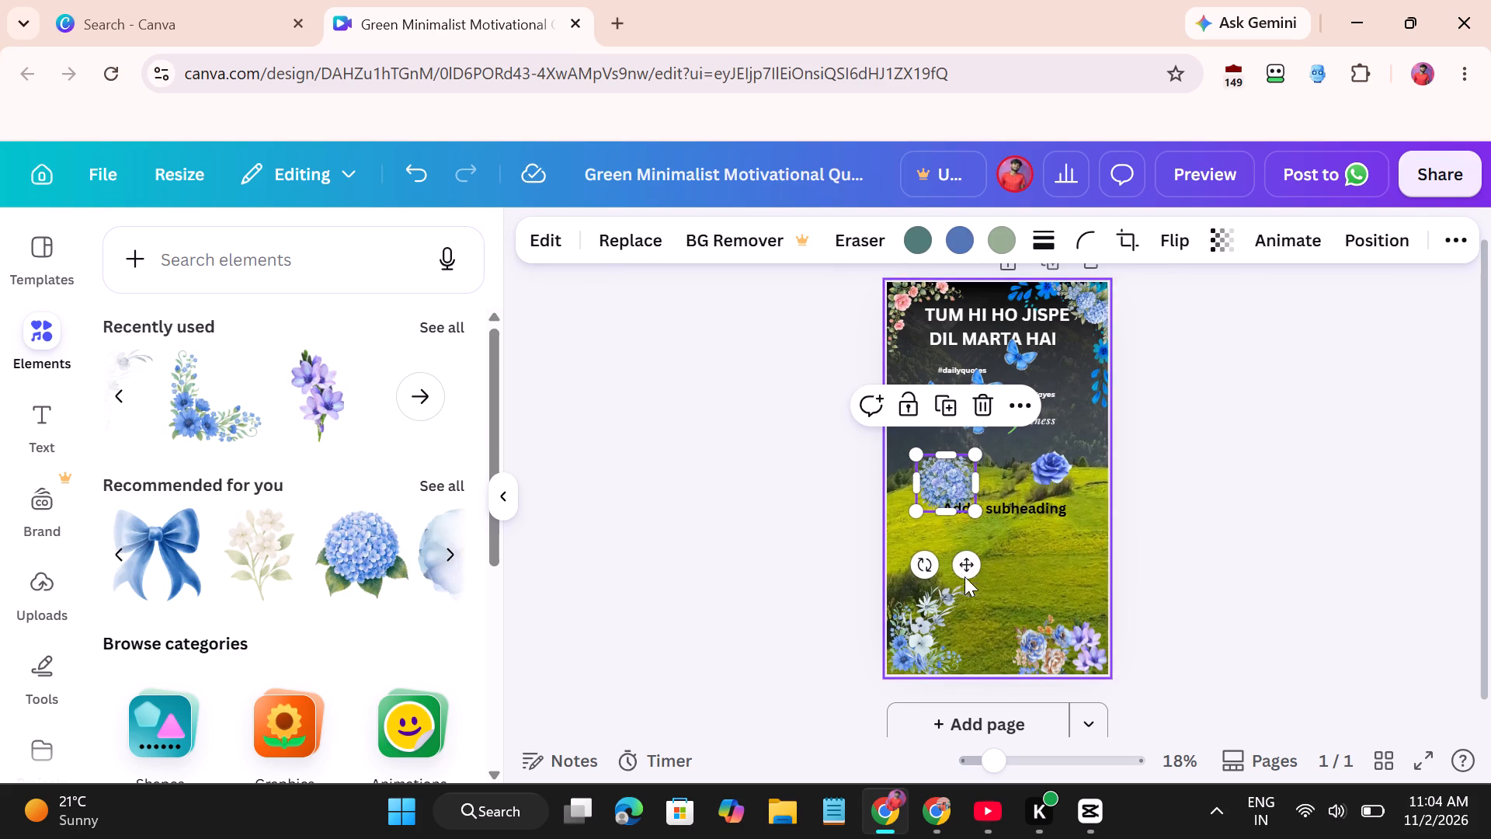
Move the hydrangea cluster just above the floral spray in the page's bottom-left corner and shrink it further to fit there.
left_click_drag(962, 565, 1036, 671)
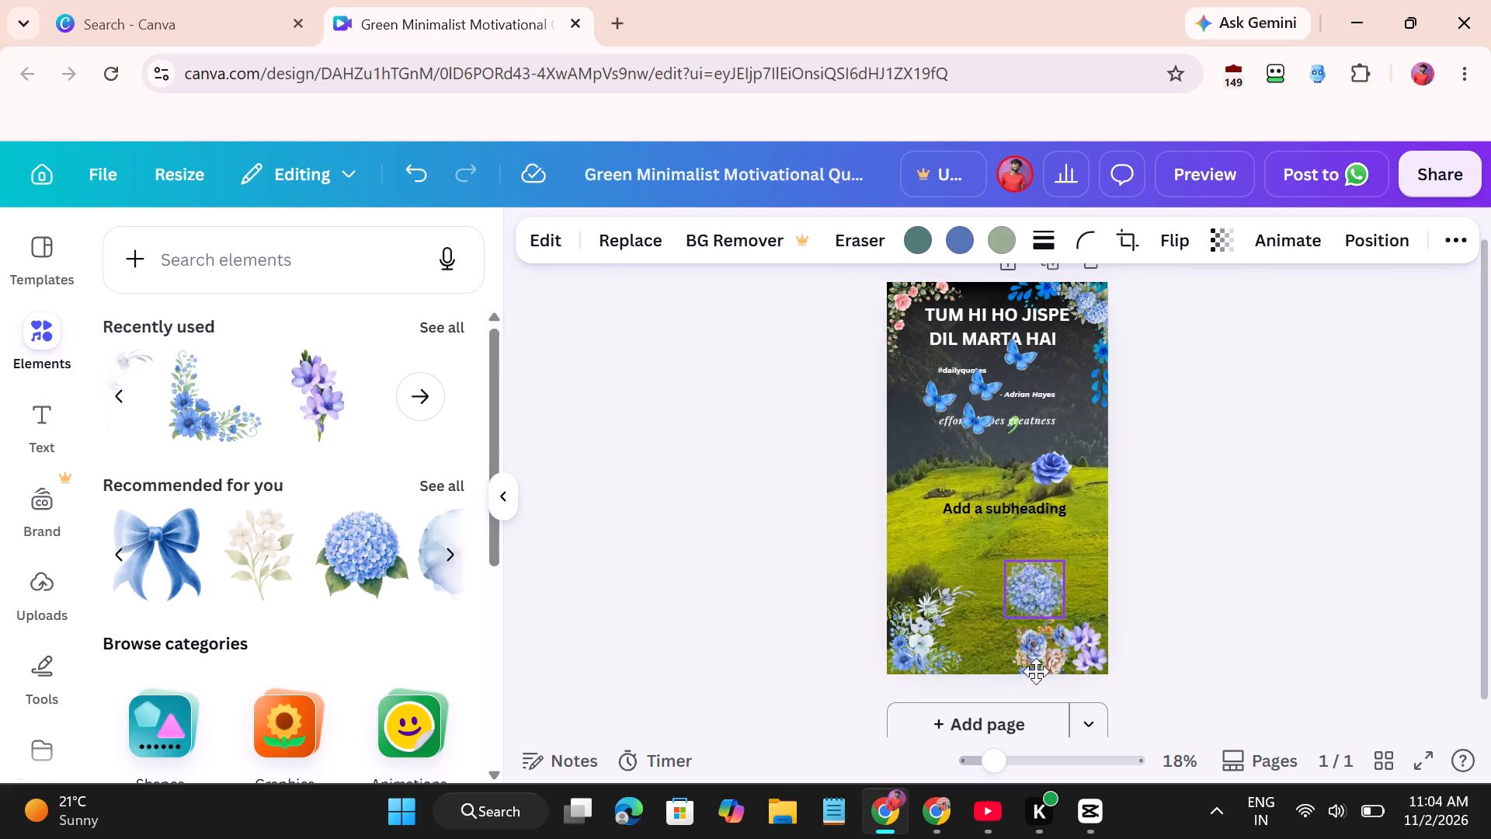
left_click_drag(1036, 671, 938, 572)
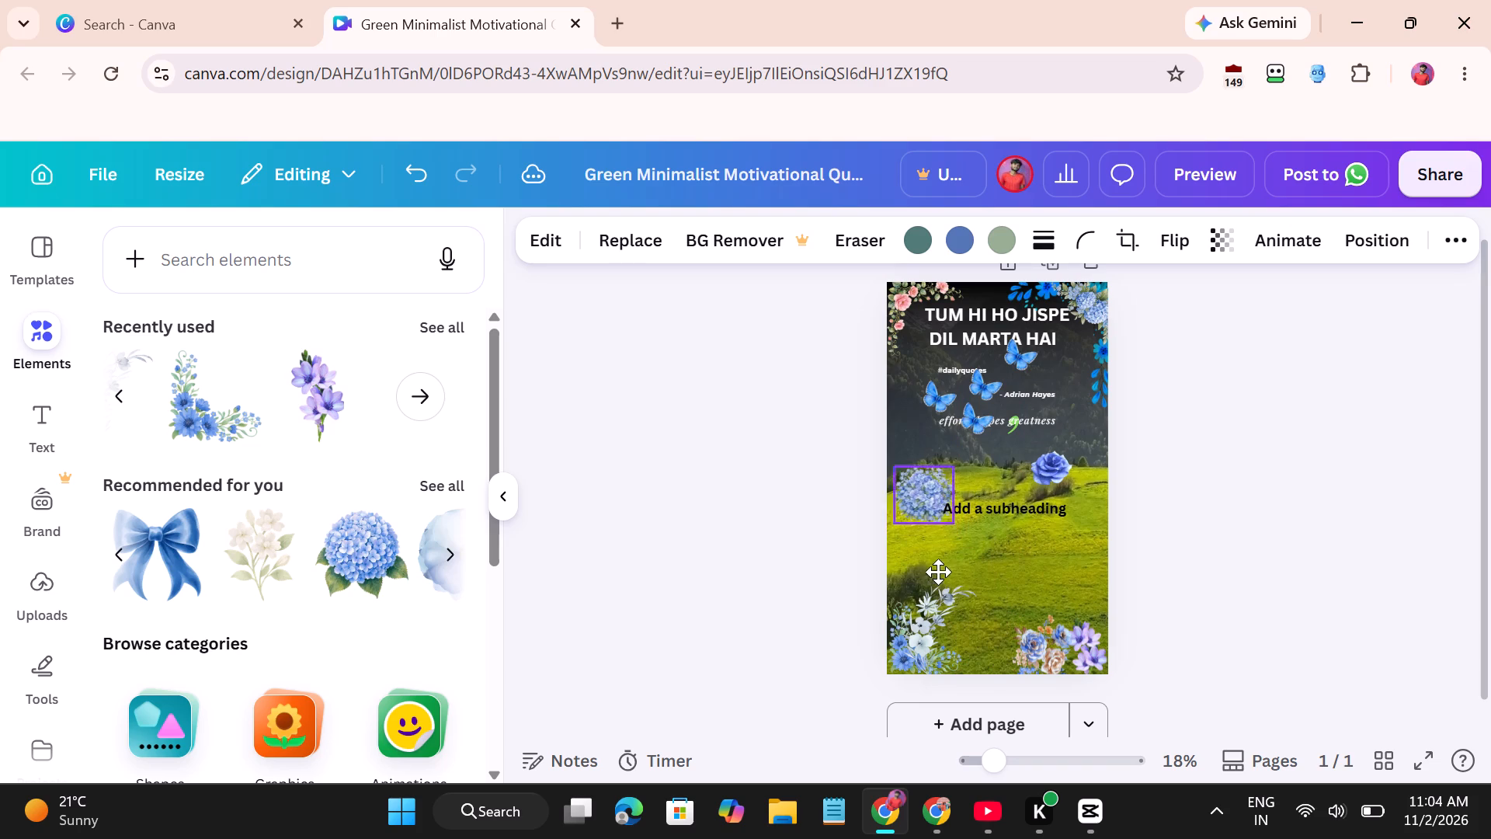
left_click_drag(938, 572, 928, 641)
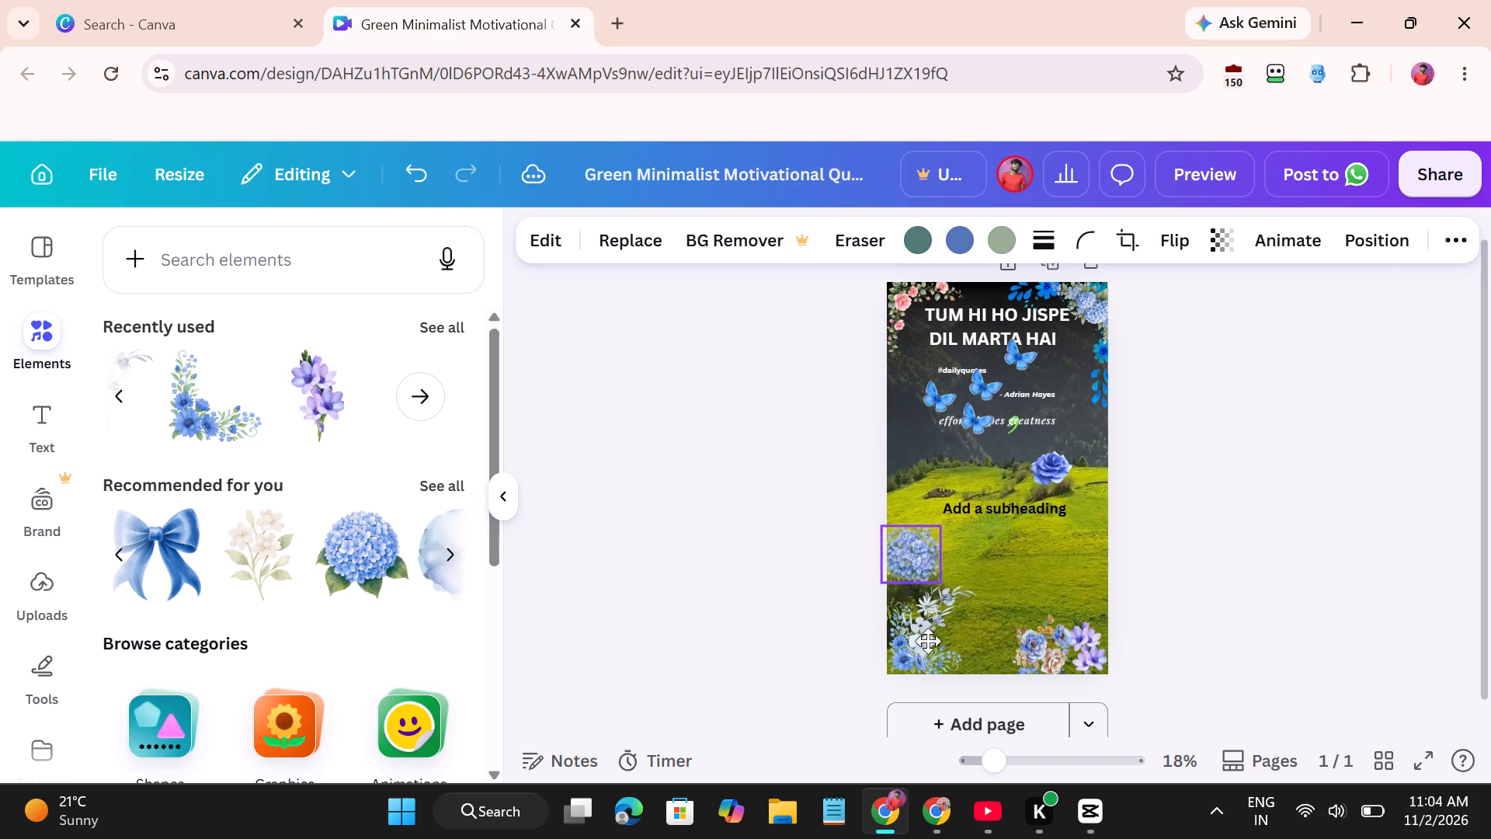
left_click_drag(928, 641, 932, 618)
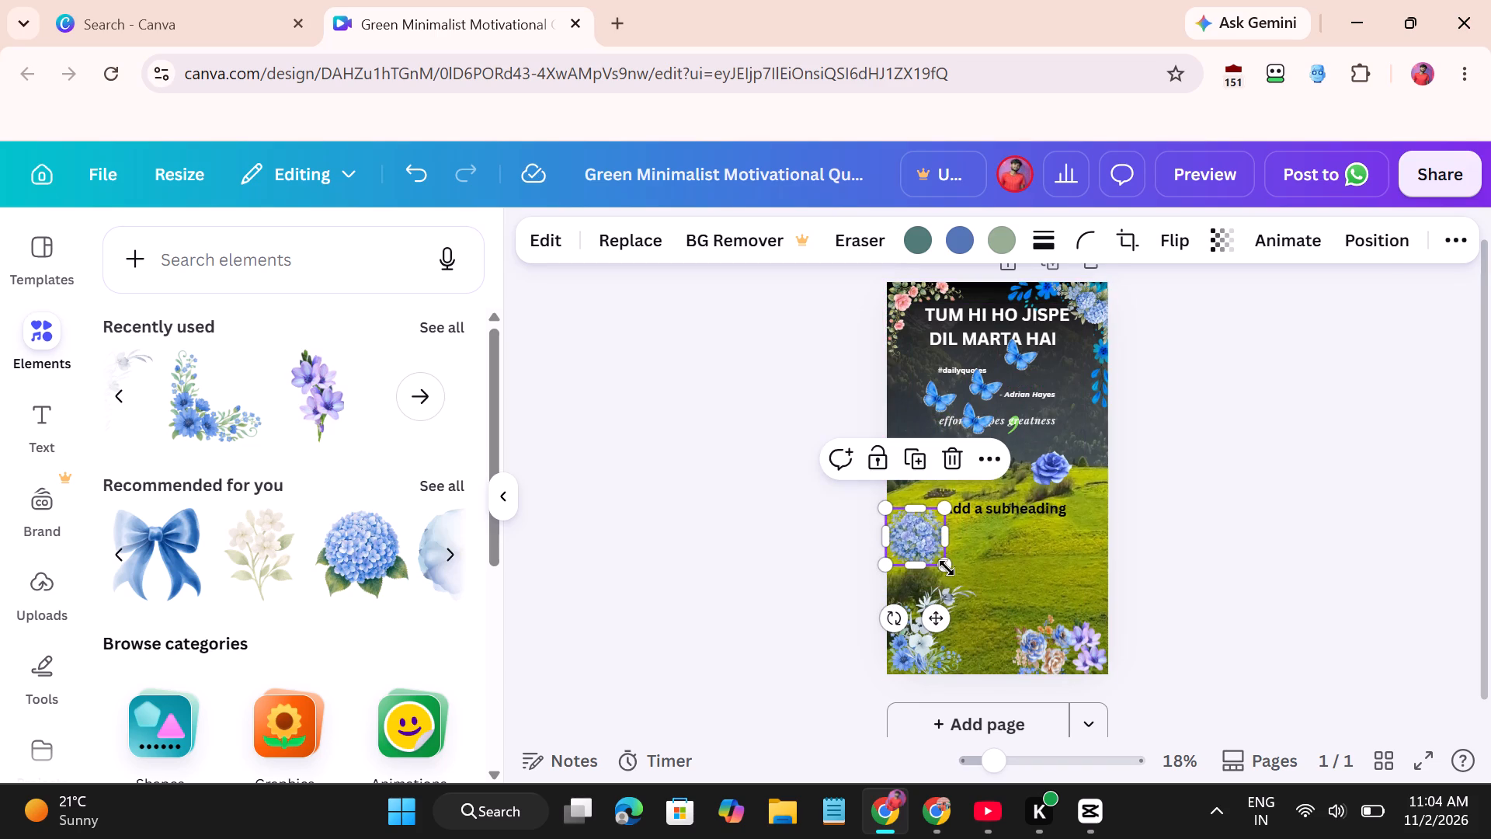
left_click_drag(943, 561, 932, 552)
left_click_drag(915, 538, 916, 567)
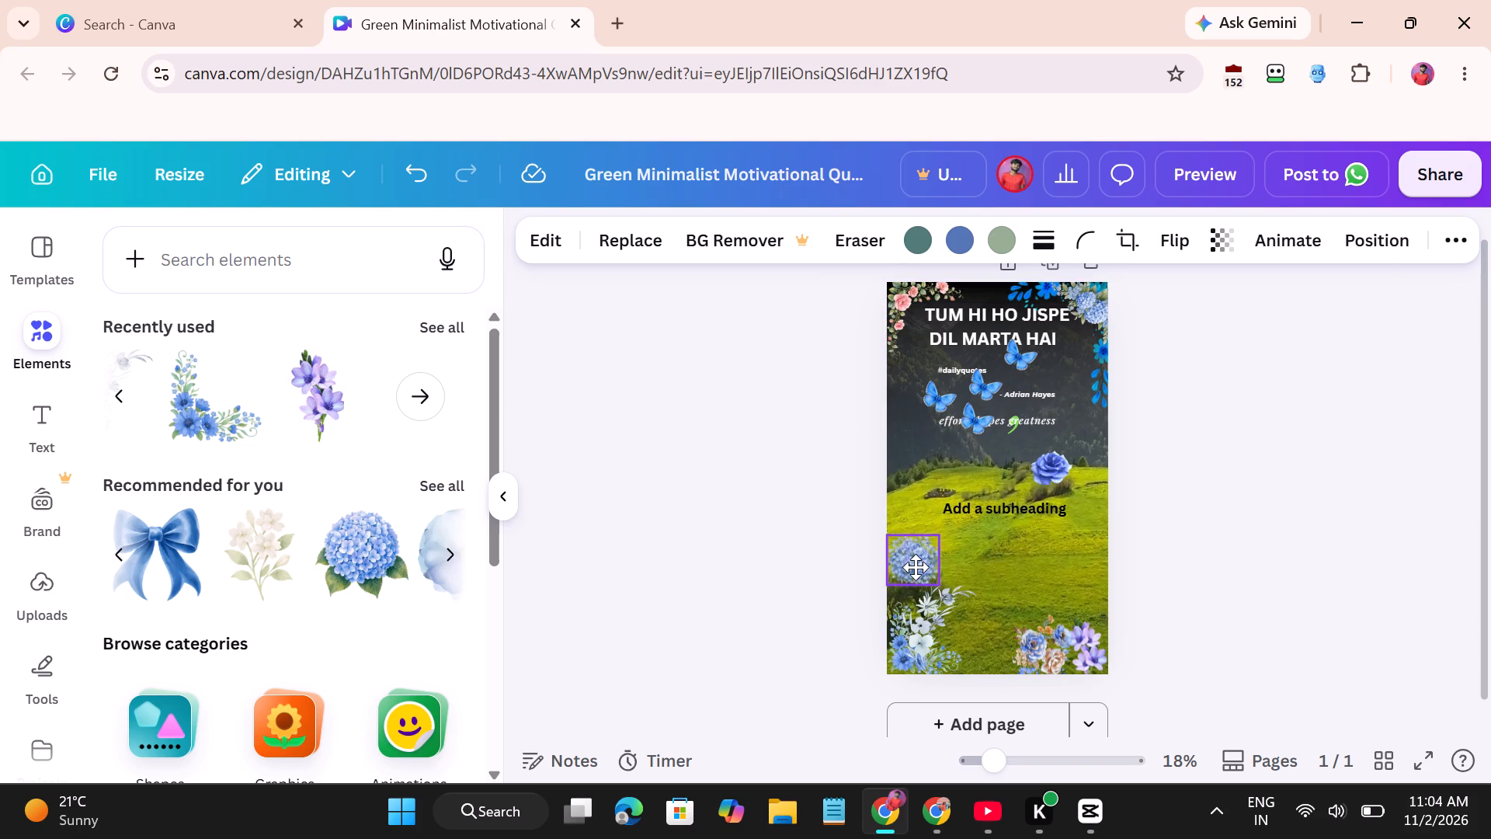
left_click_drag(916, 567, 916, 566)
left_click_drag(937, 578, 928, 567)
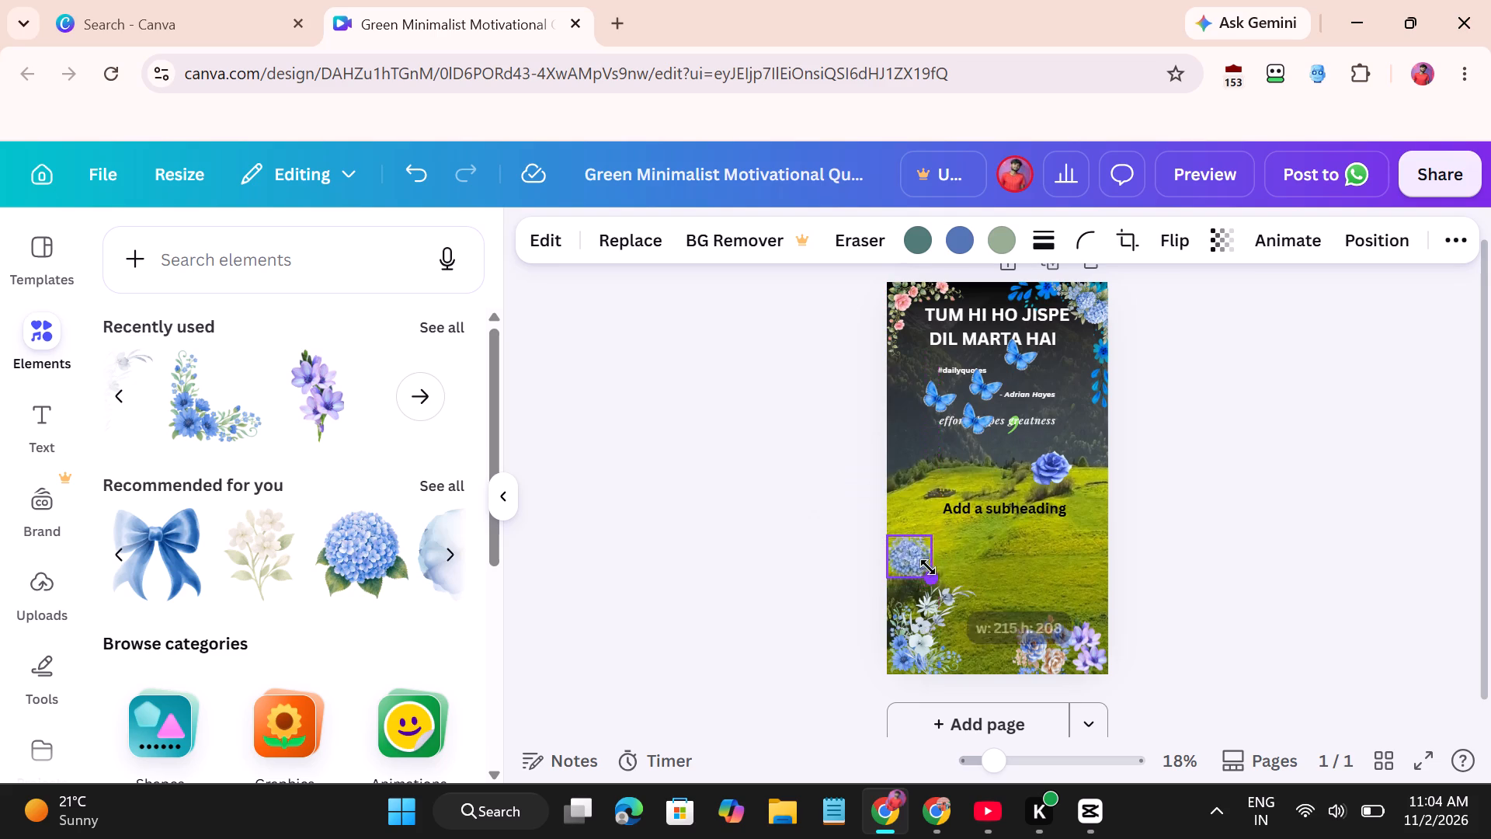
left_click_drag(928, 567, 927, 566)
left_click_drag(913, 555, 920, 562)
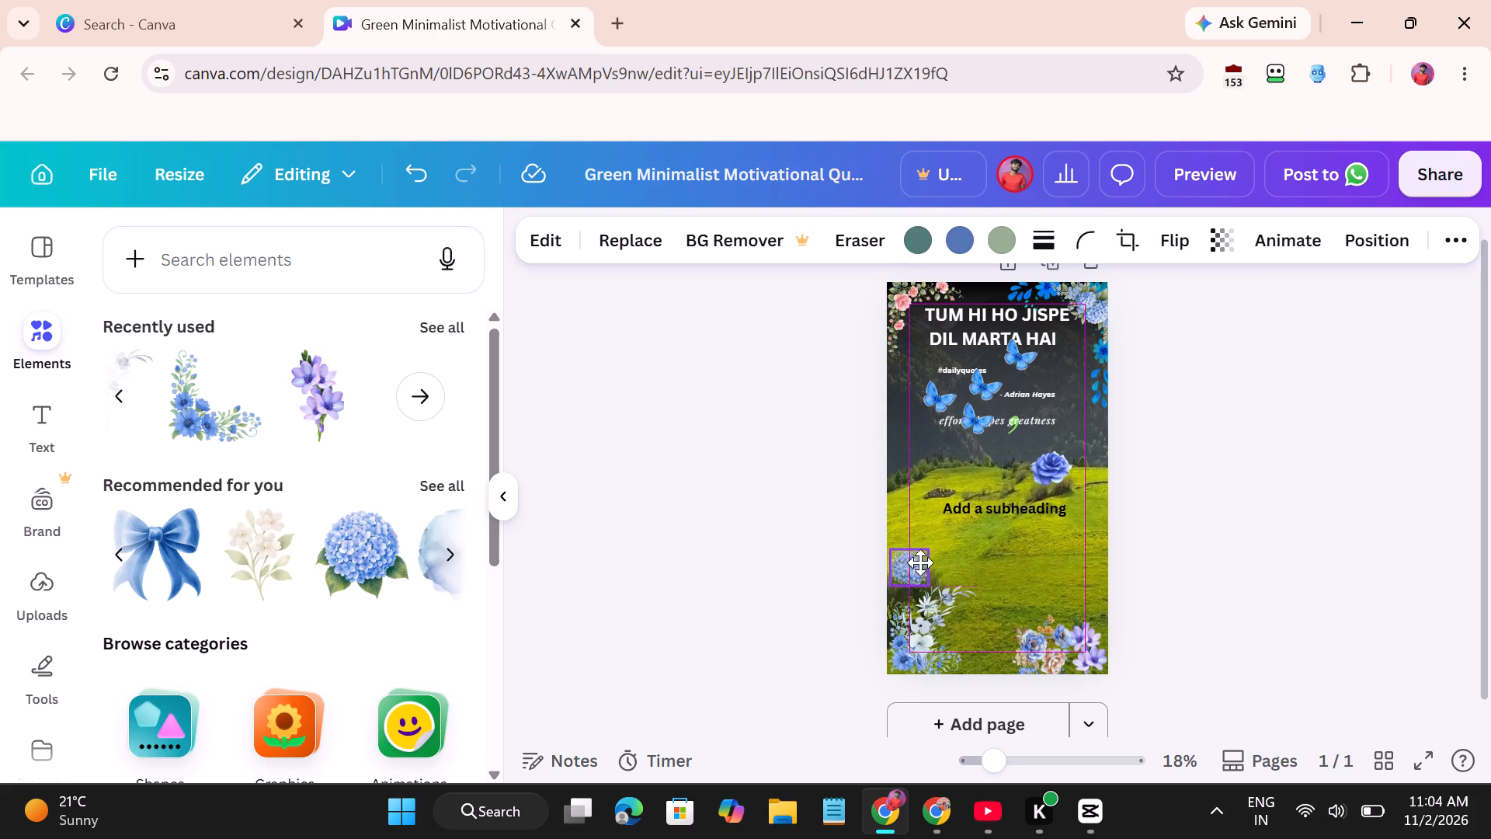
left_click_drag(920, 562, 926, 561)
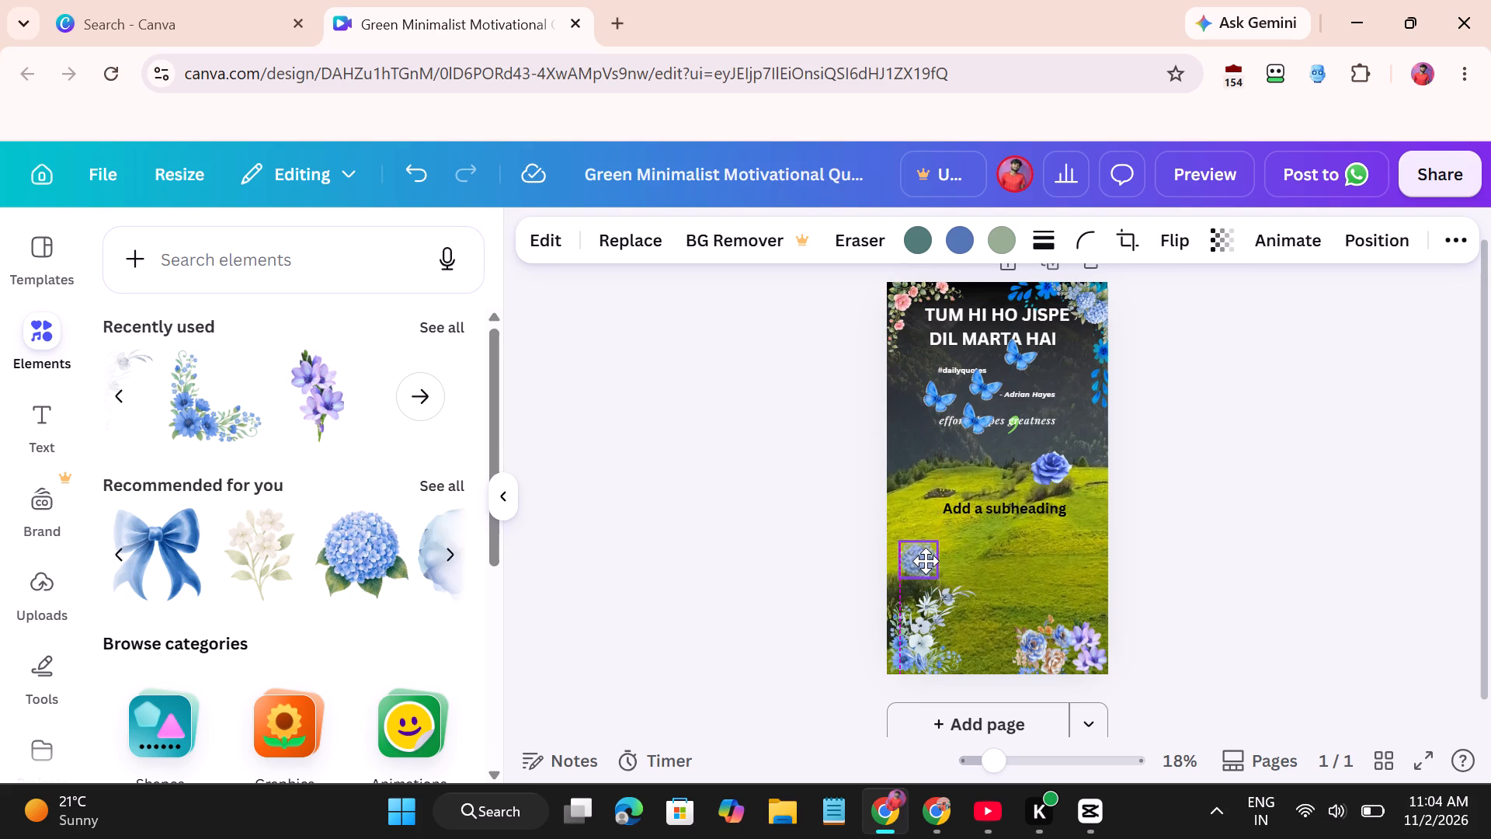
left_click_drag(926, 561, 923, 566)
Add the recommended single blue peony graphic, shrink it, and place it at the page's right edge above the bottom-right flowers.
scroll(297, 558, "left", 4)
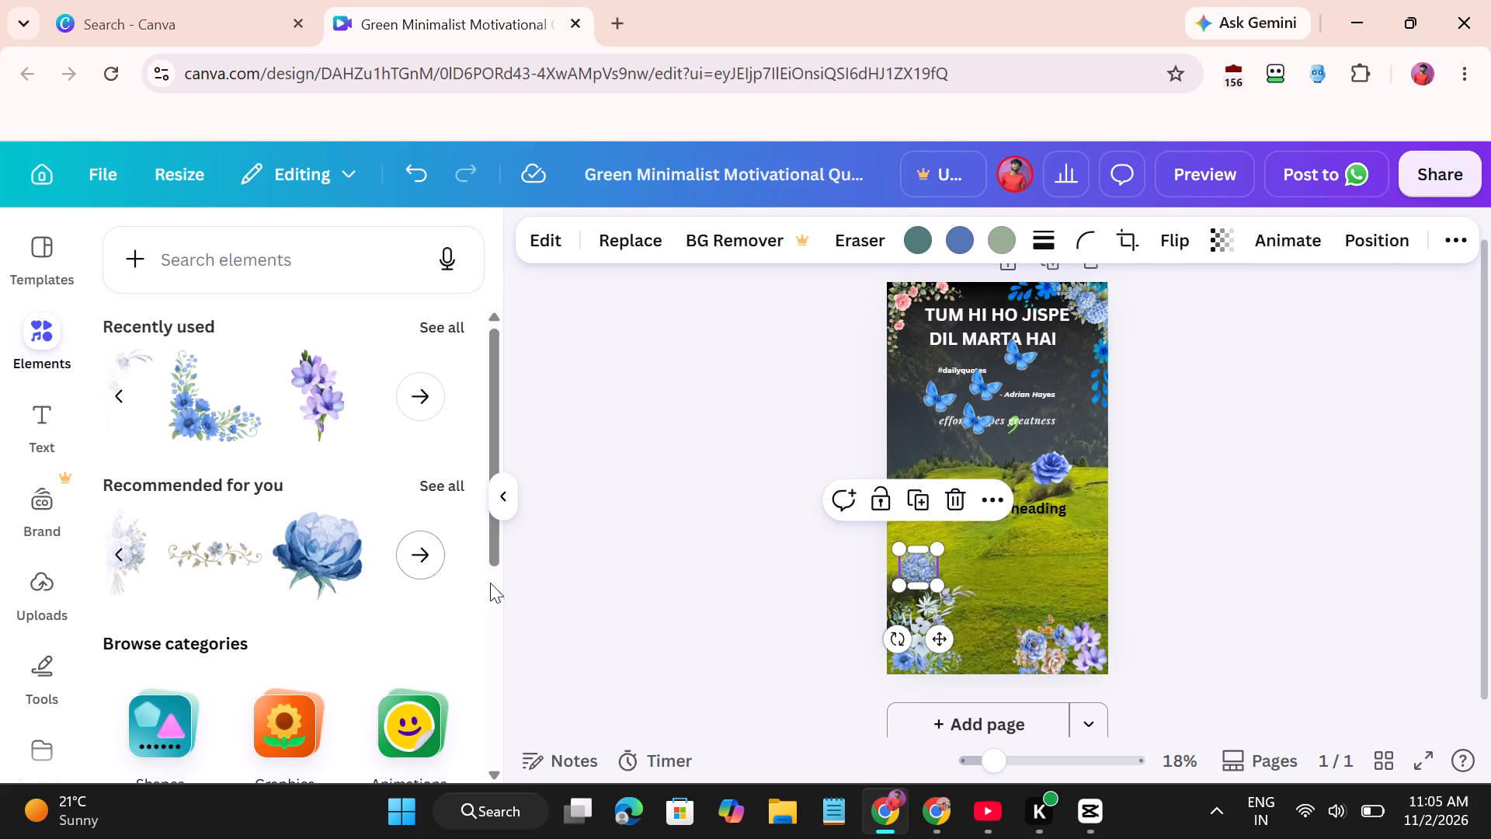
left_click(1018, 596)
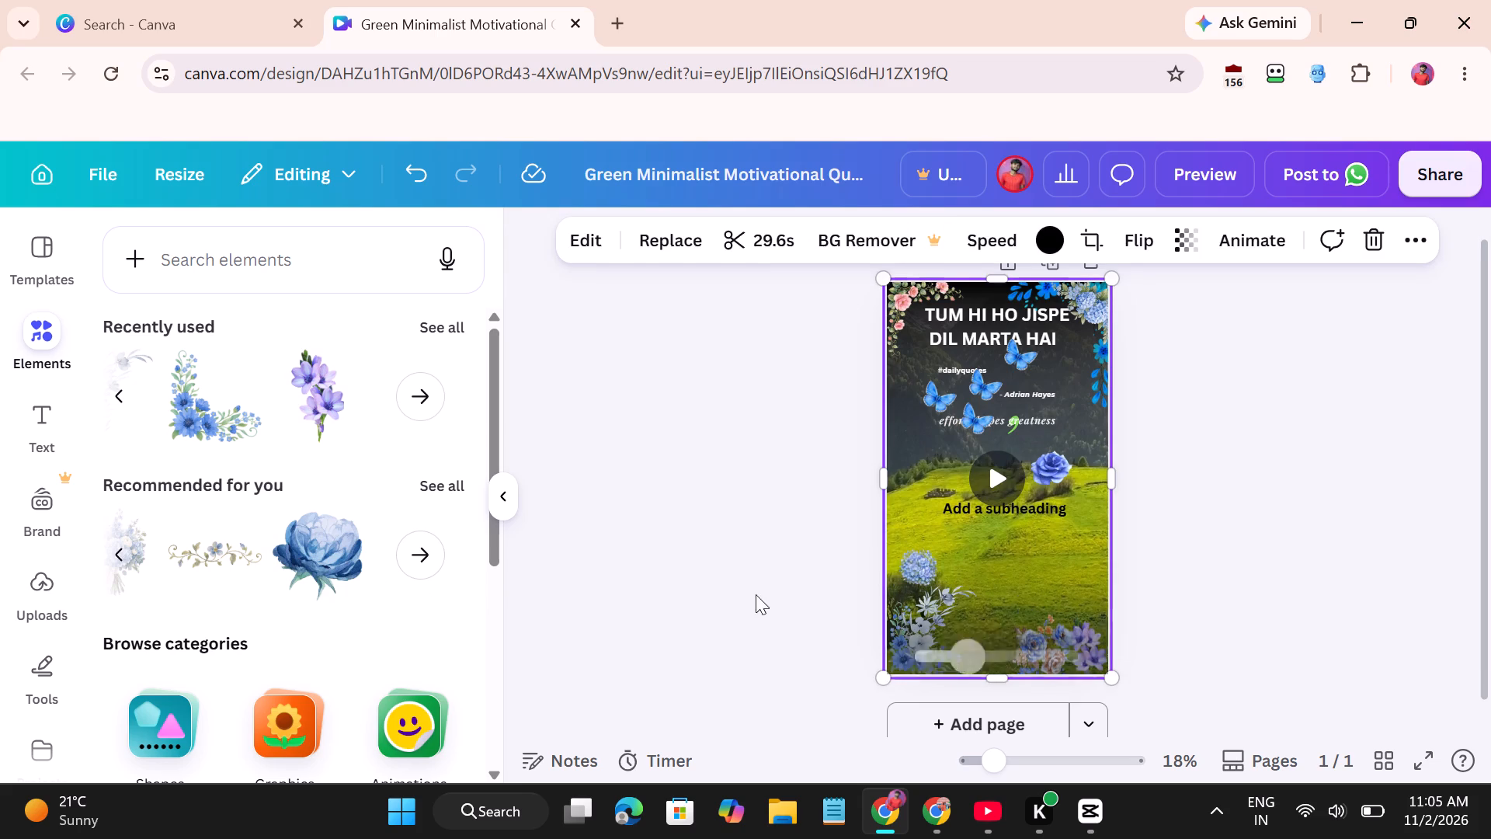
scroll(356, 564, "left", 2)
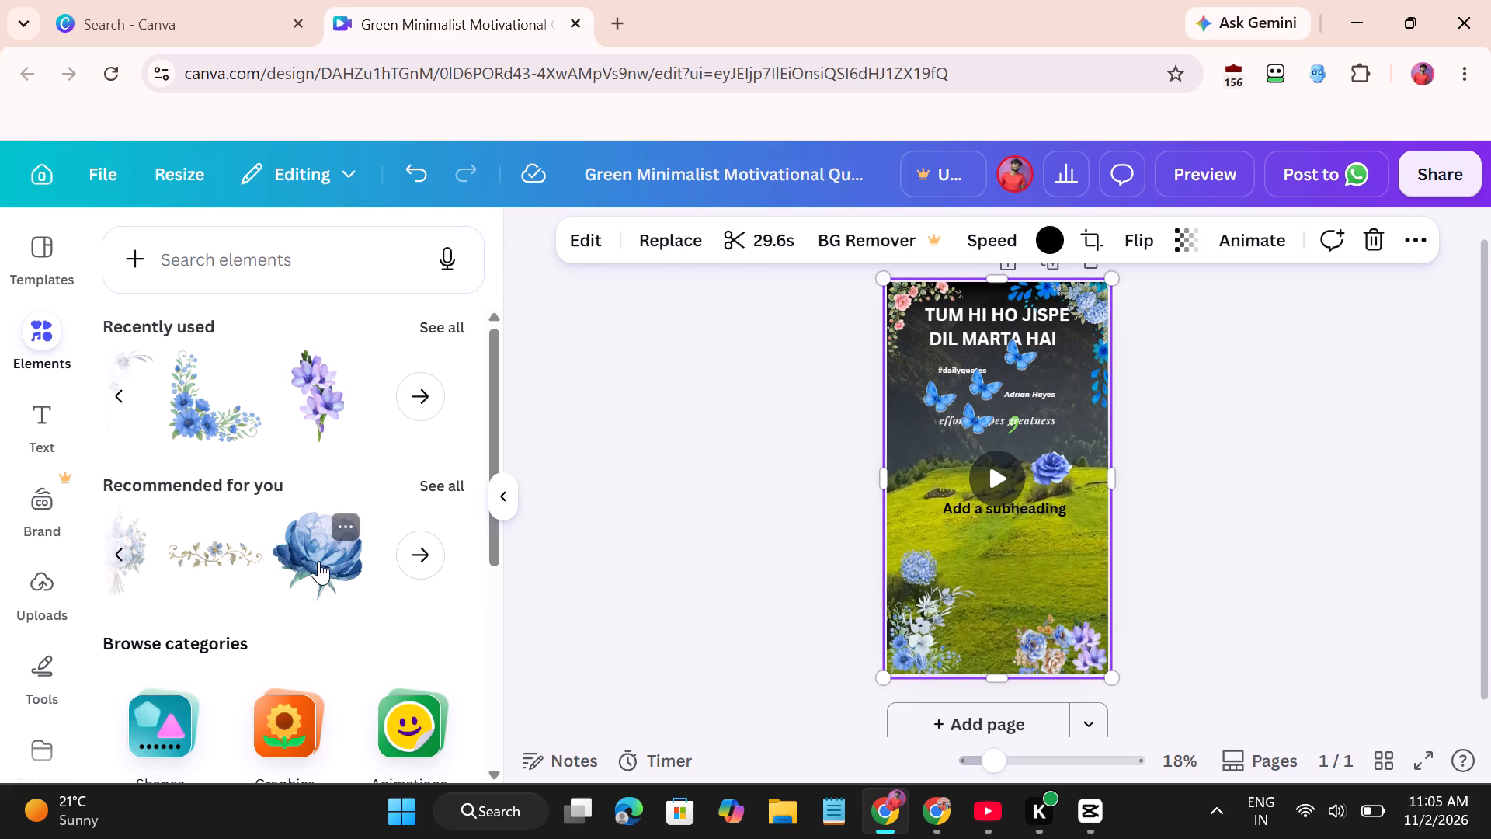
left_click_drag(318, 561, 996, 534)
left_click_drag(1133, 662, 1013, 562)
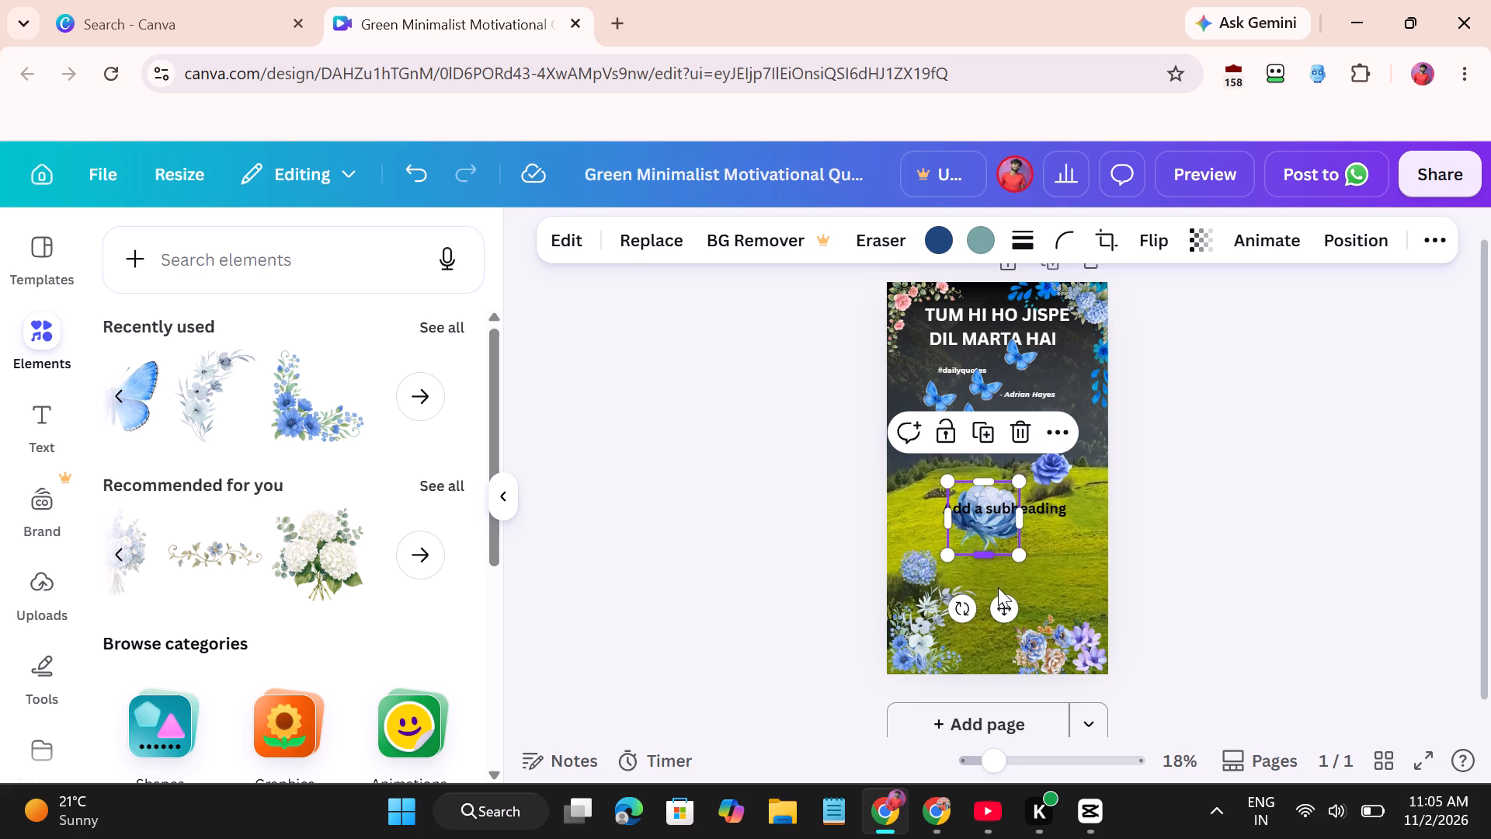
left_click_drag(998, 611, 1044, 509)
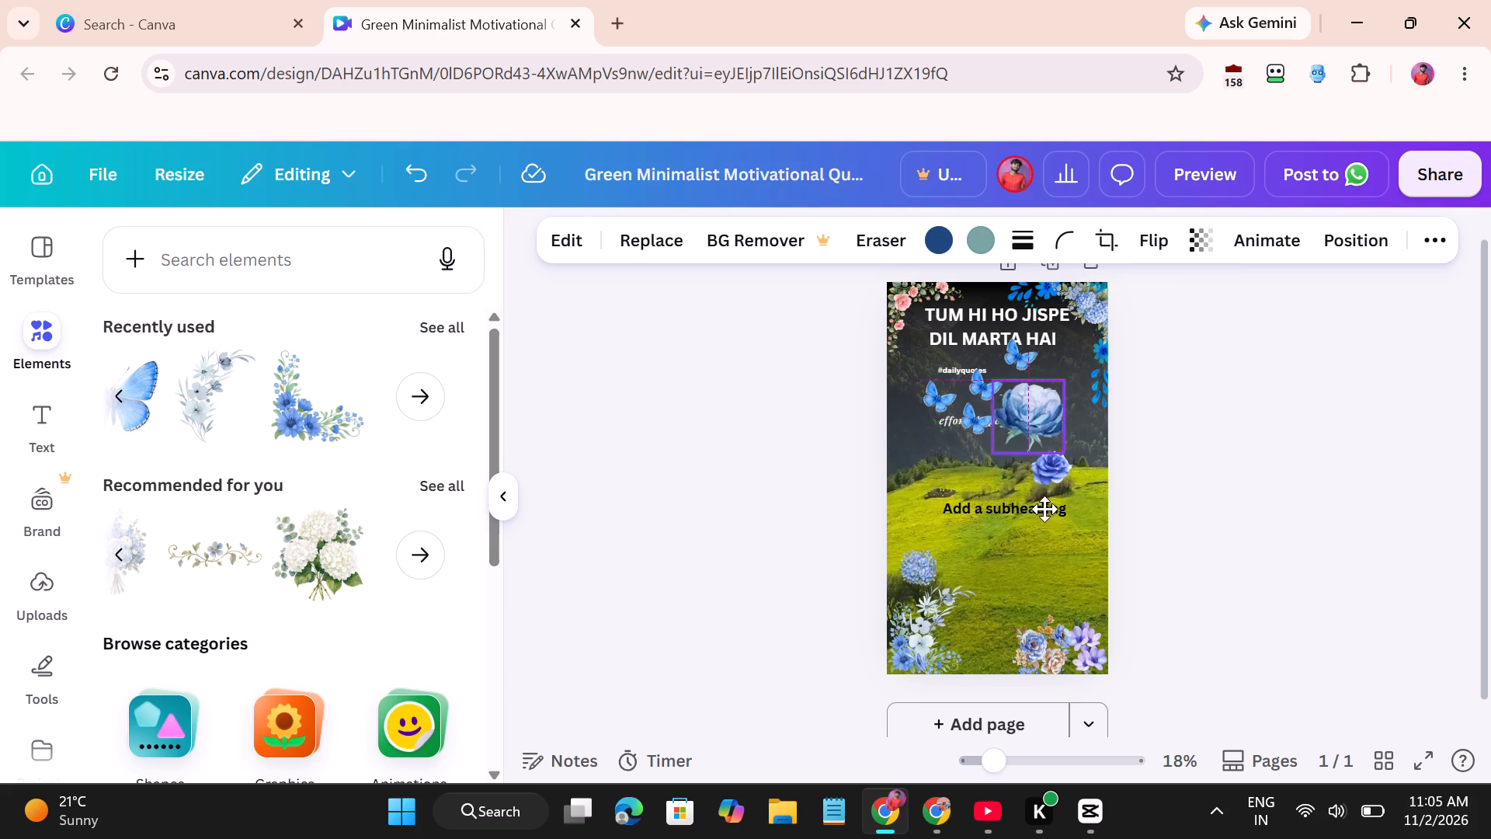
left_click_drag(1044, 509, 1030, 555)
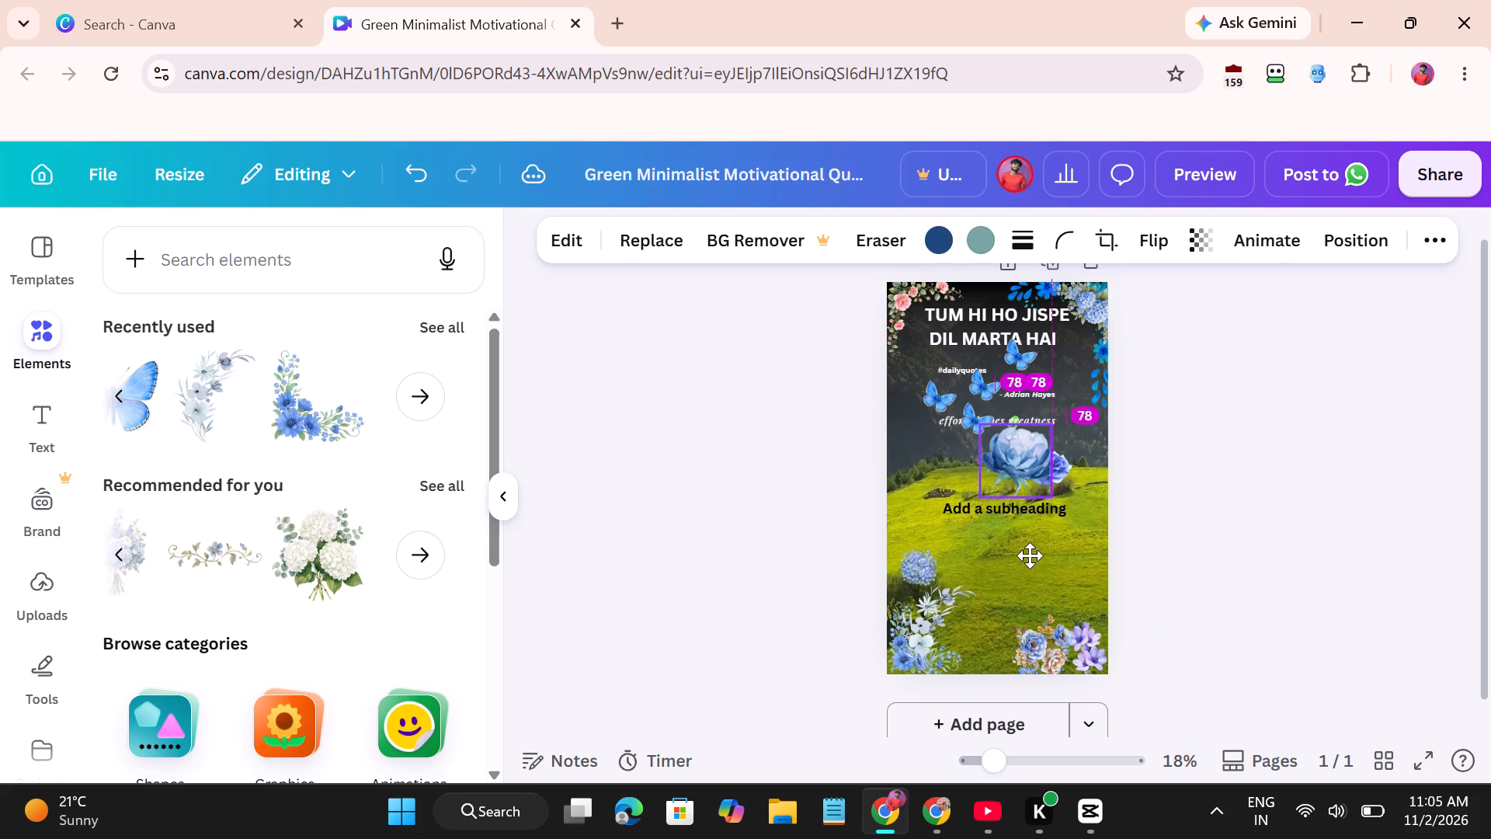
left_click_drag(1030, 555, 1010, 564)
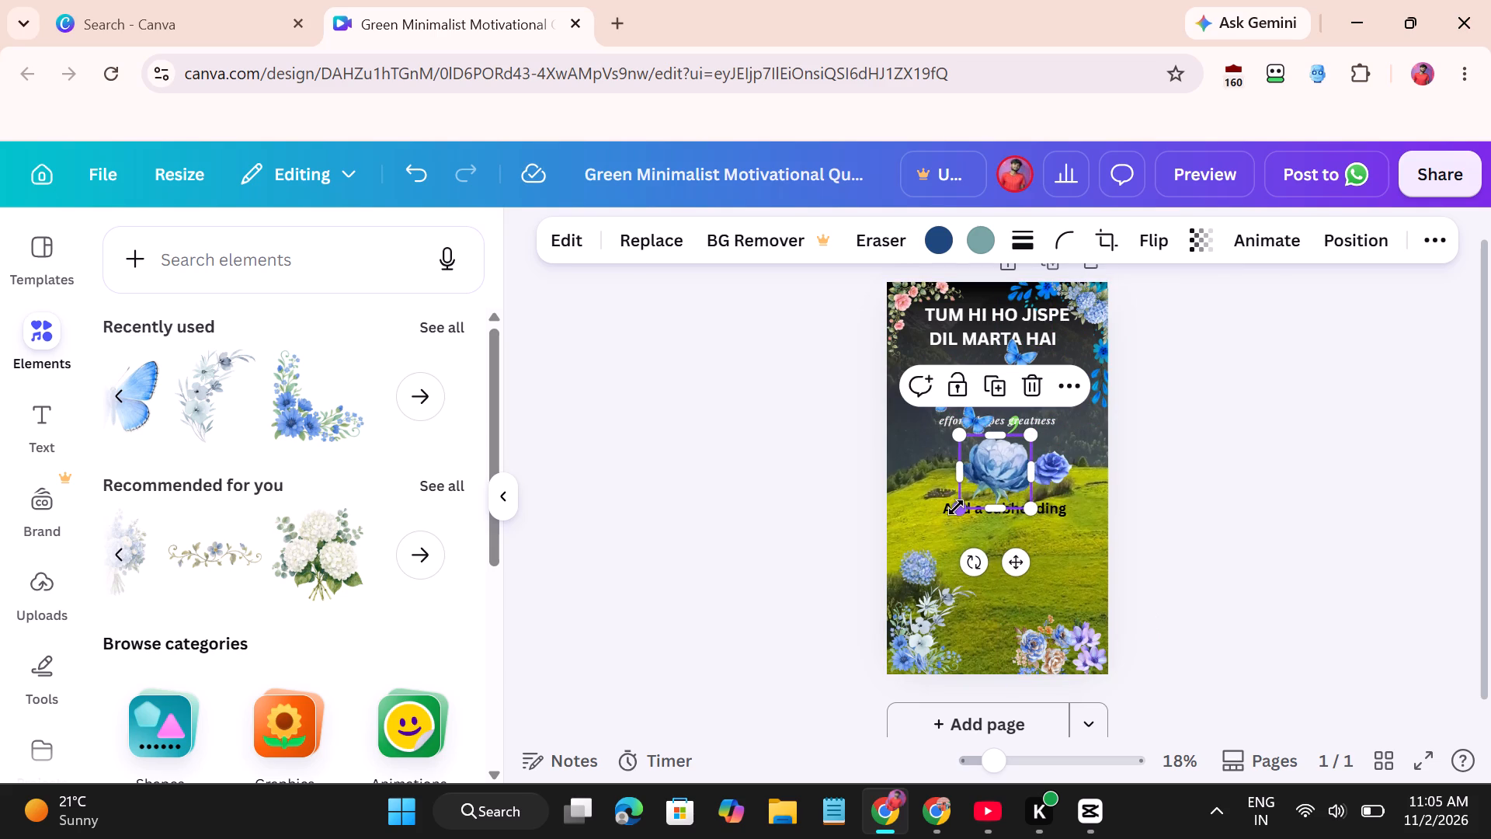
left_click_drag(956, 504, 1001, 493)
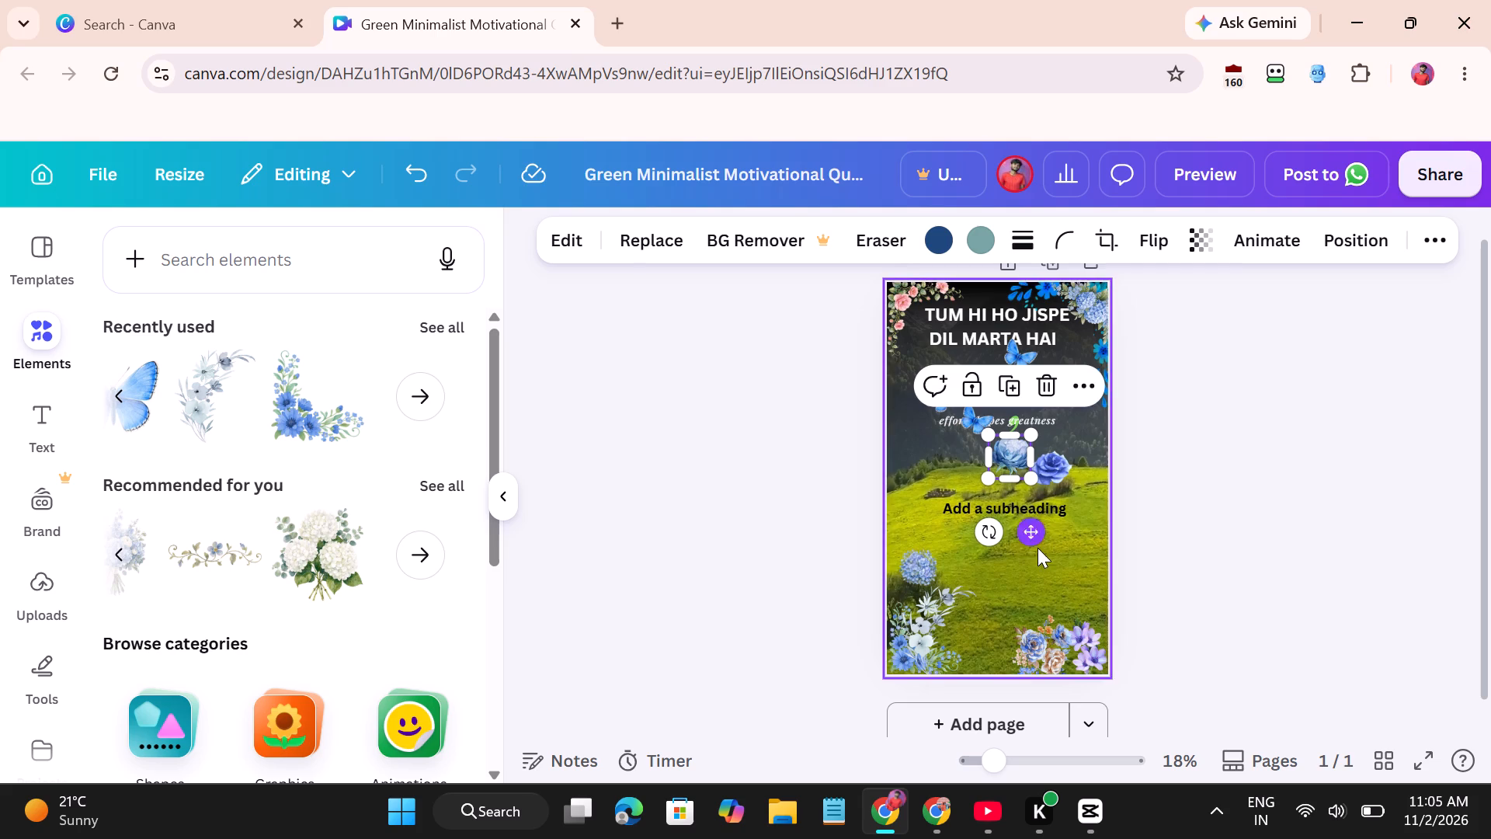
left_click_drag(1023, 527, 1079, 668)
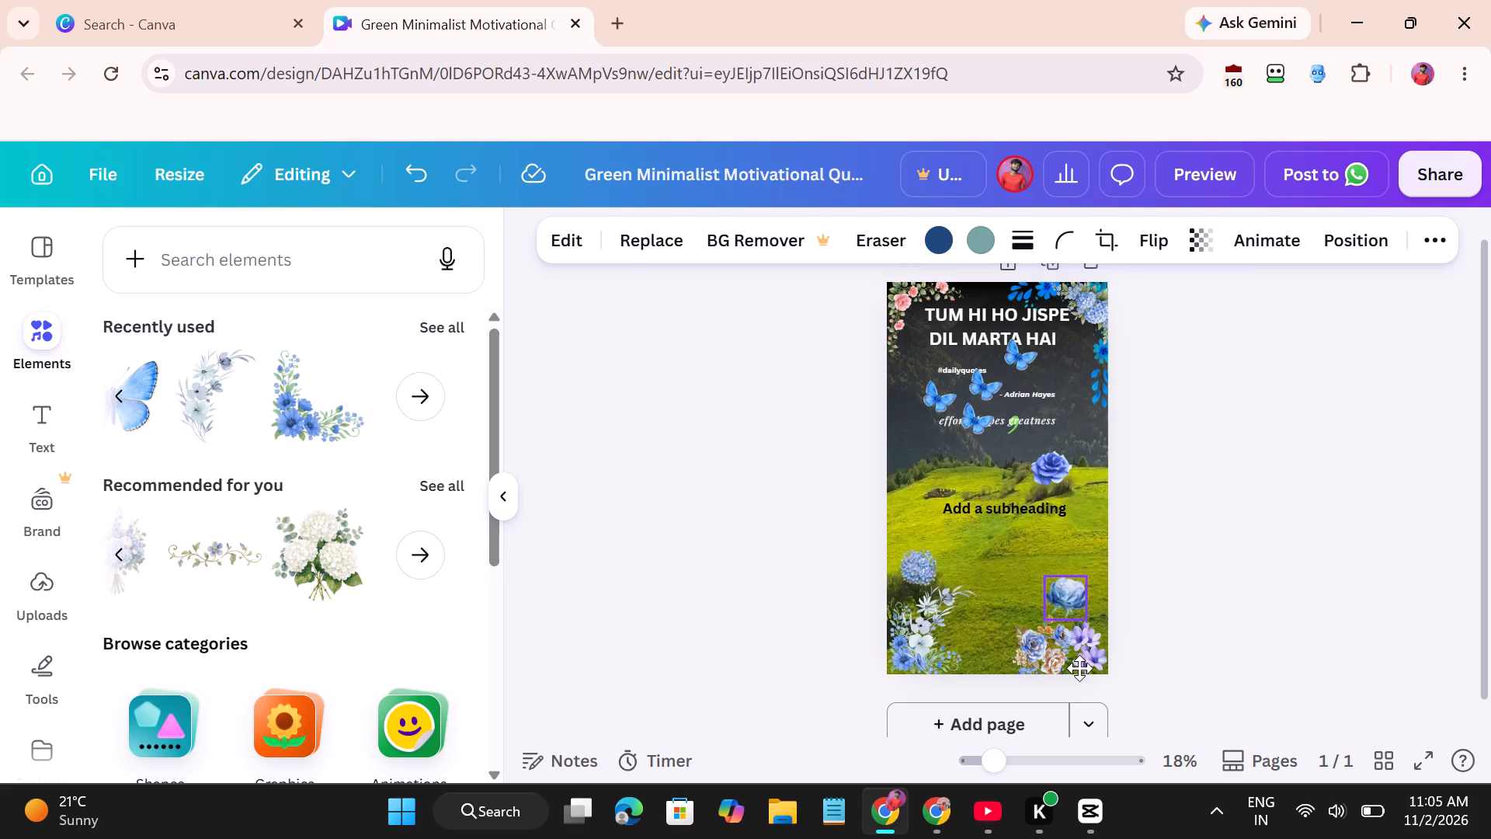
left_click_drag(1079, 668, 1100, 677)
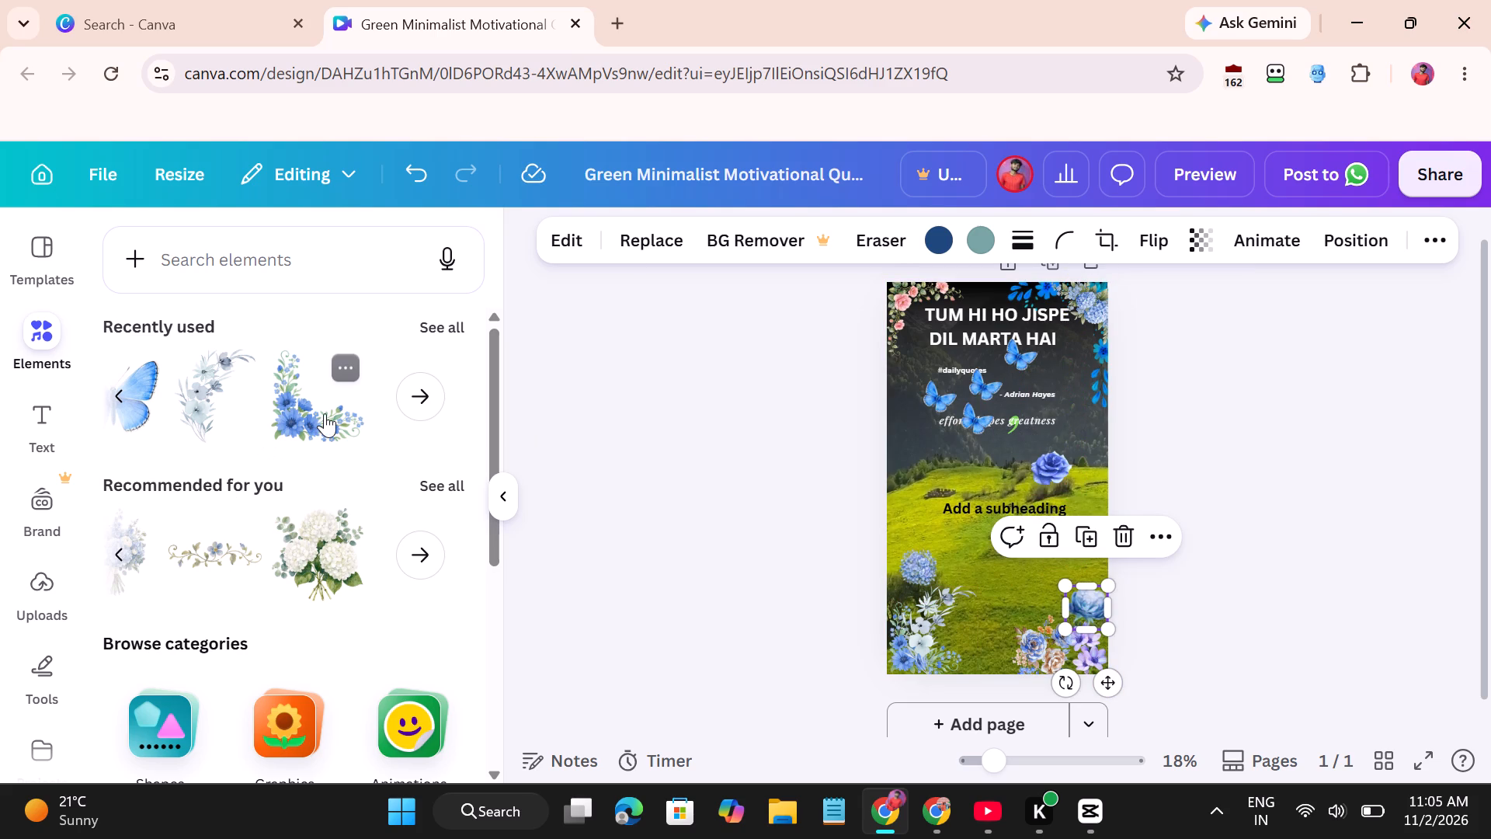
Add the recently used blue-and-beige rose bouquet over the subheading, rotate it roughly 45° clockwise, and enlarge it.
scroll(325, 413, "left", 4)
scroll(275, 411, "right", 2)
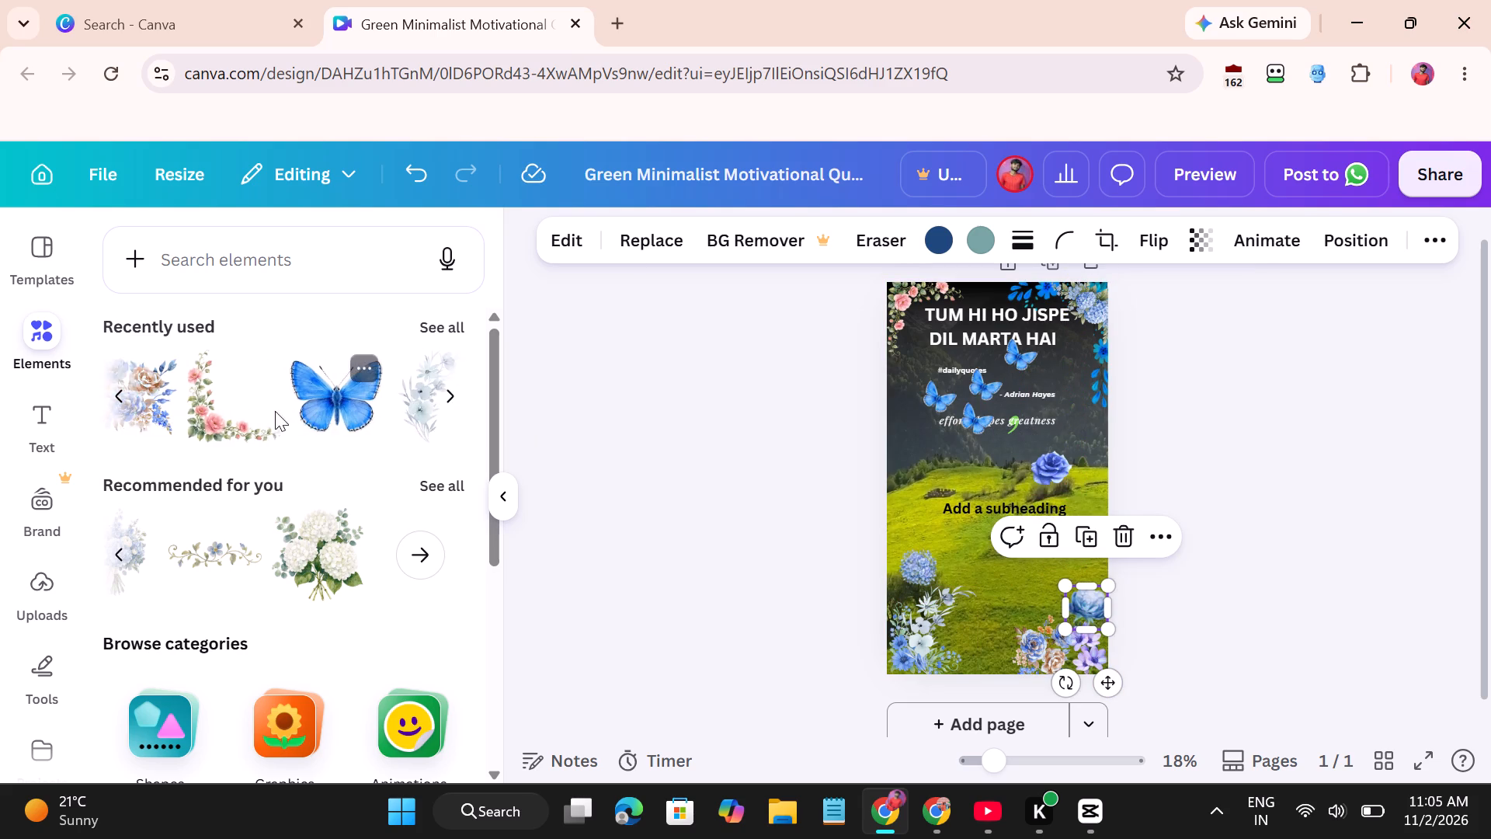
scroll(275, 411, "right", 2)
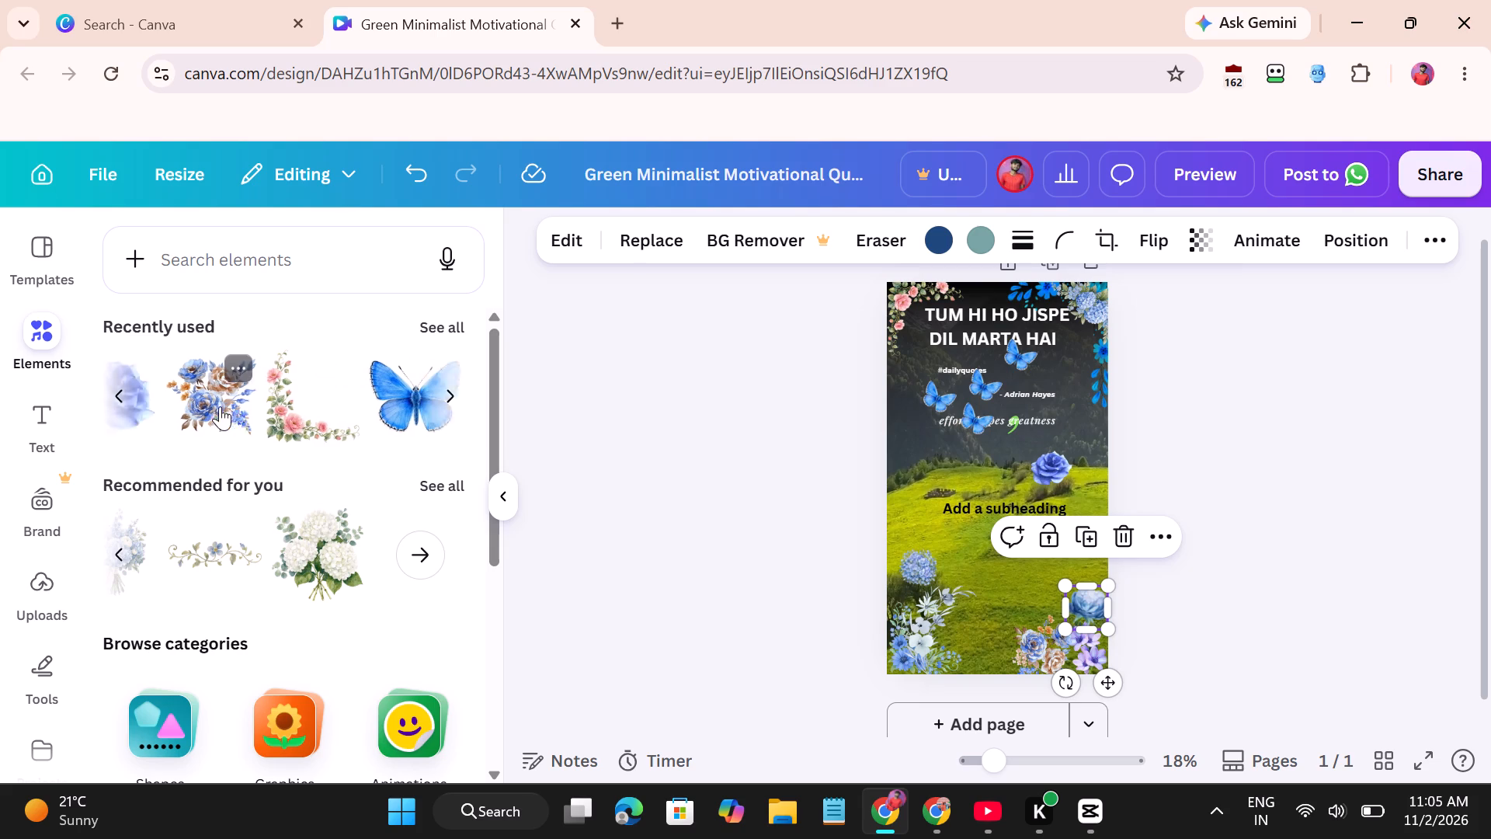
scroll(220, 406, "right", 1)
left_click_drag(262, 409, 563, 408)
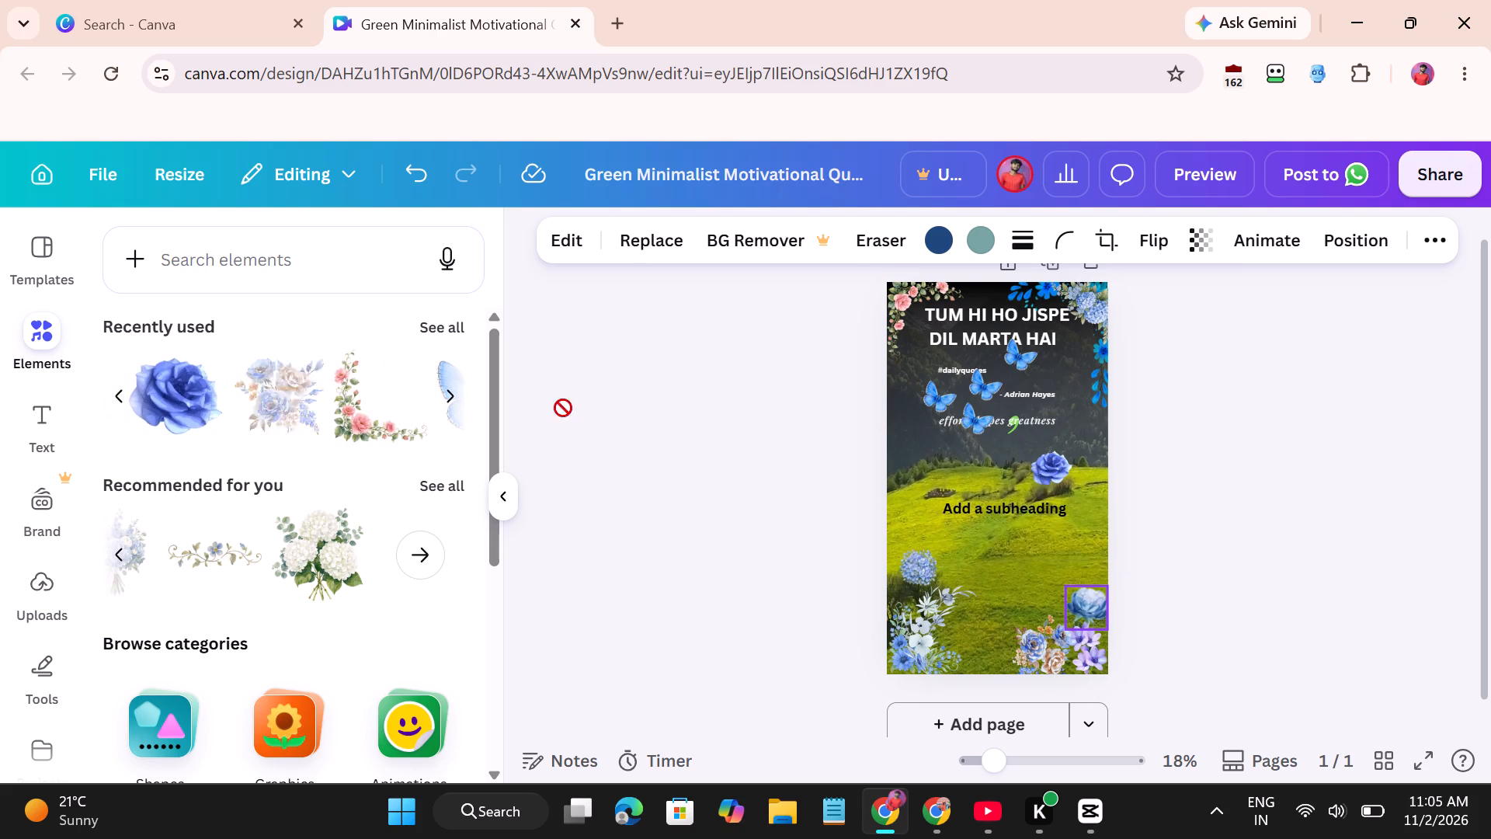
left_click_drag(563, 408, 942, 512)
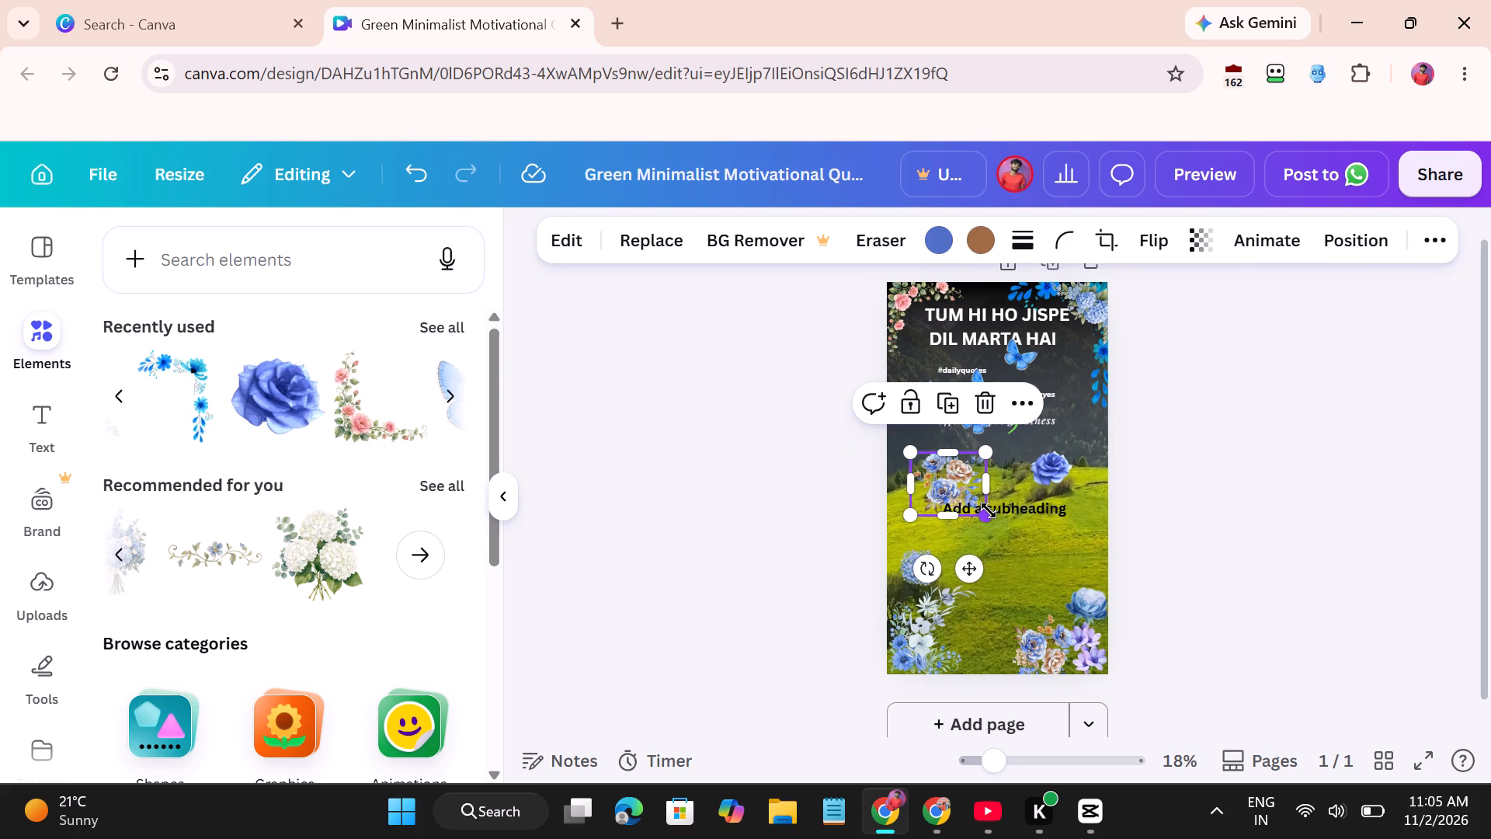
left_click_drag(989, 510, 1018, 525)
left_click_drag(961, 580, 839, 513)
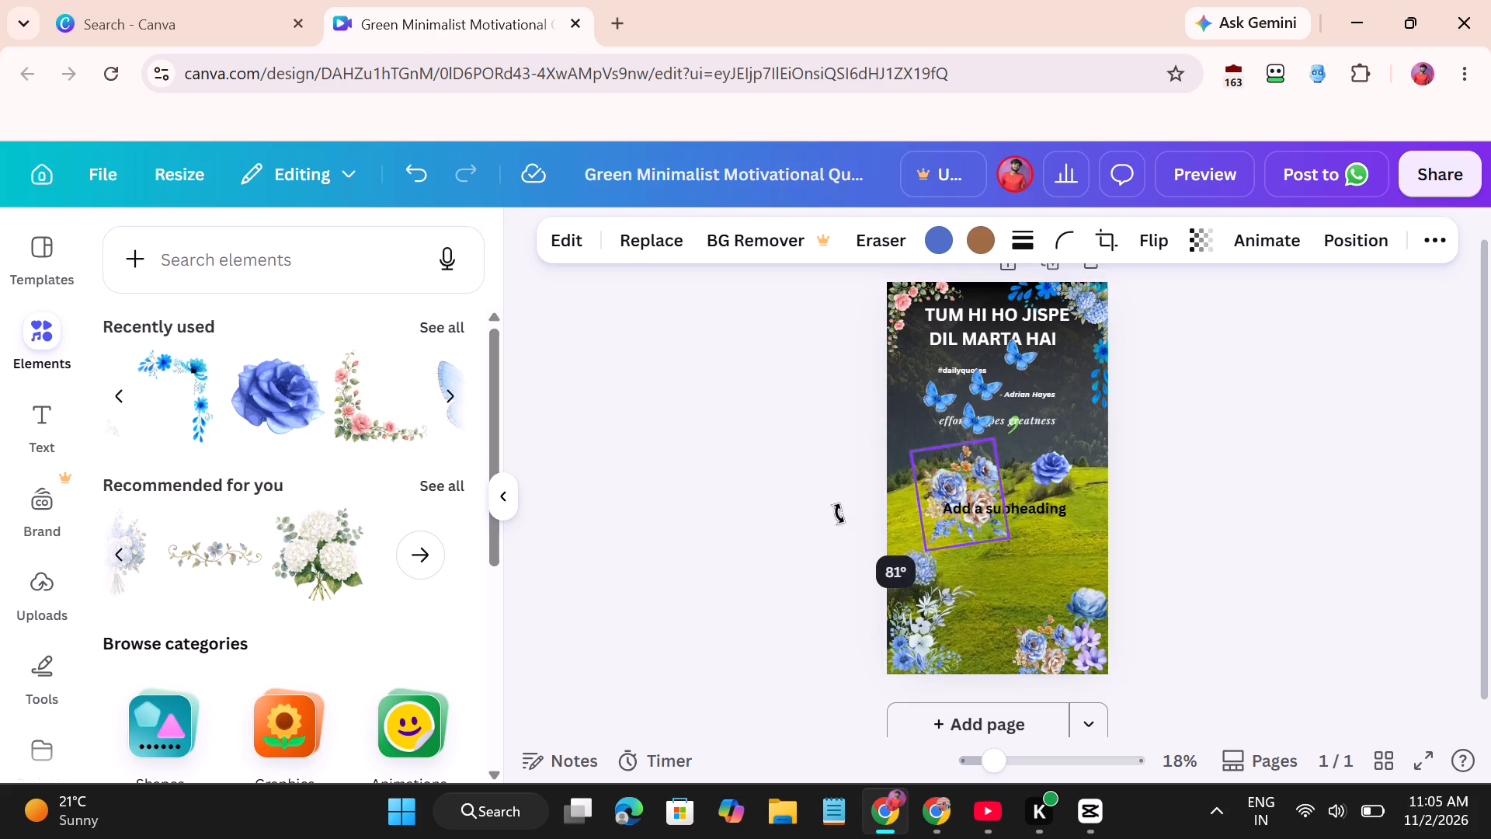
left_click_drag(839, 513, 888, 525)
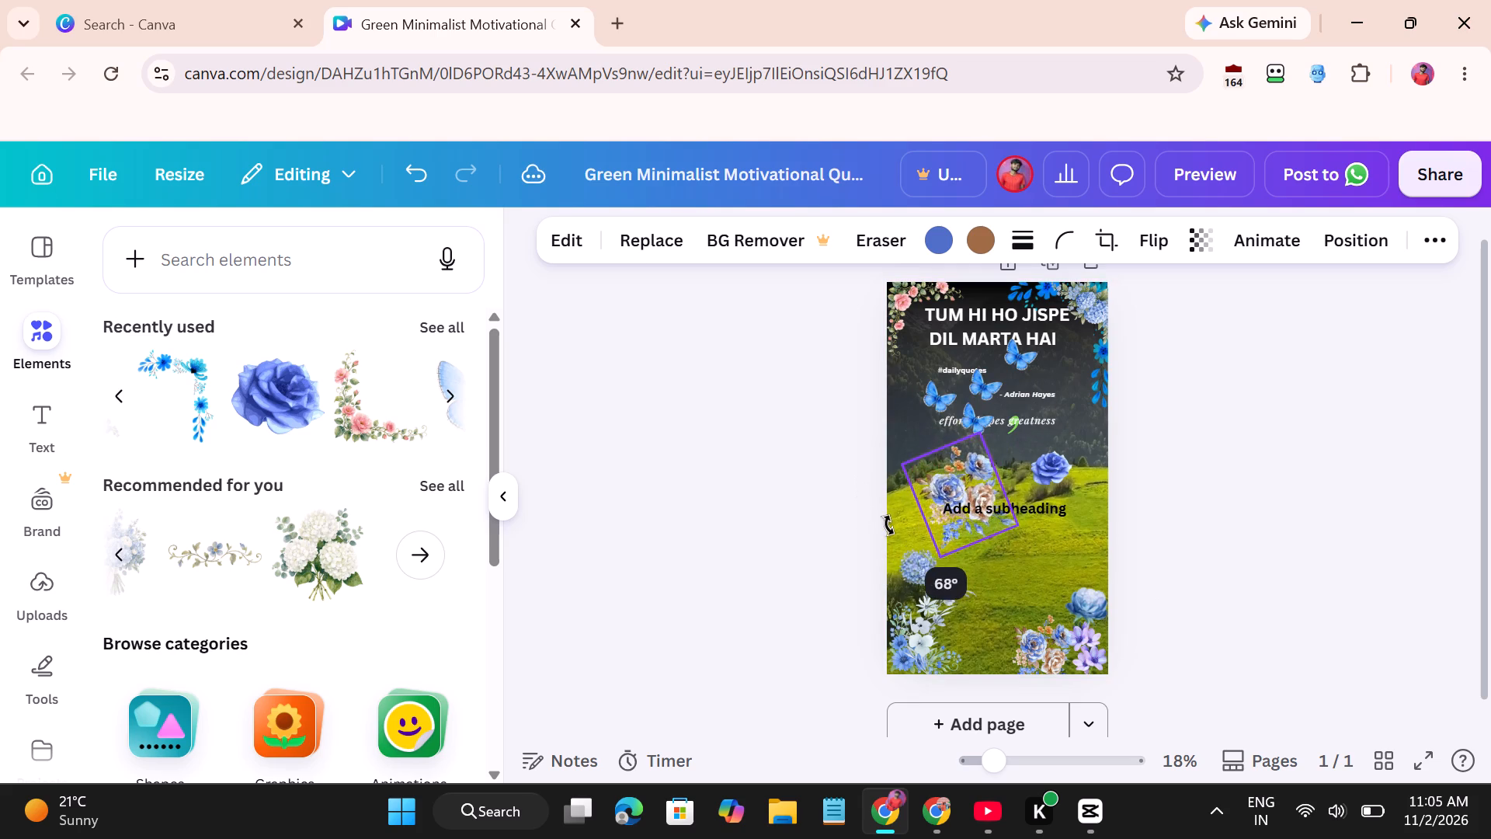
left_click_drag(888, 525, 912, 541)
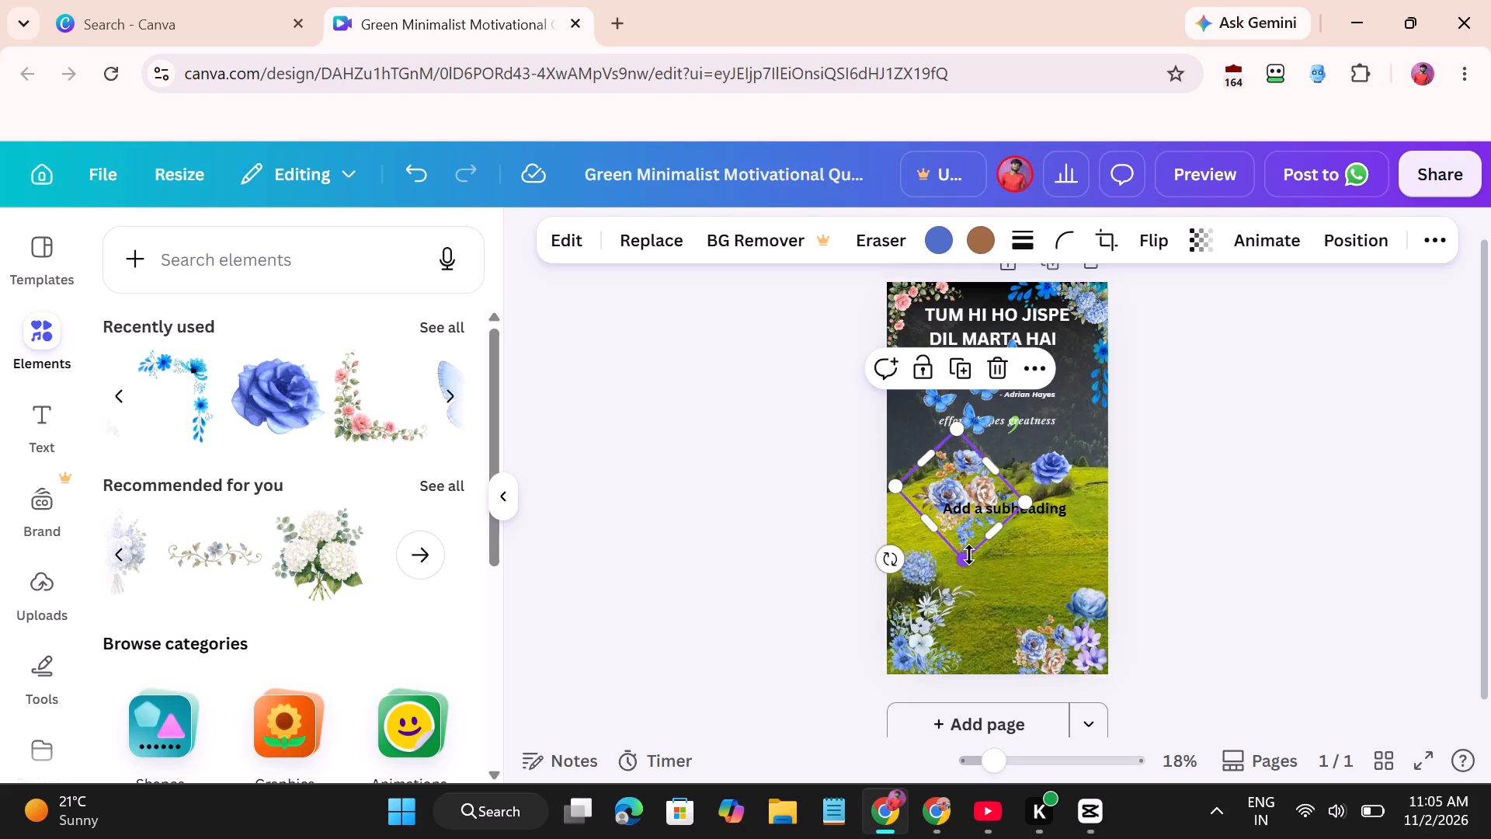
left_click_drag(965, 557, 968, 607)
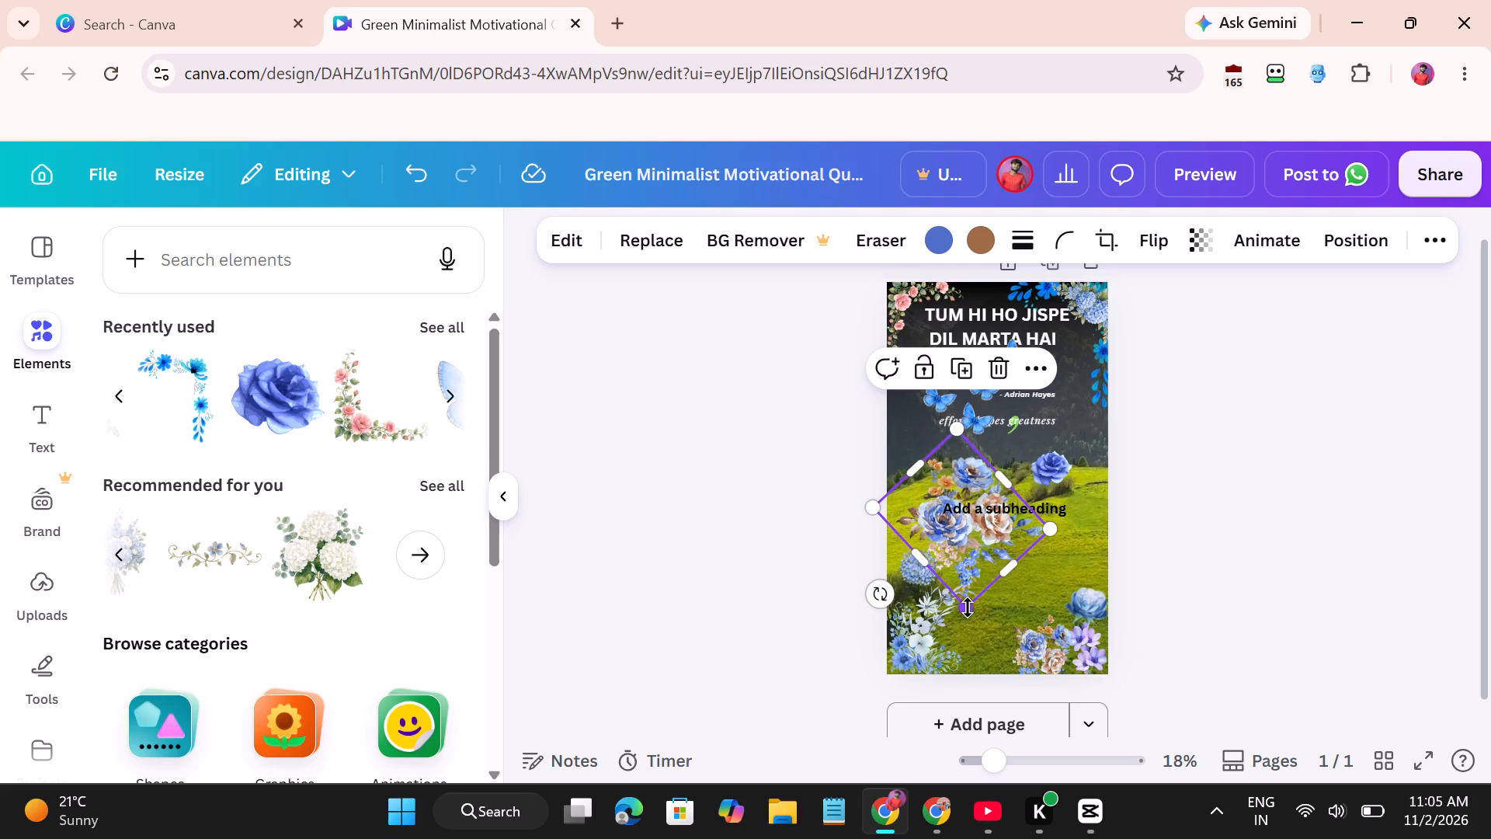
Move the rose bouquet into the page's bottom-left corner and send it to the back of the layers.
left_click_drag(971, 534, 939, 642)
left_click(939, 642)
right_click(939, 642)
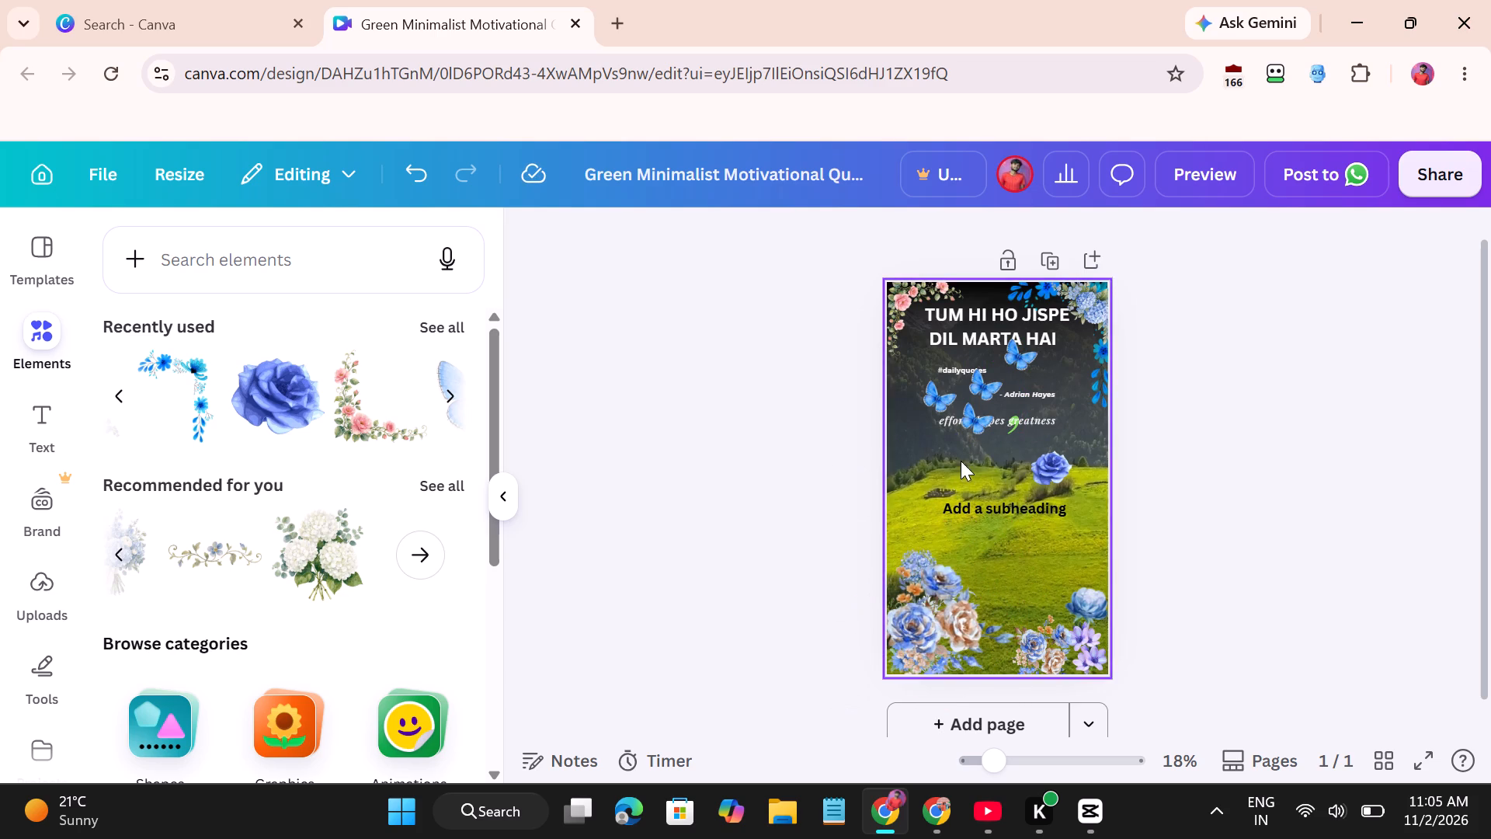
right_click(935, 597)
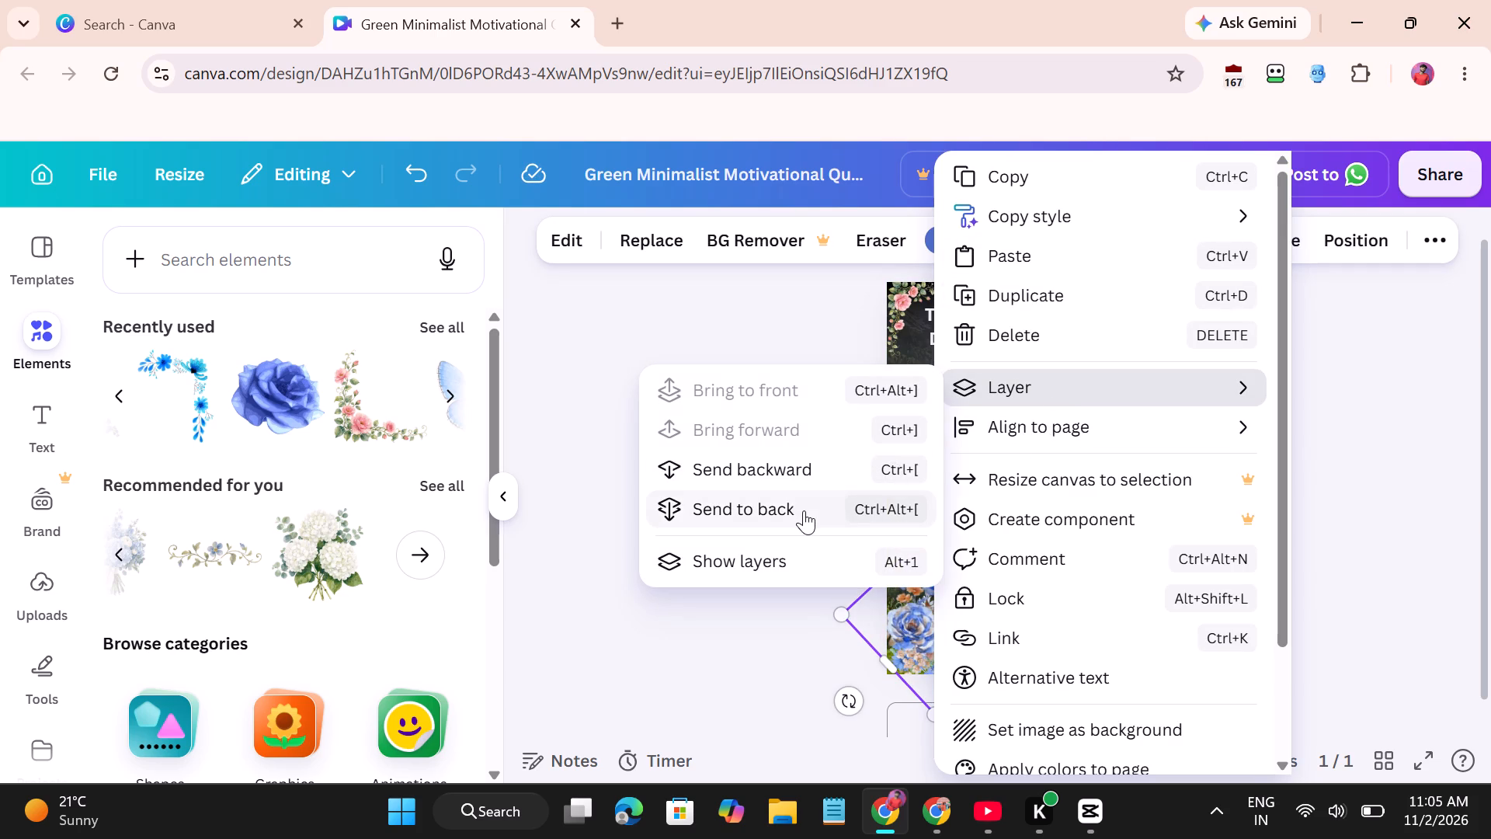
left_click(804, 510)
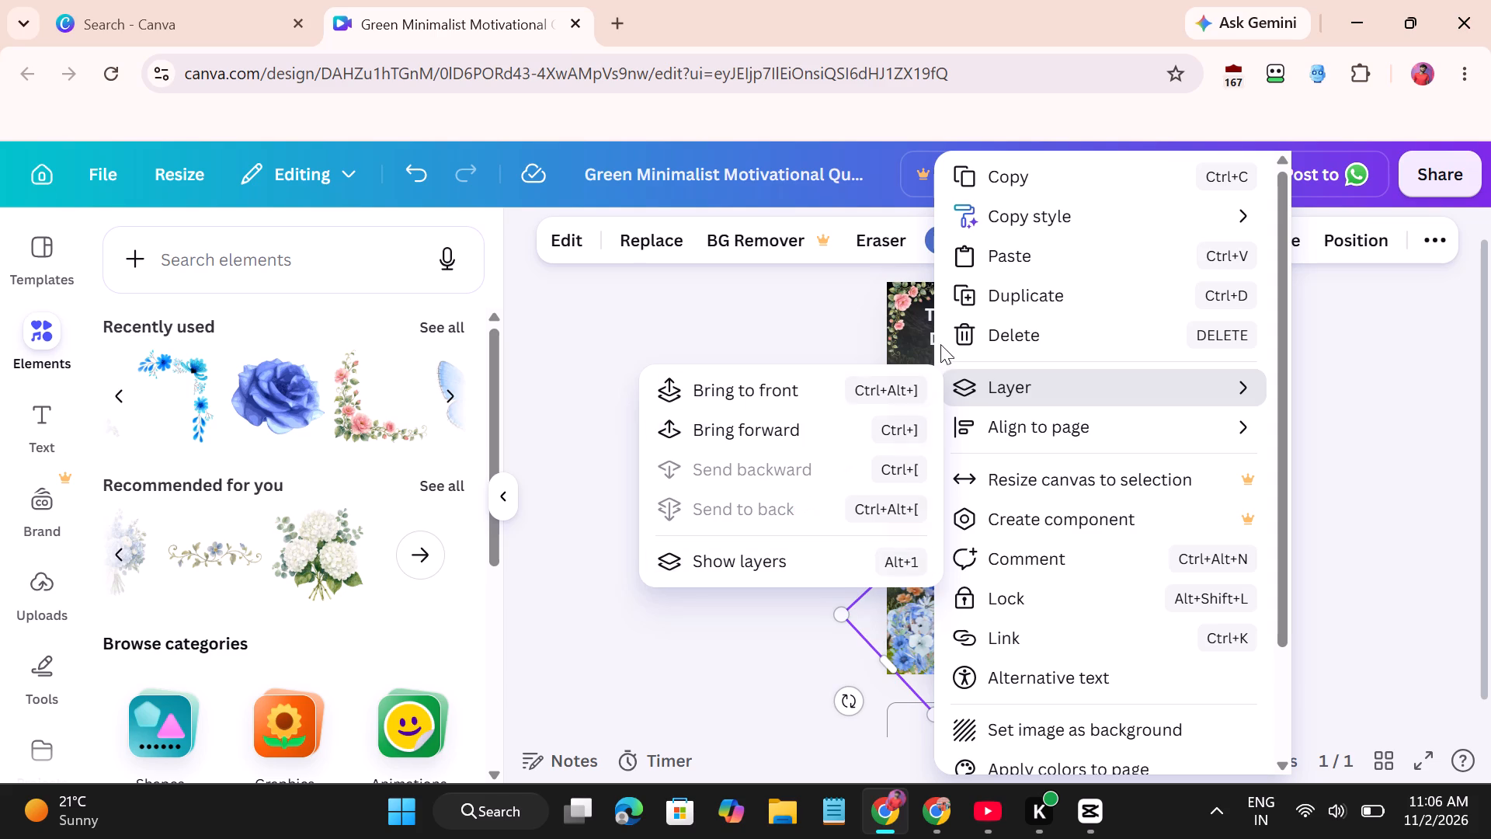
Enlarge the rose bouquet in the page's bottom-left corner slightly so it spreads towards the bottom-right flowers.
left_click(909, 355)
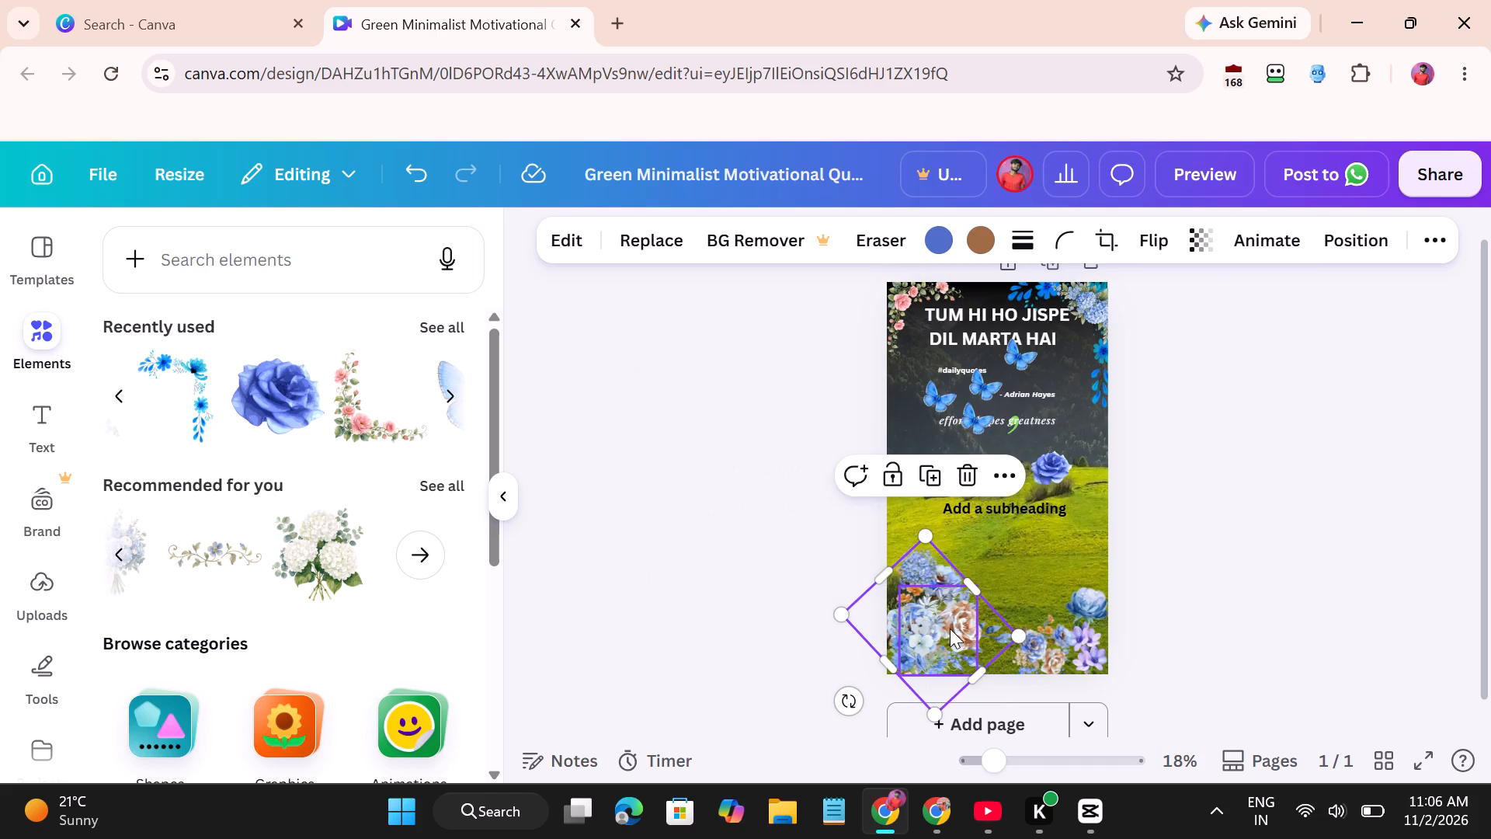
left_click_drag(1007, 638, 1010, 636)
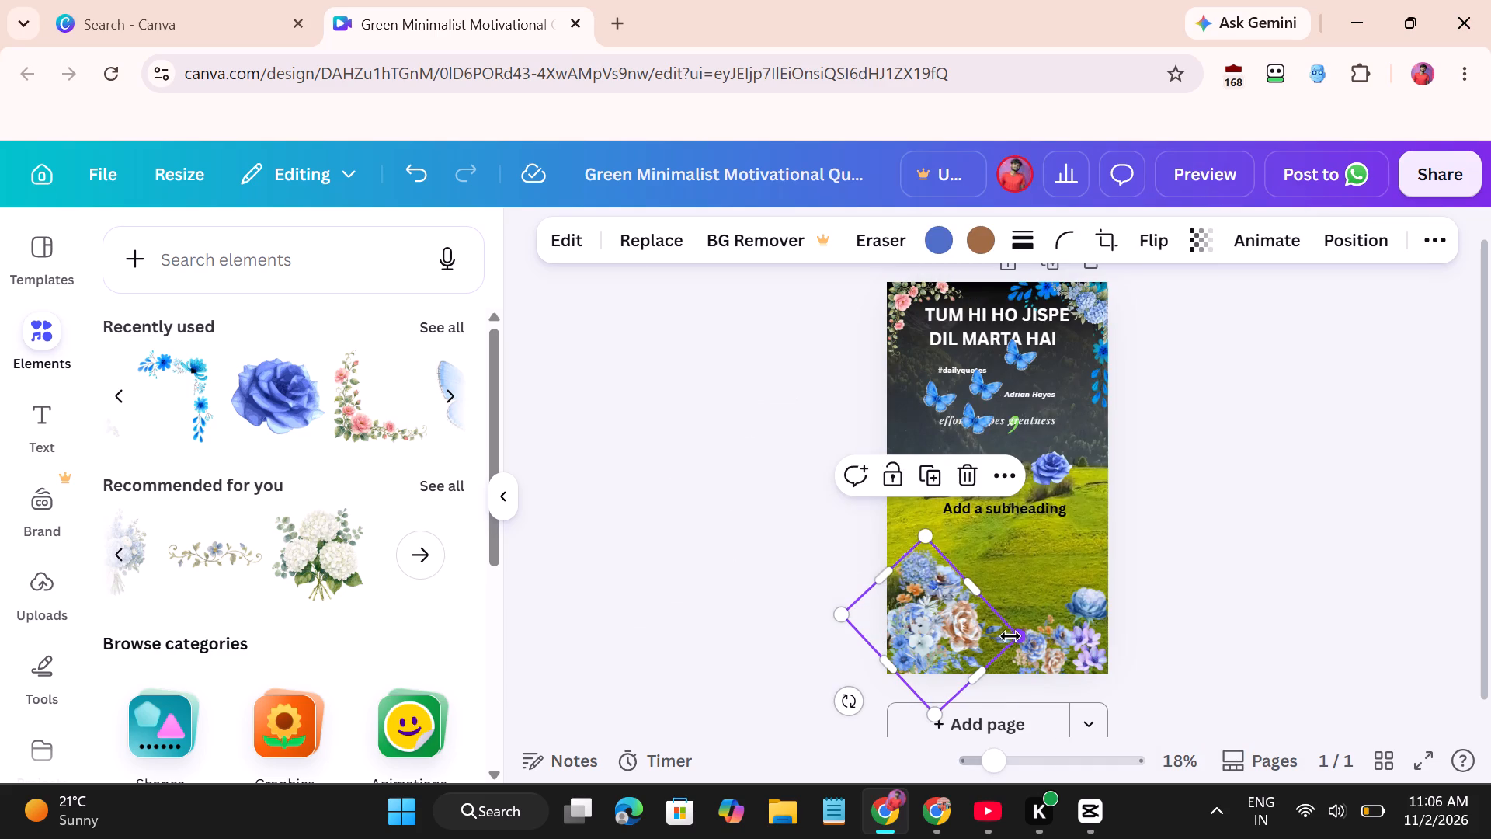
left_click_drag(1010, 636, 1034, 624)
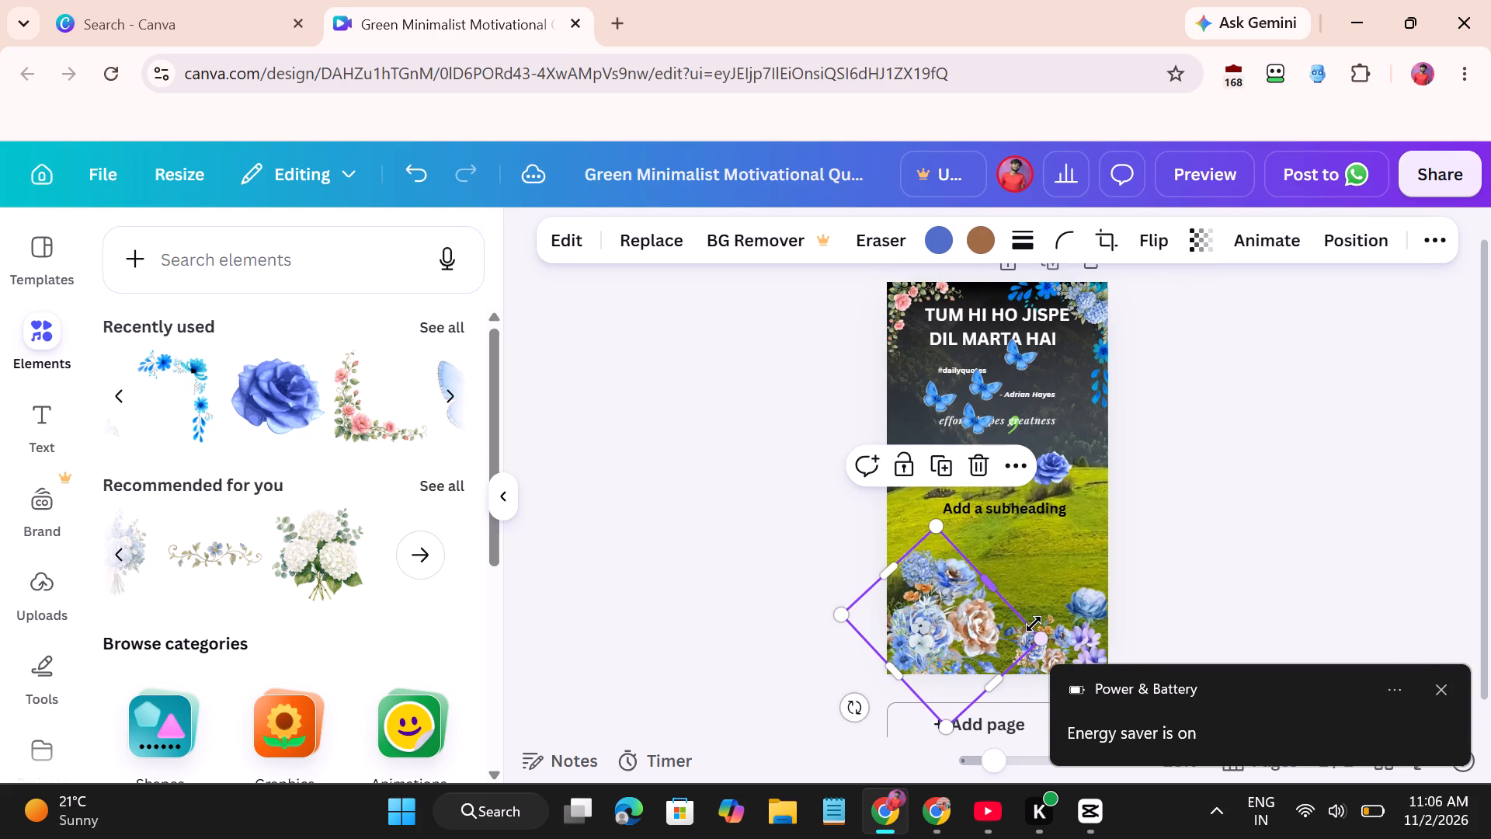
left_click(1445, 693)
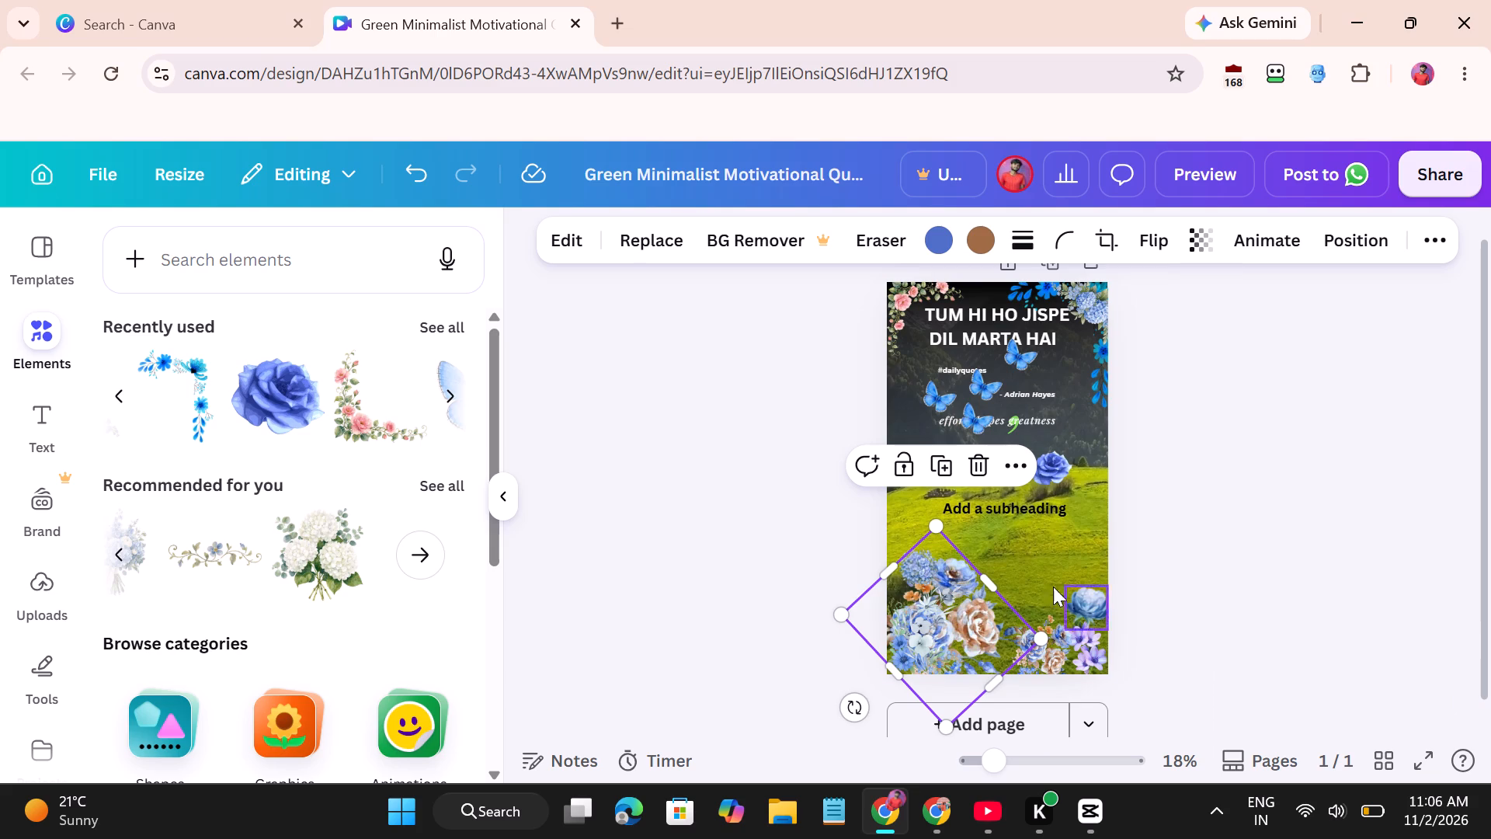
left_click(1026, 537)
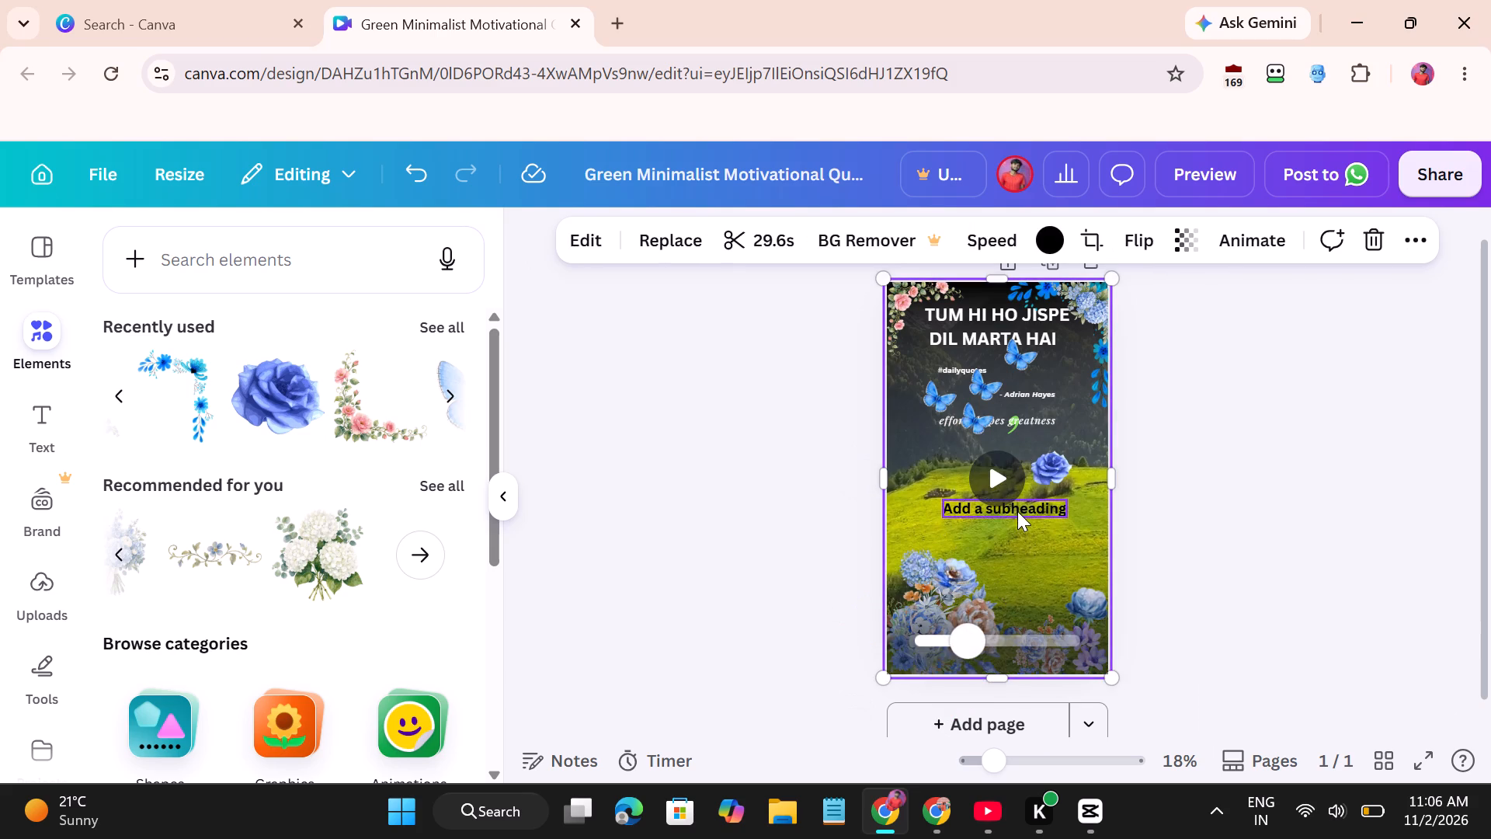
Replace the subheading placeholder text with "hey welcome to KALPA".
double_click(1017, 511)
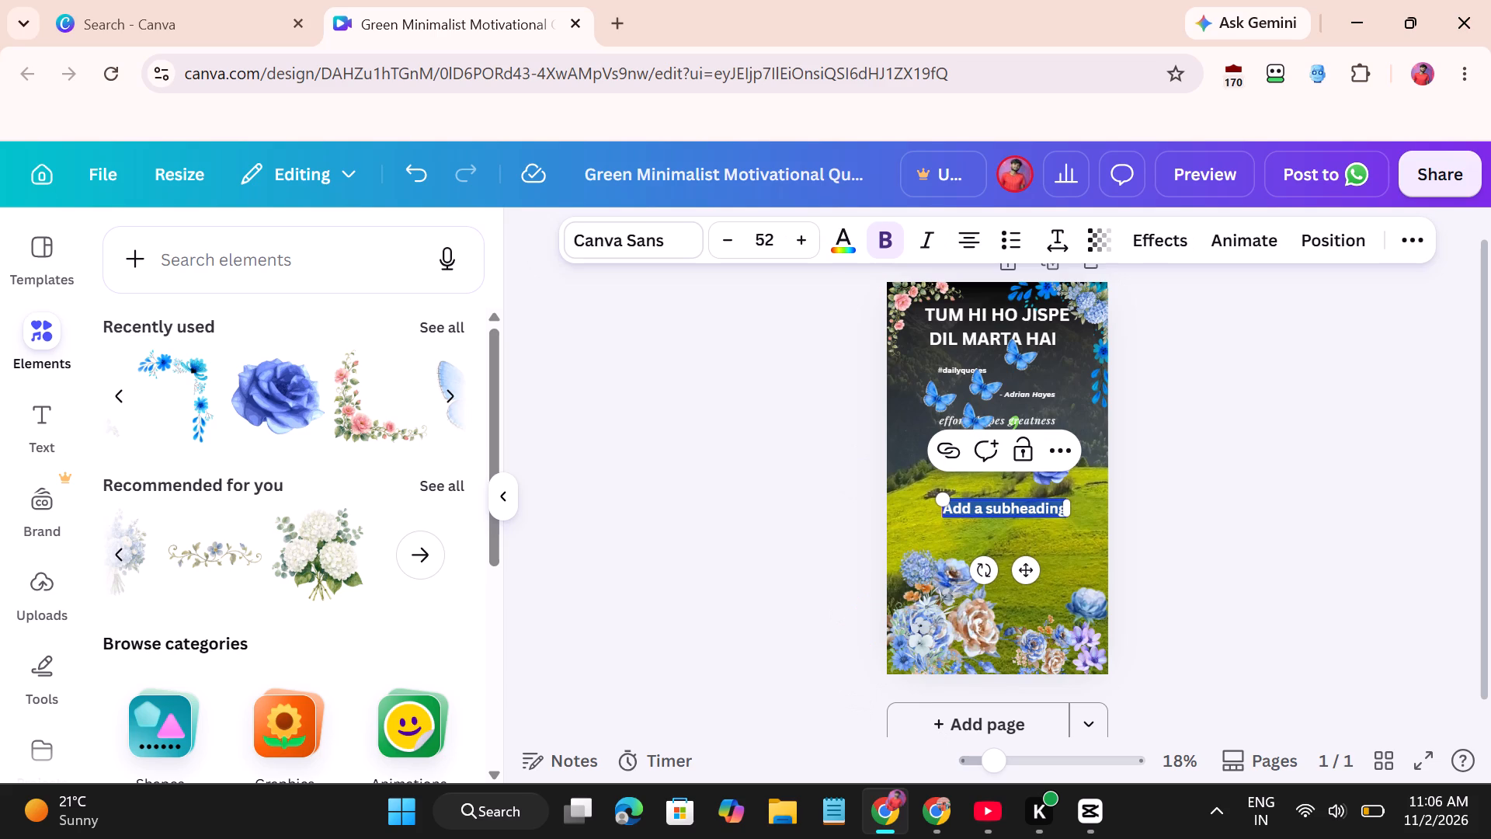
type("he")
key("y")
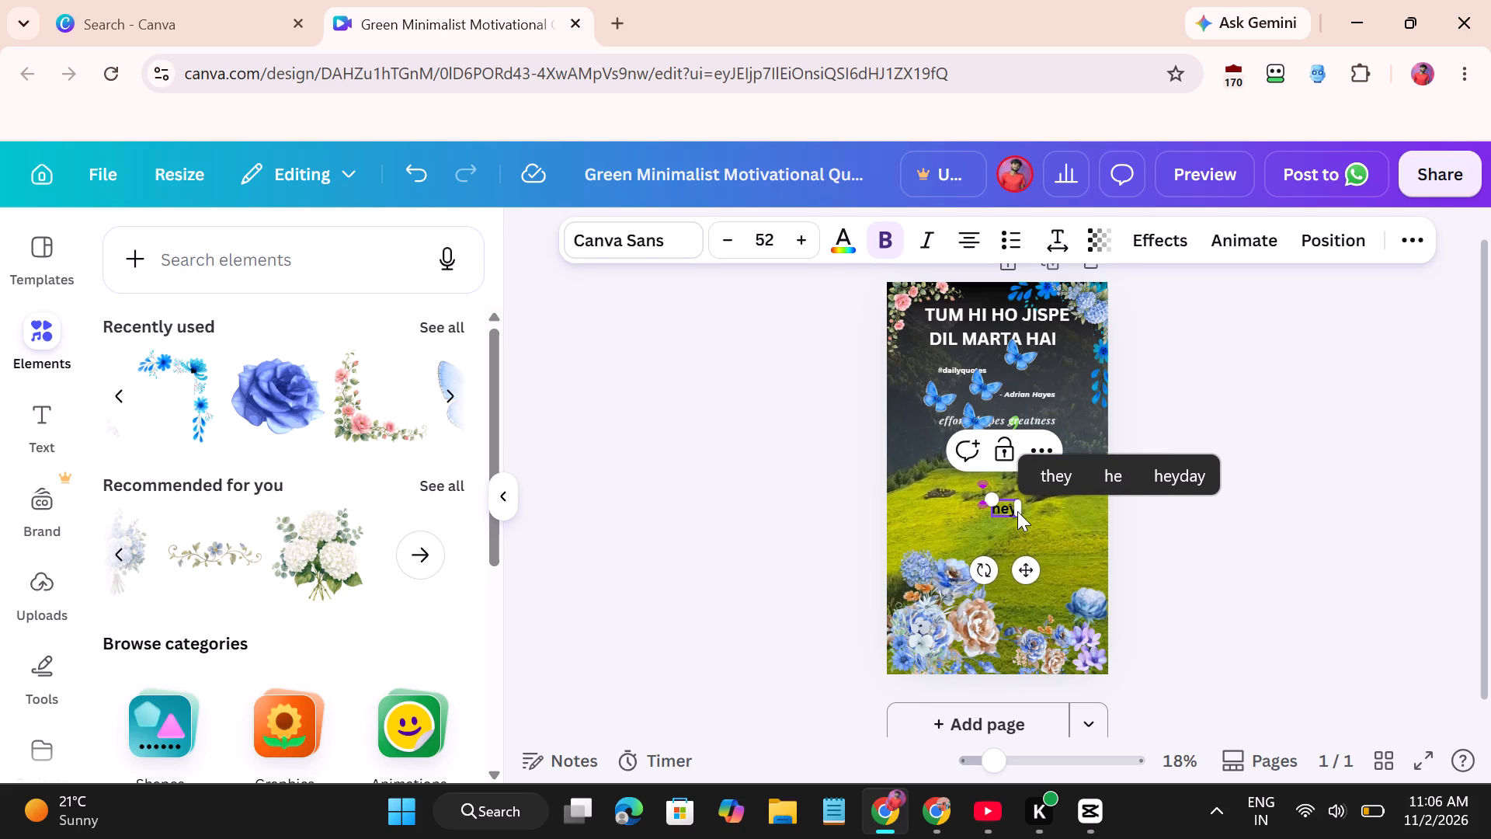
key("space")
type("welcome t")
key("BackSpace")
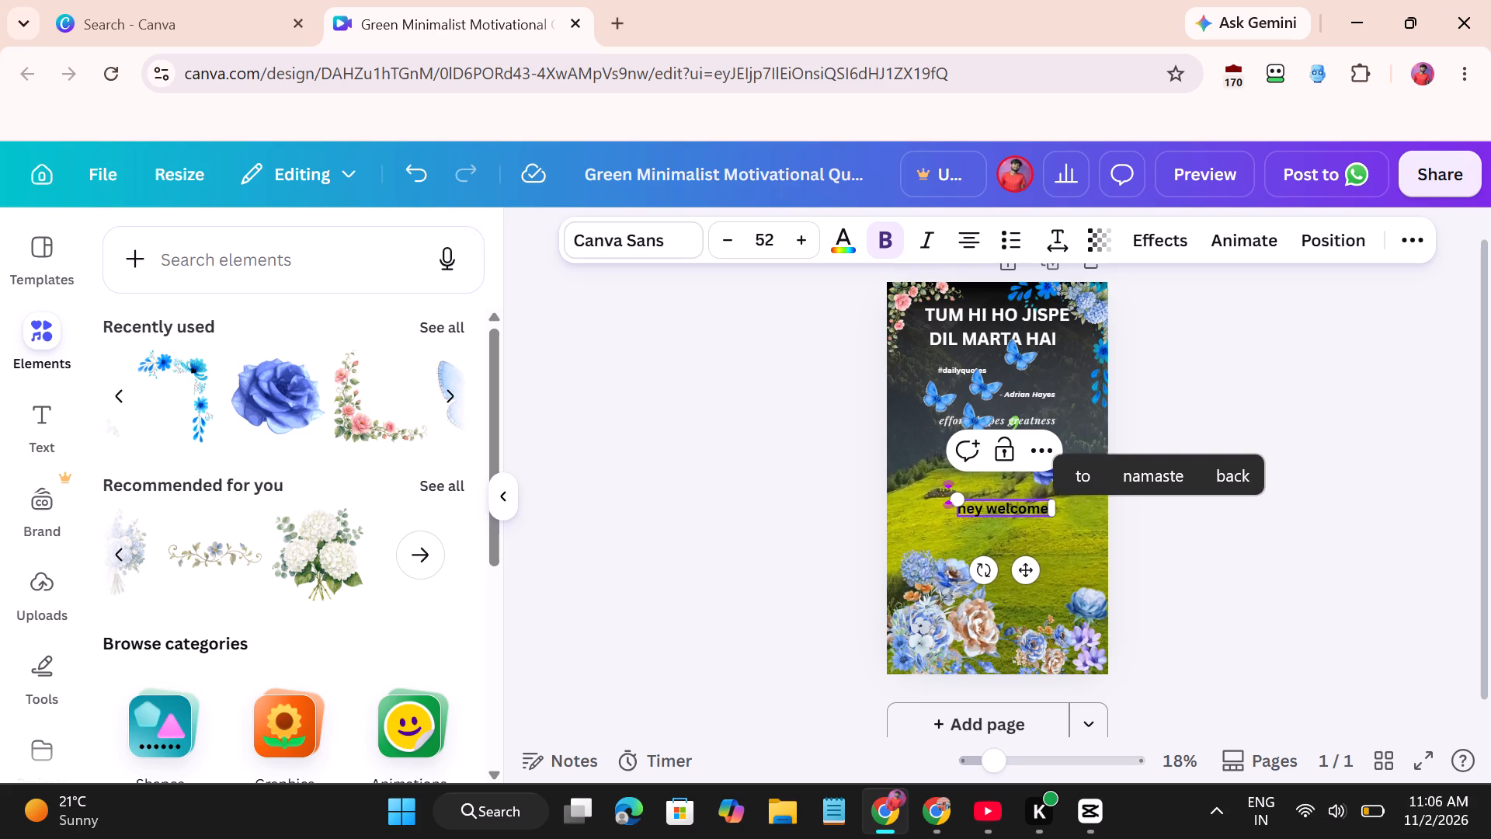
type("to")
key("space")
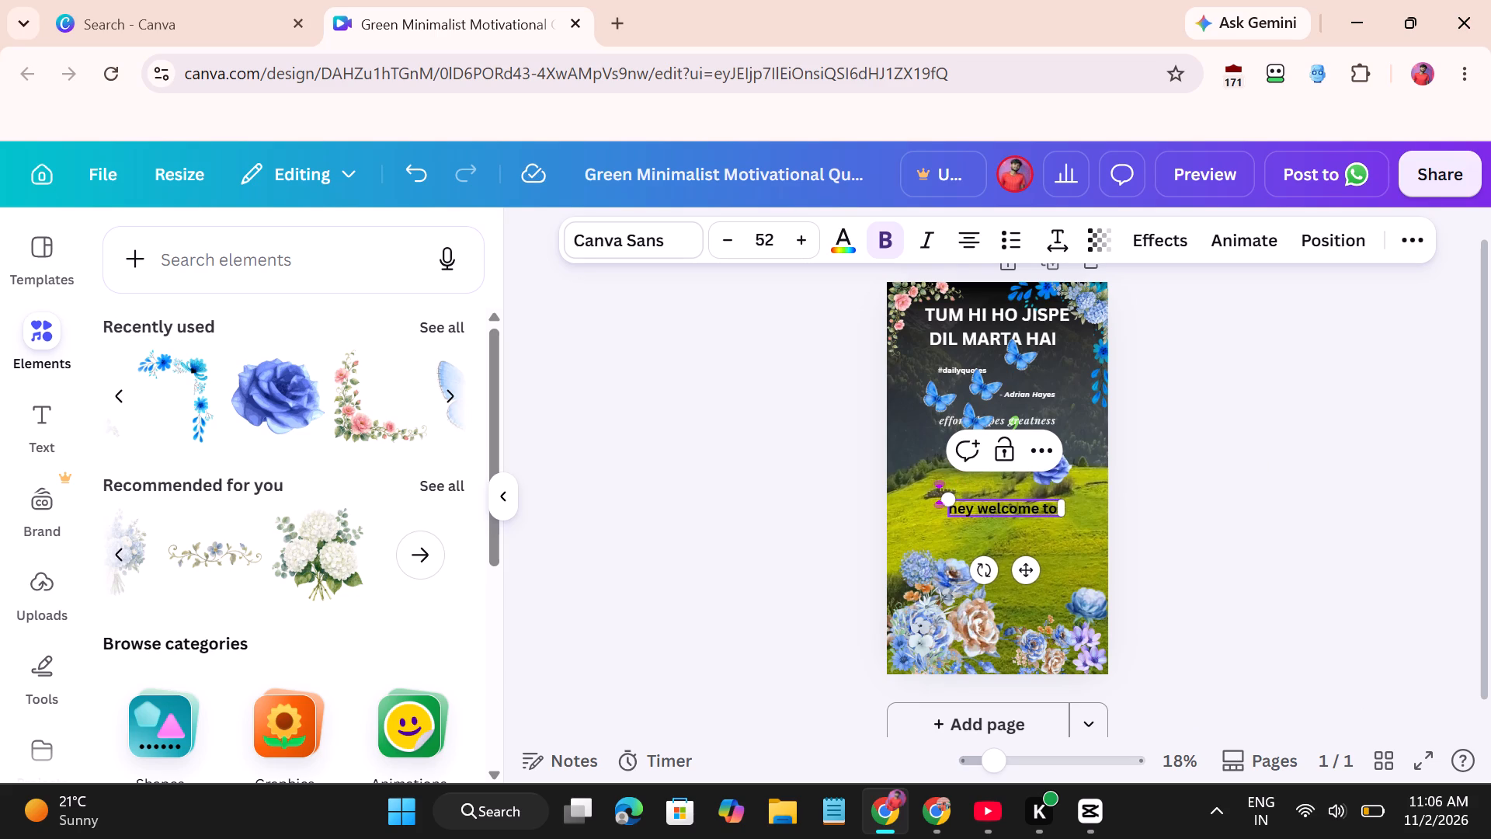
type("KALPA")
Convert the subheading to uppercase and change its text color to white.
triple_click(1017, 511)
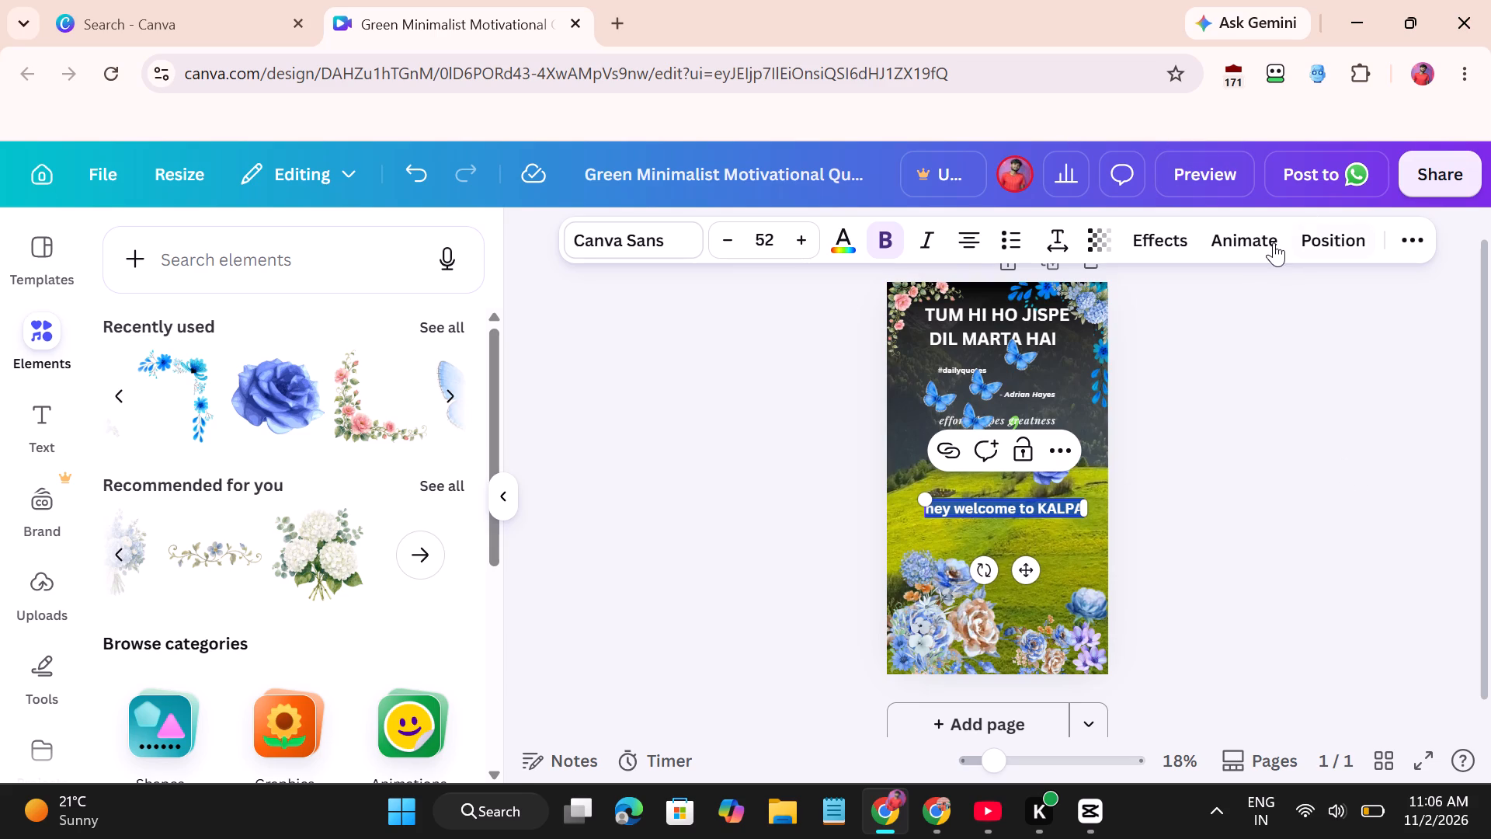
left_click(1410, 248)
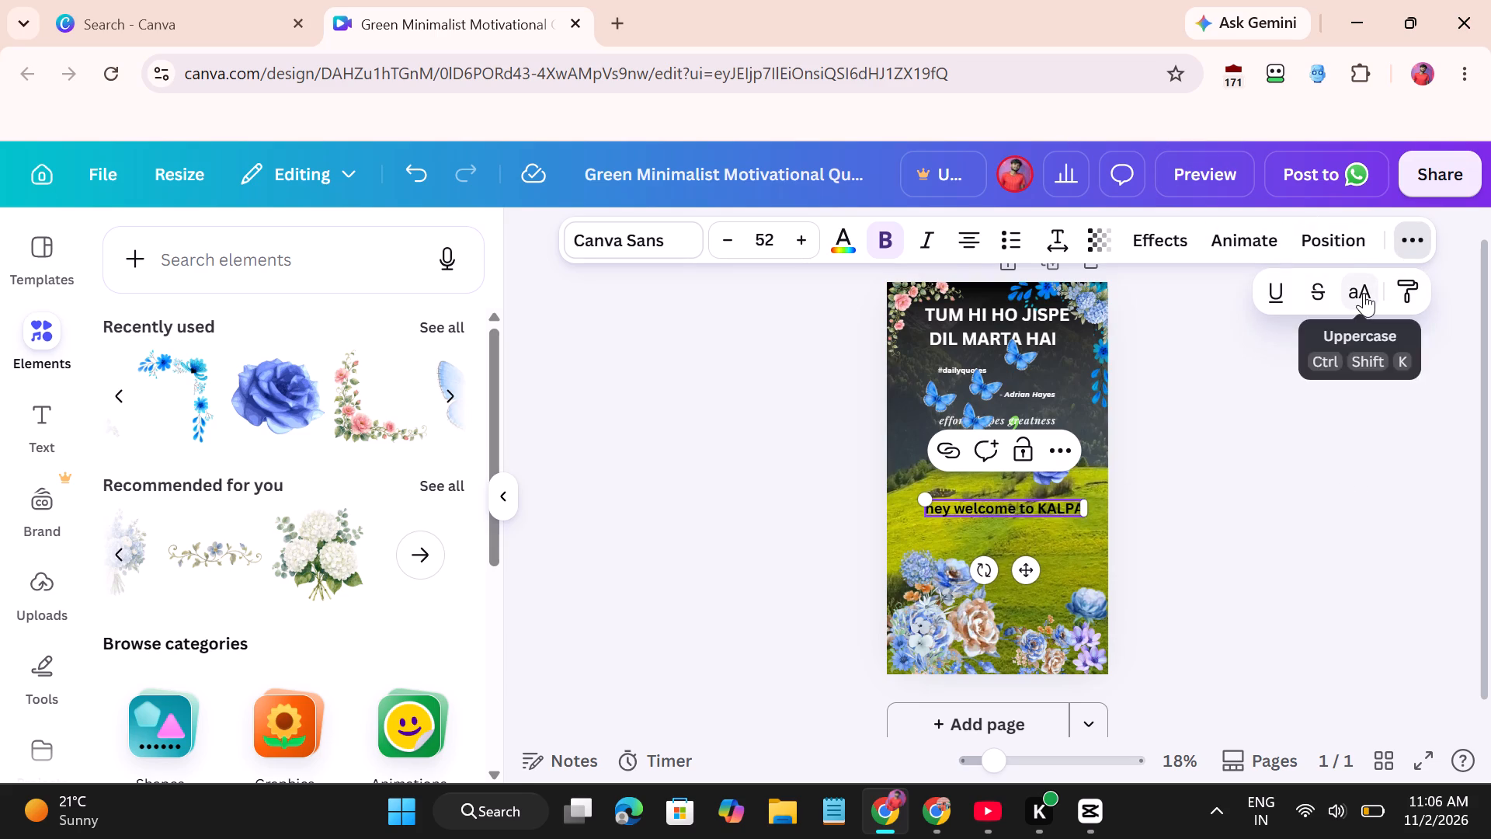
left_click(1364, 293)
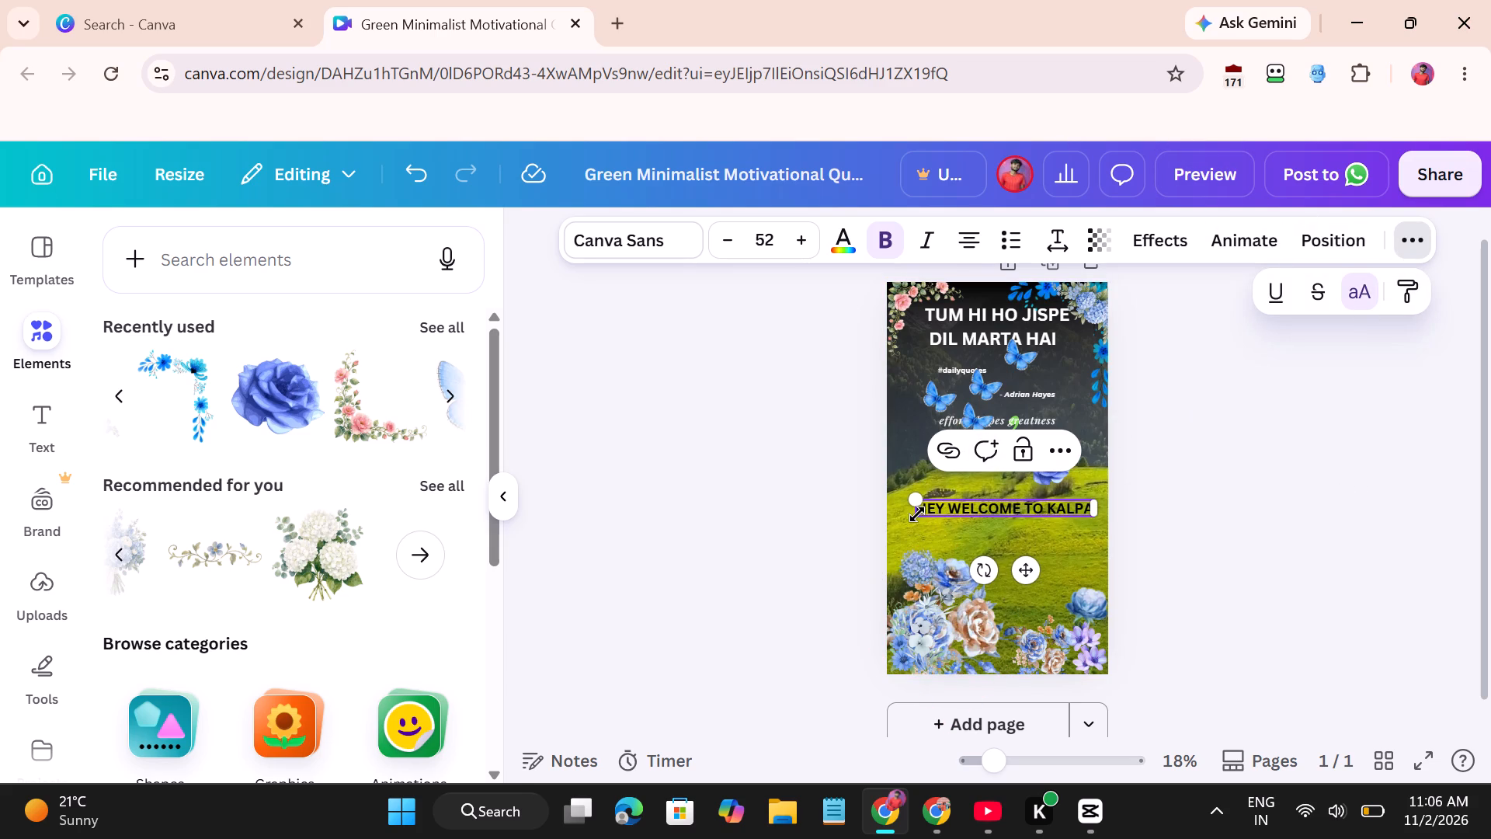
left_click(917, 503)
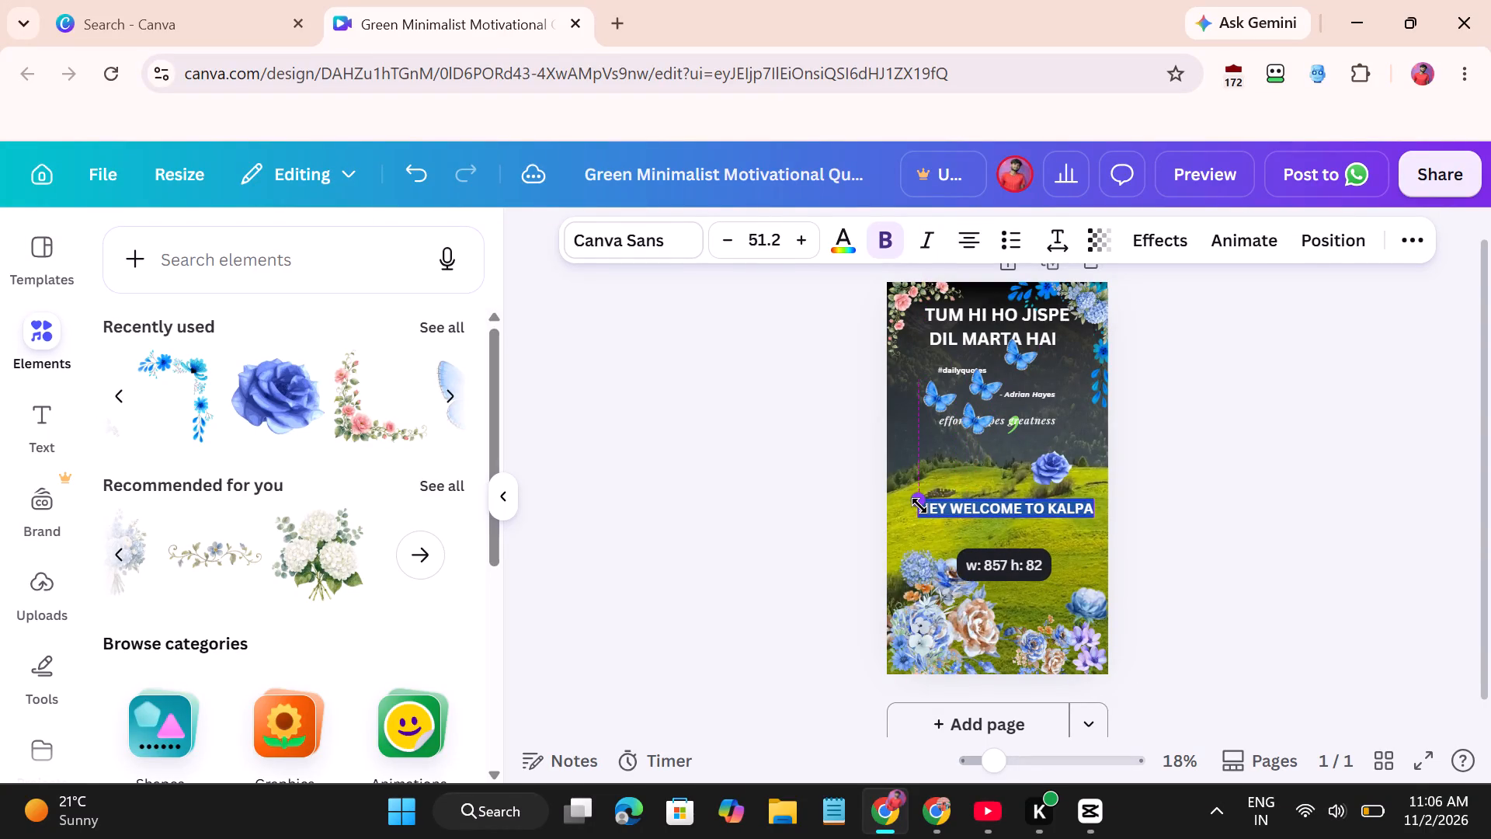
left_click(852, 246)
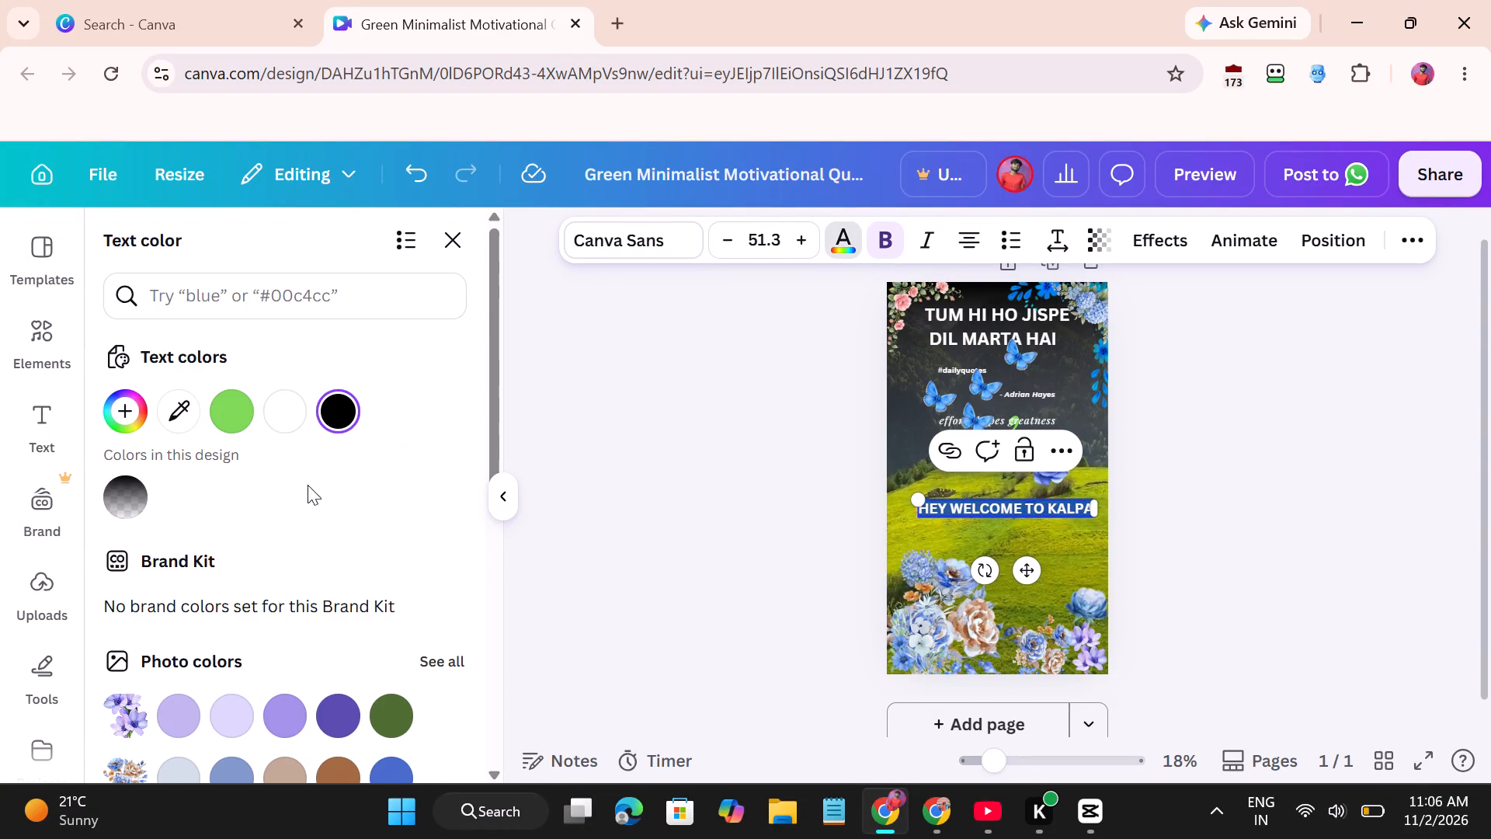
left_click(289, 413)
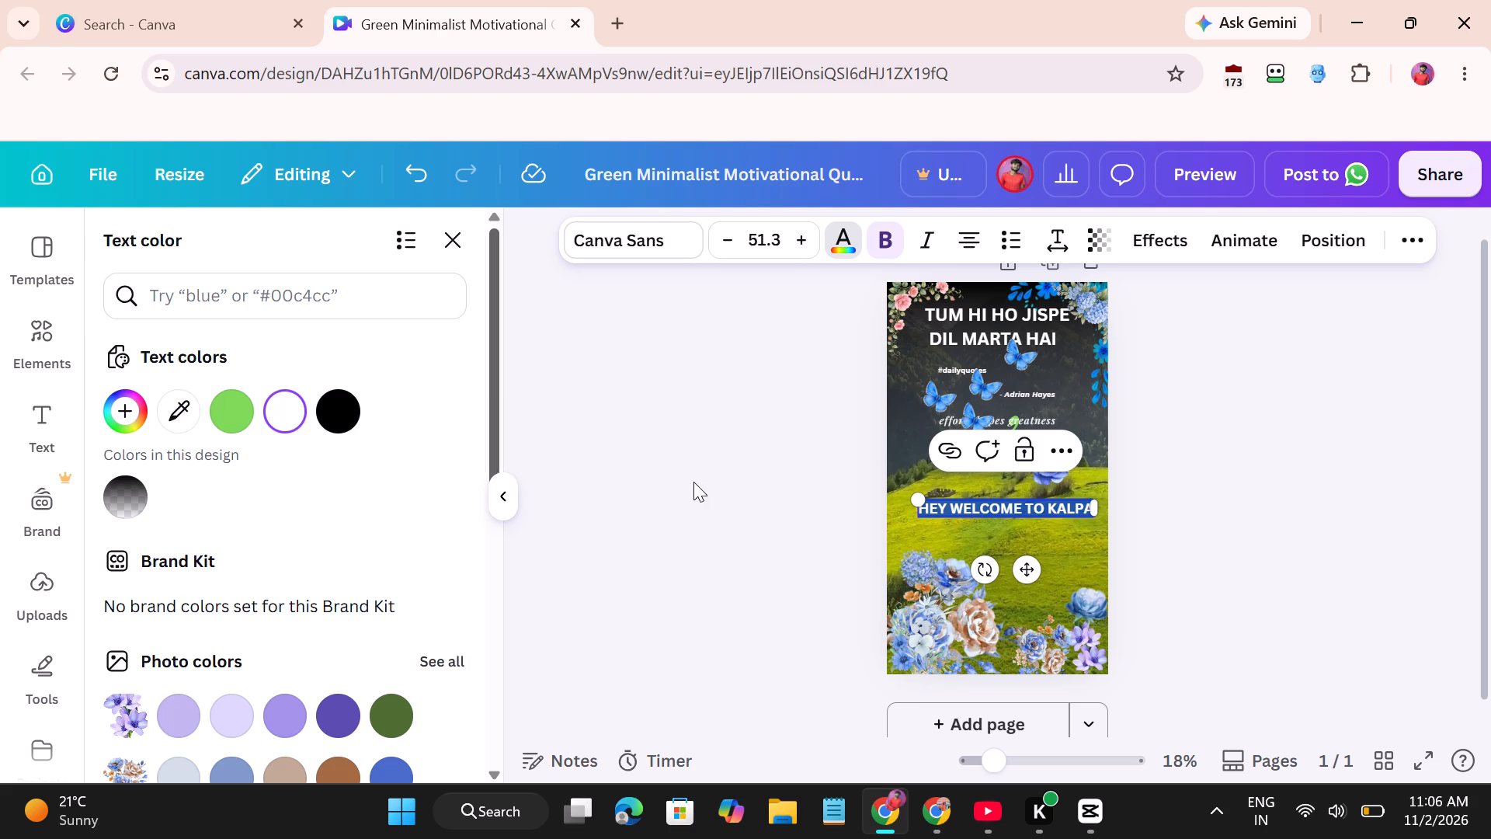
left_click(964, 533)
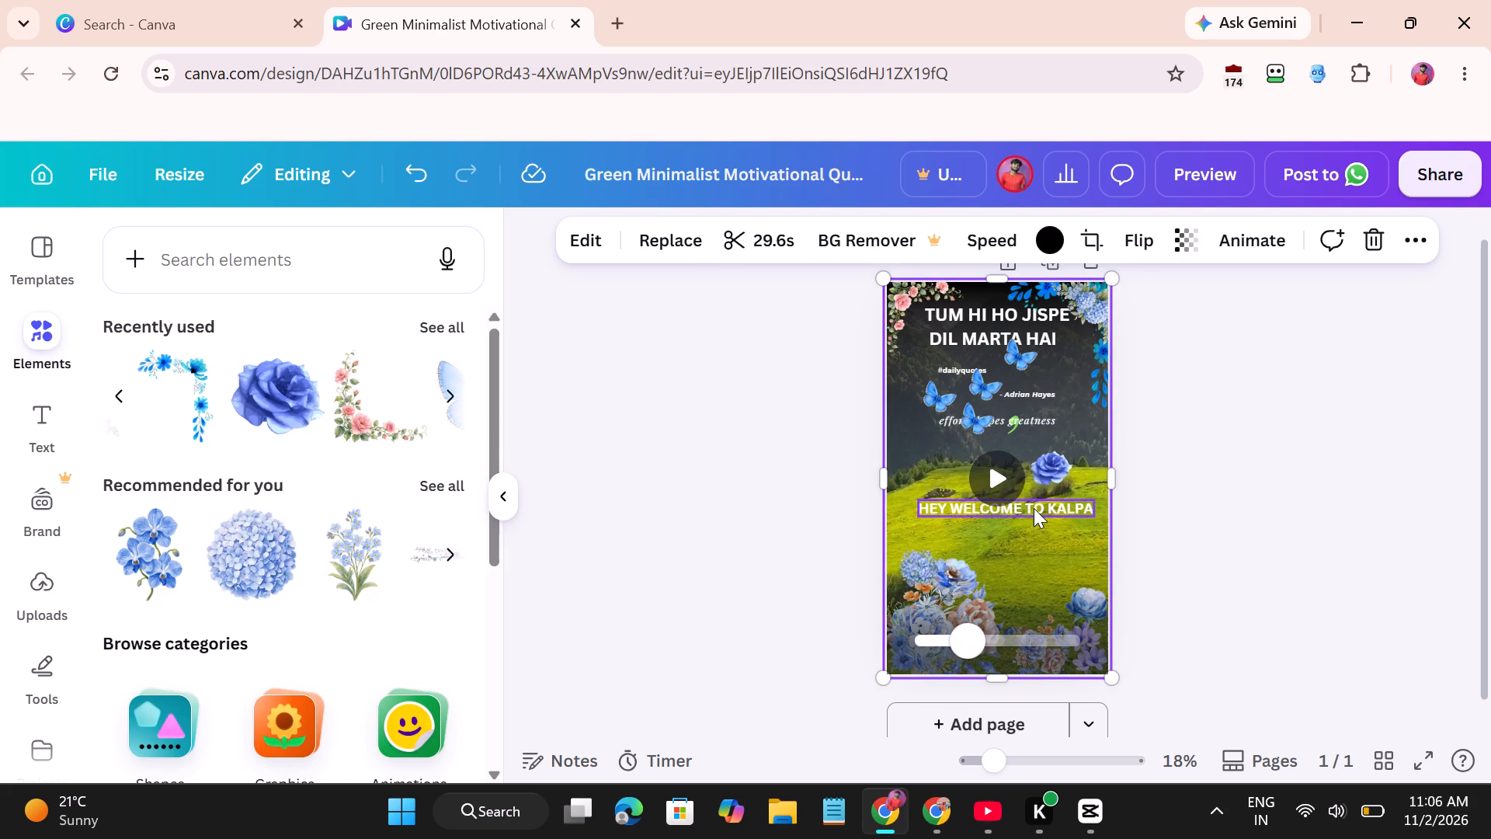
Set the font of the "HEY WELCOME TO KALPA" subheading to Playfair Display.
left_click(1035, 506)
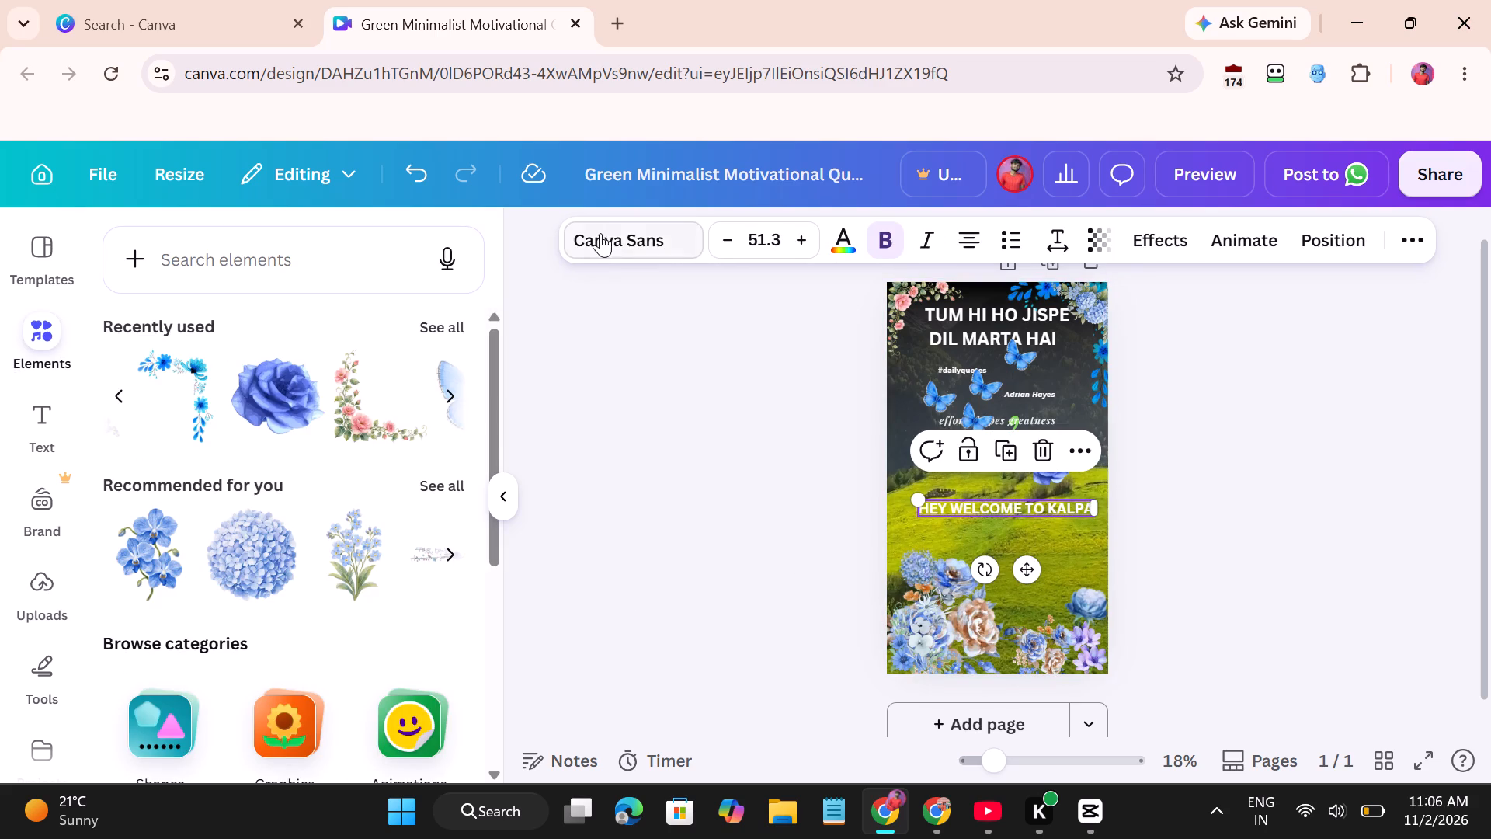
left_click(617, 232)
triple_click(974, 499)
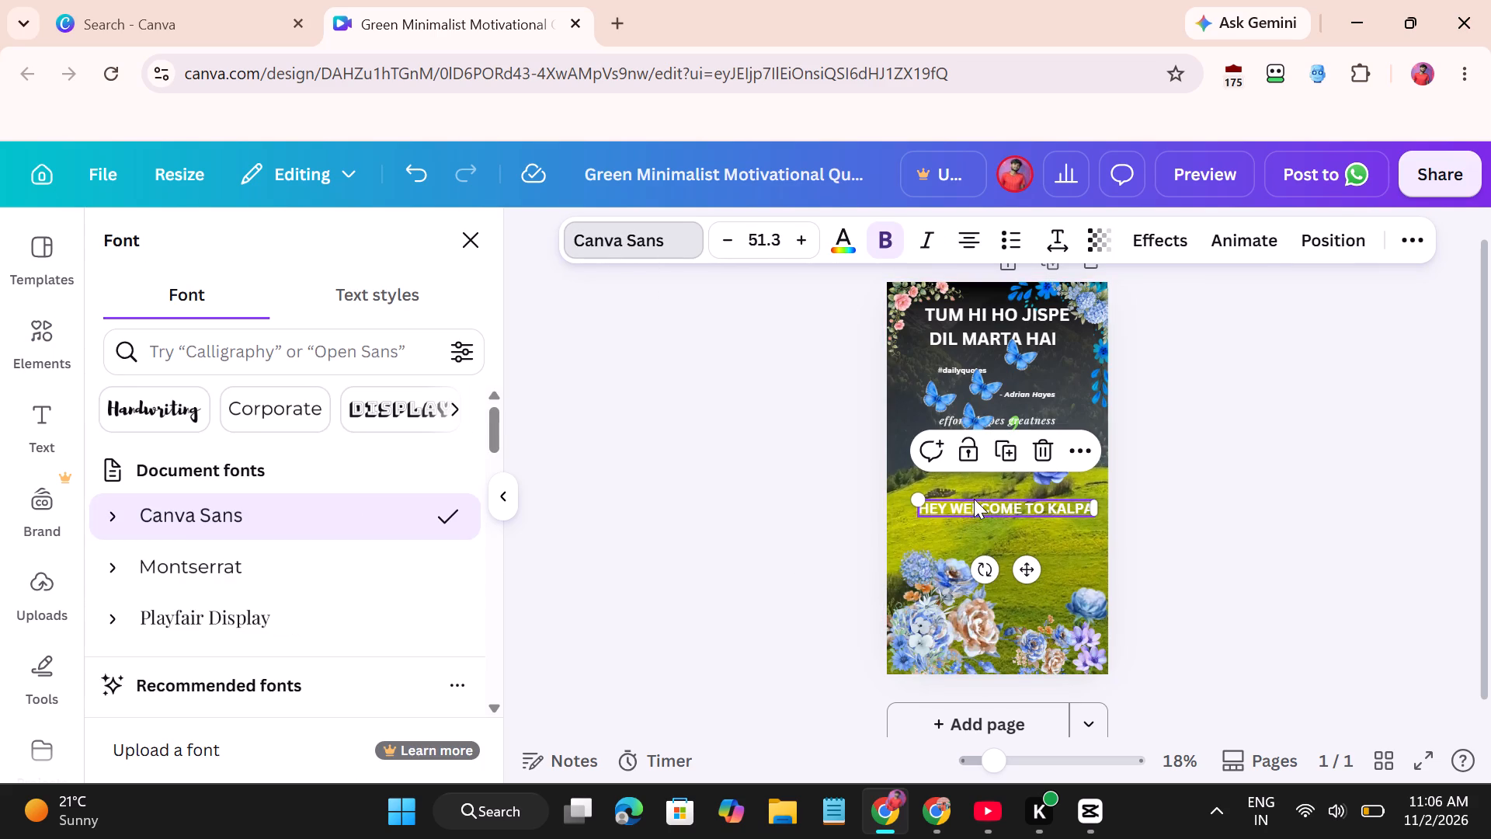
triple_click(974, 499)
left_click(974, 499)
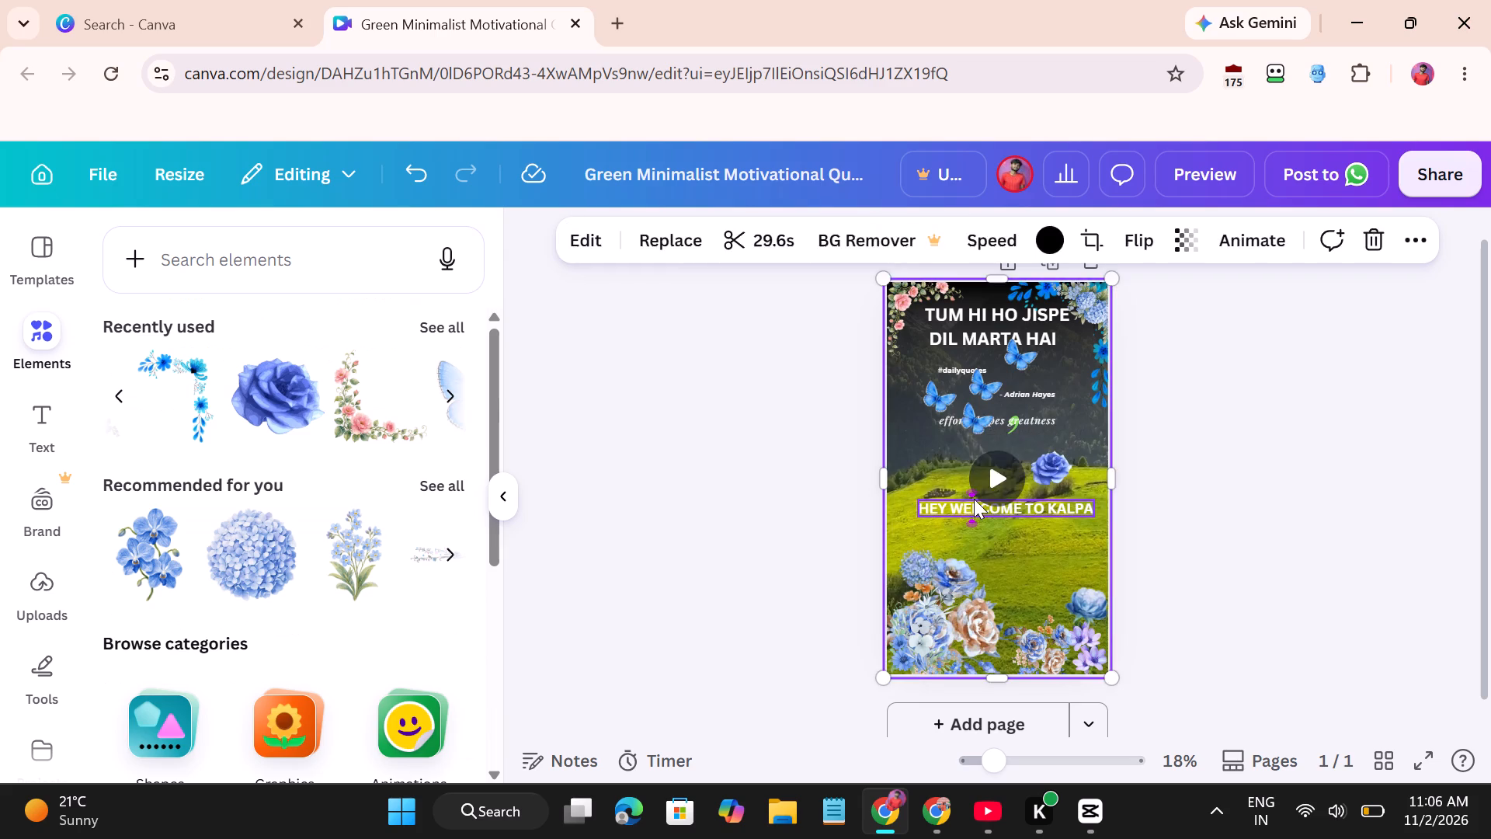
triple_click(974, 509)
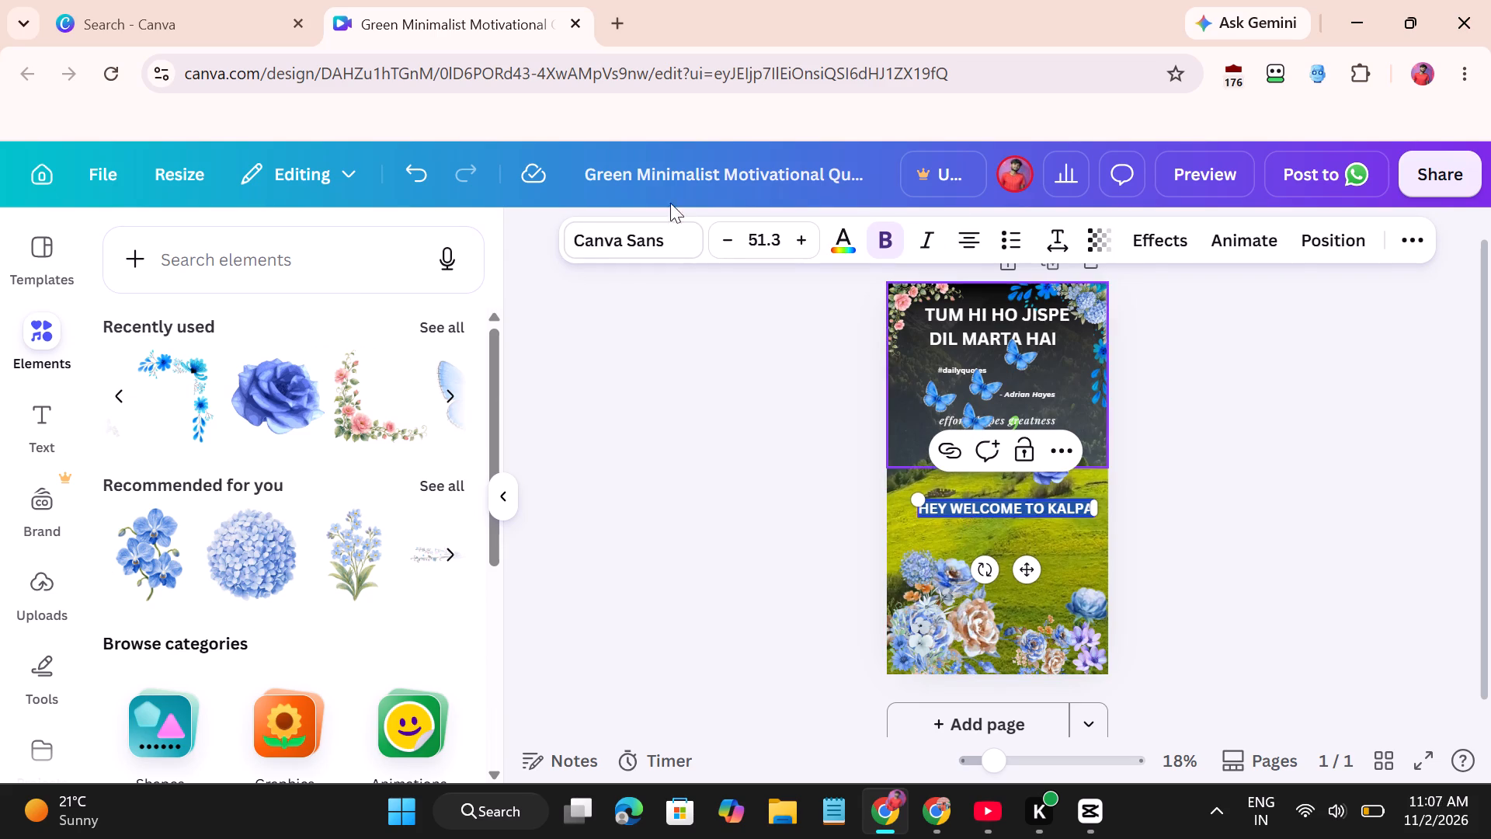
left_click(630, 229)
scroll(300, 517, "down", 2)
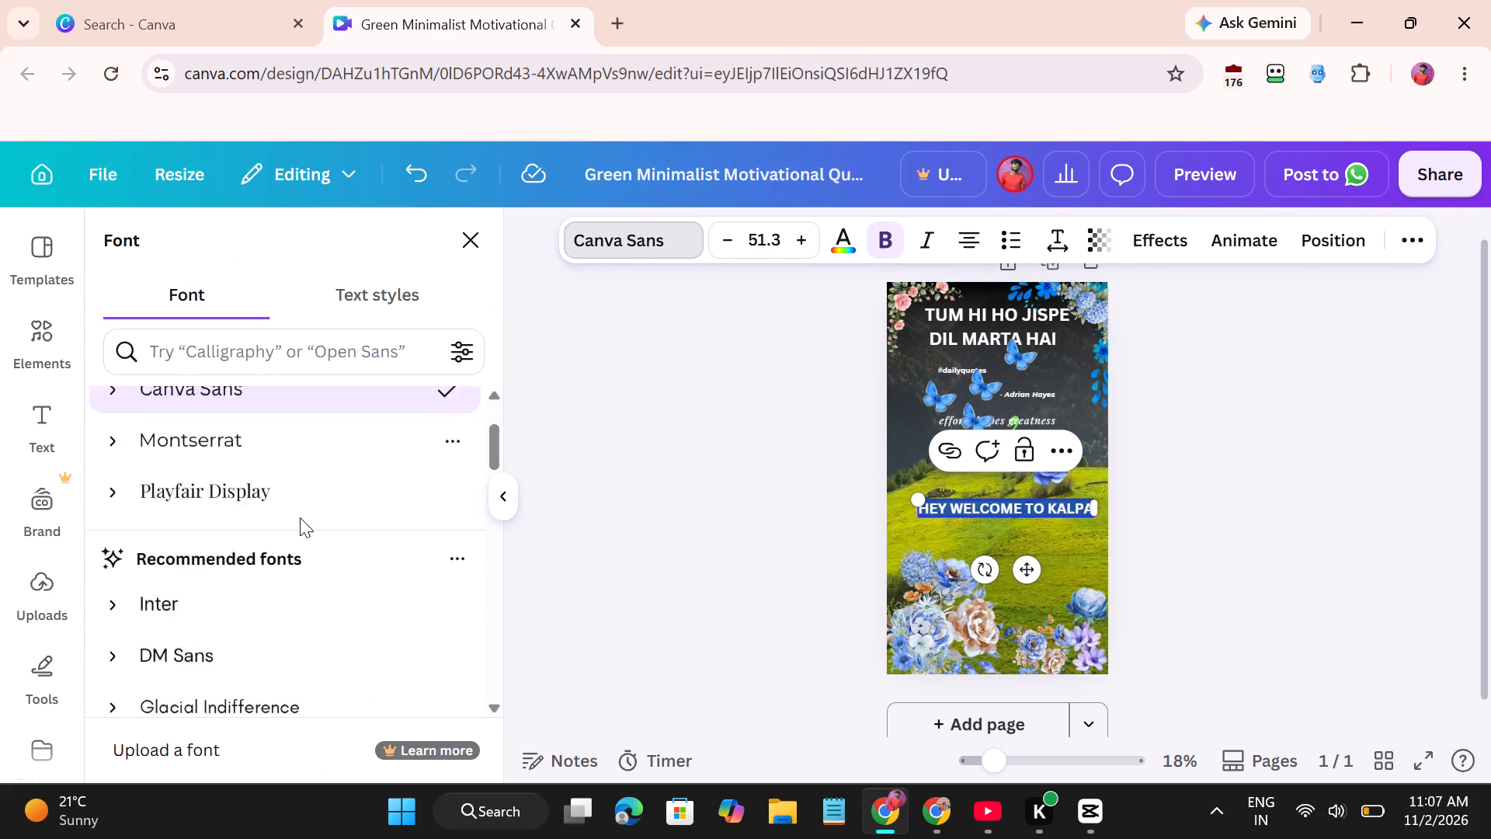
scroll(300, 517, "down", 7)
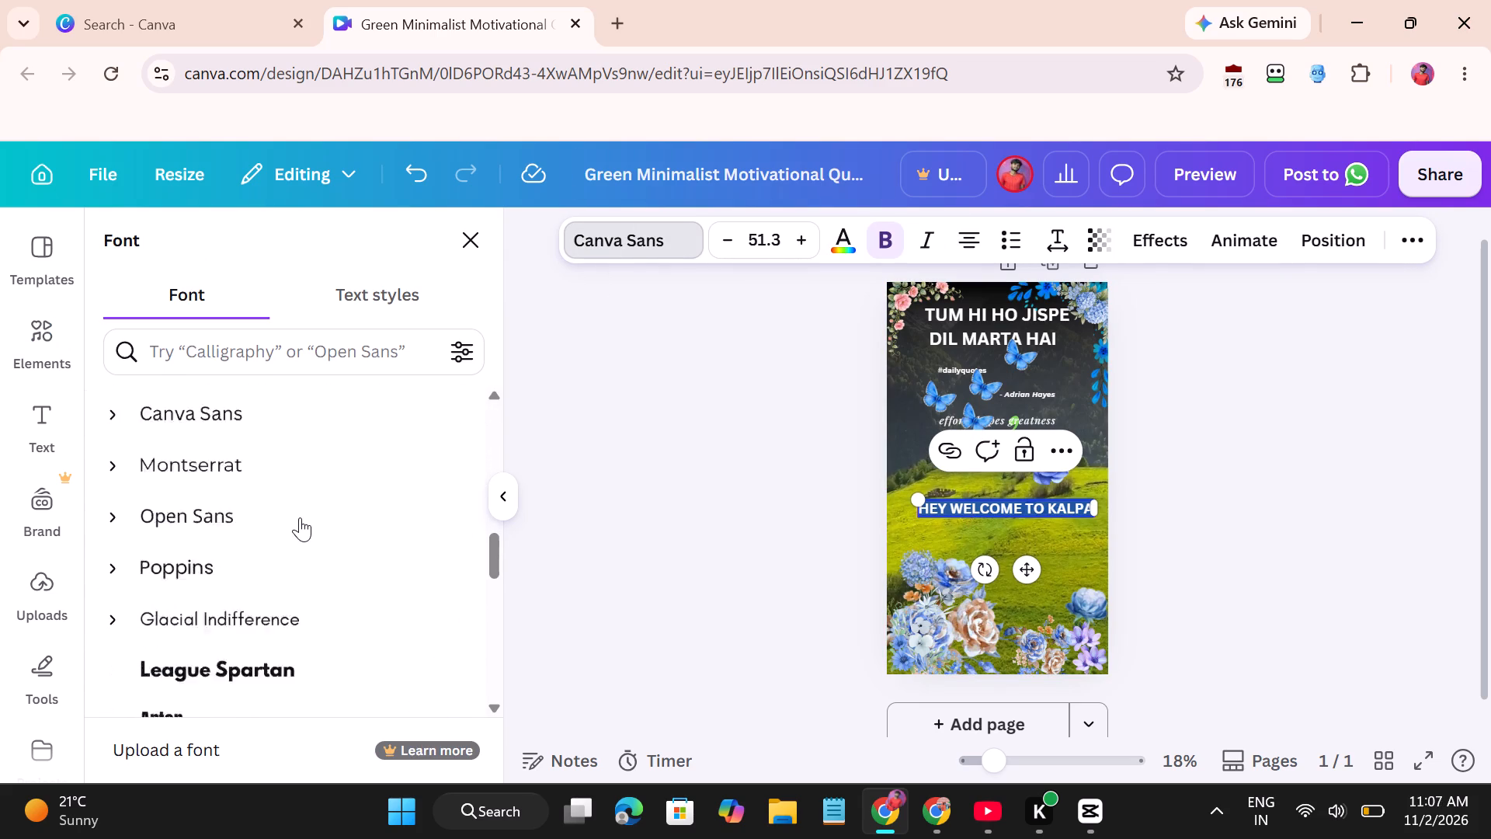
scroll(300, 517, "down", 3)
scroll(234, 638, "down", 2)
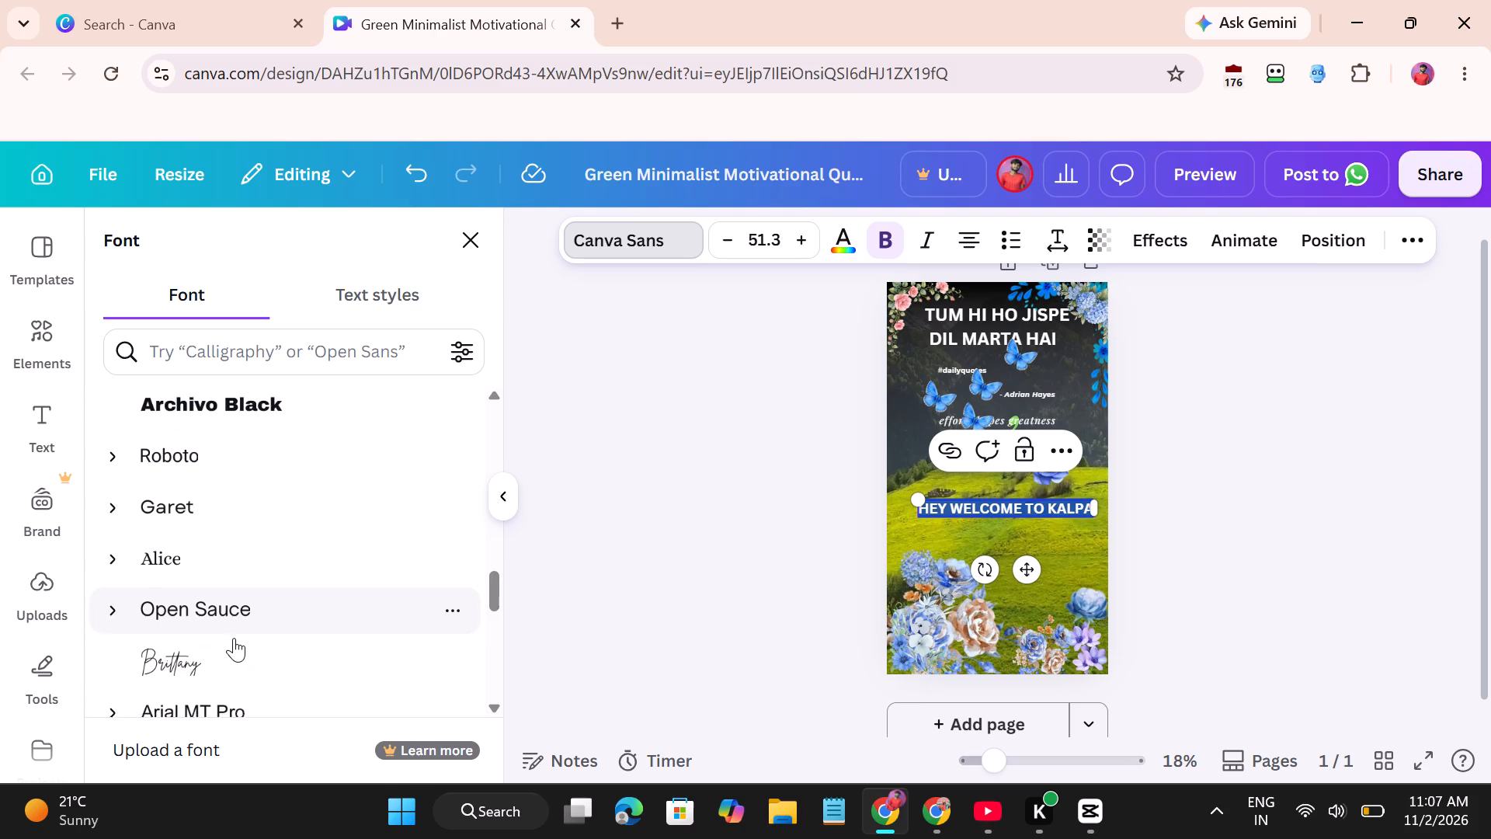
scroll(234, 638, "down", 6)
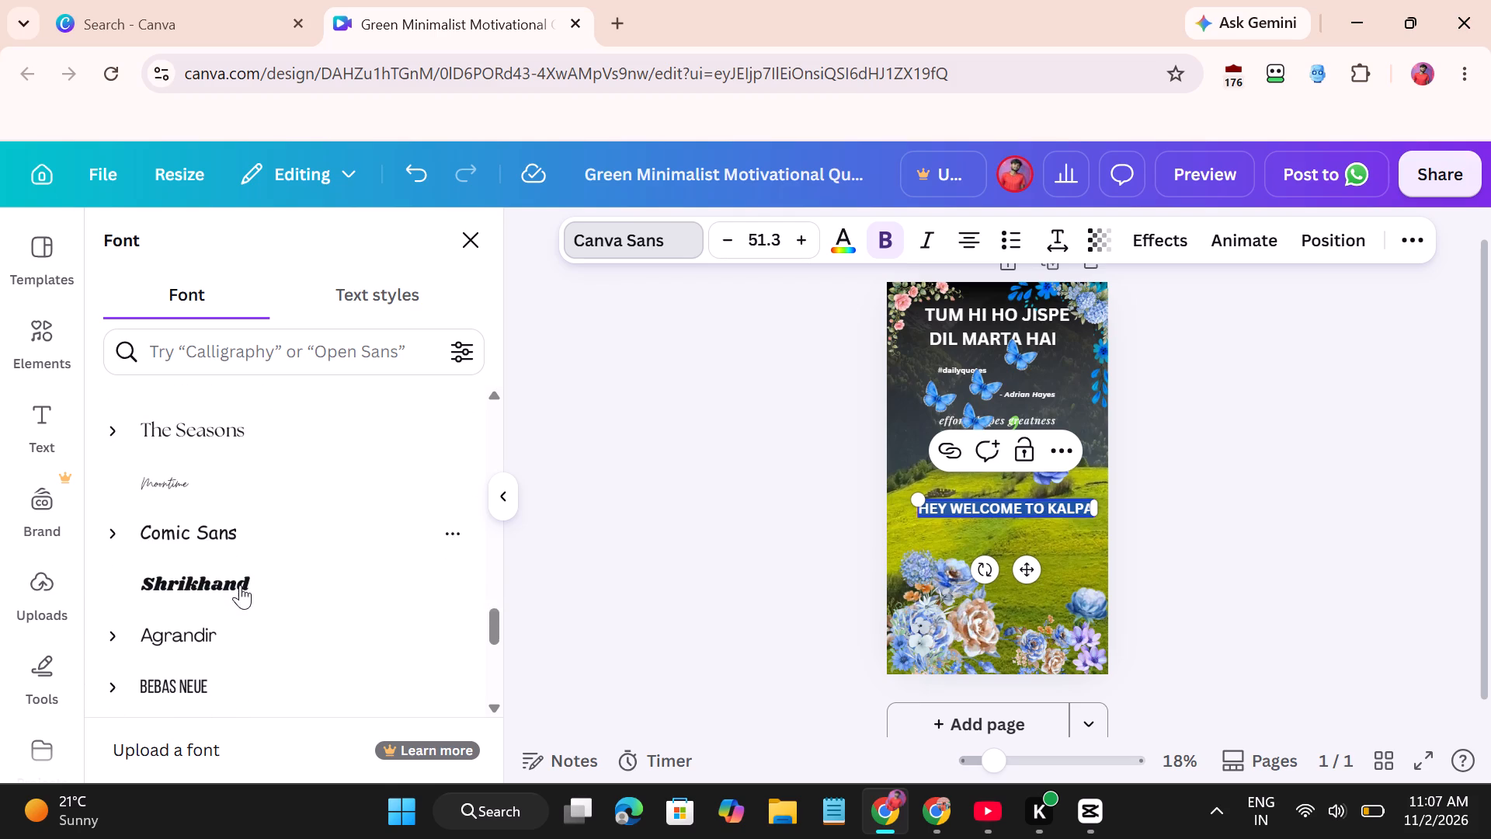
scroll(243, 633, "down", 2)
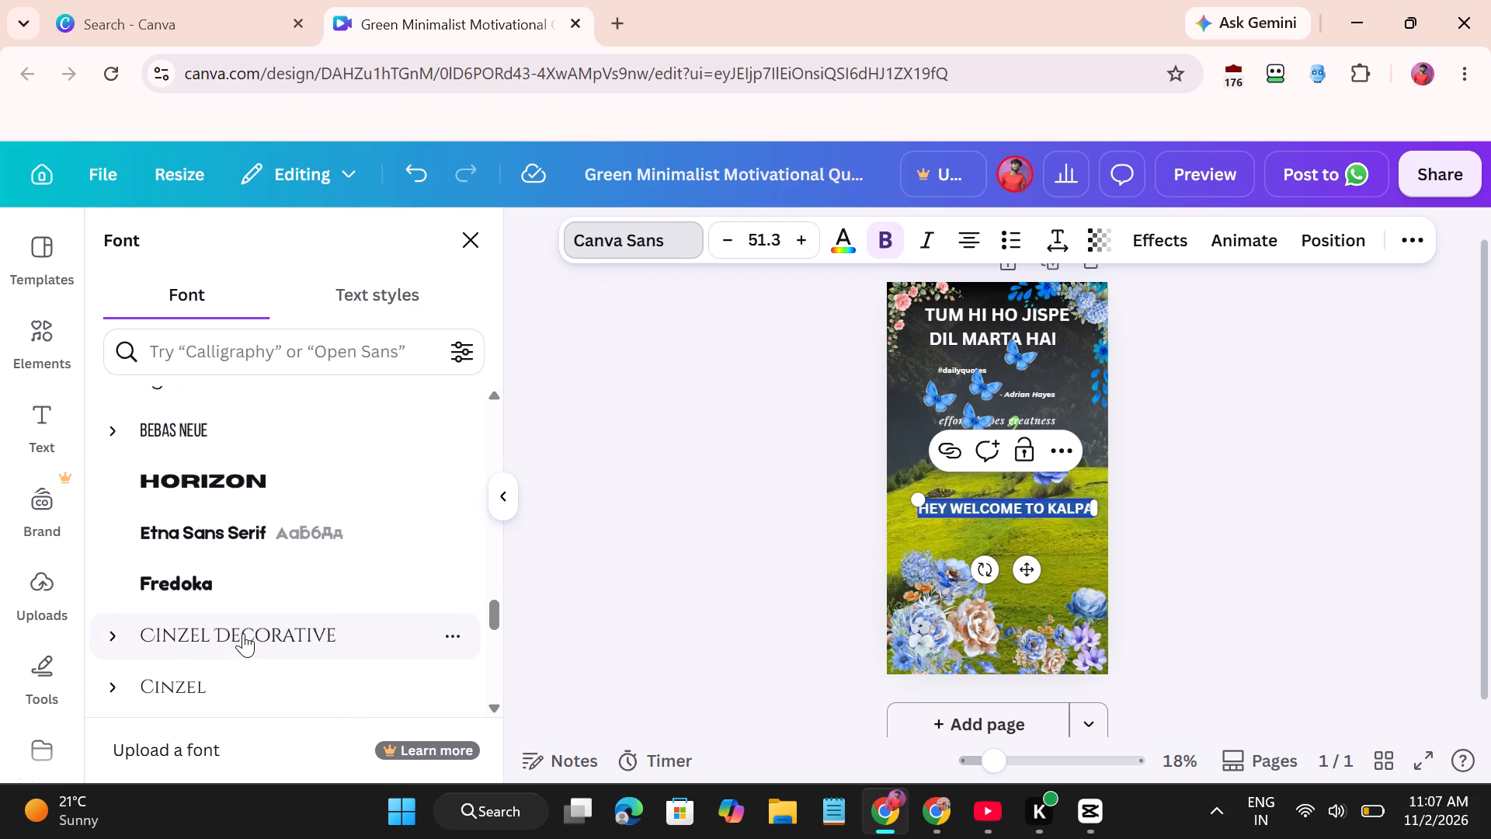
scroll(243, 633, "down", 1)
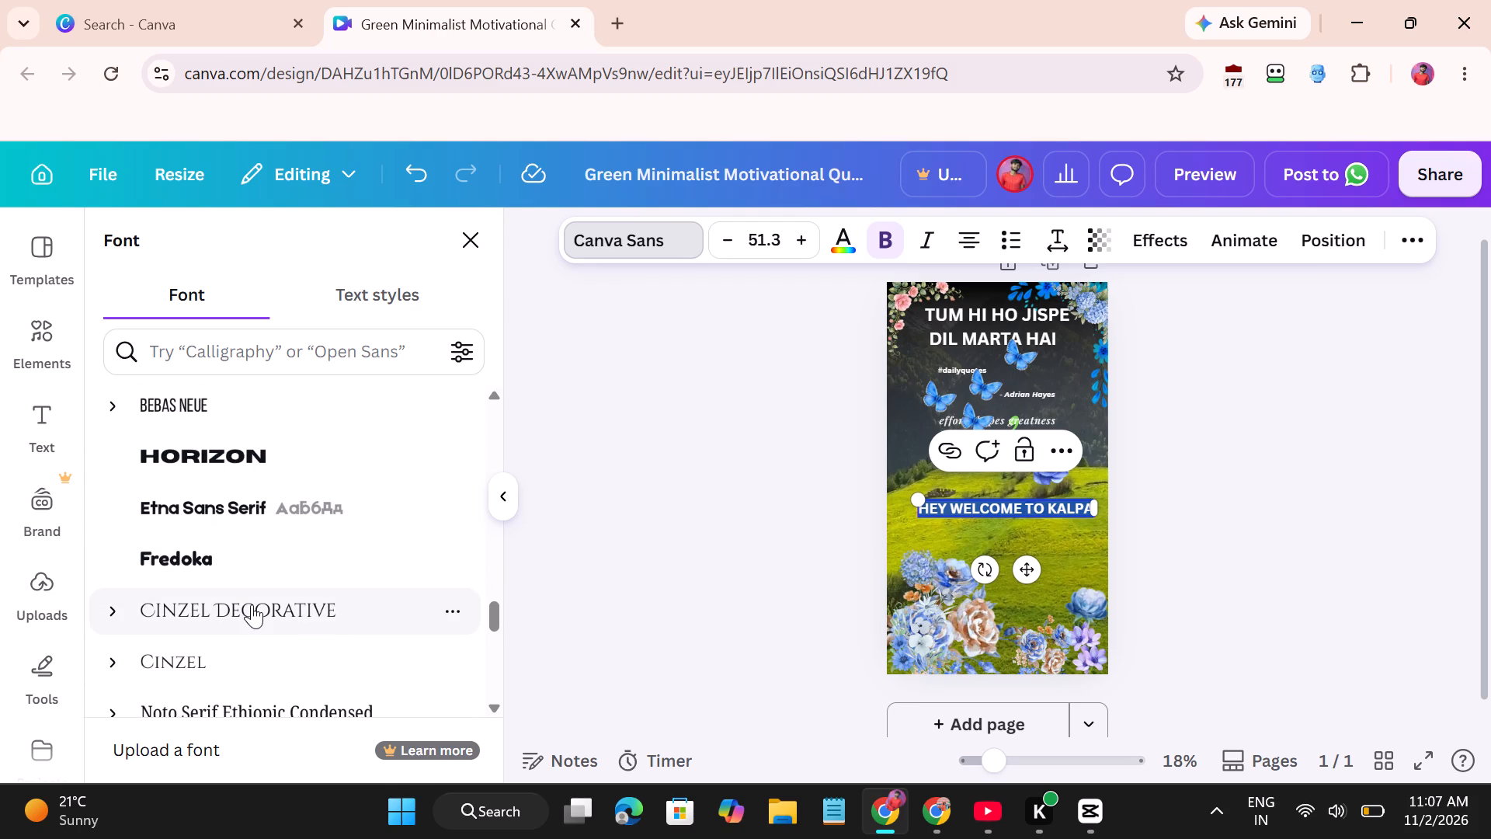
scroll(252, 604, "down", 3)
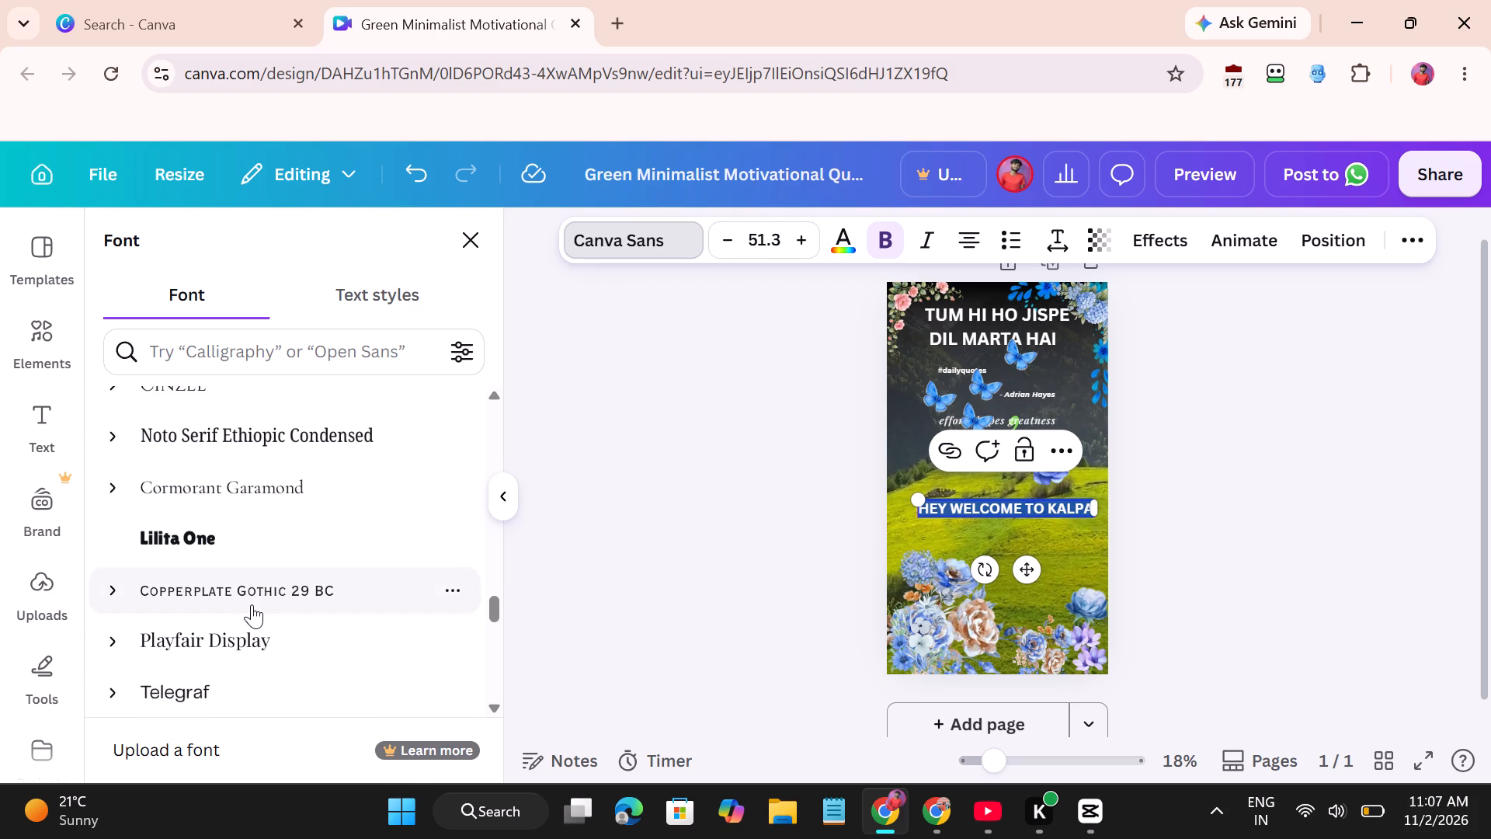
scroll(252, 604, "down", 1)
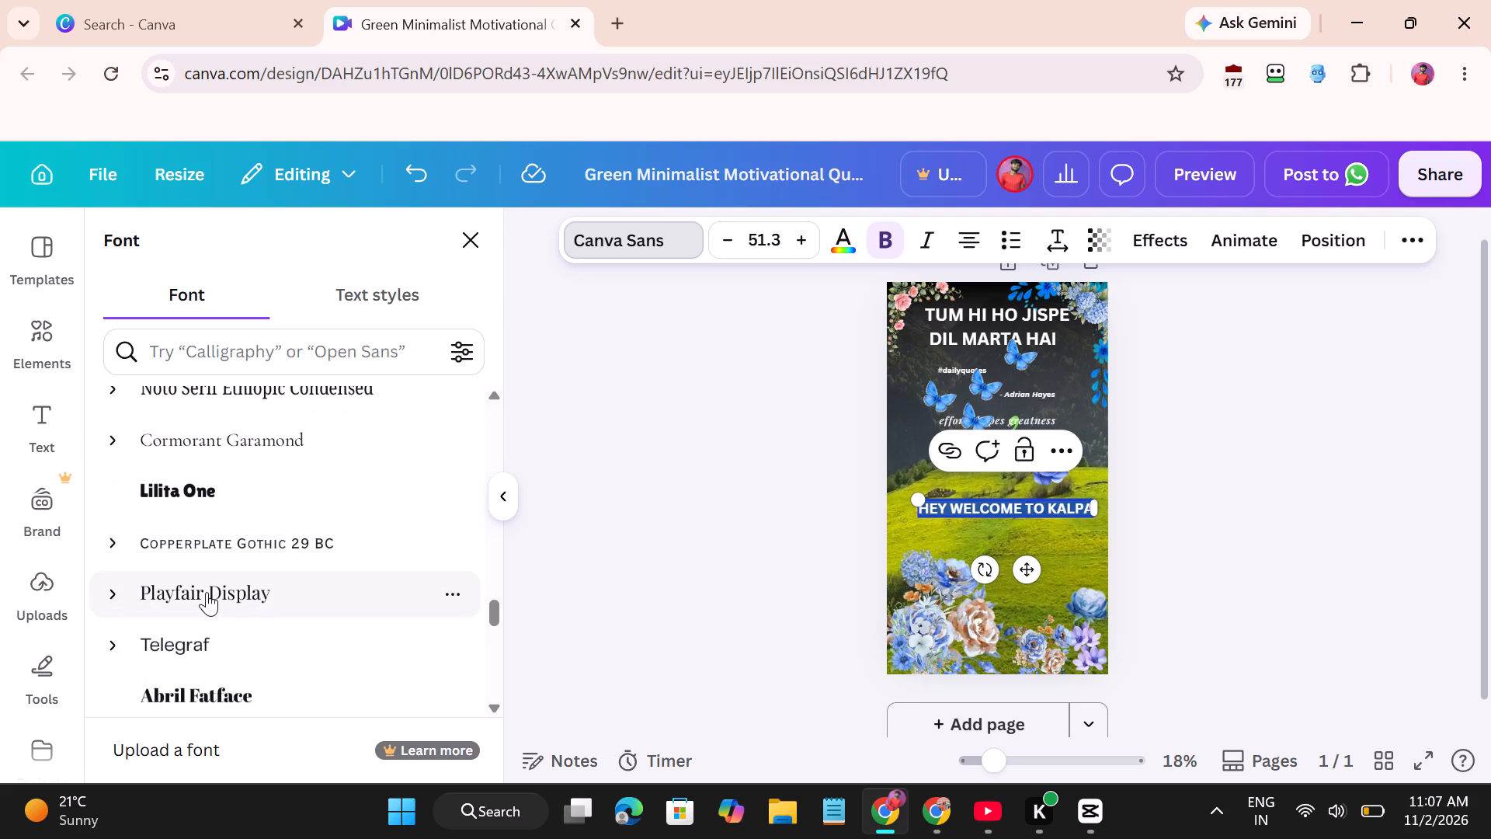
left_click(207, 592)
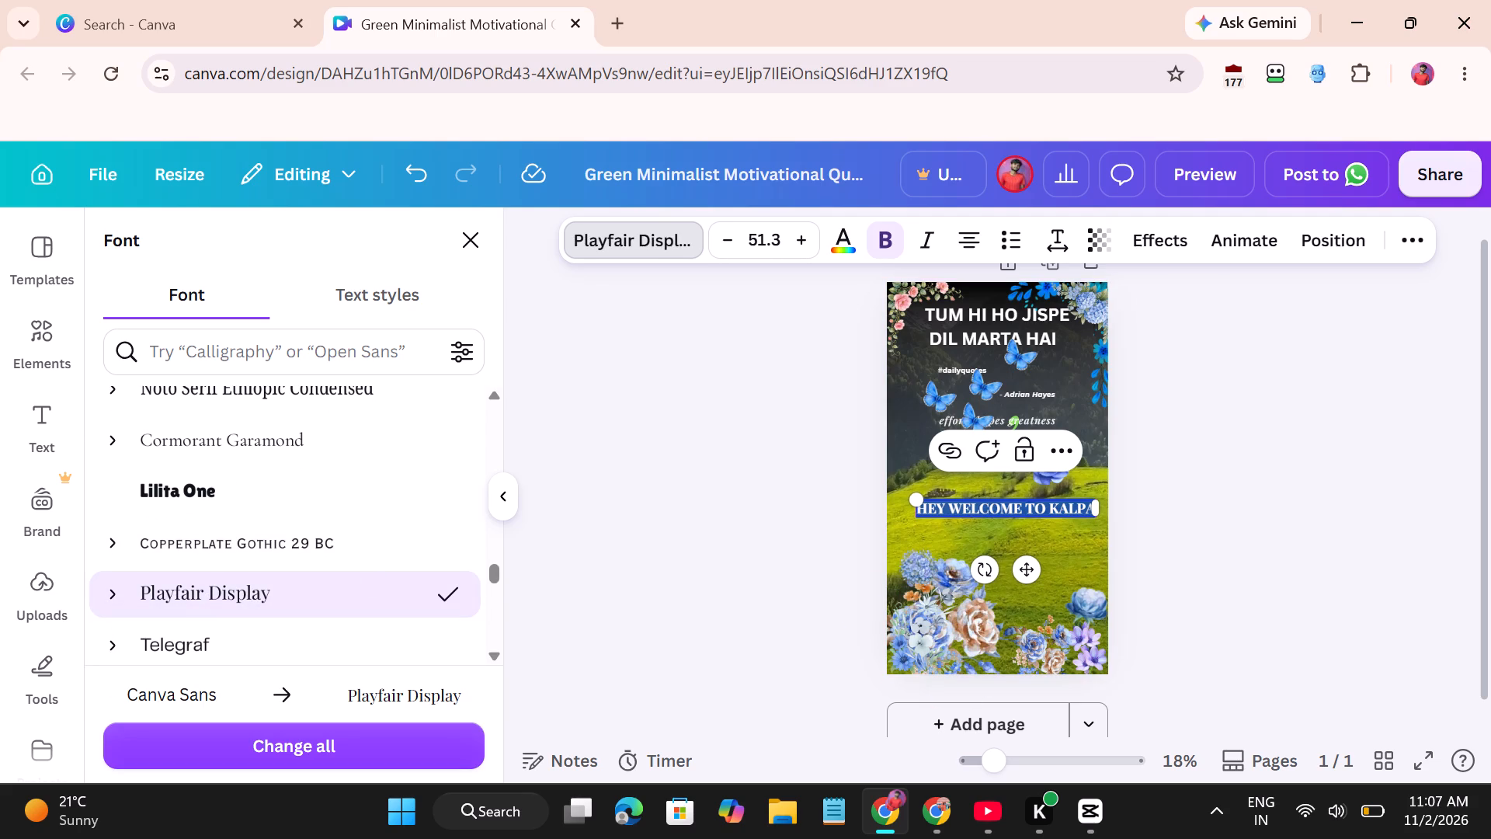
Shrink the subheading text to font size 40.
left_click_drag(912, 501, 964, 519)
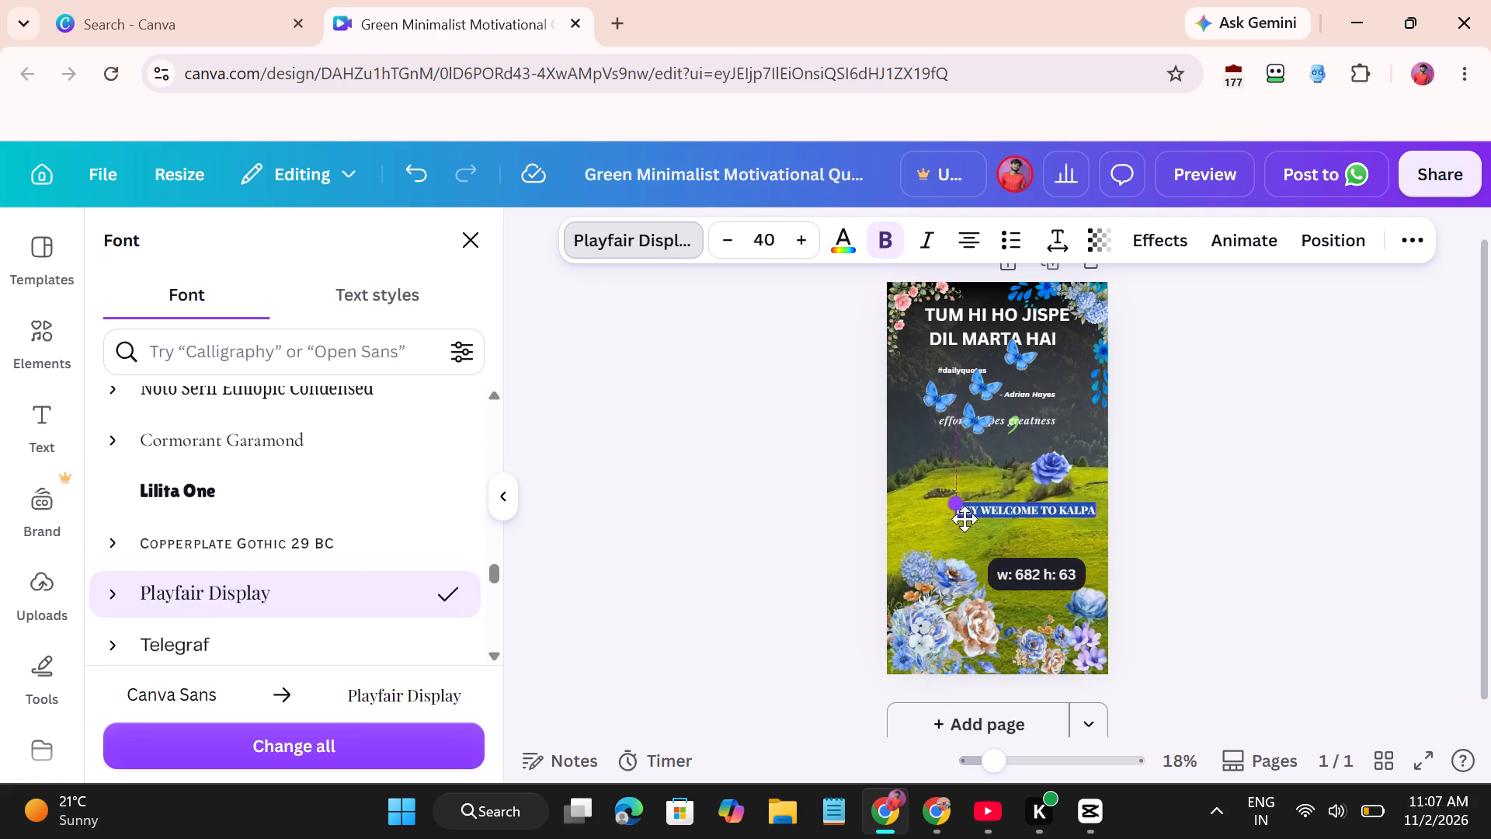
left_click_drag(964, 519, 991, 534)
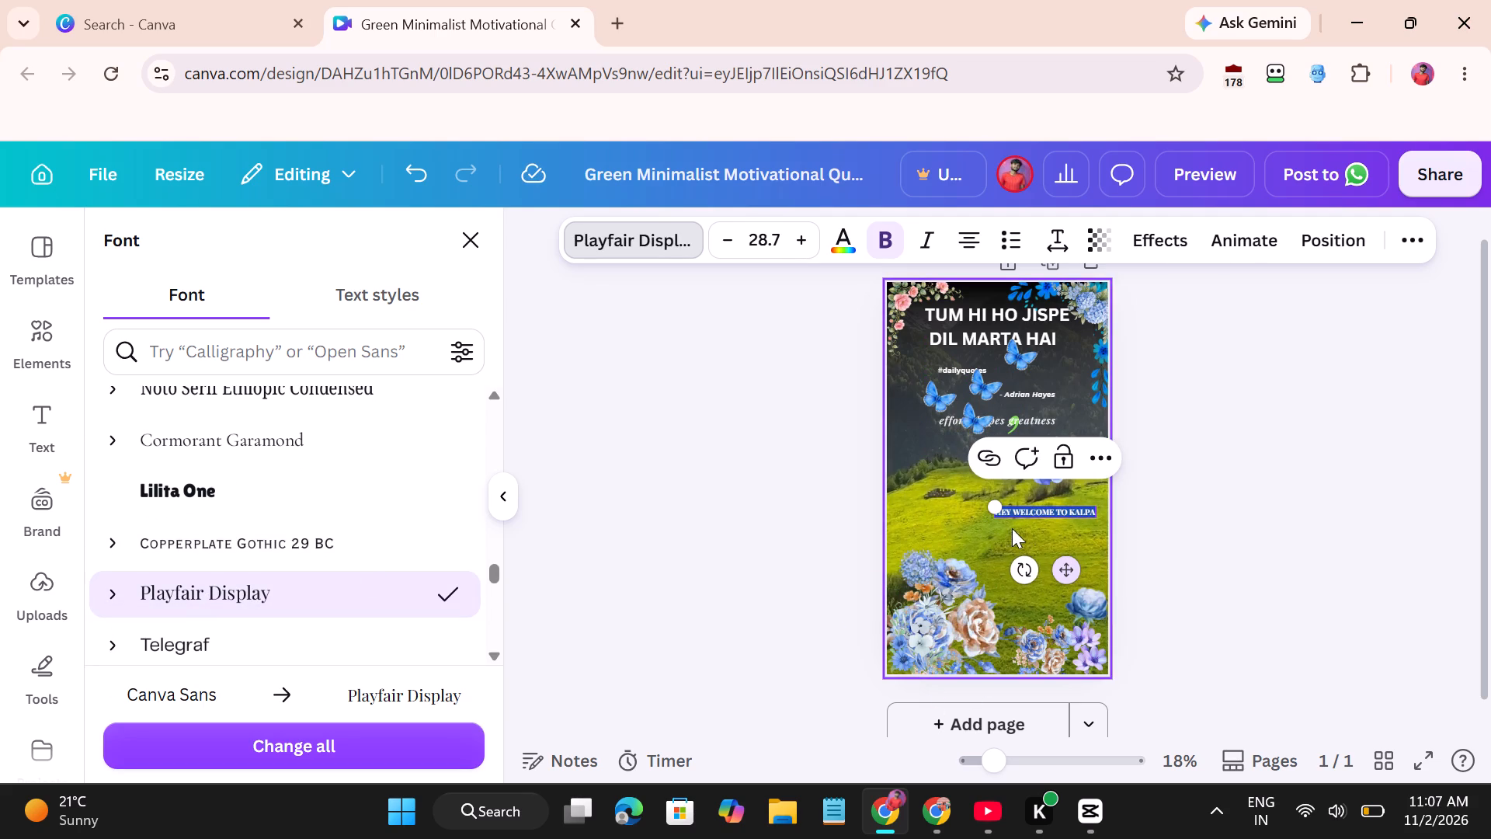
left_click_drag(995, 508, 993, 508)
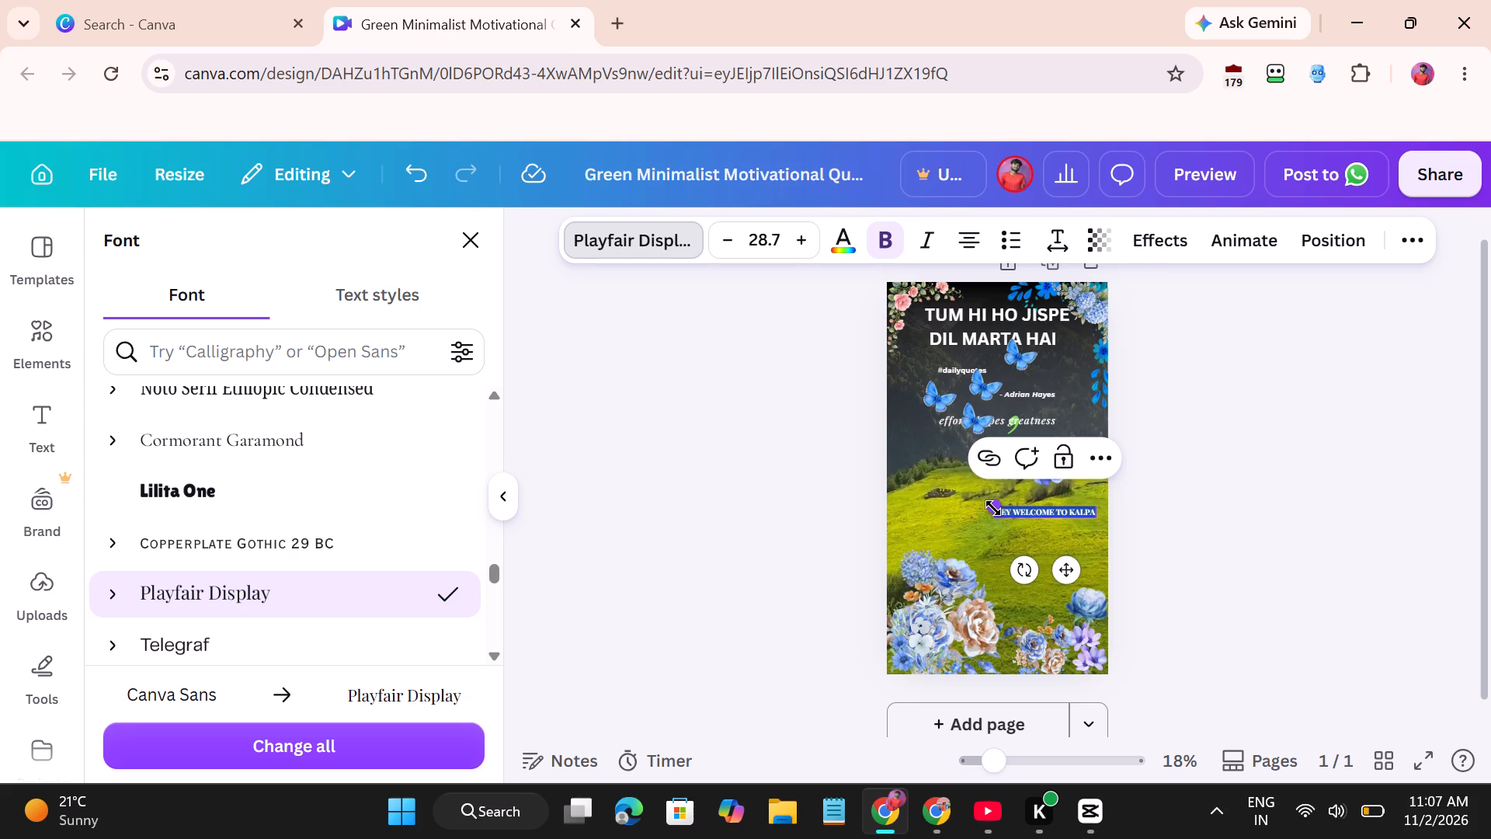
left_click_drag(993, 508, 954, 501)
Position the "HEY WELCOME TO KALPA" subheading just beneath the italic quote line, above the blue rose.
left_click_drag(1051, 572, 1024, 502)
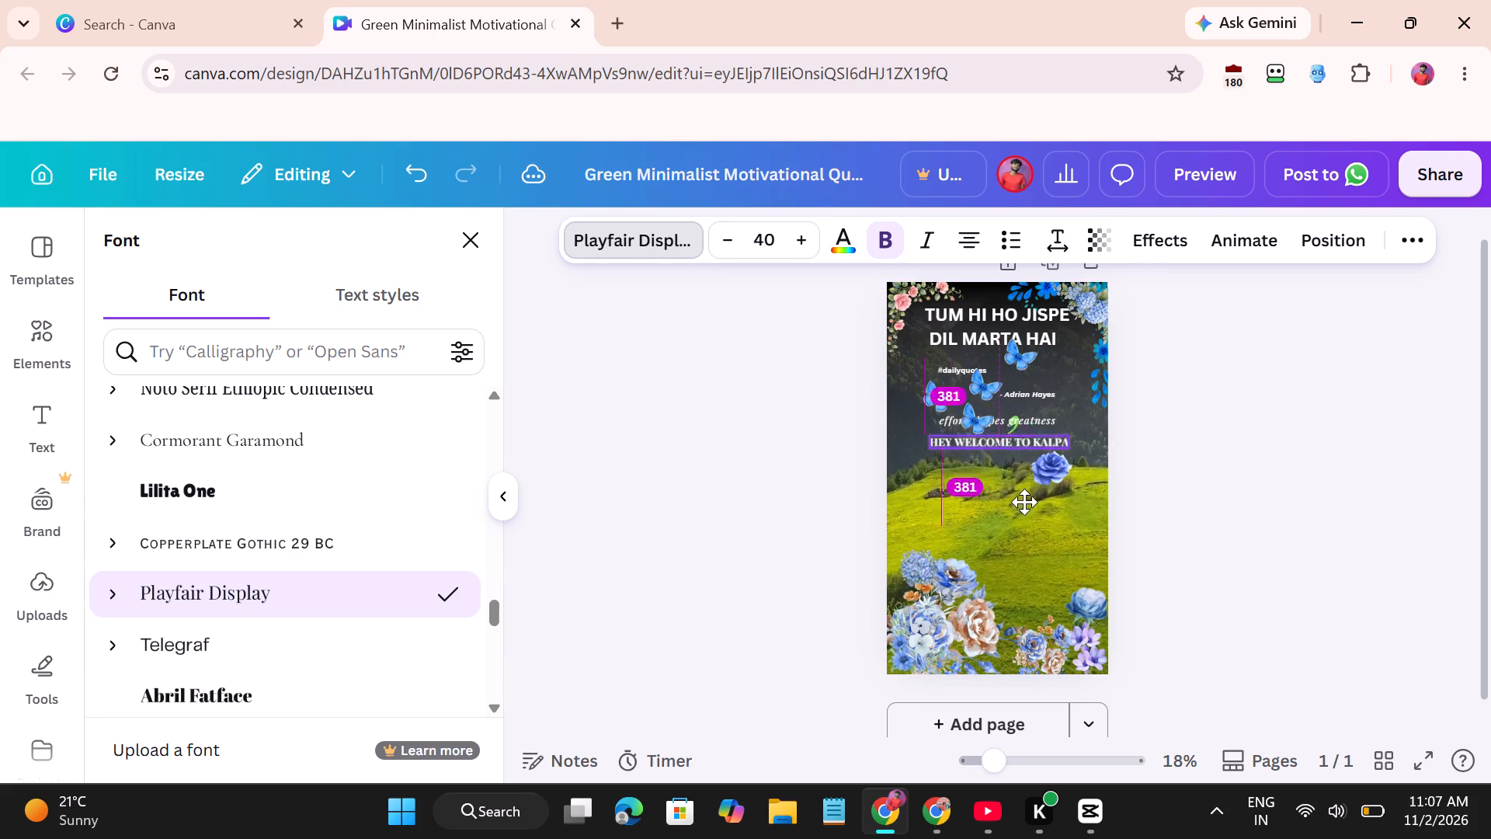
left_click_drag(1024, 502, 1019, 379)
scroll(1022, 454, "down", 1)
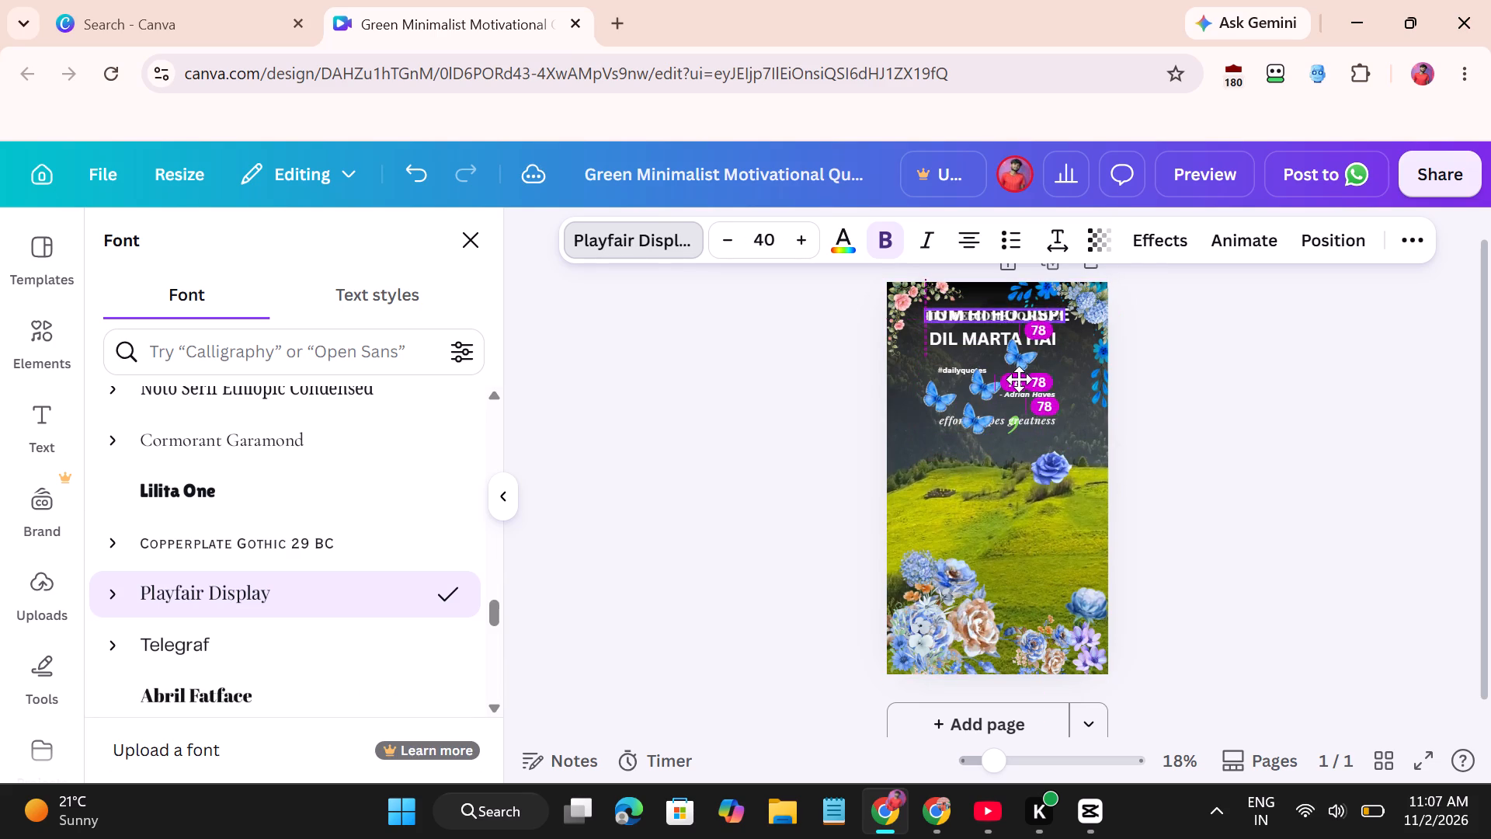
left_click_drag(1019, 379, 1022, 442)
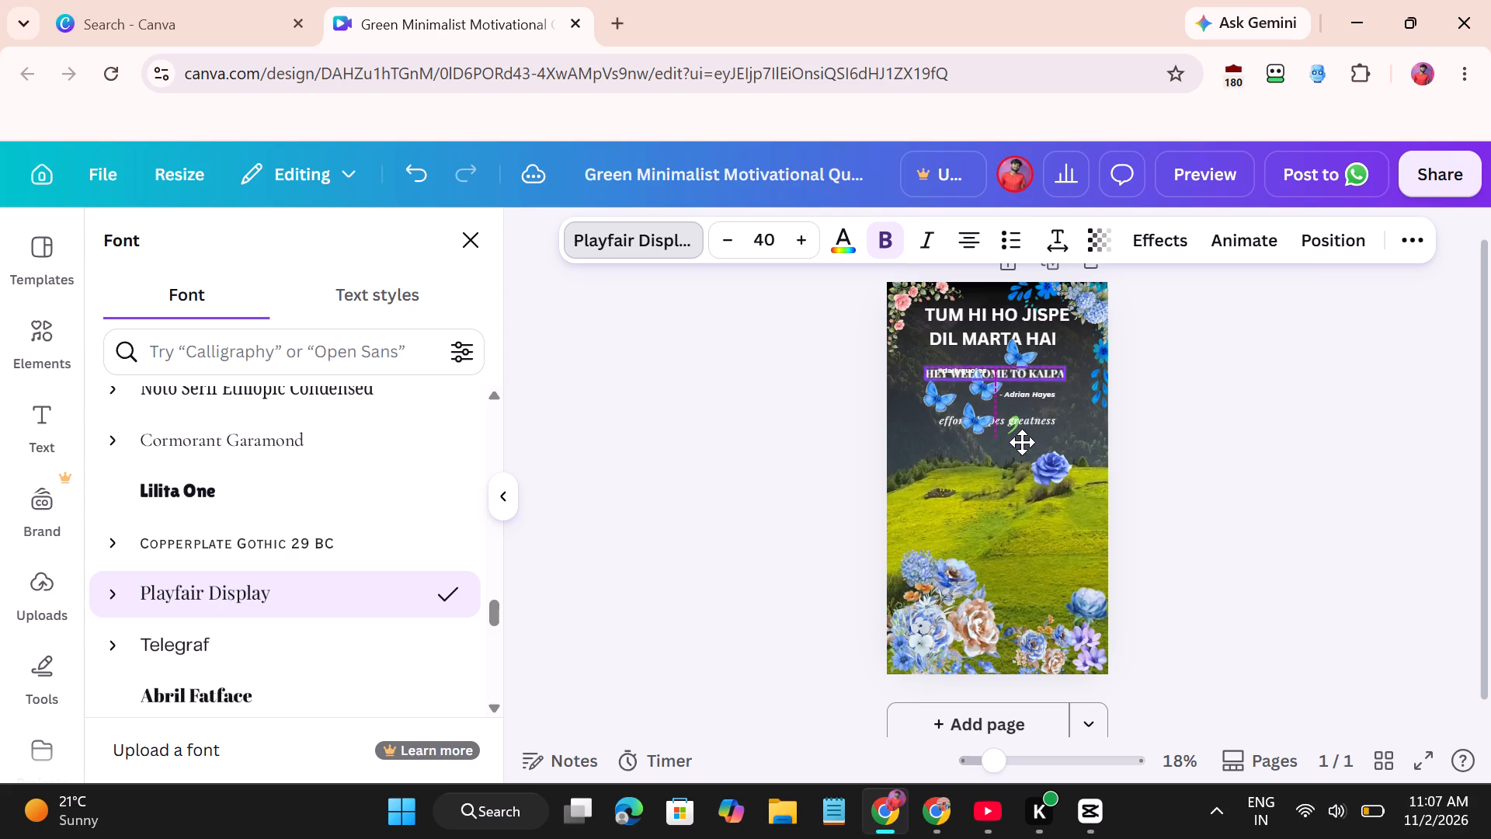
left_click_drag(1022, 442, 1034, 508)
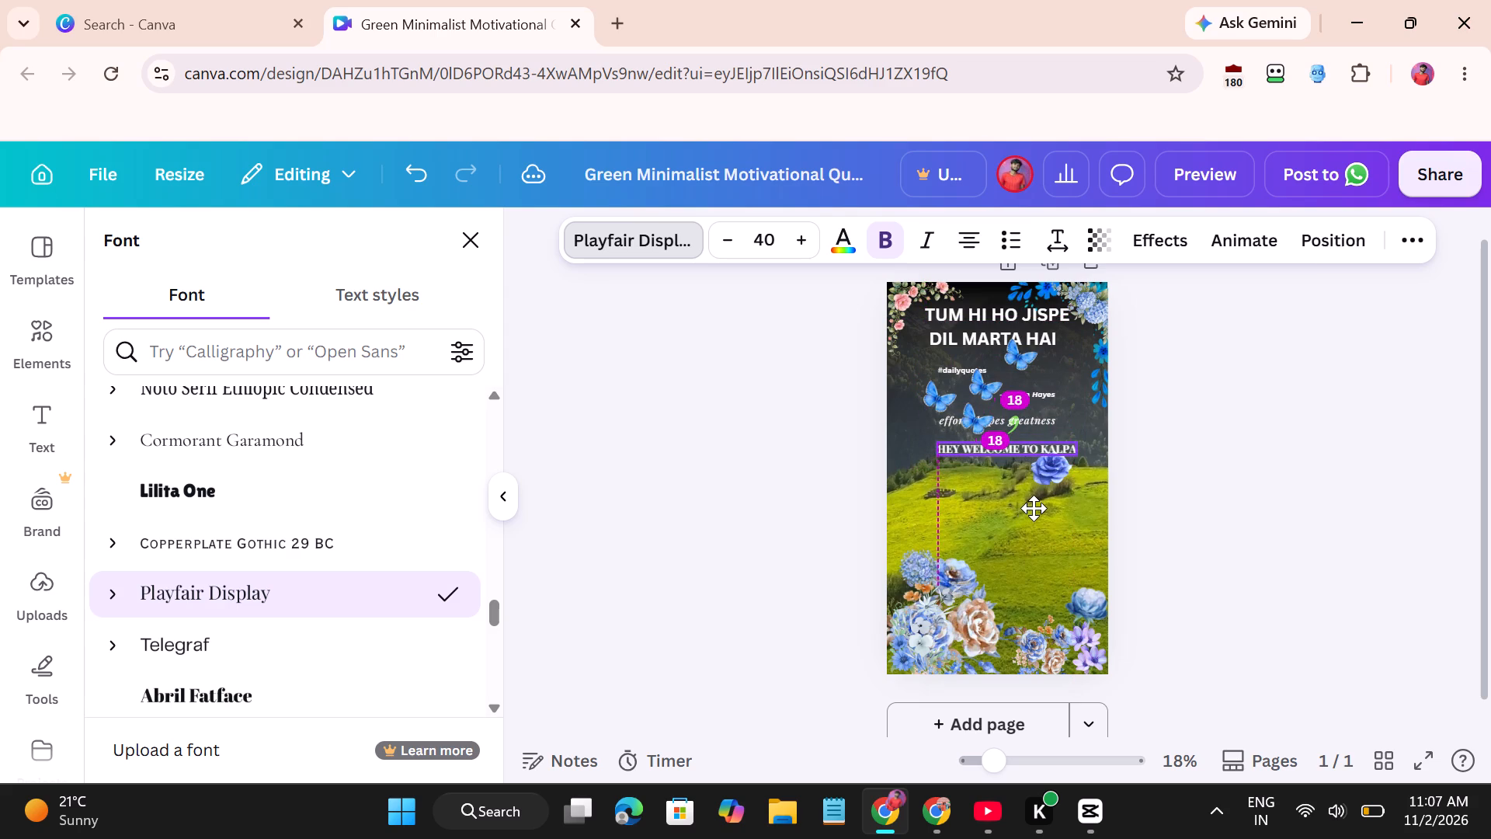
left_click_drag(1034, 508, 1031, 508)
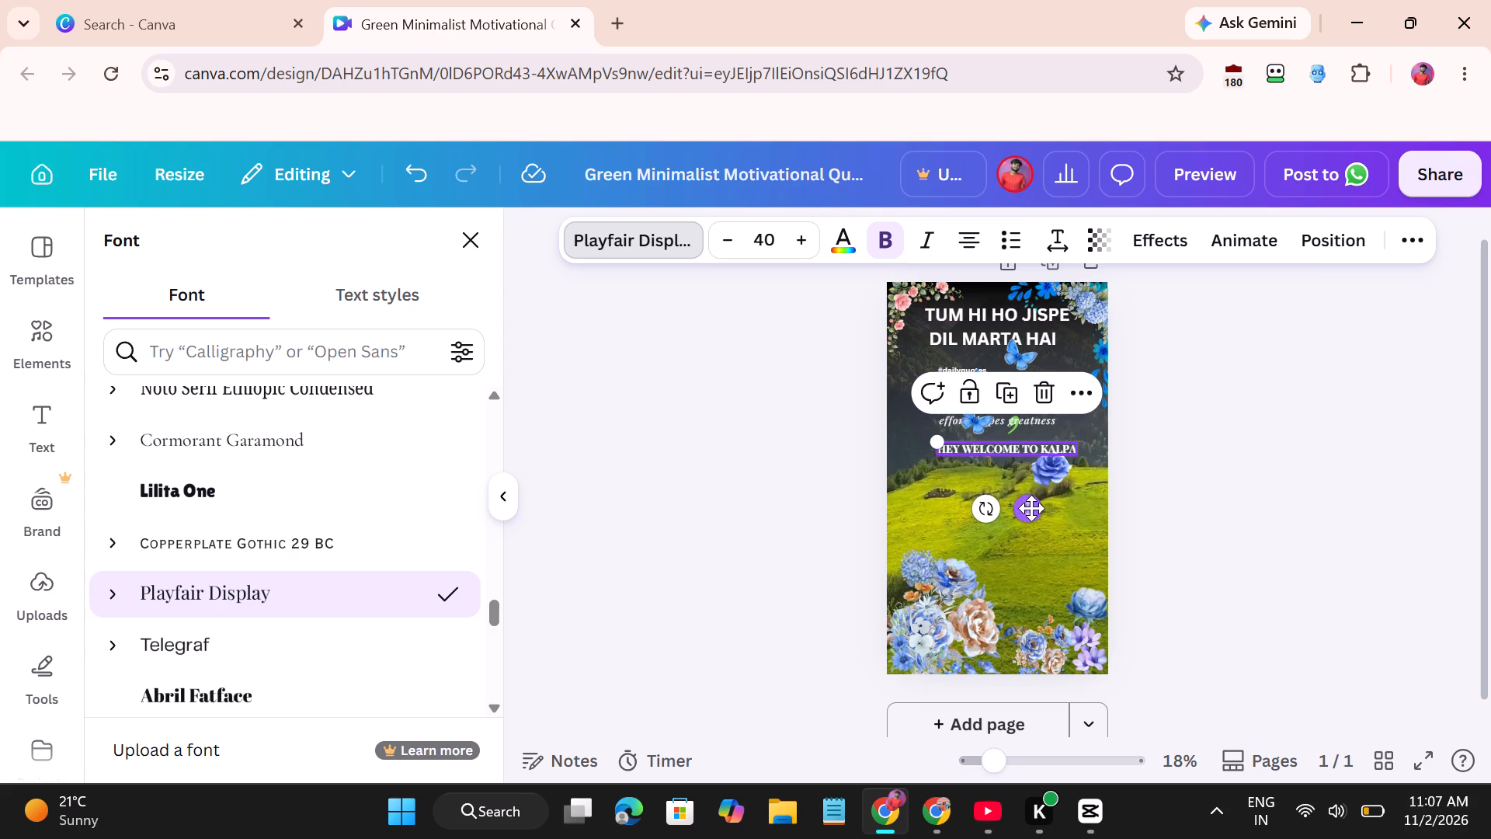
left_click_drag(1033, 507, 1030, 501)
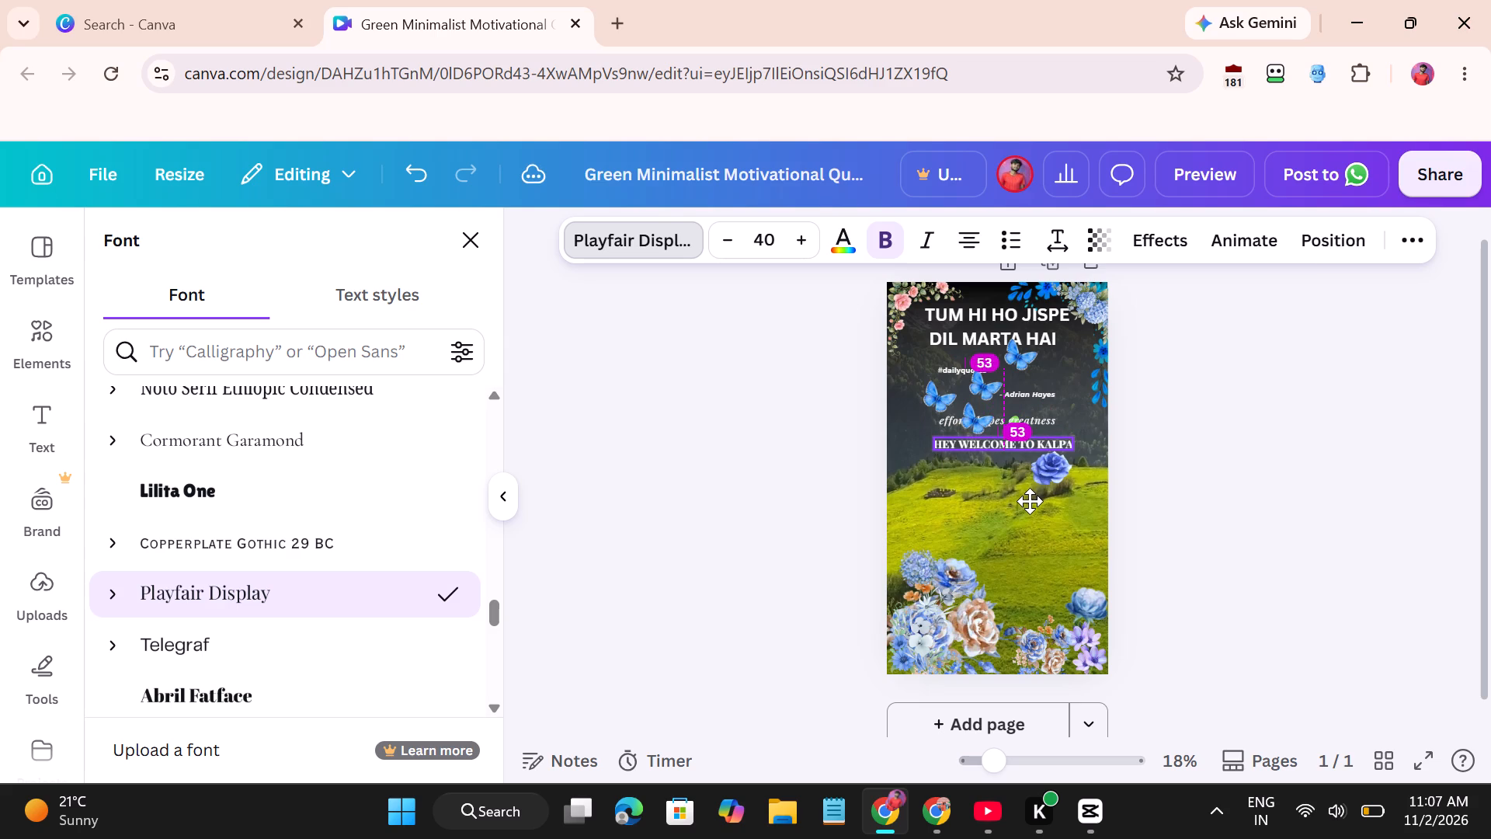
left_click_drag(1030, 501, 1030, 499)
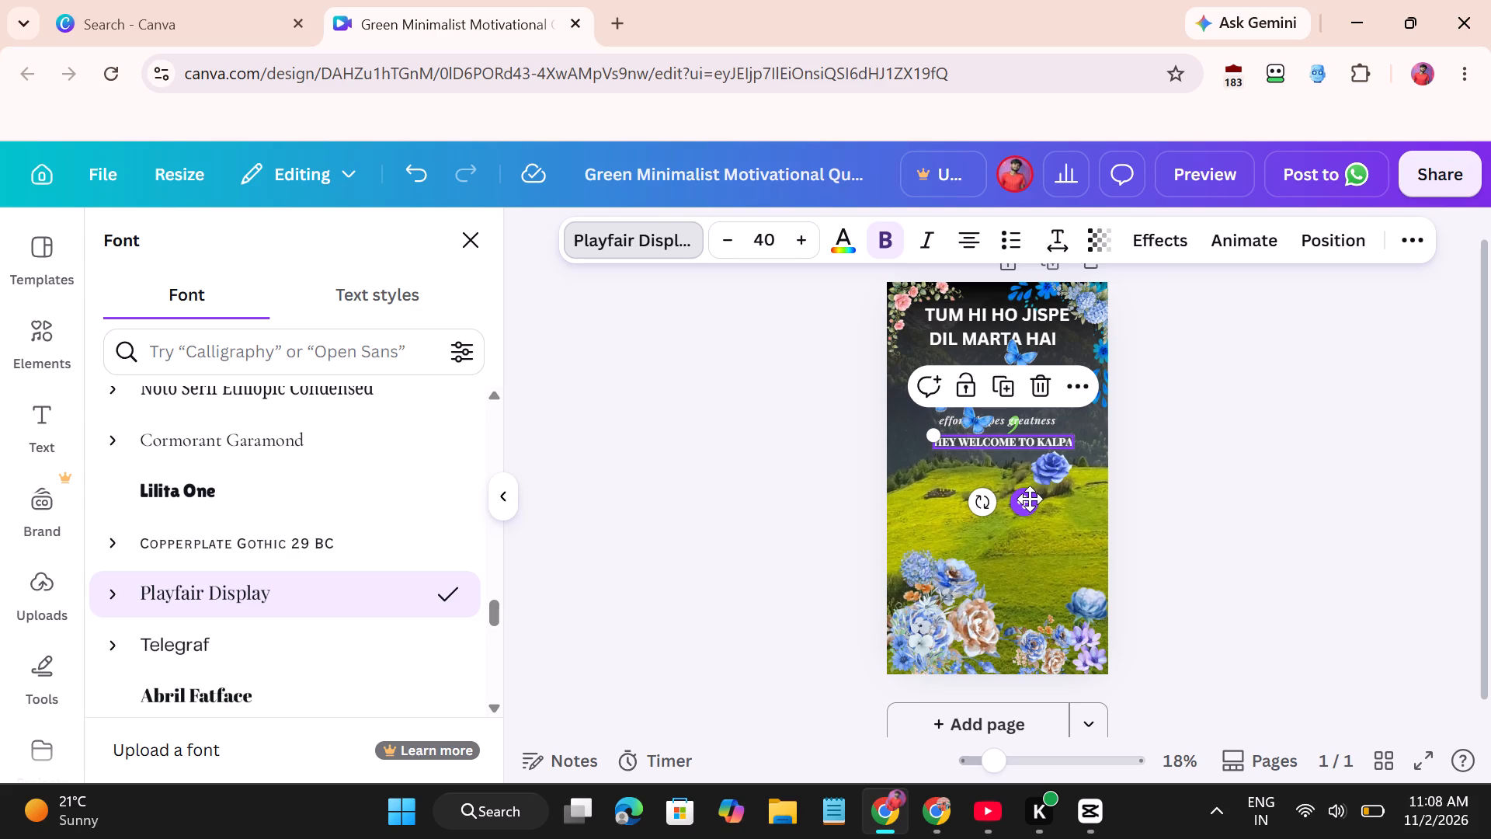
Add the watercolor pine forest and lake illustration from the magic recommendations and enlarge it to about the page width.
left_click(924, 503)
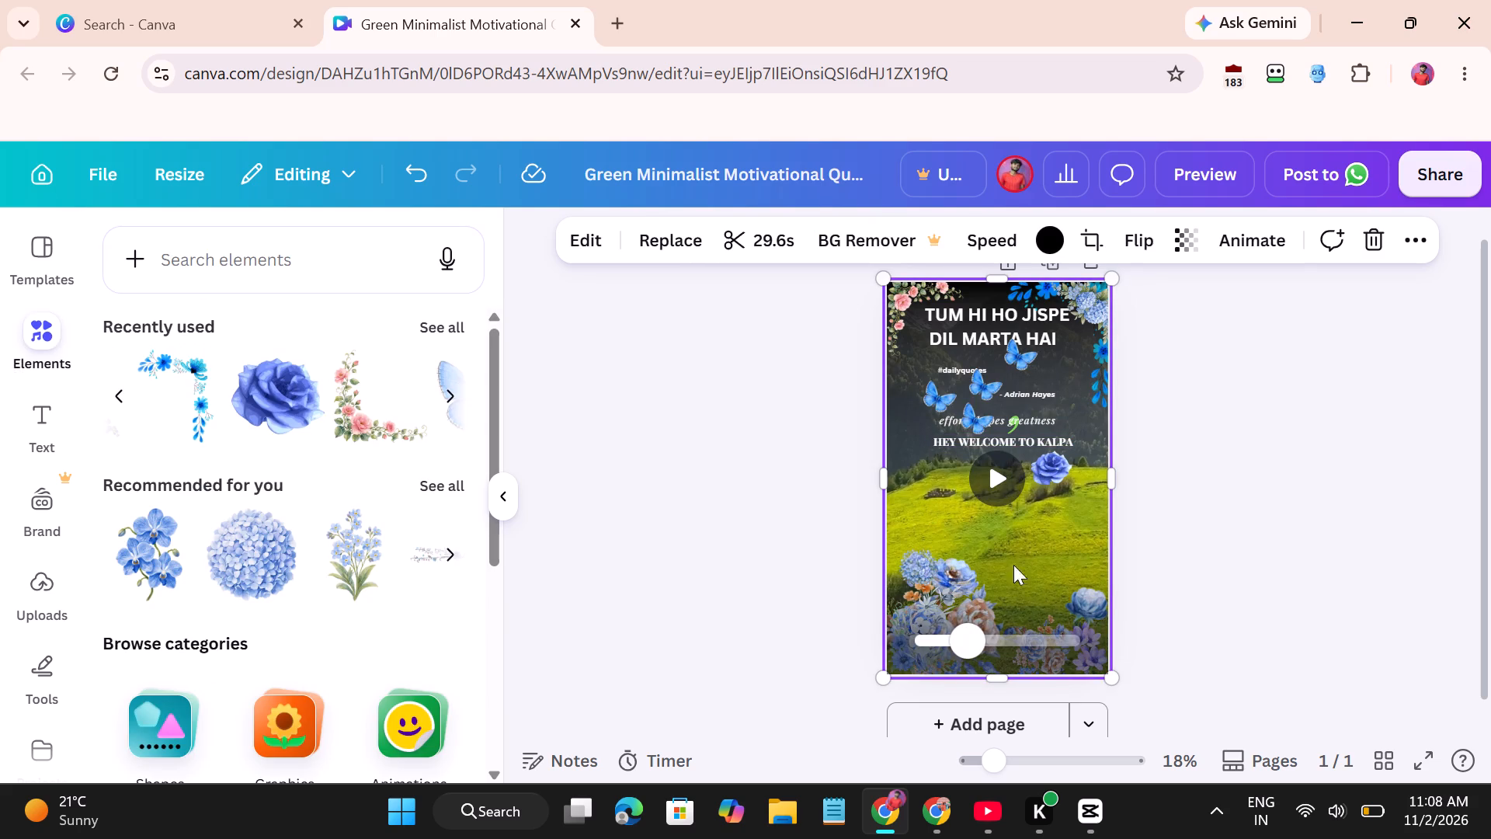
scroll(303, 561, "left", 1)
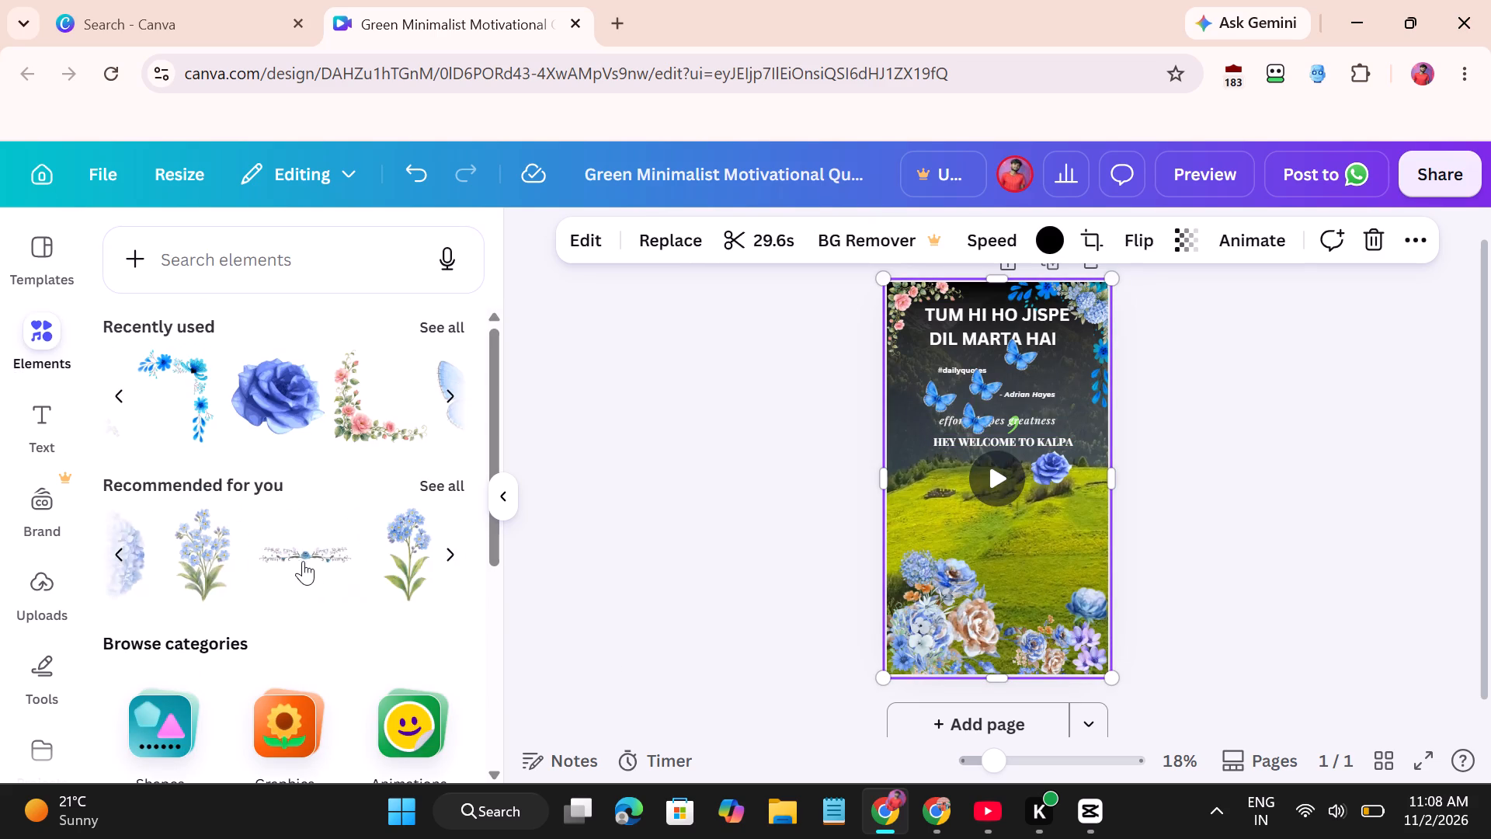
scroll(303, 561, "left", 6)
left_click(424, 558)
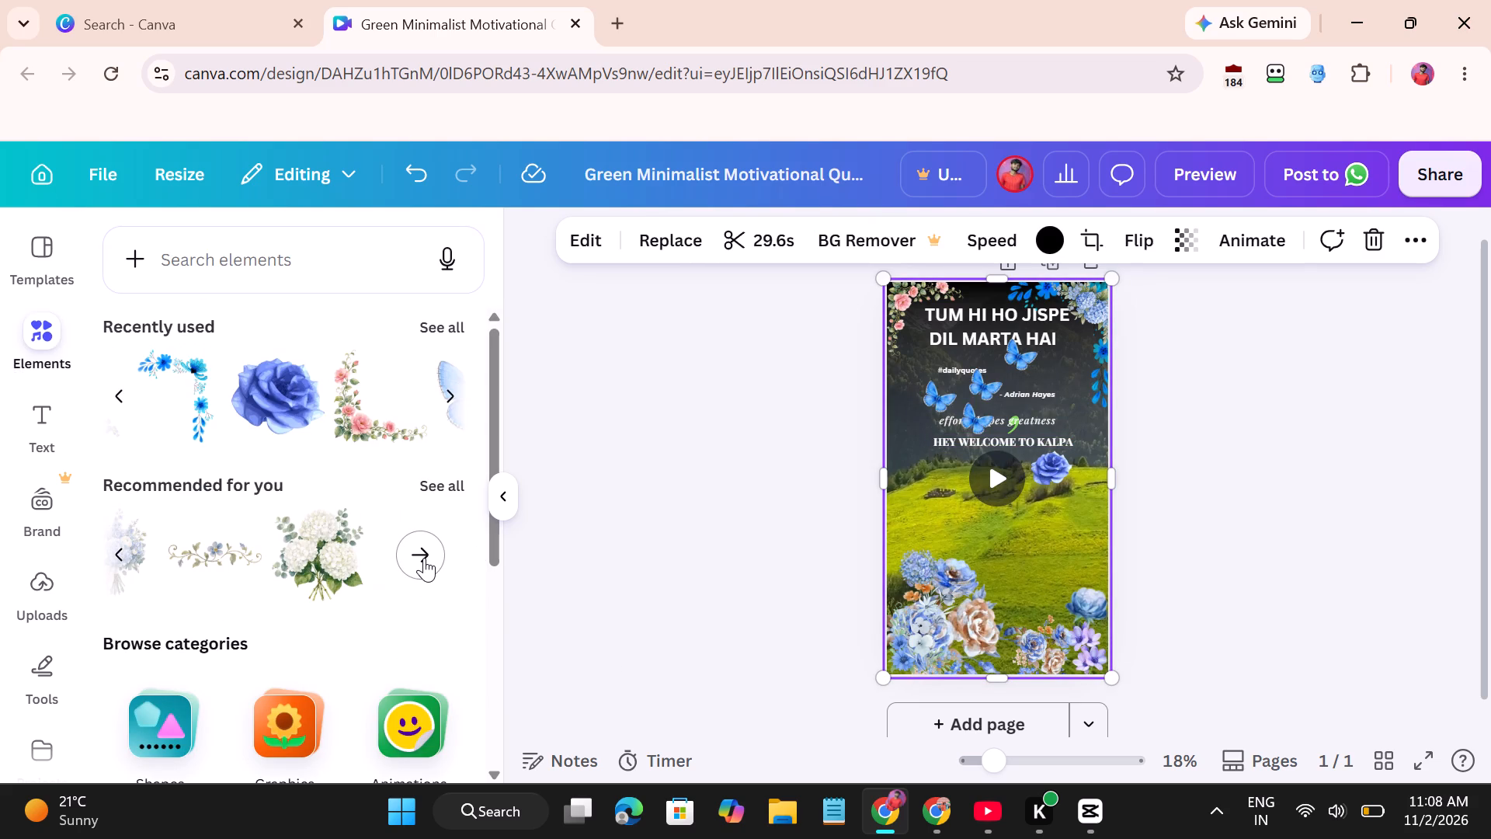
scroll(318, 569, "down", 4)
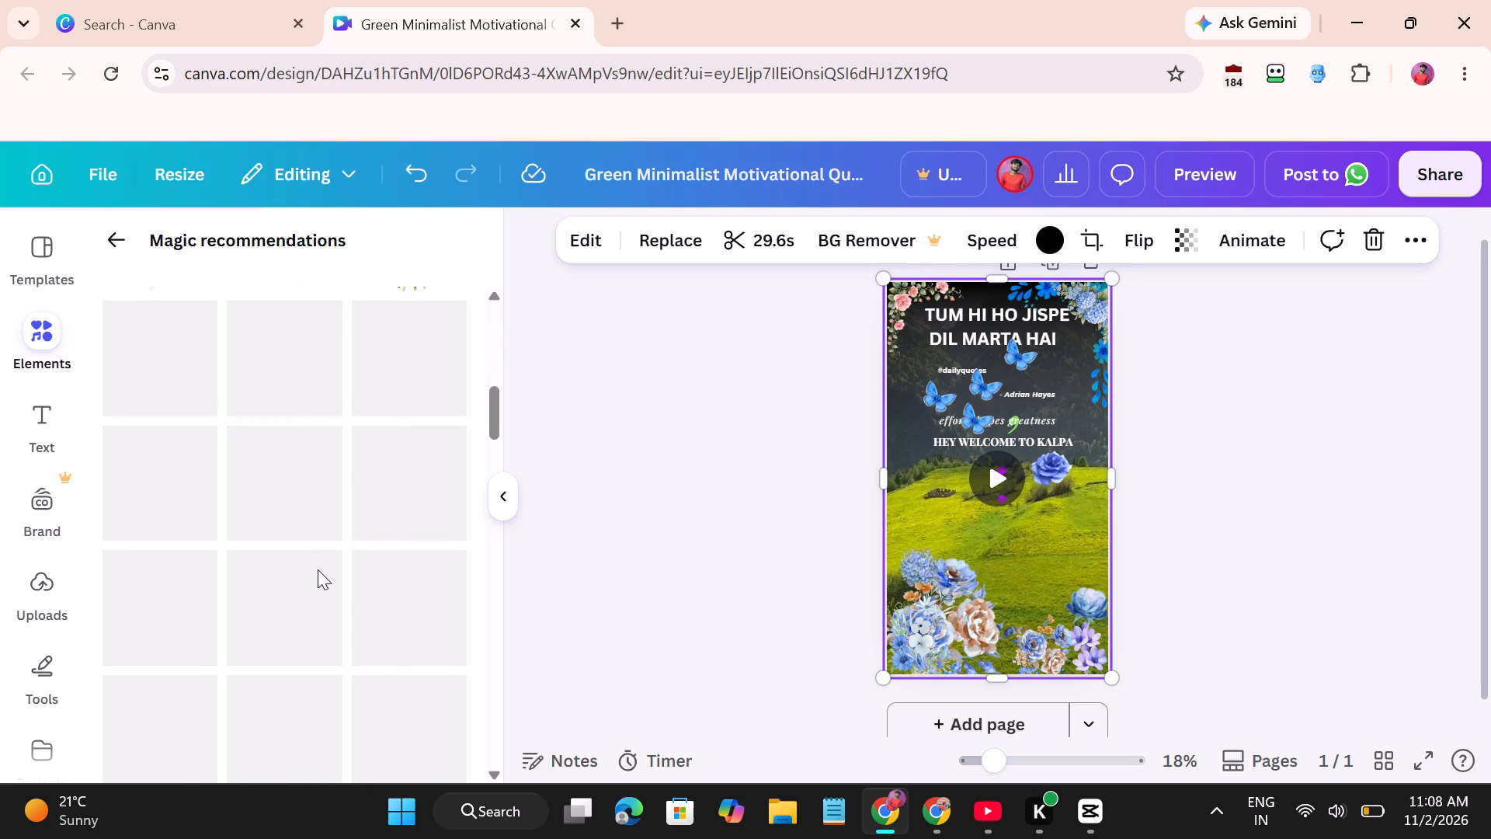
scroll(318, 569, "up", 2)
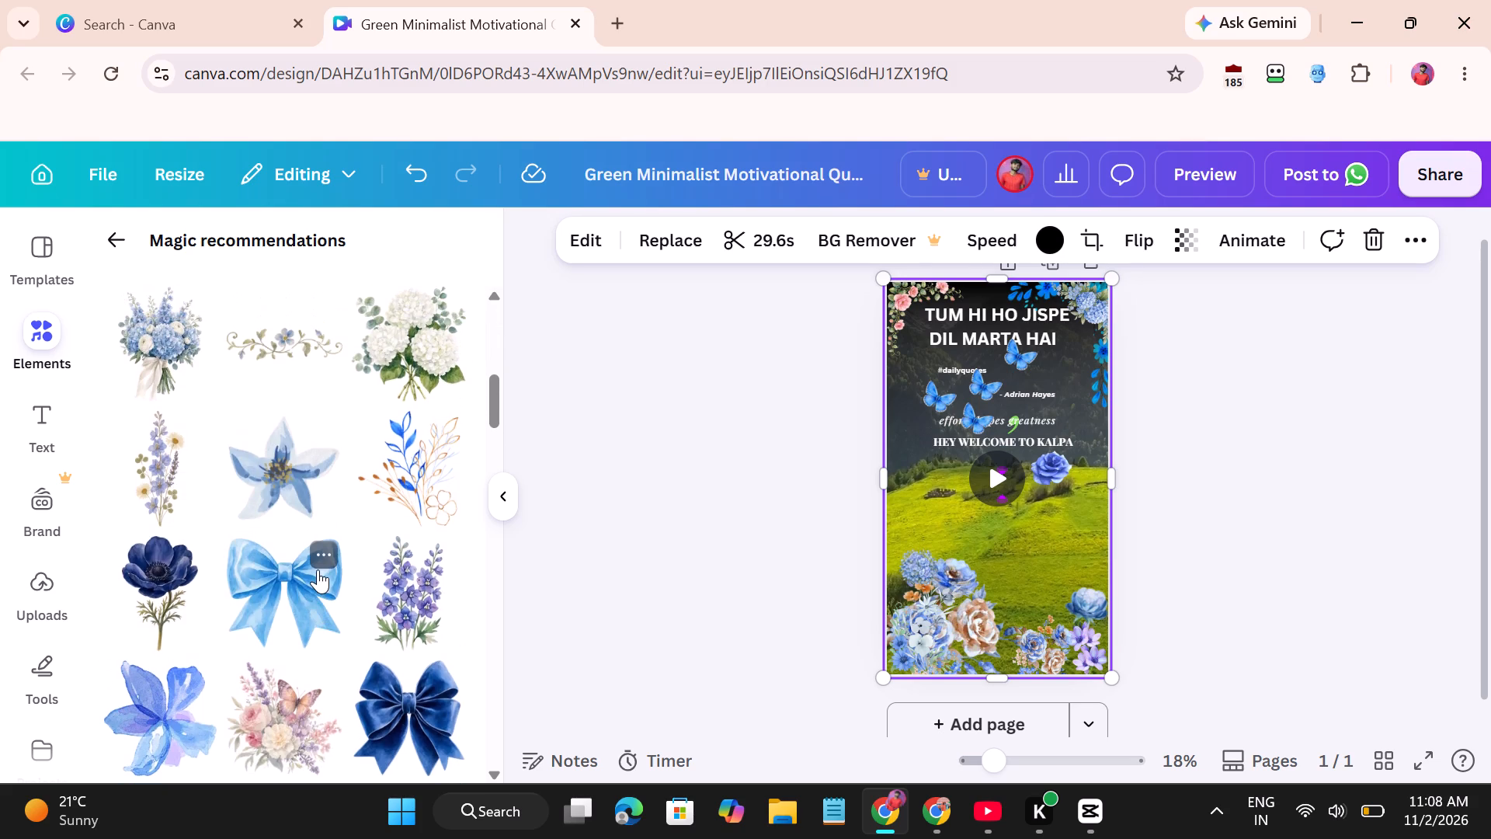
scroll(318, 569, "down", 5)
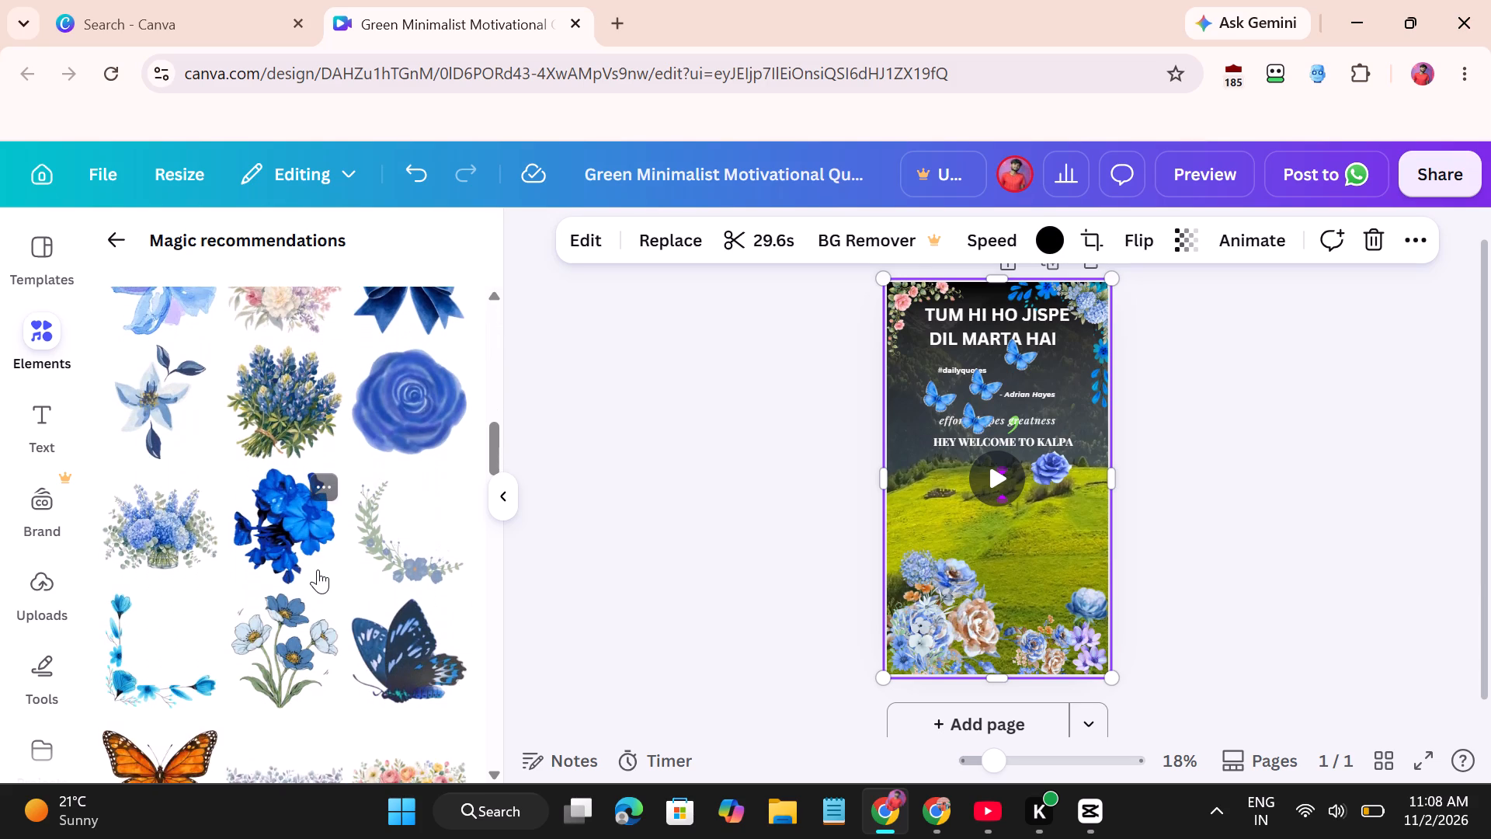
scroll(318, 569, "down", 2)
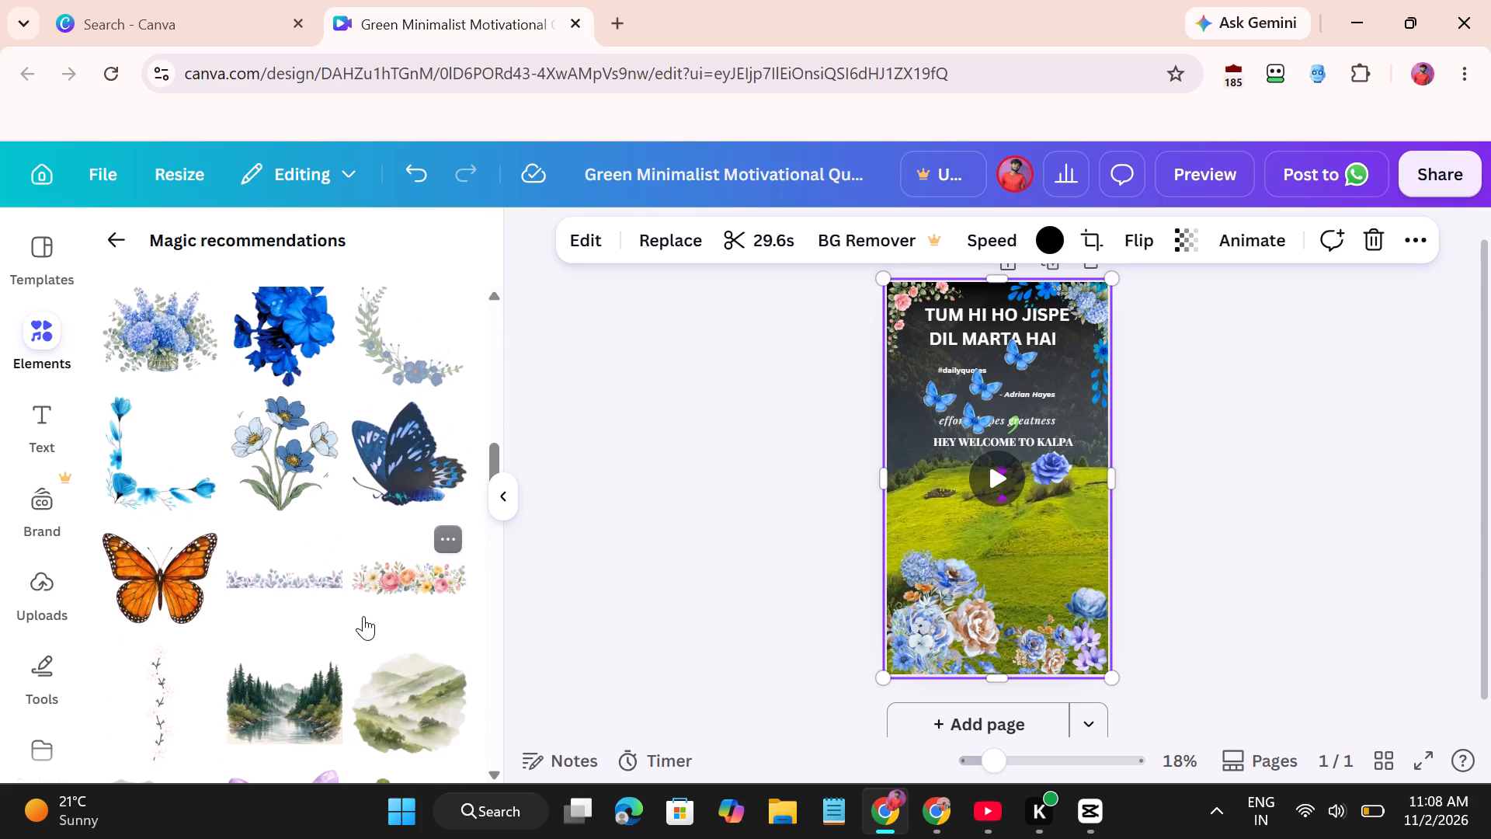
scroll(363, 616, "down", 2)
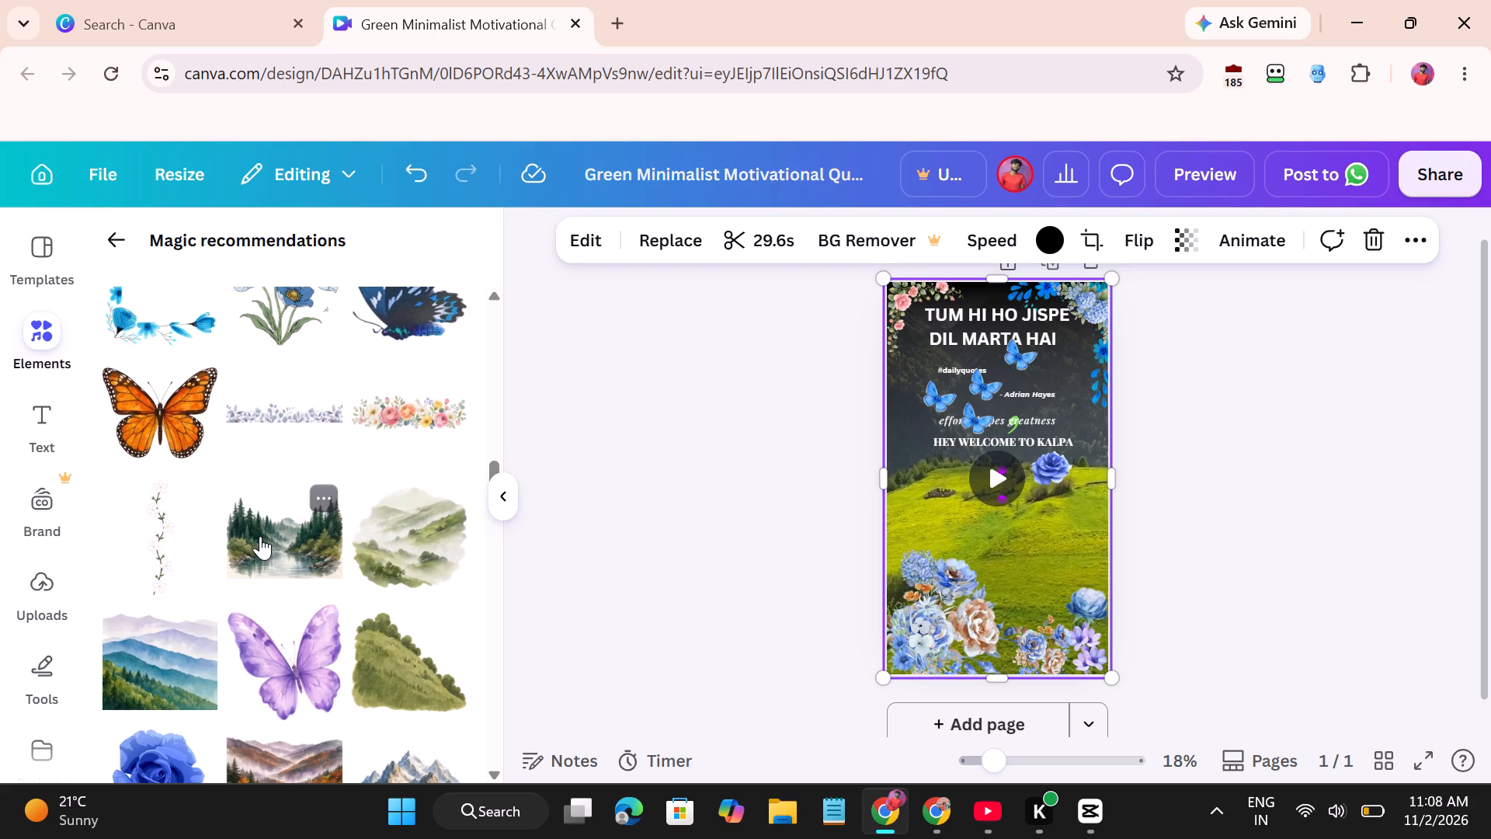
left_click_drag(260, 536, 957, 410)
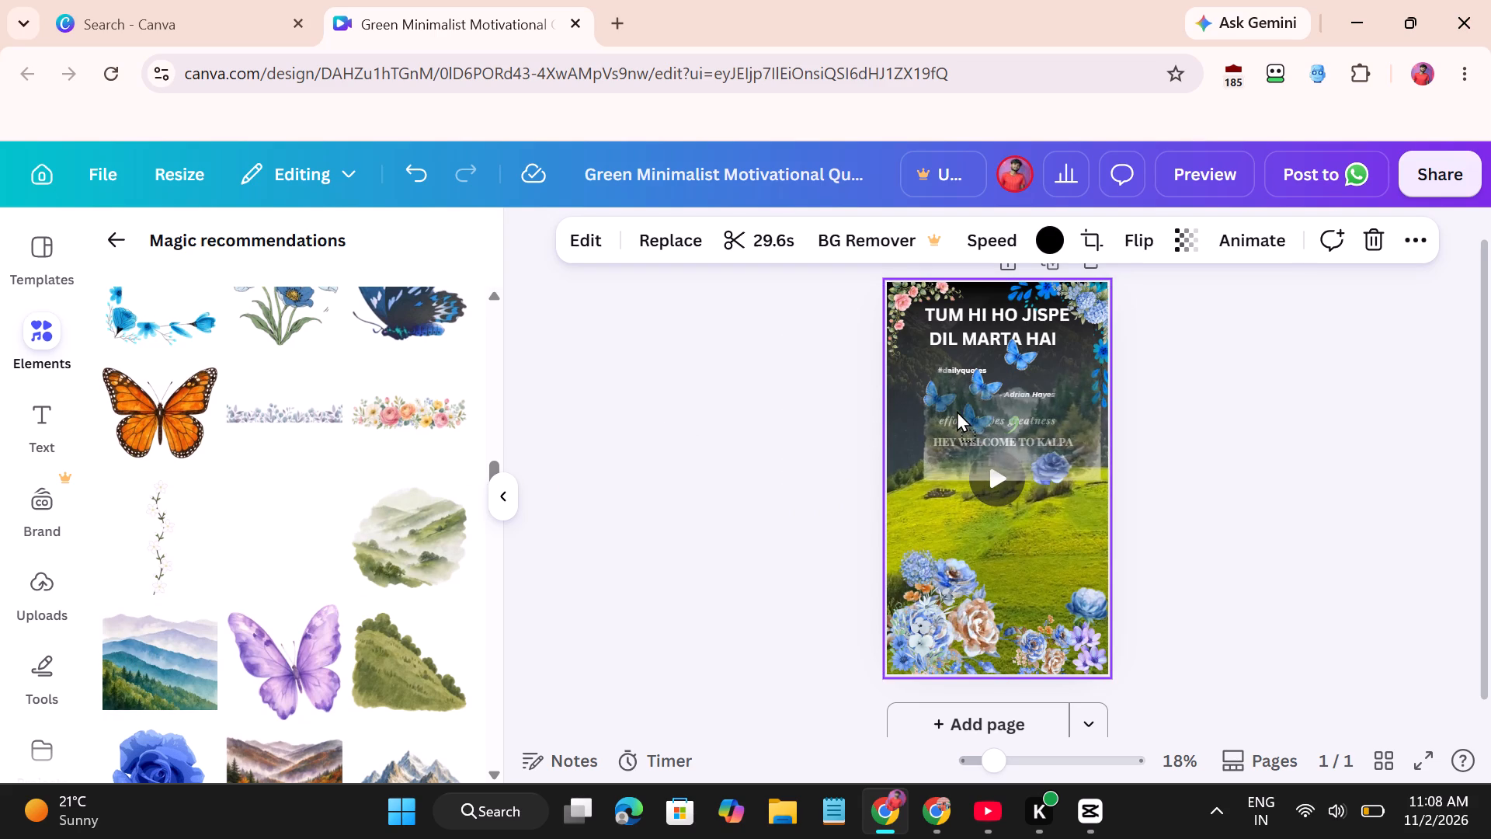
left_click_drag(957, 410, 934, 421)
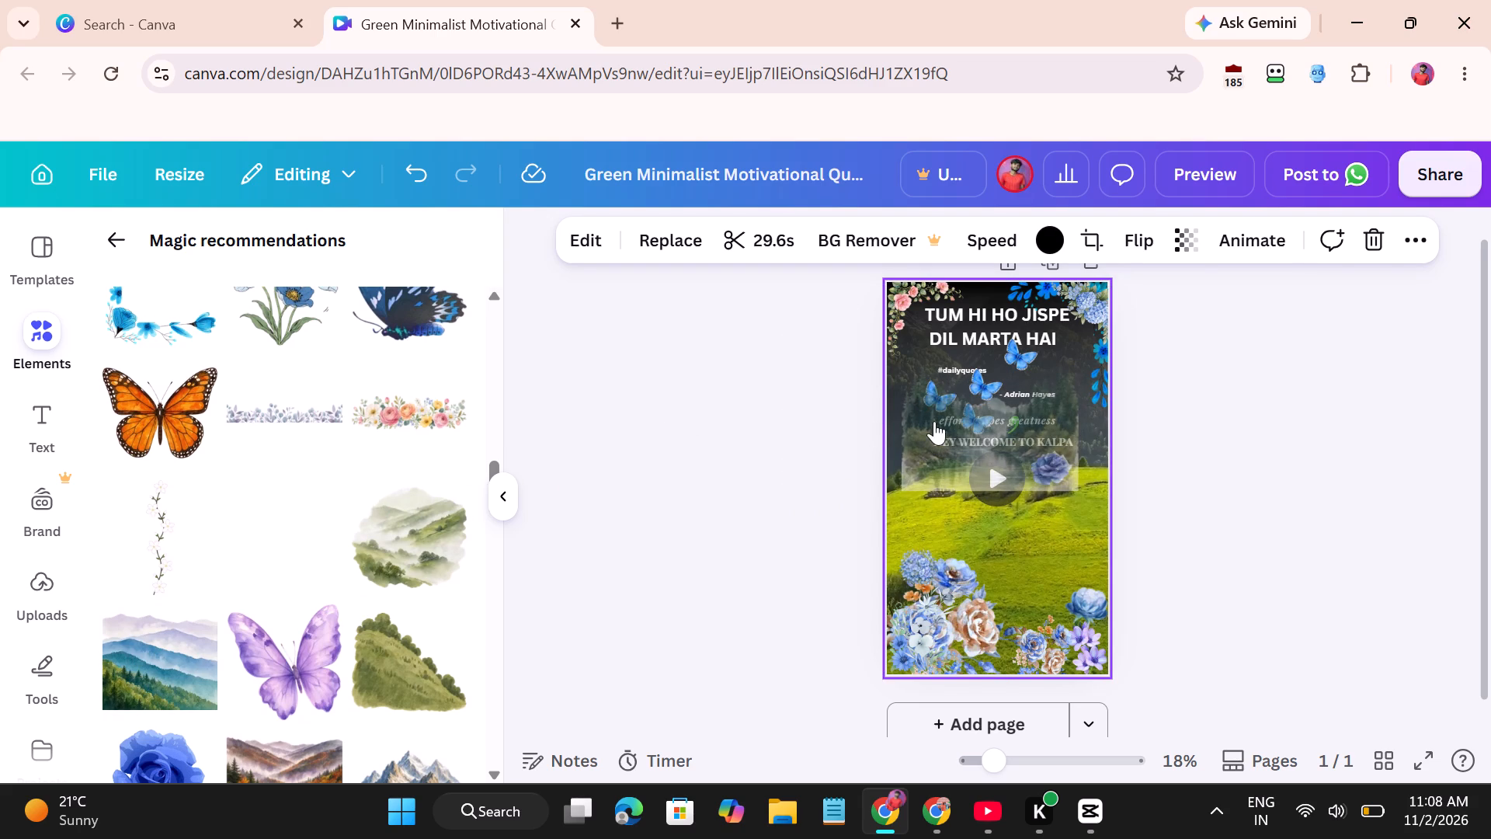
left_click_drag(1077, 492, 1124, 520)
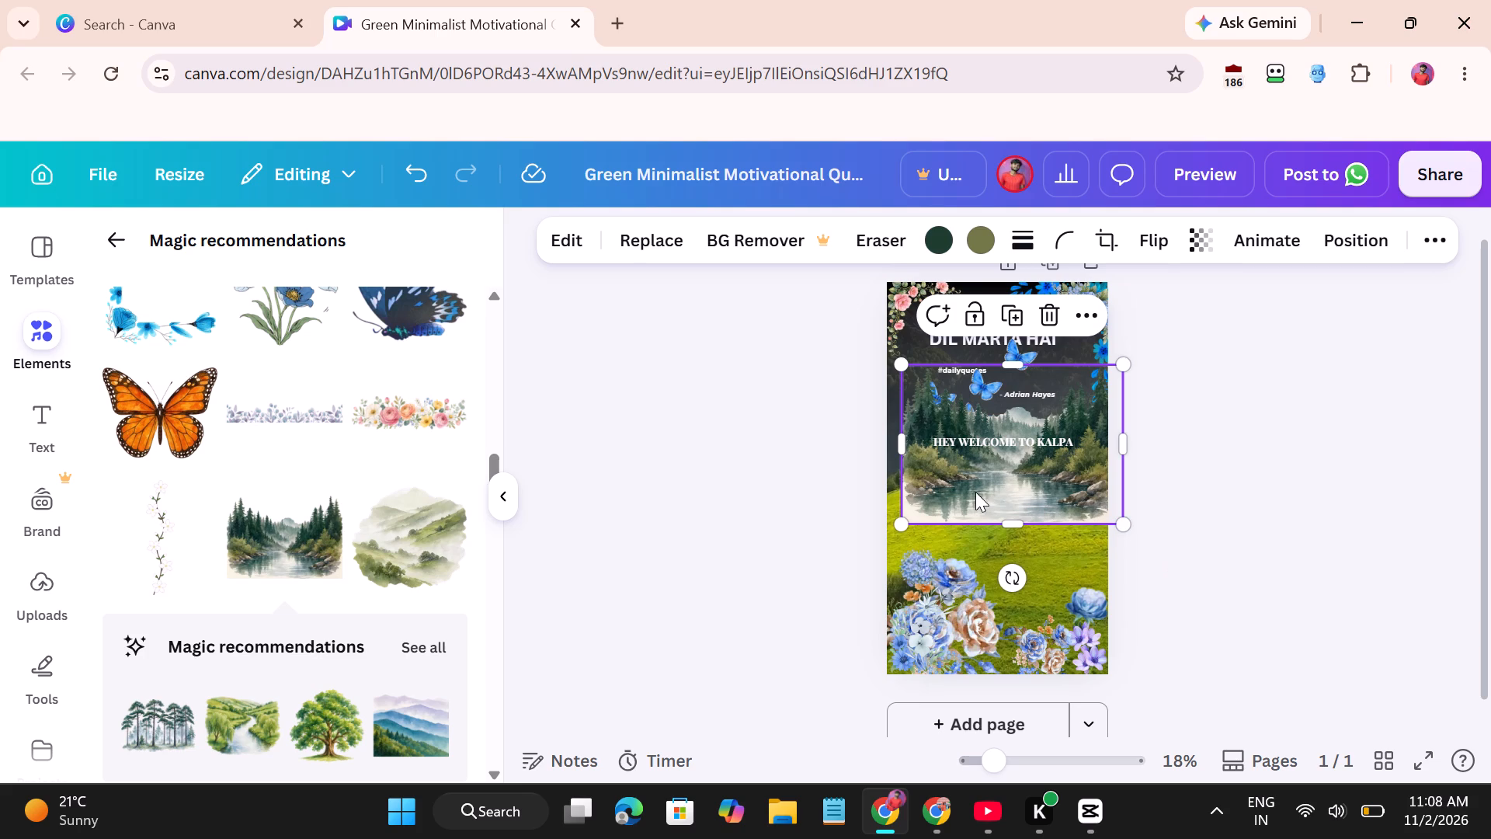
Move the forest lake illustration down to the bottom of the page, aligned with the page's side edges.
left_click(975, 492)
left_click_drag(975, 492, 954, 465)
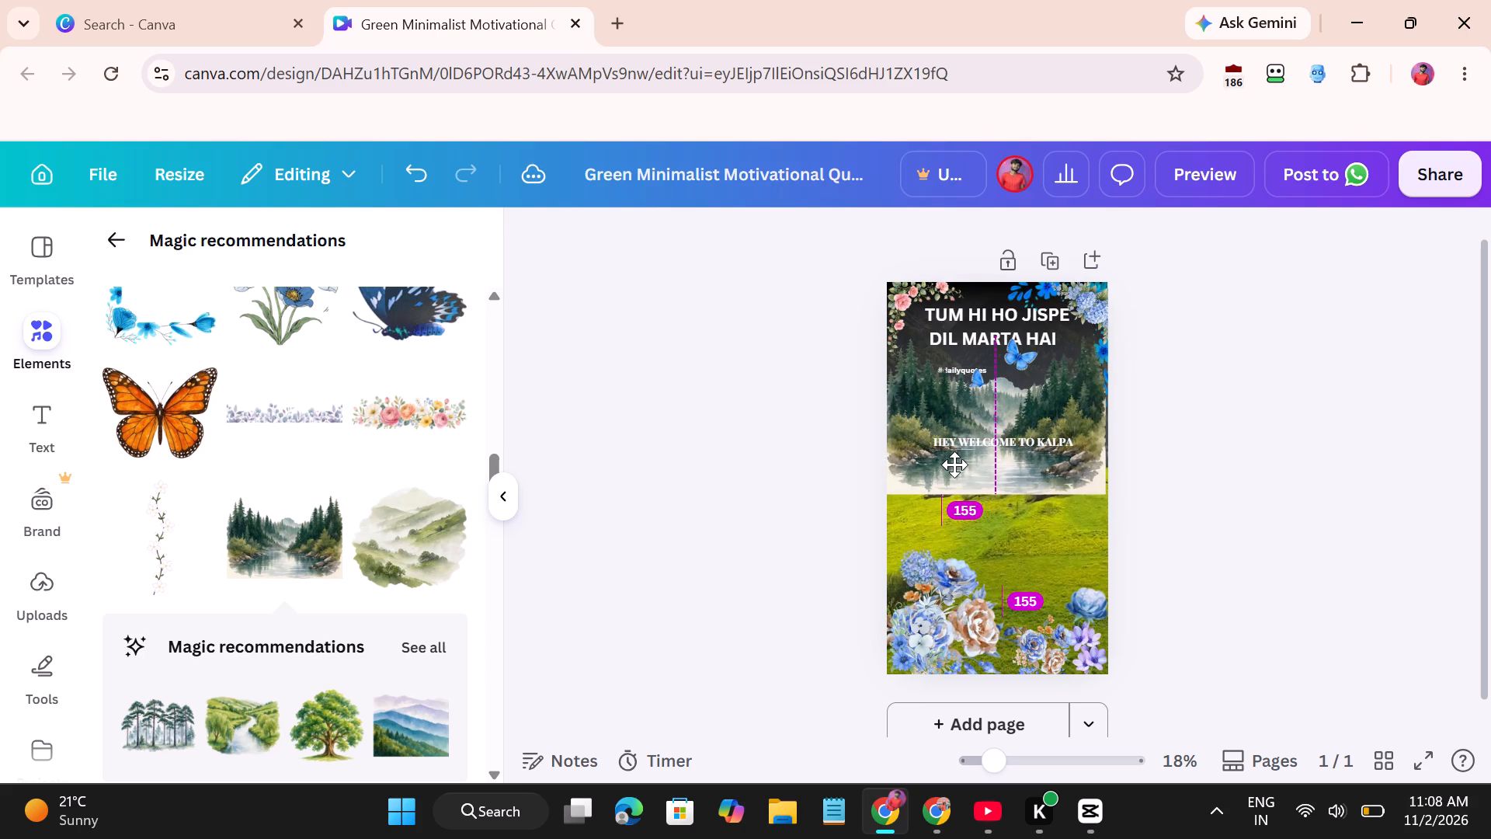
left_click_drag(954, 465, 954, 658)
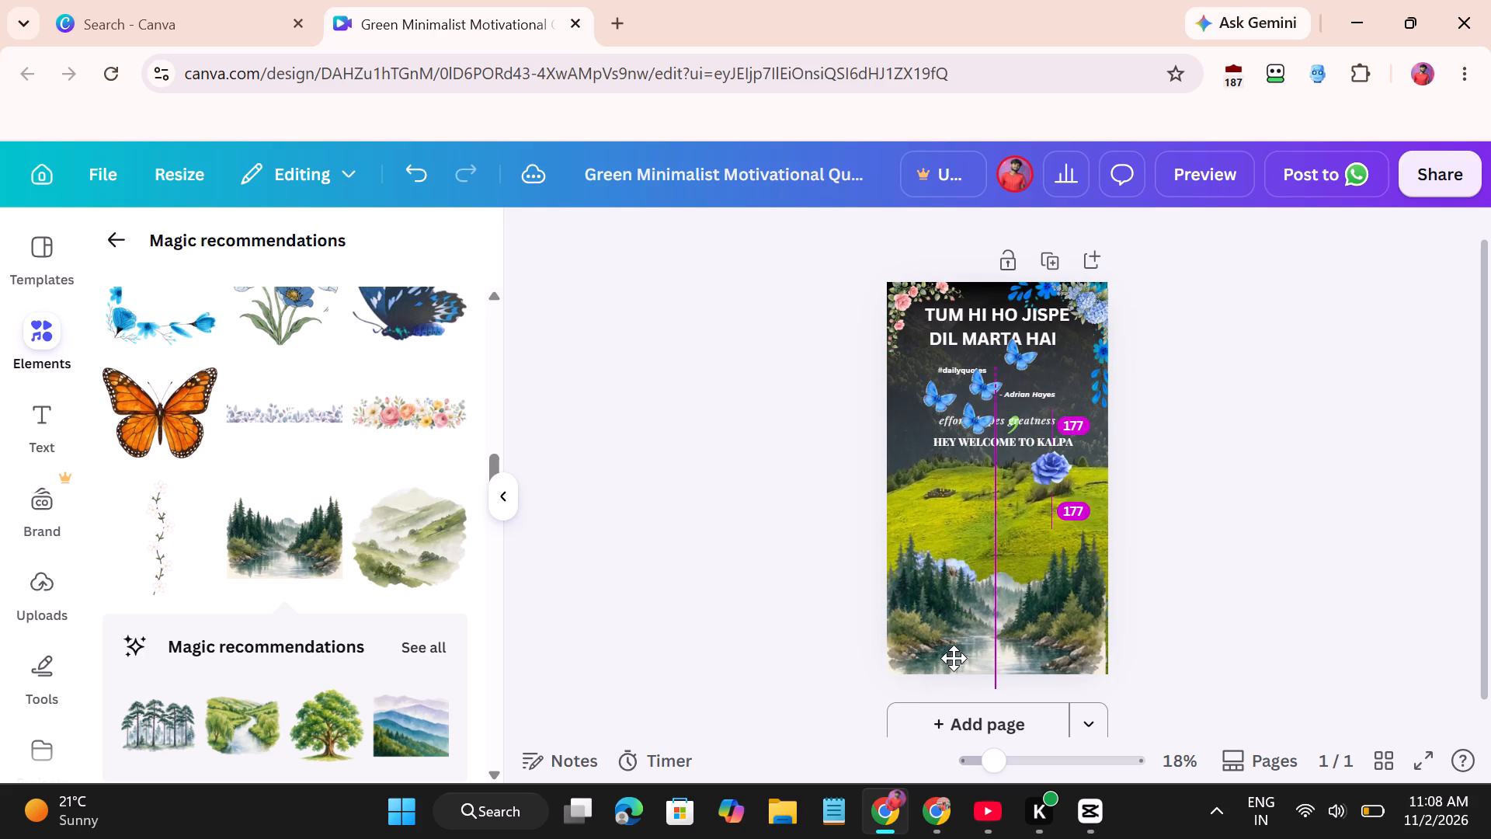
left_click_drag(954, 658, 961, 662)
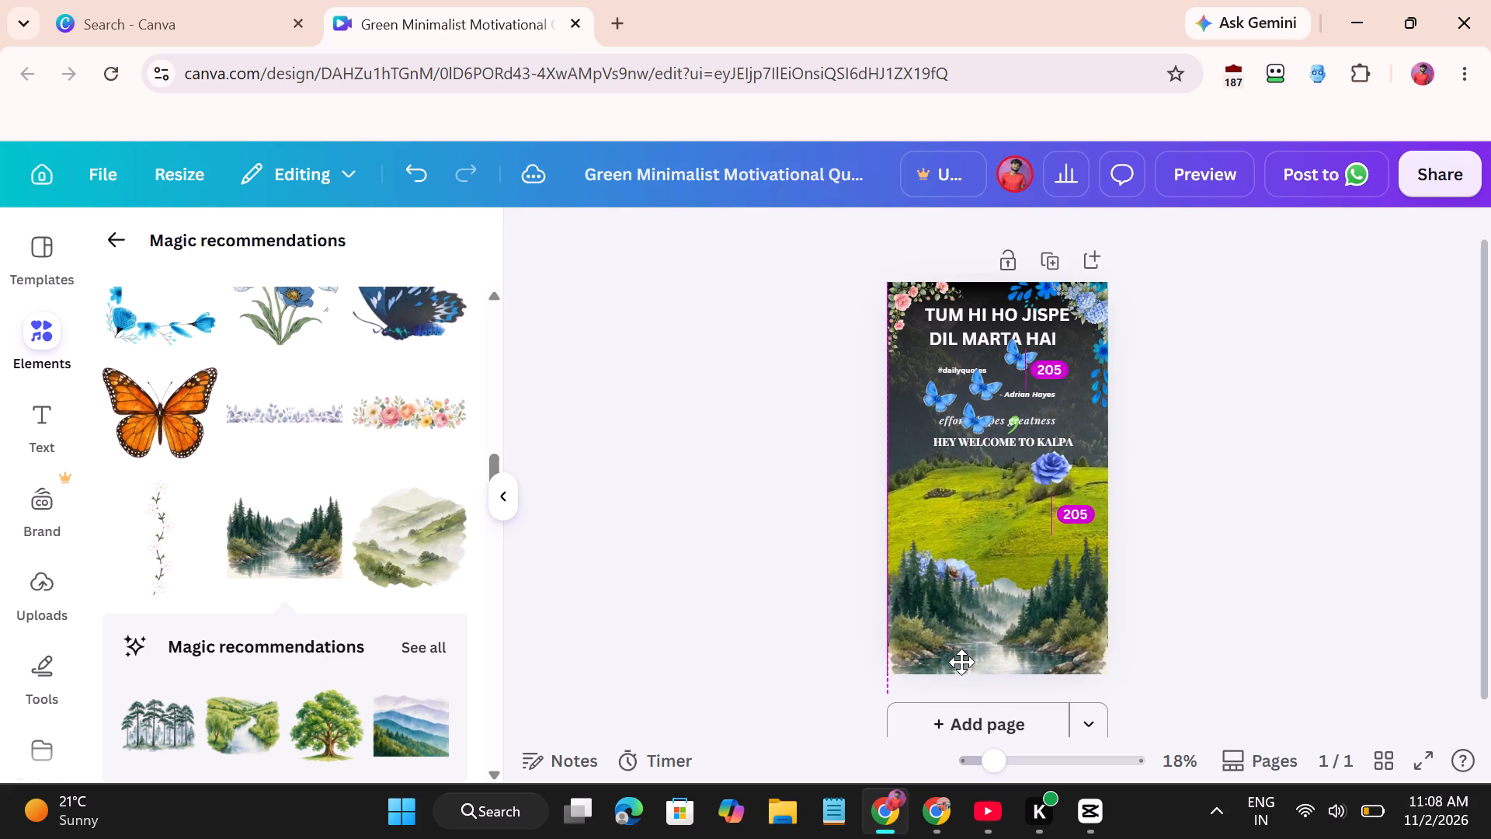
left_click_drag(961, 662, 961, 661)
left_click(1060, 578)
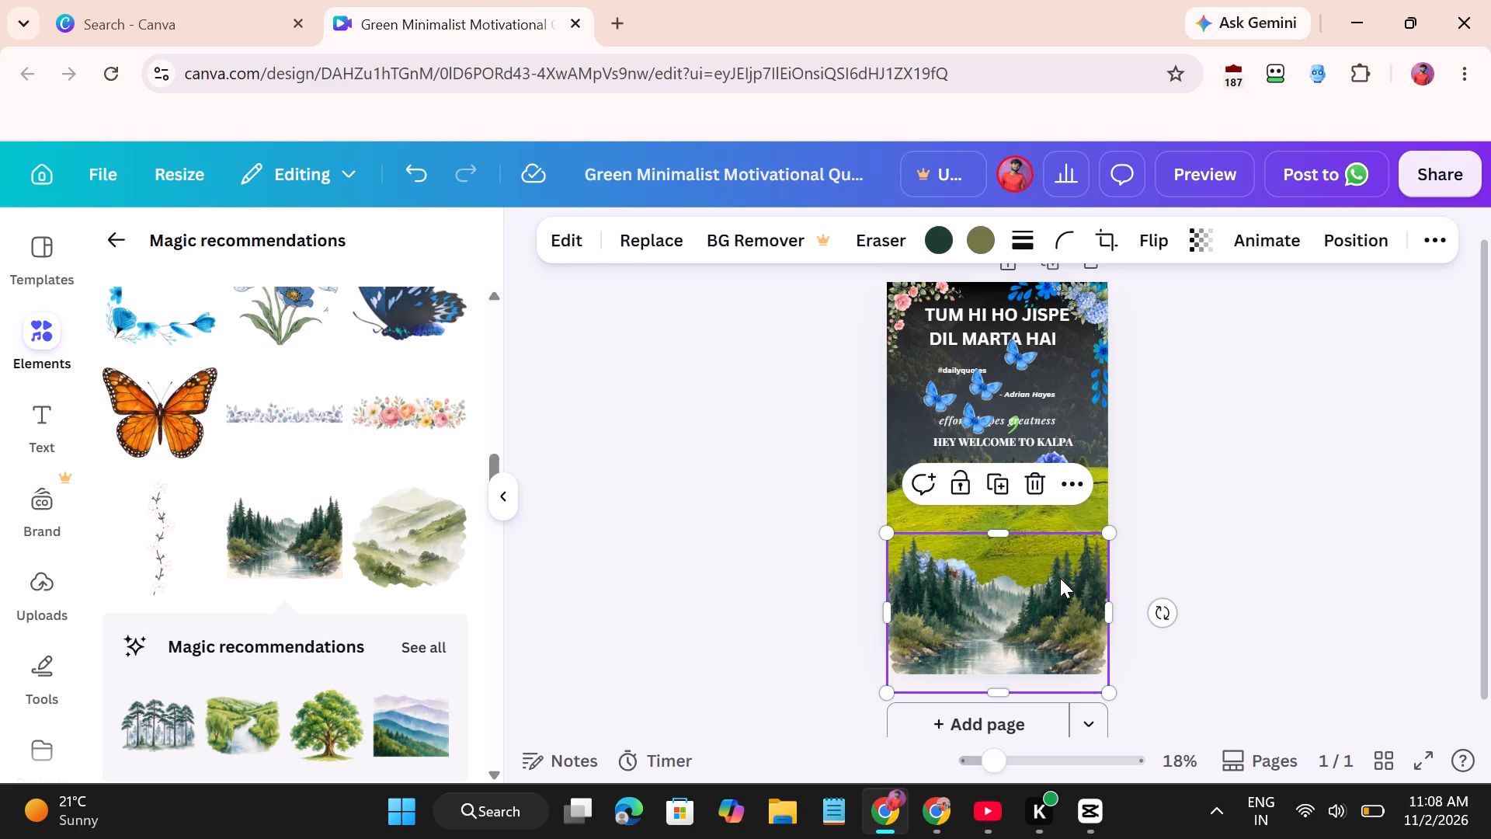
Enlarge the forest lake illustration to about 1,400 wide and reposition it to overhang both sides and the bottom of the page.
left_click_drag(1104, 527, 1157, 477)
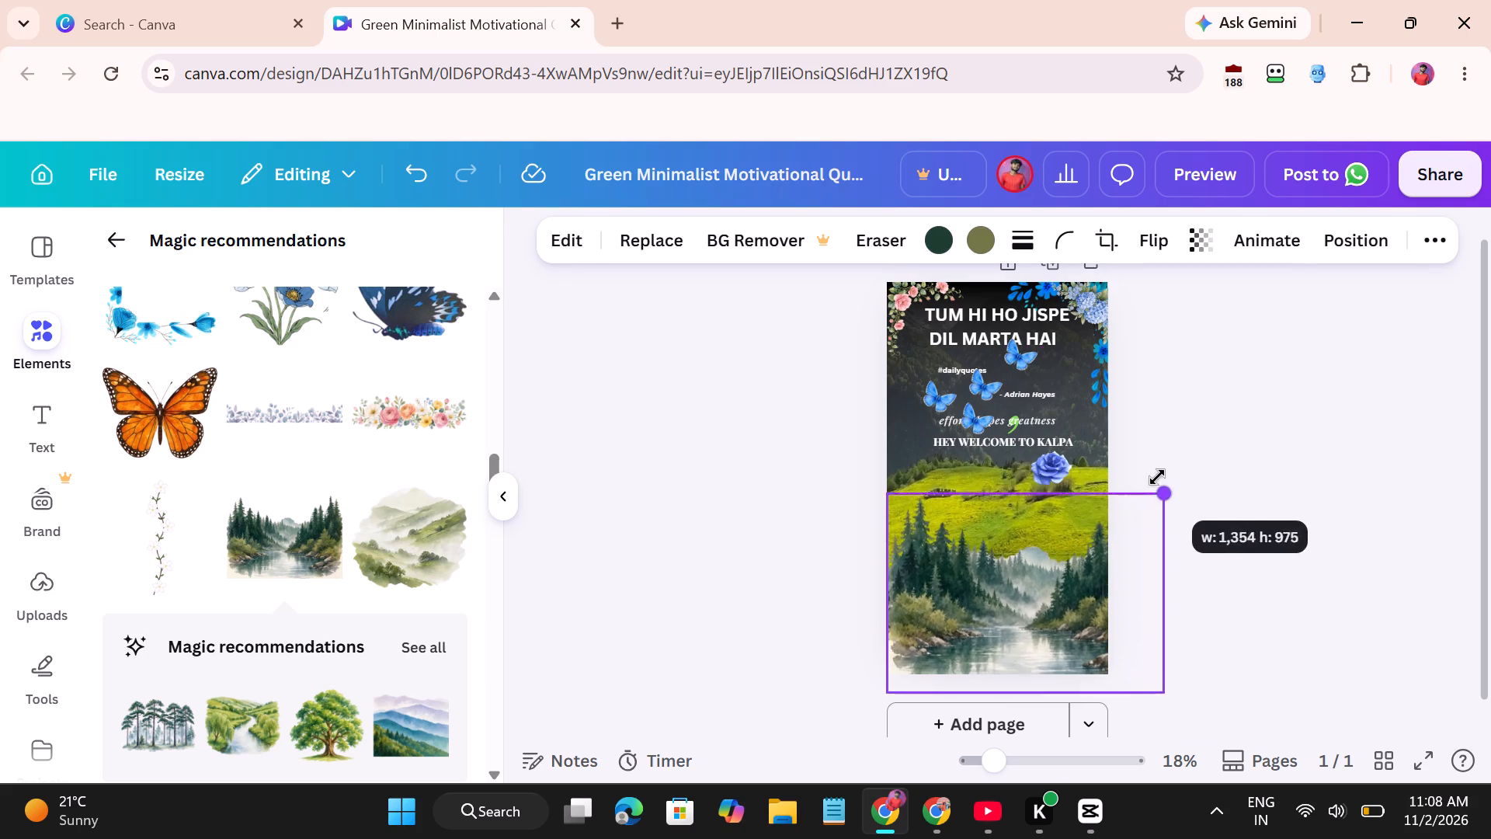
left_click_drag(1157, 477, 1166, 474)
left_click_drag(1043, 611, 1006, 613)
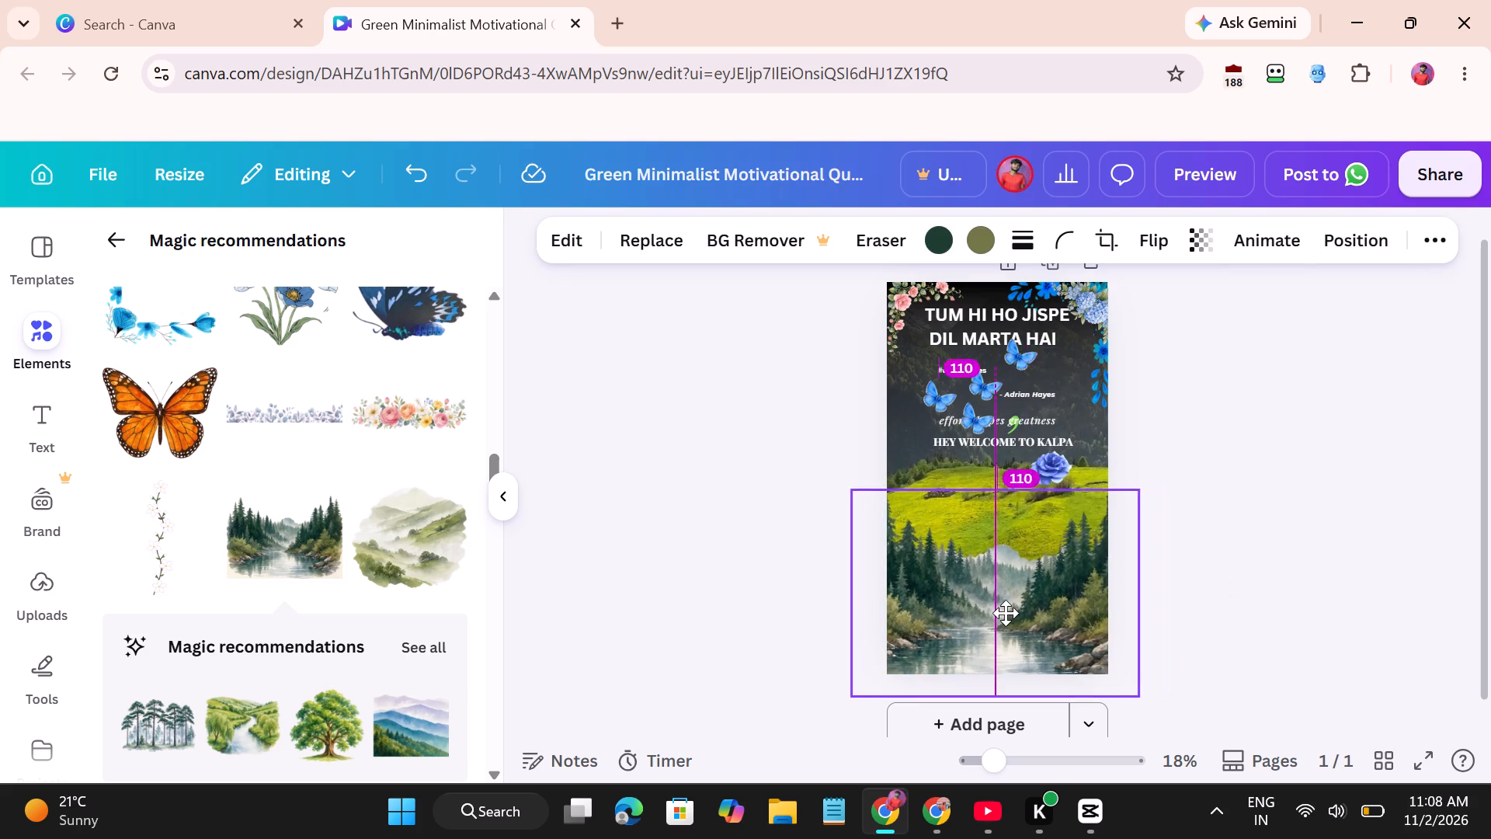
left_click_drag(1006, 613, 1027, 631)
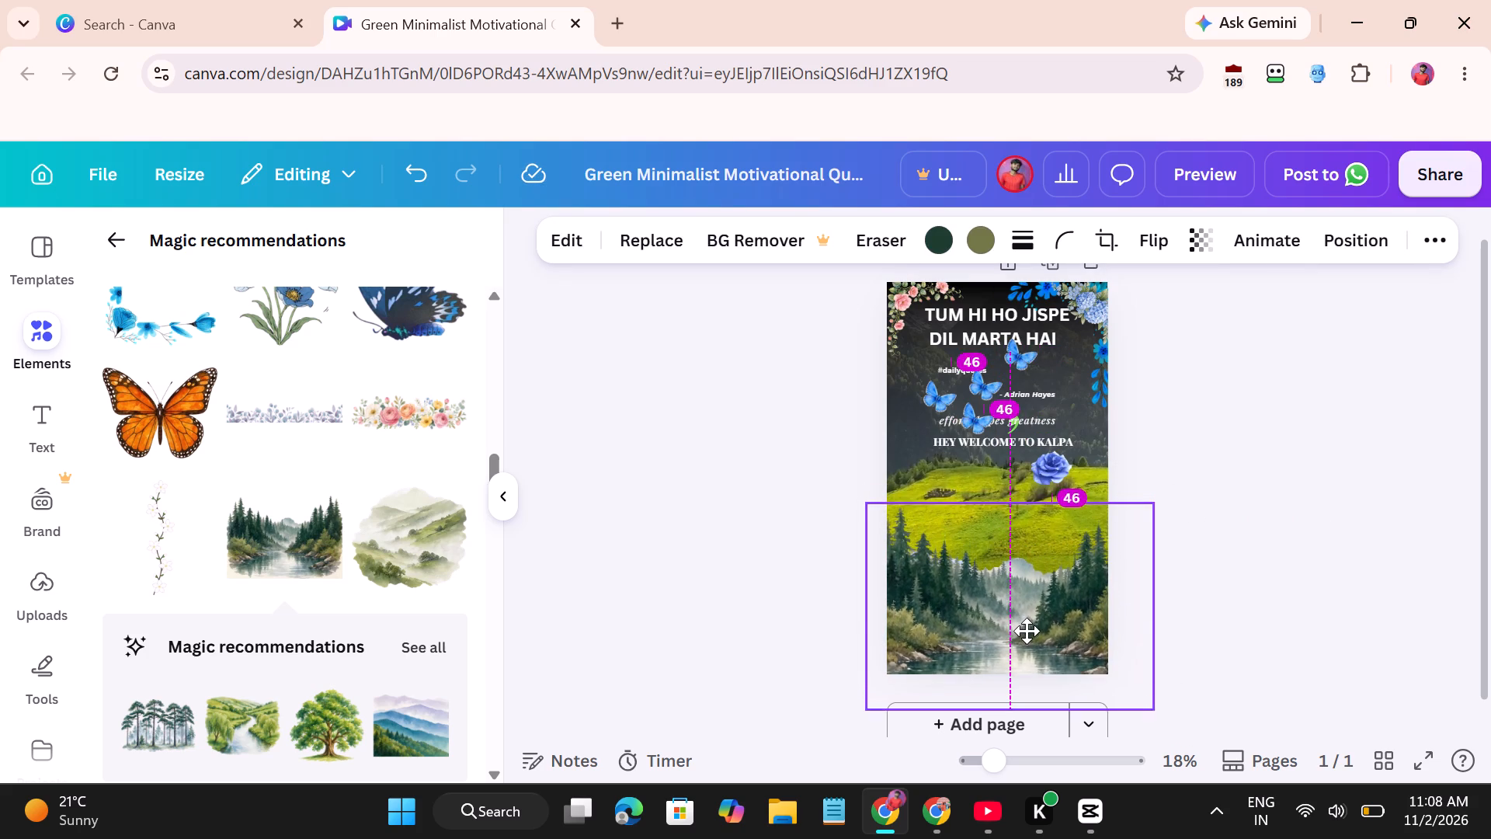
left_click_drag(1027, 631, 1027, 632)
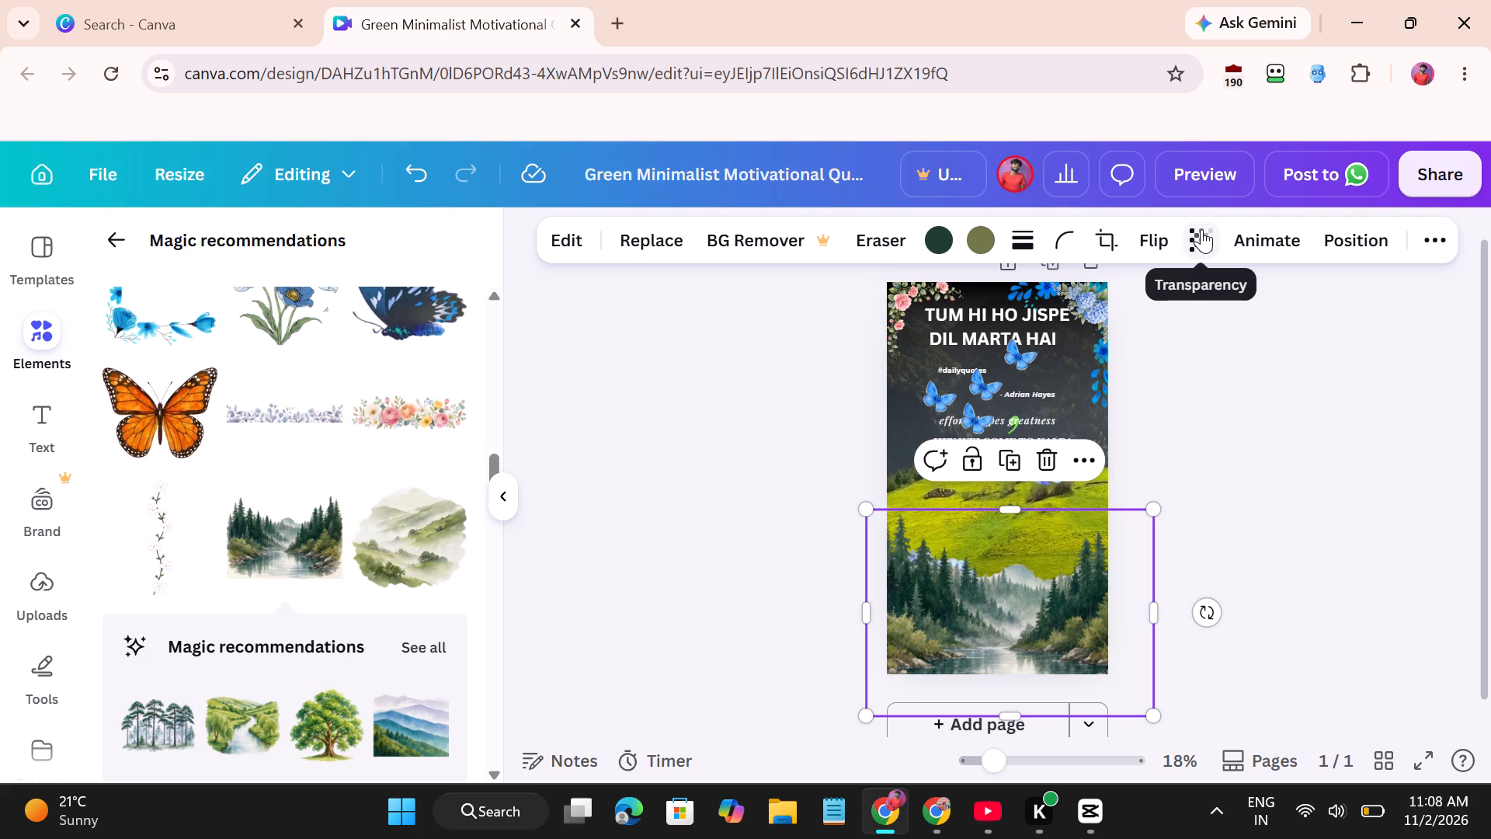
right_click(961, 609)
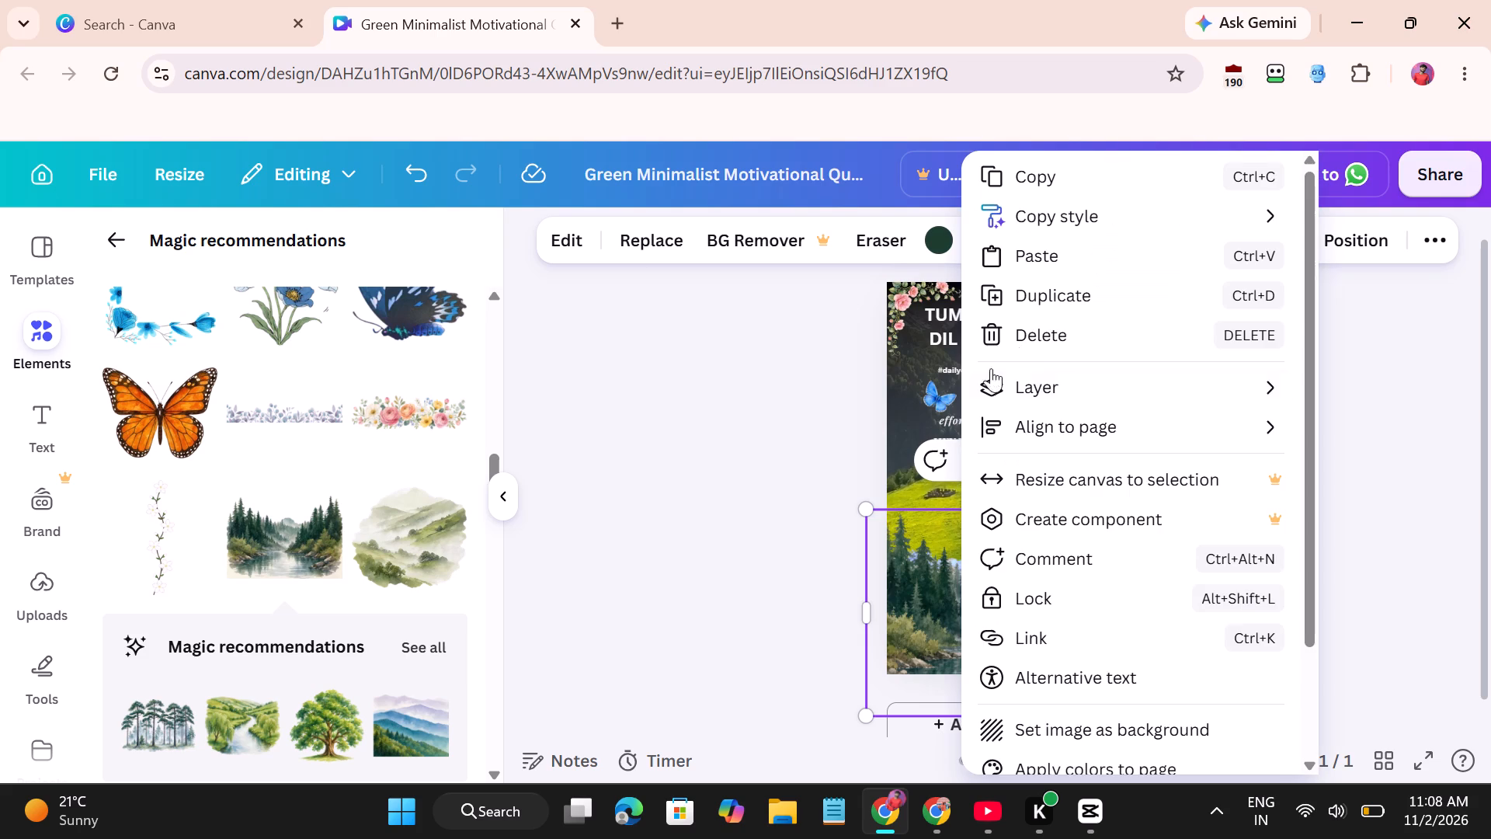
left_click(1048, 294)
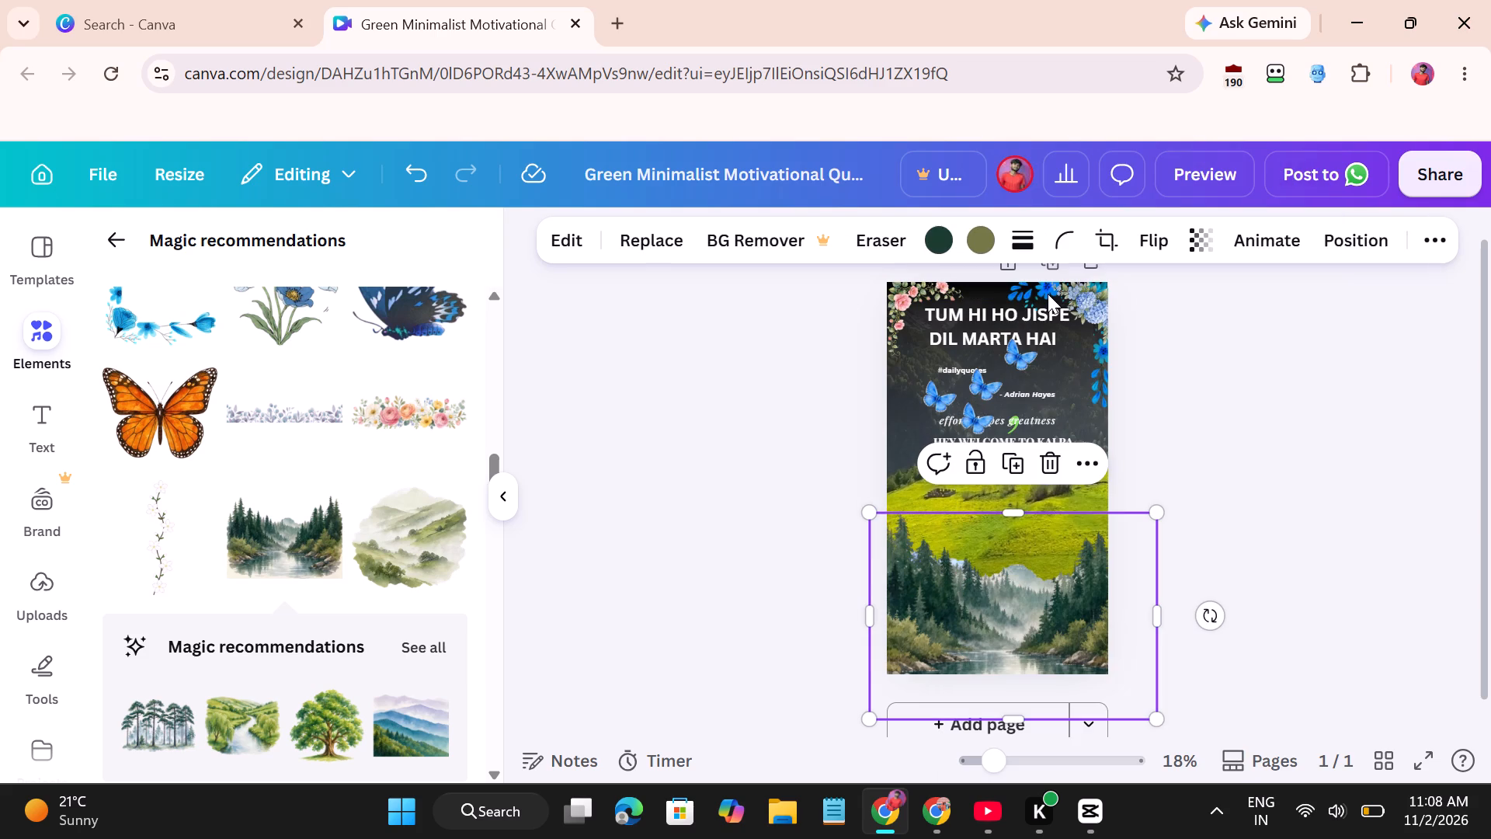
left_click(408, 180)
Send the forest lake illustration to the back so it sits behind the flower decorations.
right_click(940, 605)
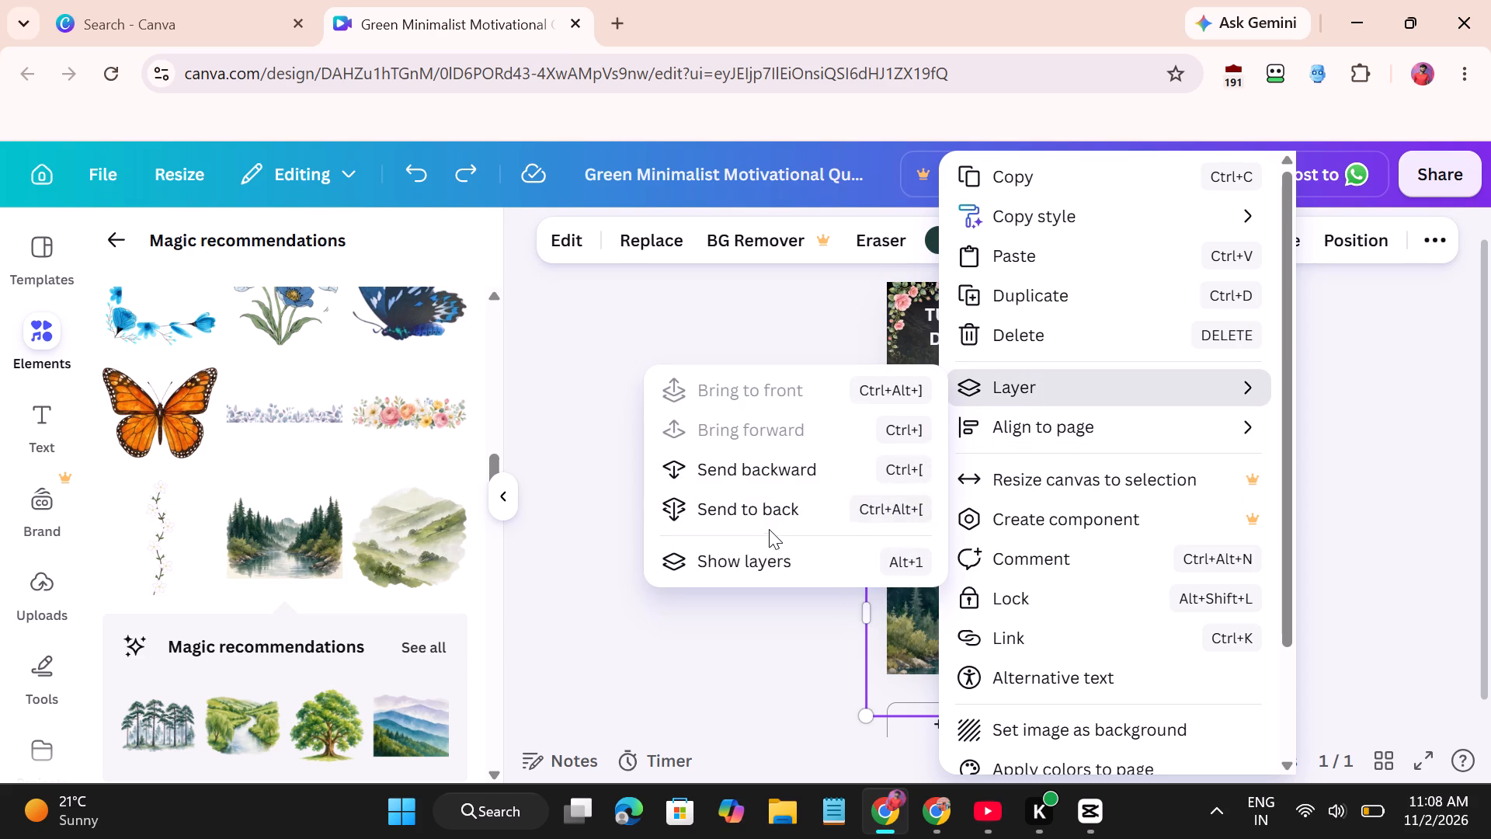
left_click(770, 522)
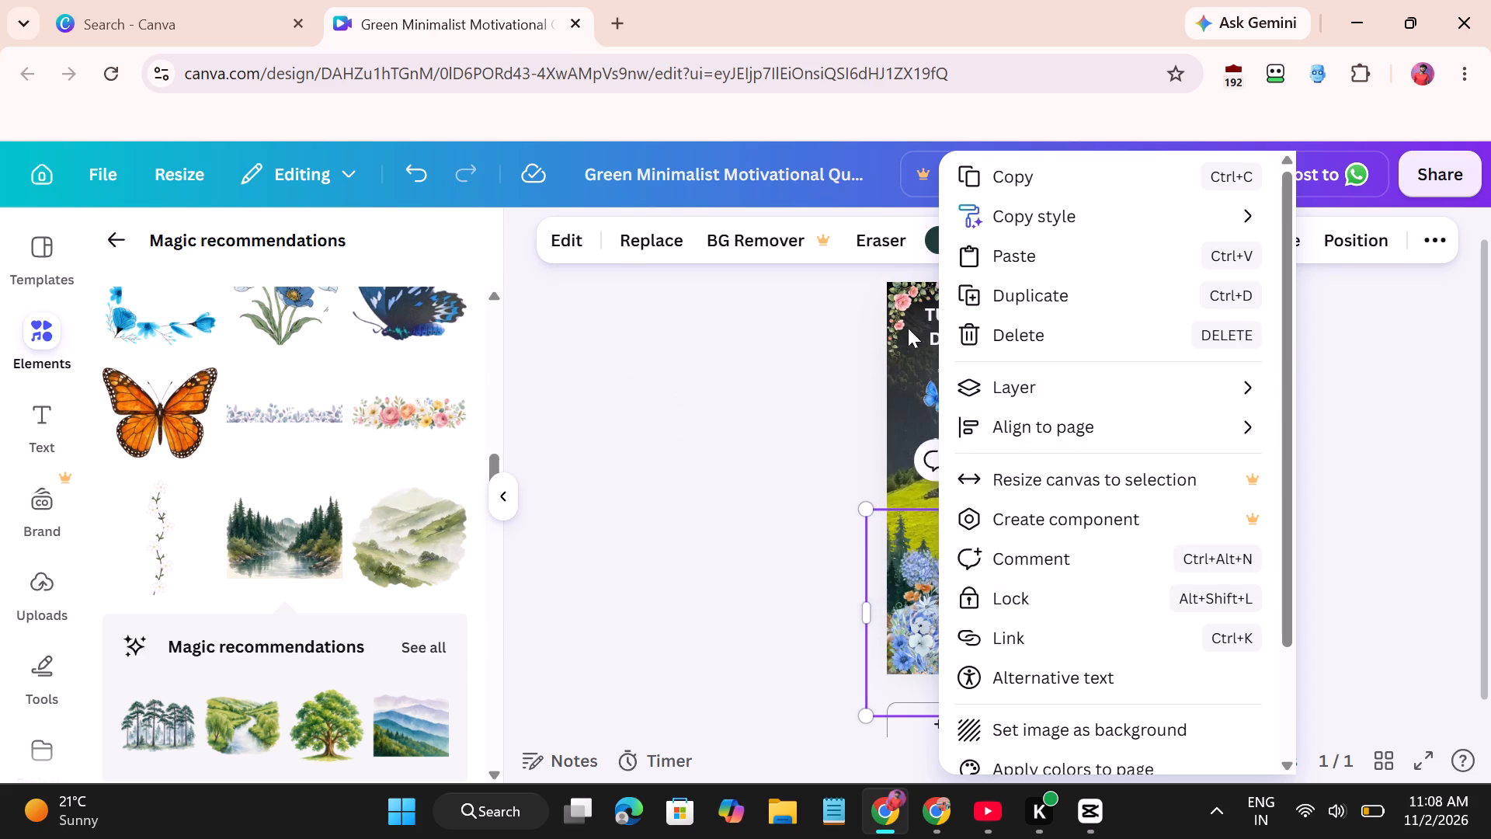
left_click(835, 385)
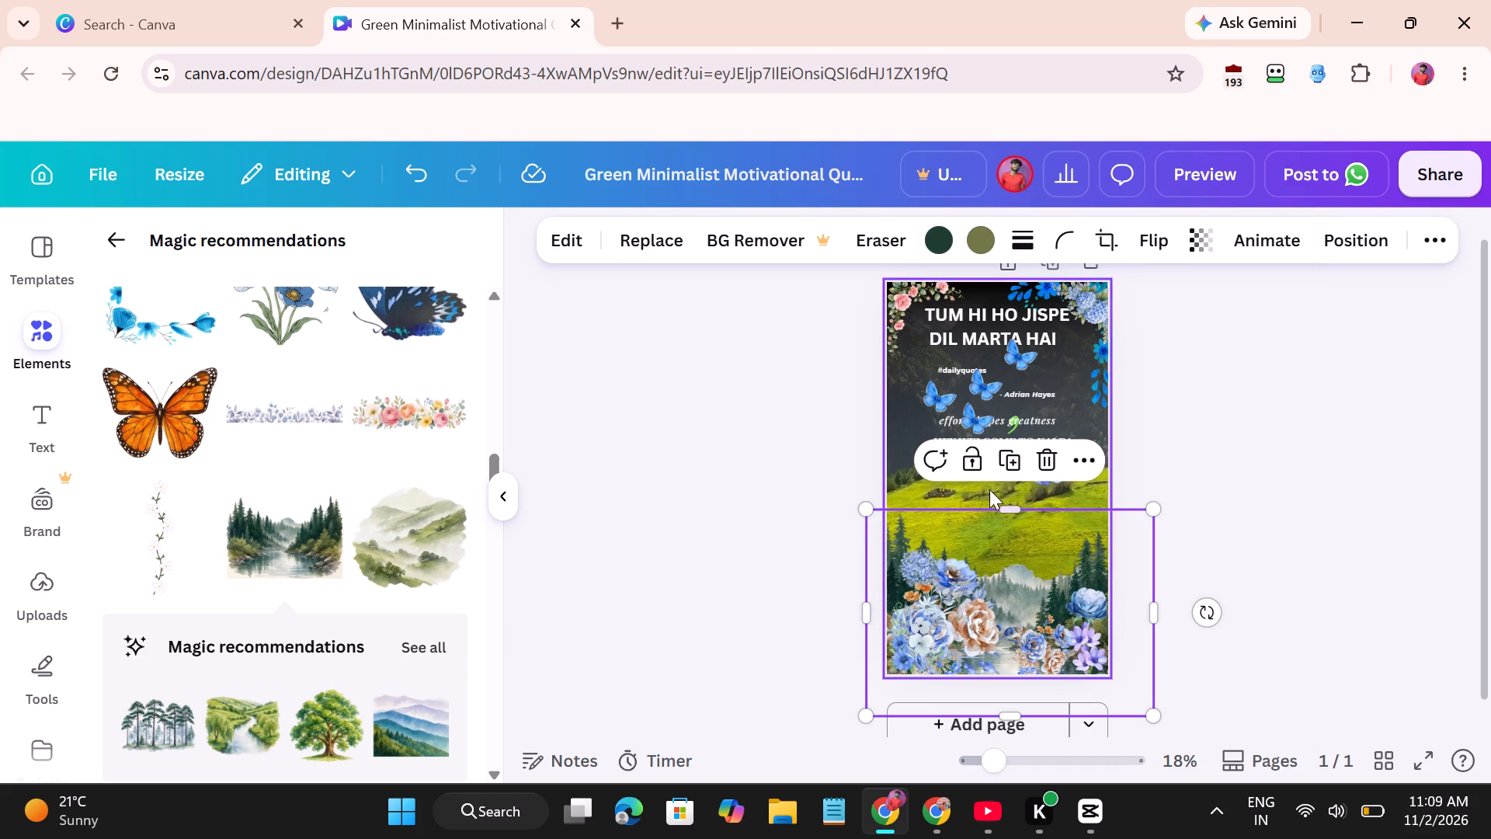
Extend the forest lake illustration's top edge slightly upward over the green meadow.
left_click_drag(1011, 507, 1010, 486)
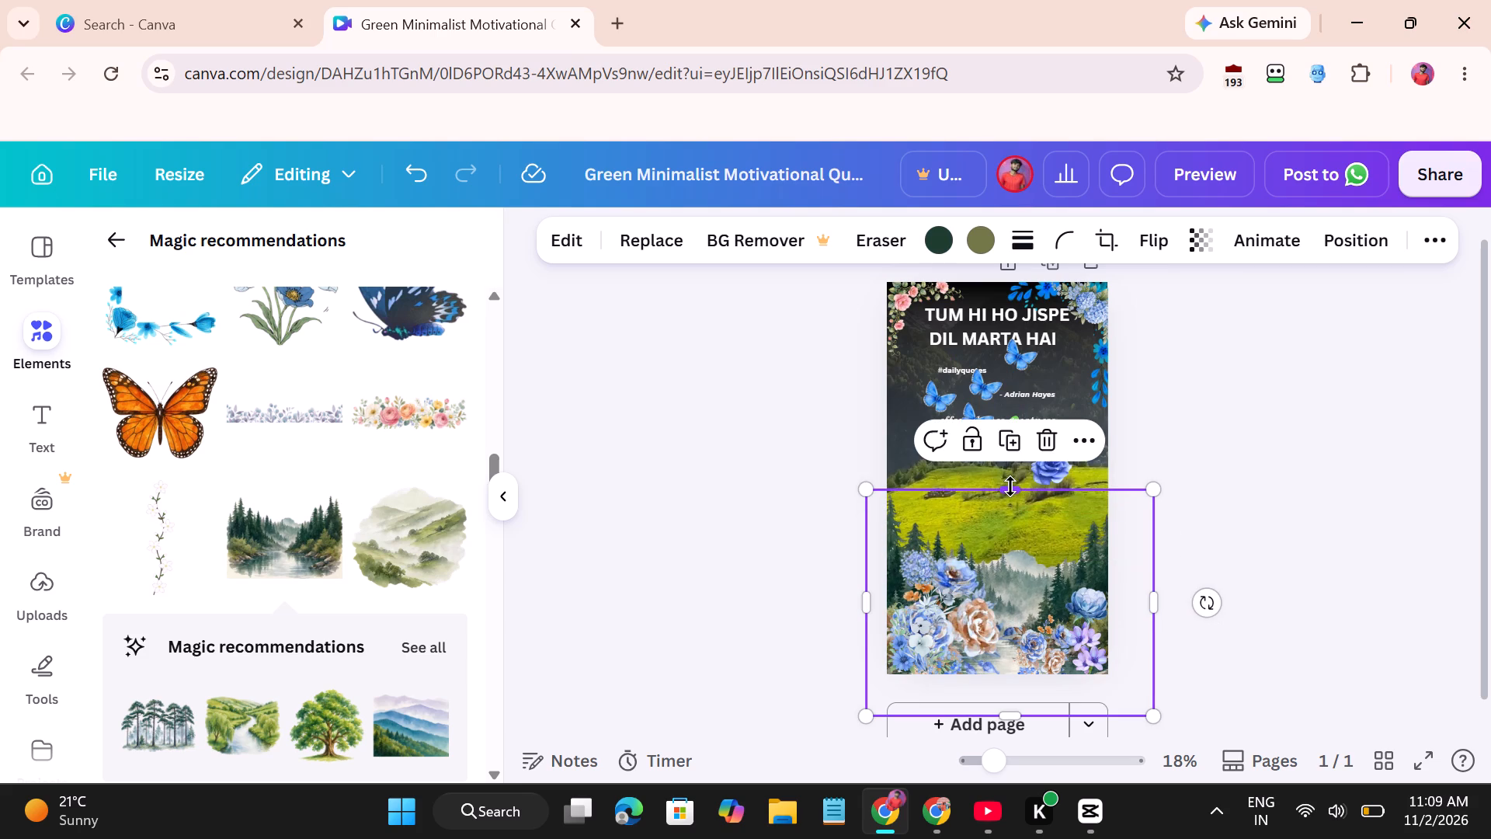
Shift the small hydrangea and the large blue flower cluster left, into the page's bottom-left corner.
double_click(909, 617)
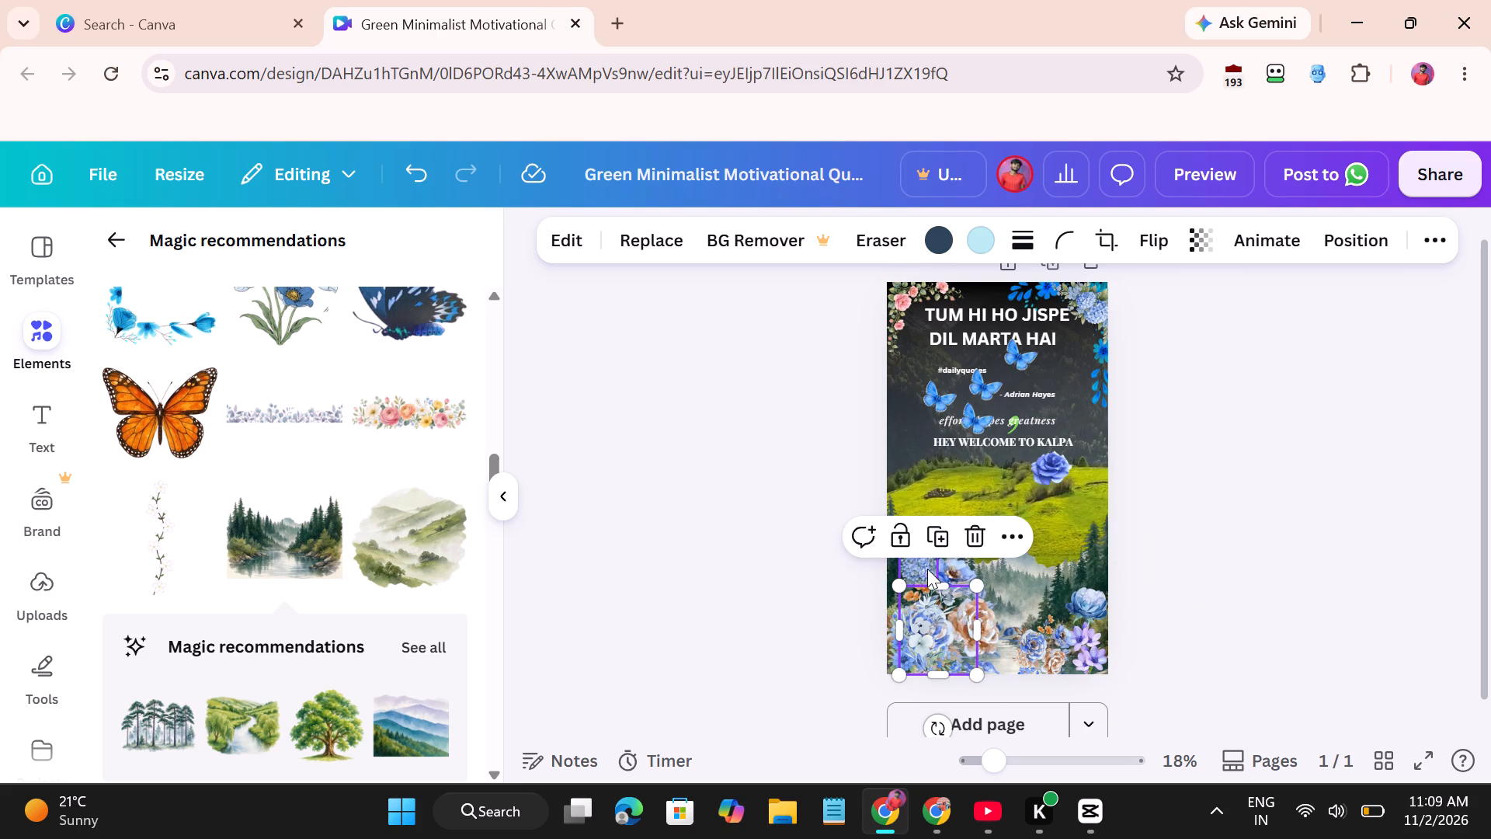
left_click_drag(927, 569, 917, 570)
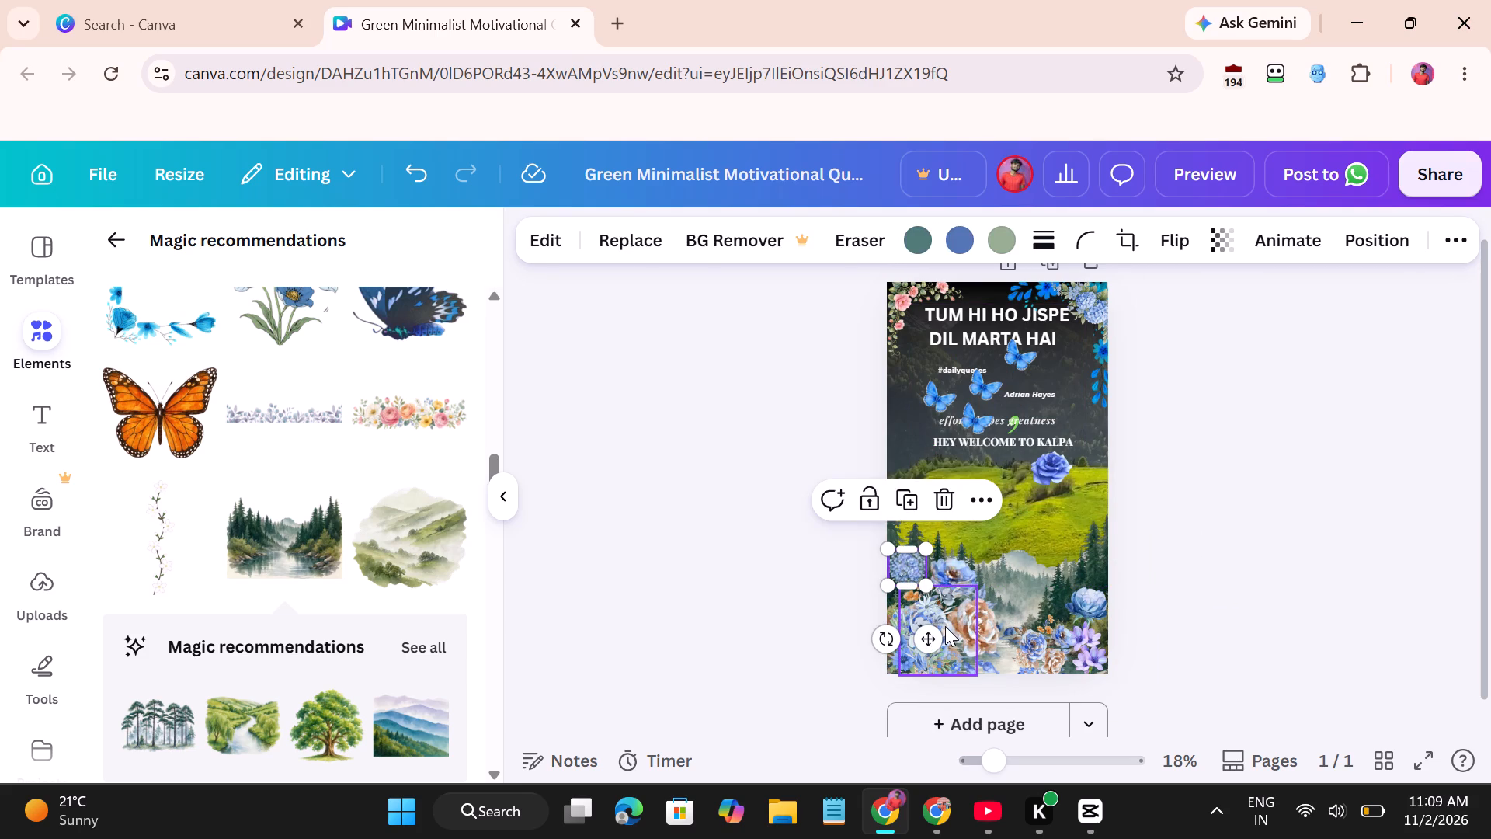
left_click_drag(945, 626, 926, 631)
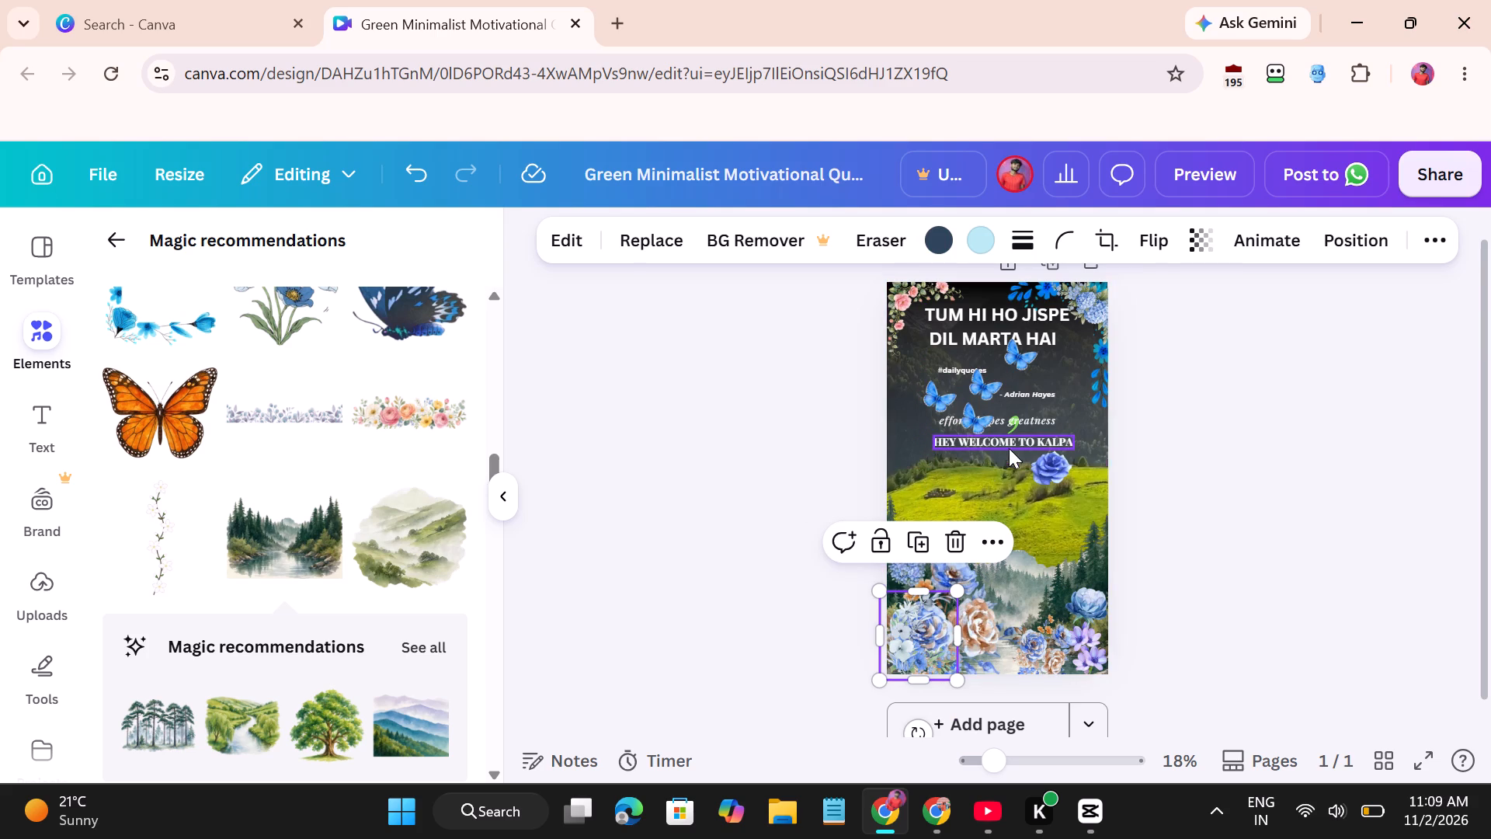
Enlarge the welcome subheading to font size 59.4 and reposition it just above the green meadow, reaching the page's right edge.
left_click(1017, 446)
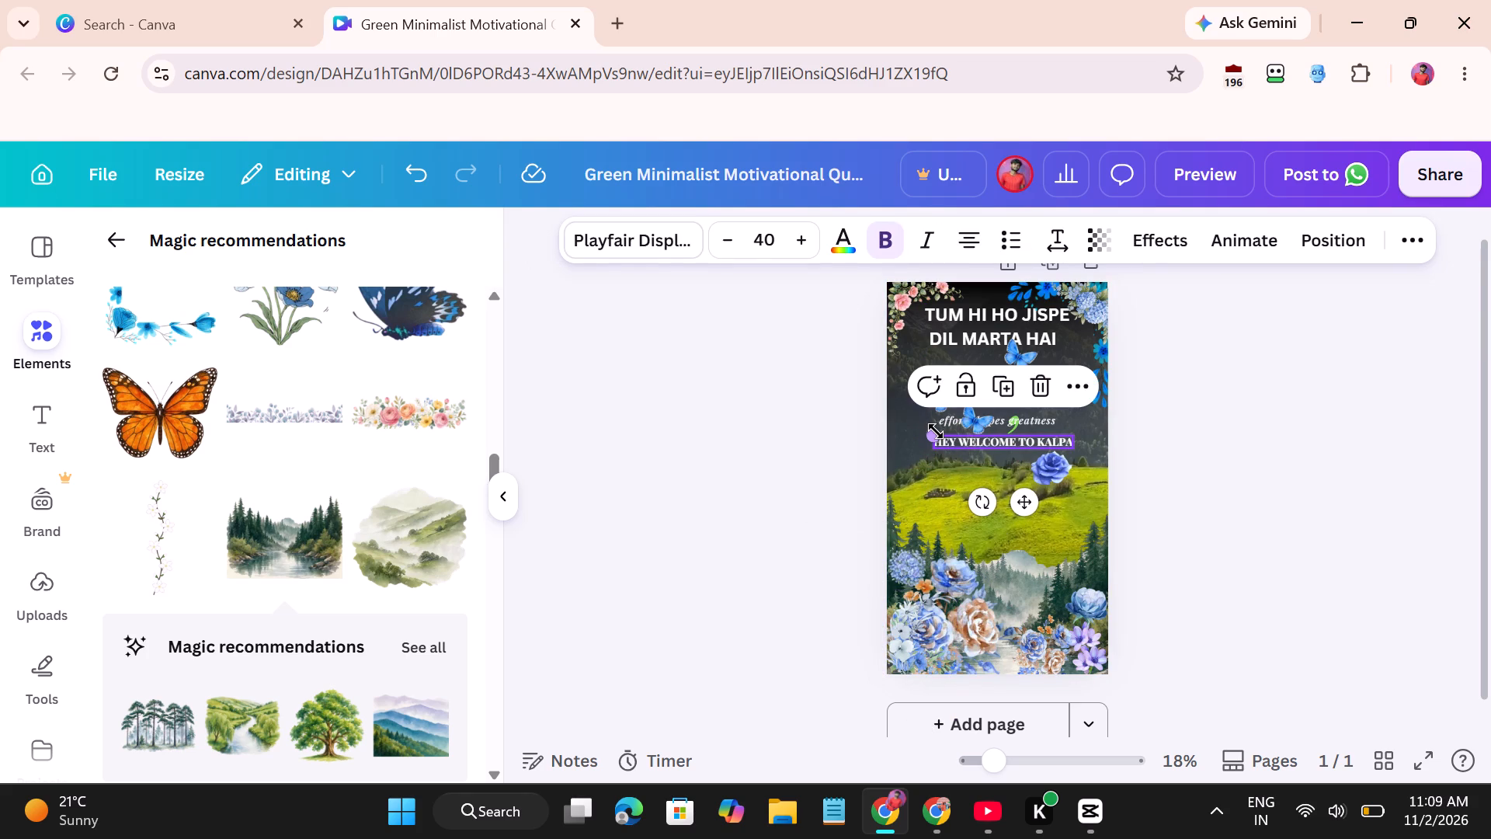
left_click_drag(935, 430, 874, 413)
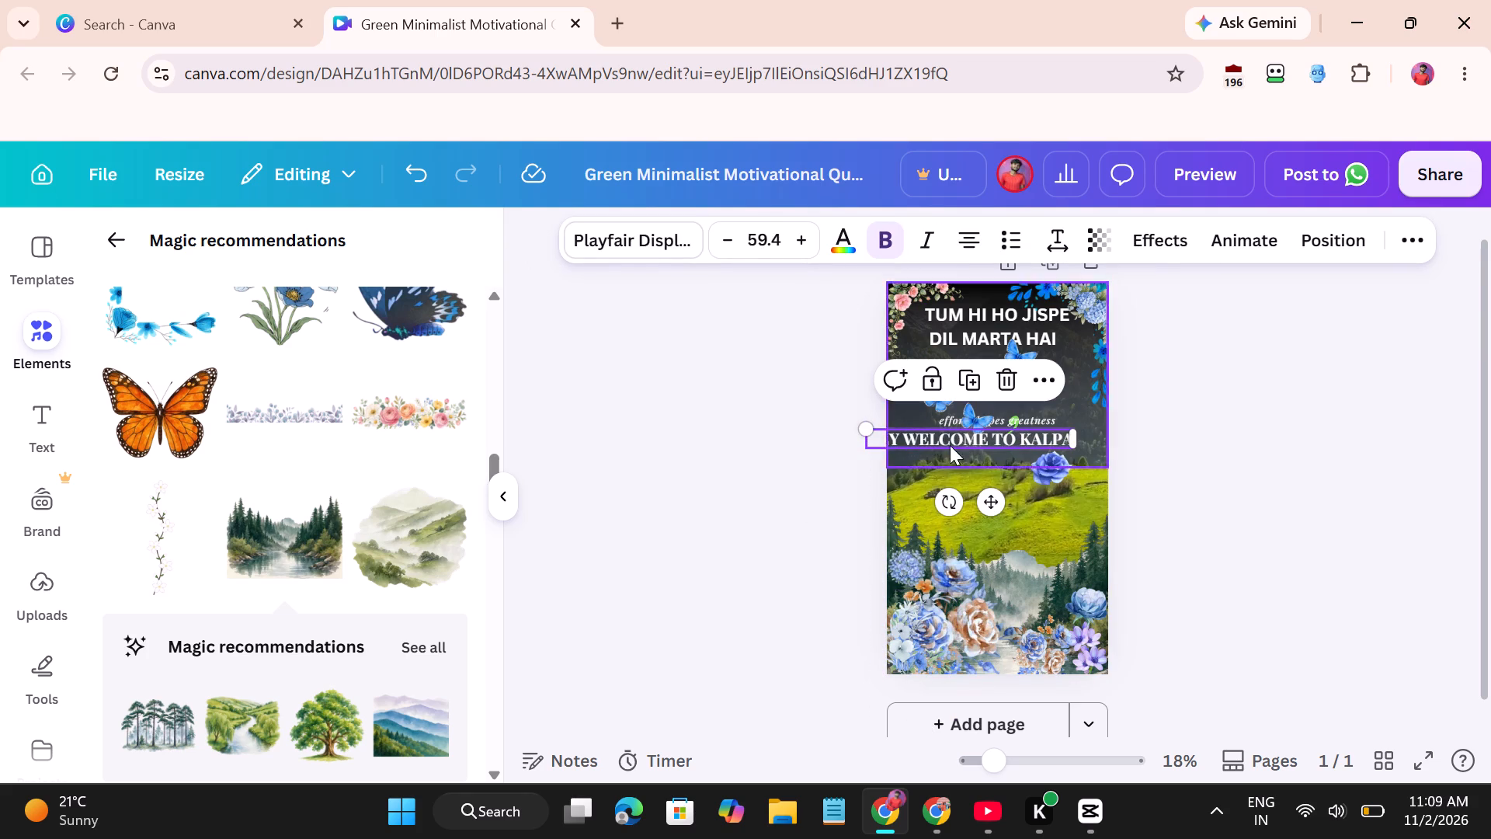
left_click_drag(996, 503, 1020, 500)
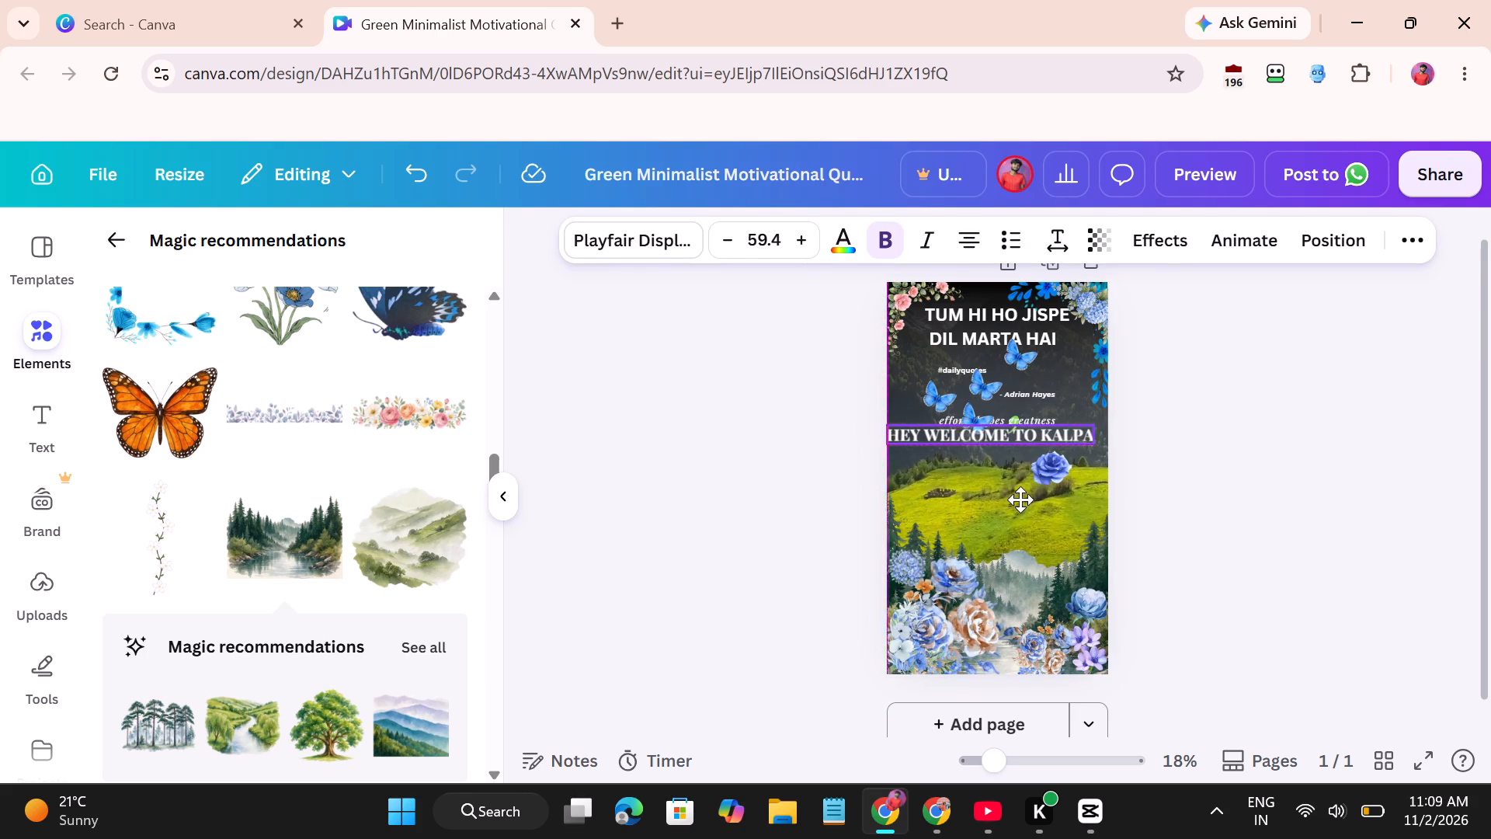
left_click_drag(1020, 500, 1034, 507)
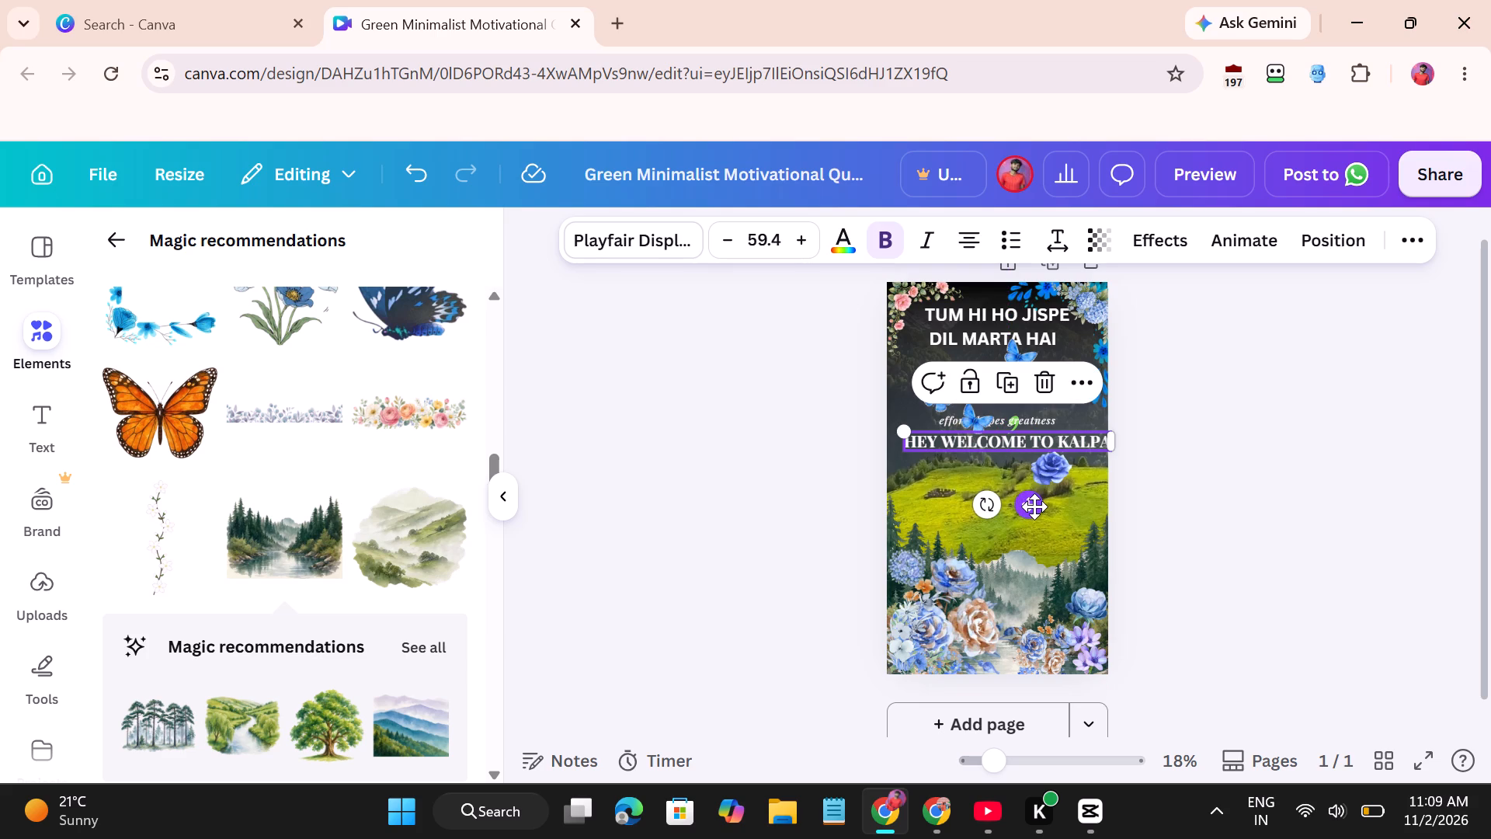
left_click(1031, 509)
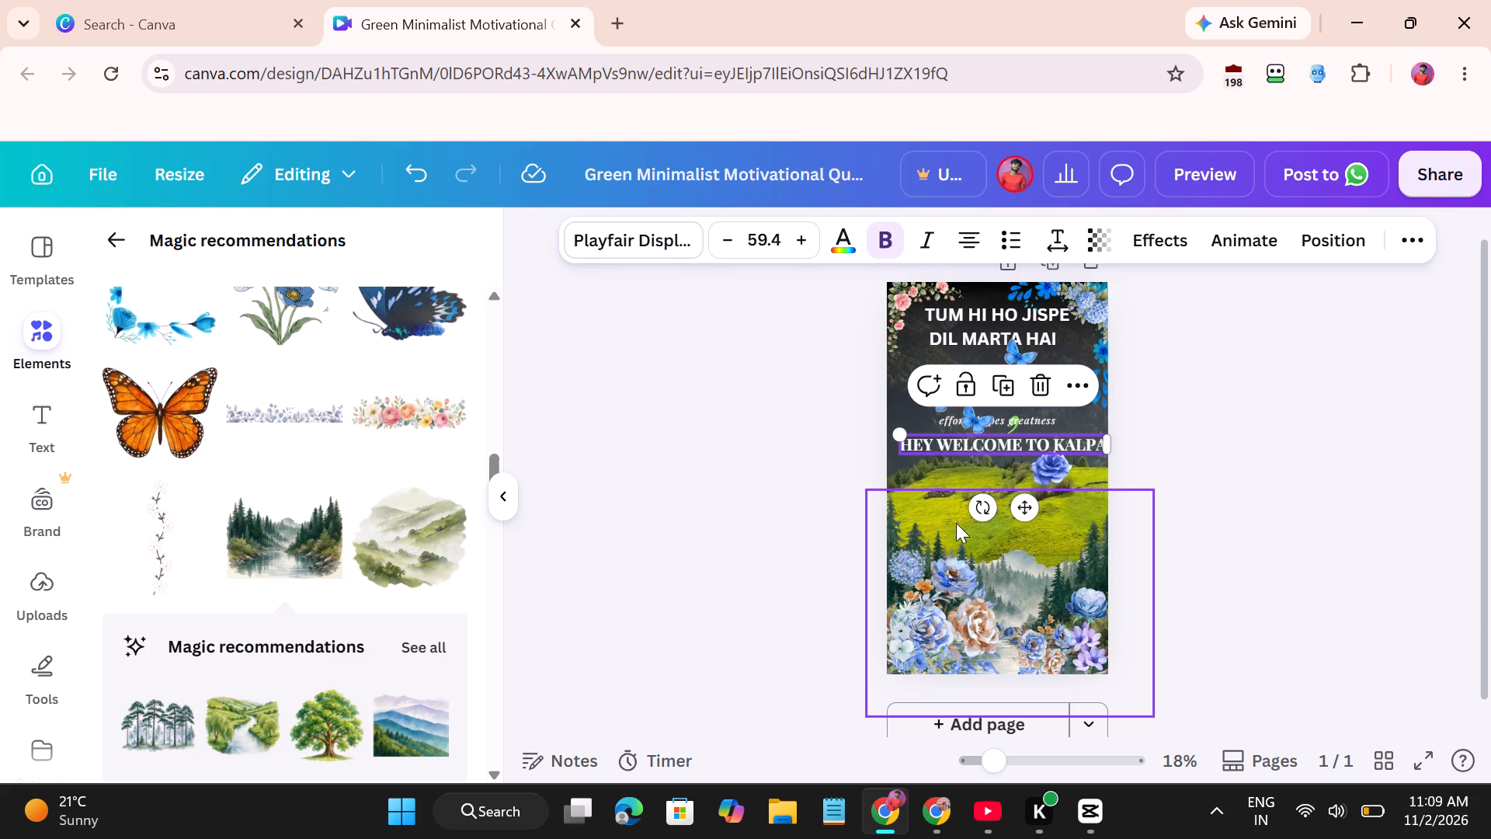
Add the leafy green tree graphic from the magic recommendations to the page and shrink it to well under half its size.
scroll(348, 601, "down", 1)
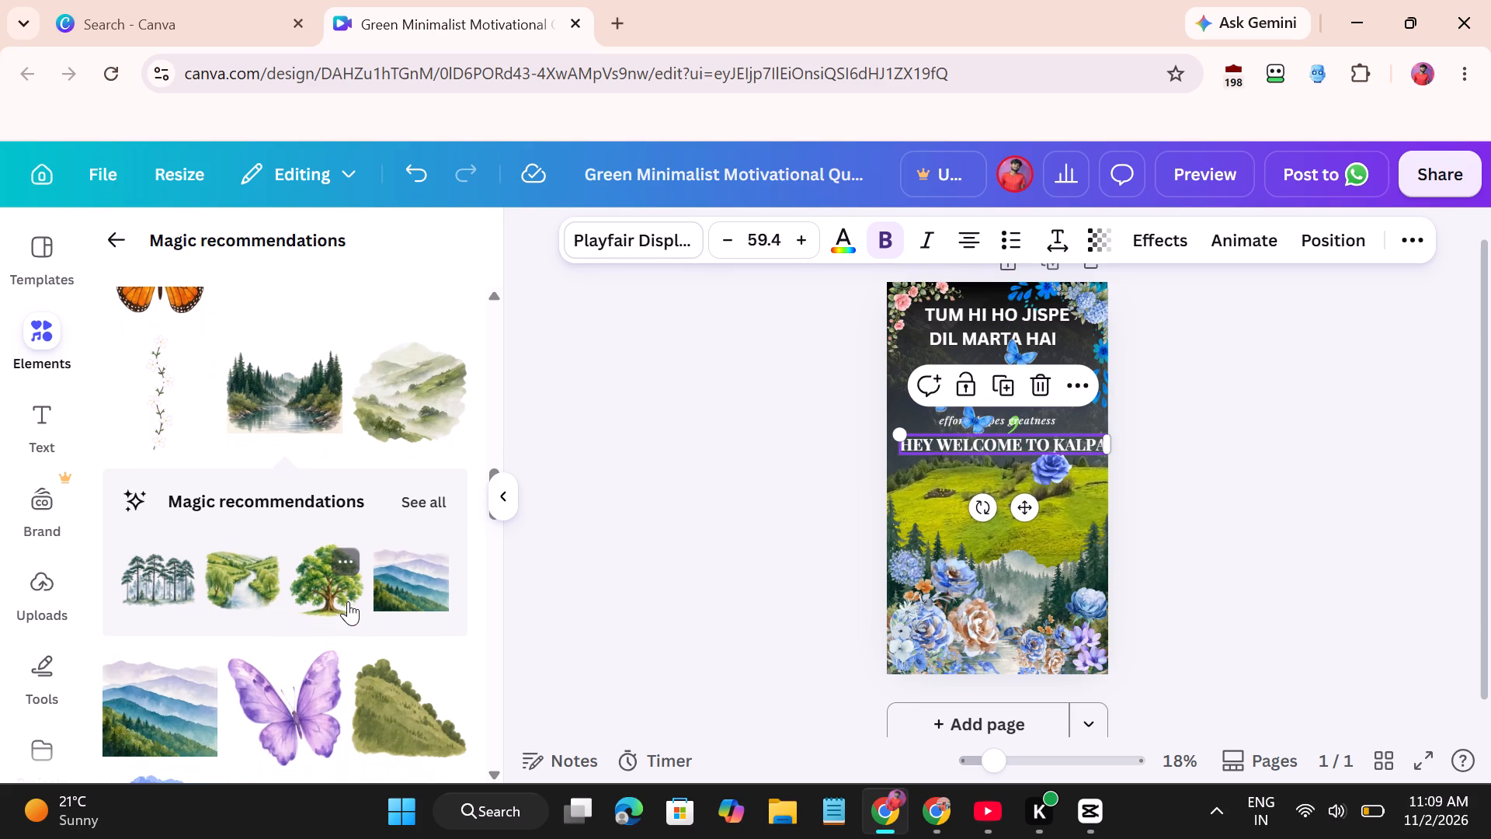
scroll(348, 601, "down", 1)
left_click_drag(323, 597, 843, 472)
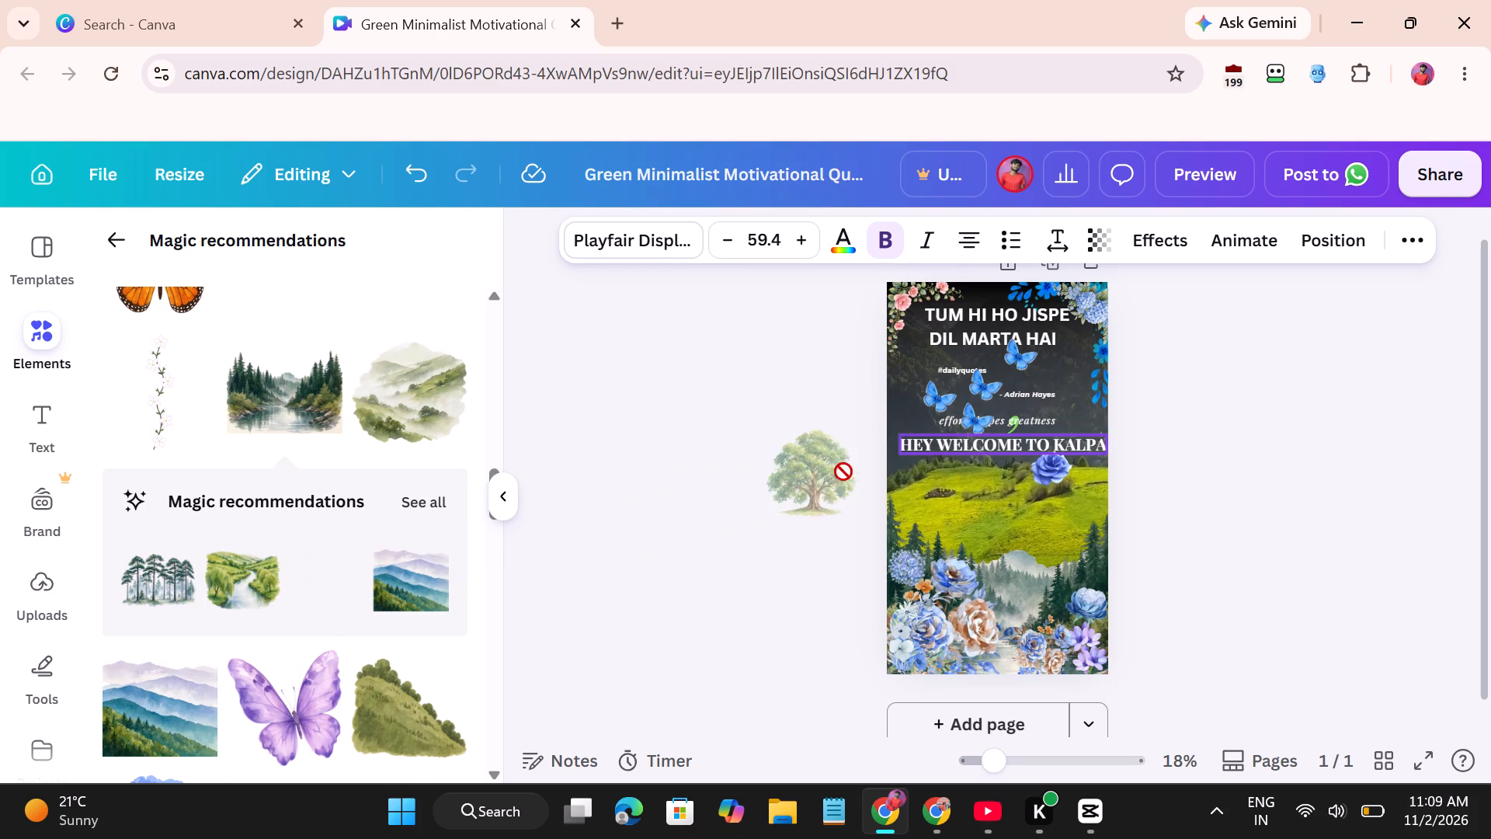
left_click_drag(843, 472, 931, 475)
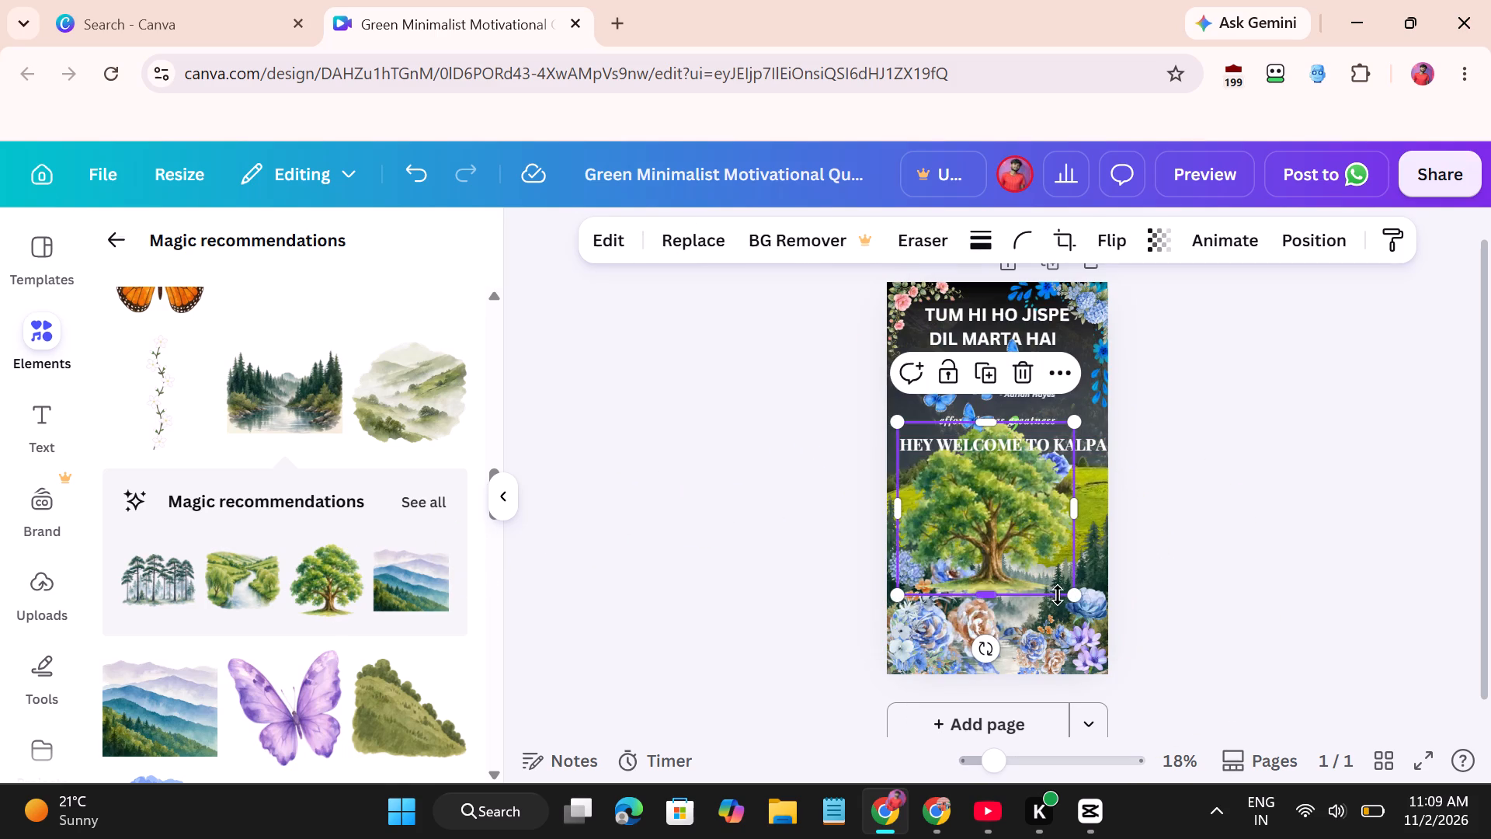
left_click_drag(1075, 601, 978, 530)
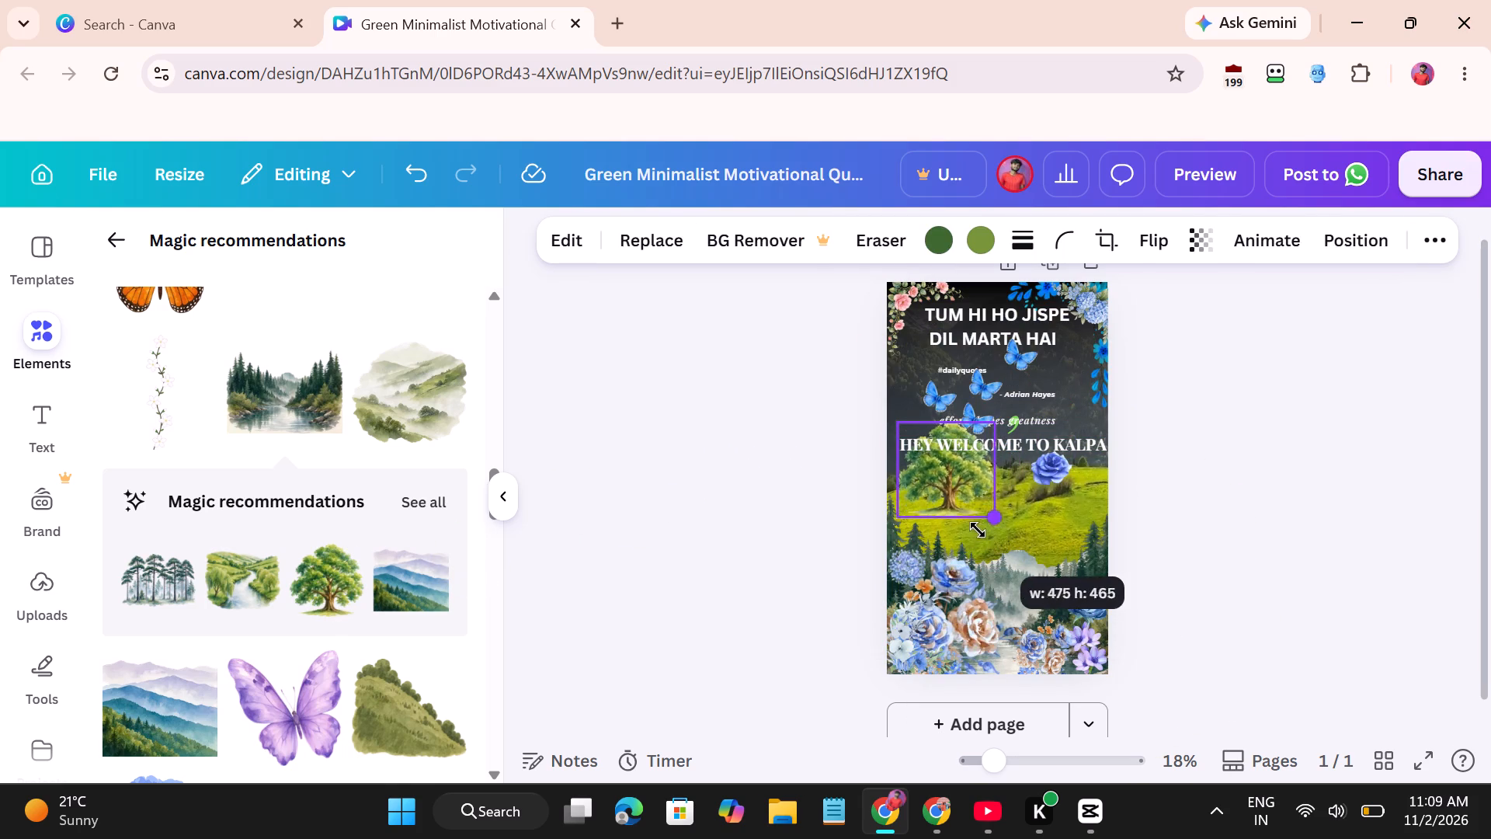
left_click_drag(978, 530, 968, 520)
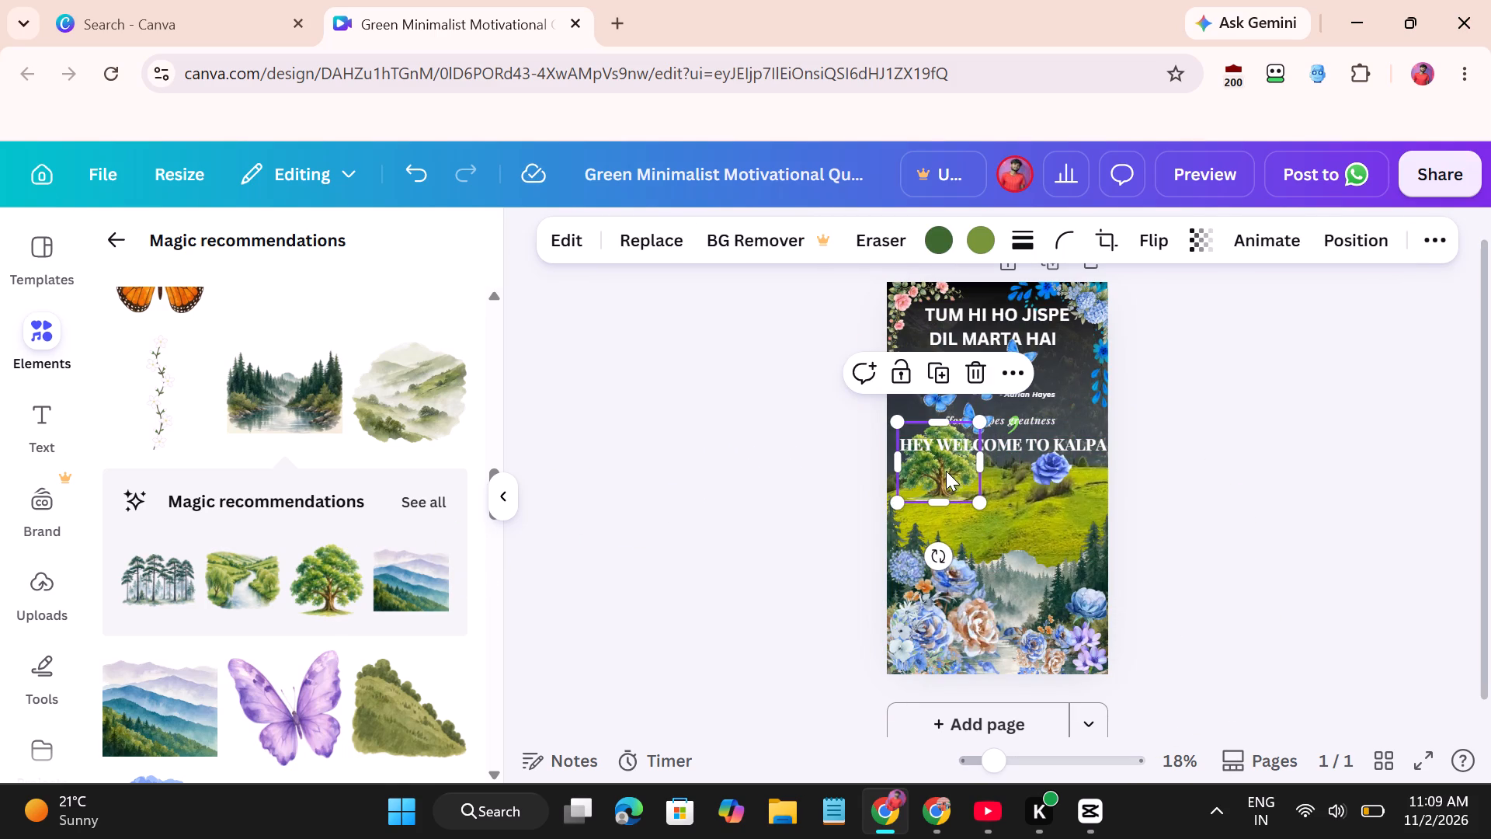
Shrink the green tree a little more and place it at the meadow's upper-left edge, just below the welcome subheading.
left_click_drag(945, 470, 946, 456)
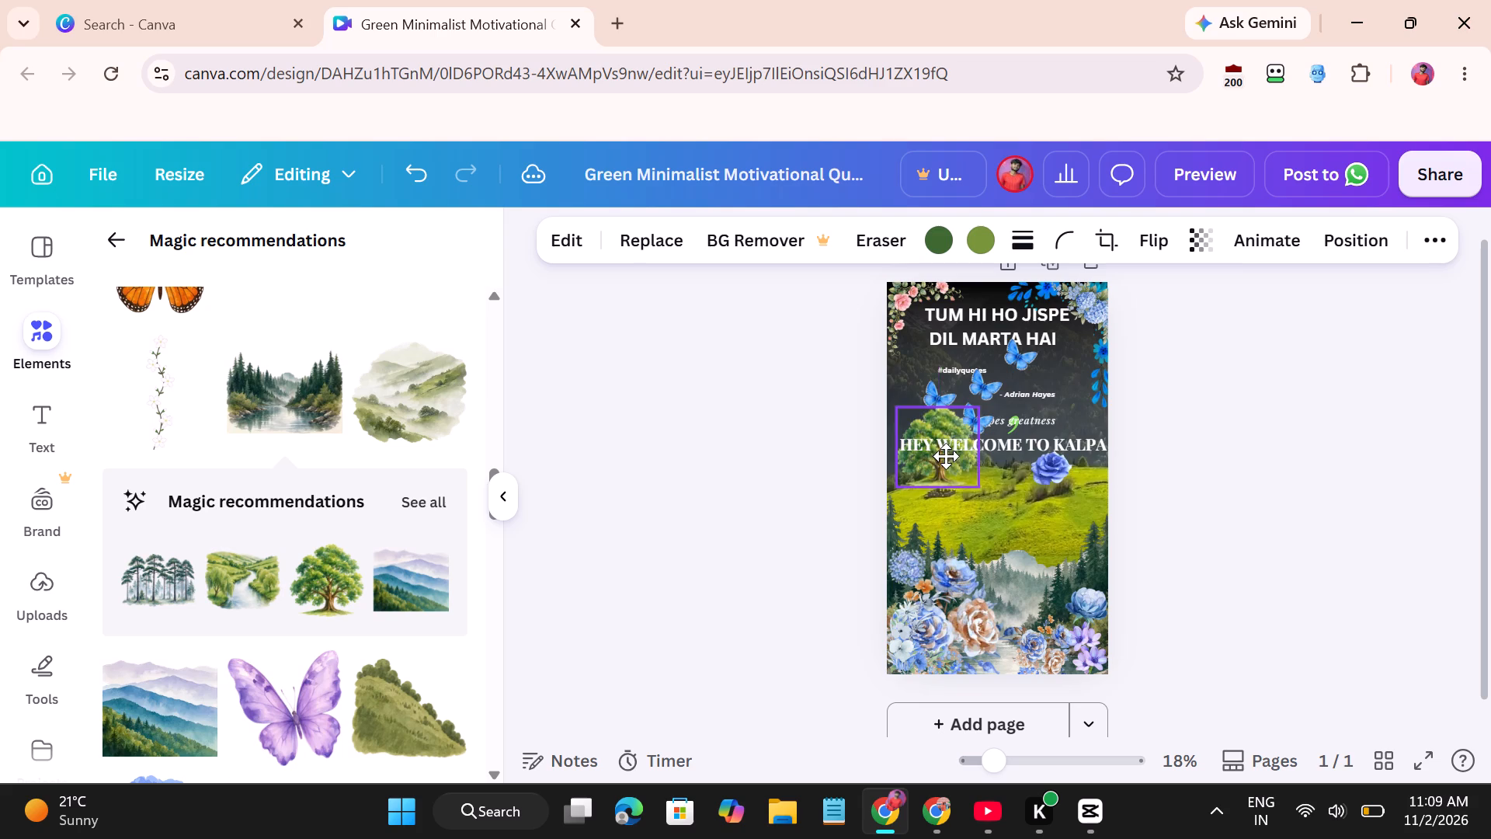
left_click_drag(946, 456, 940, 491)
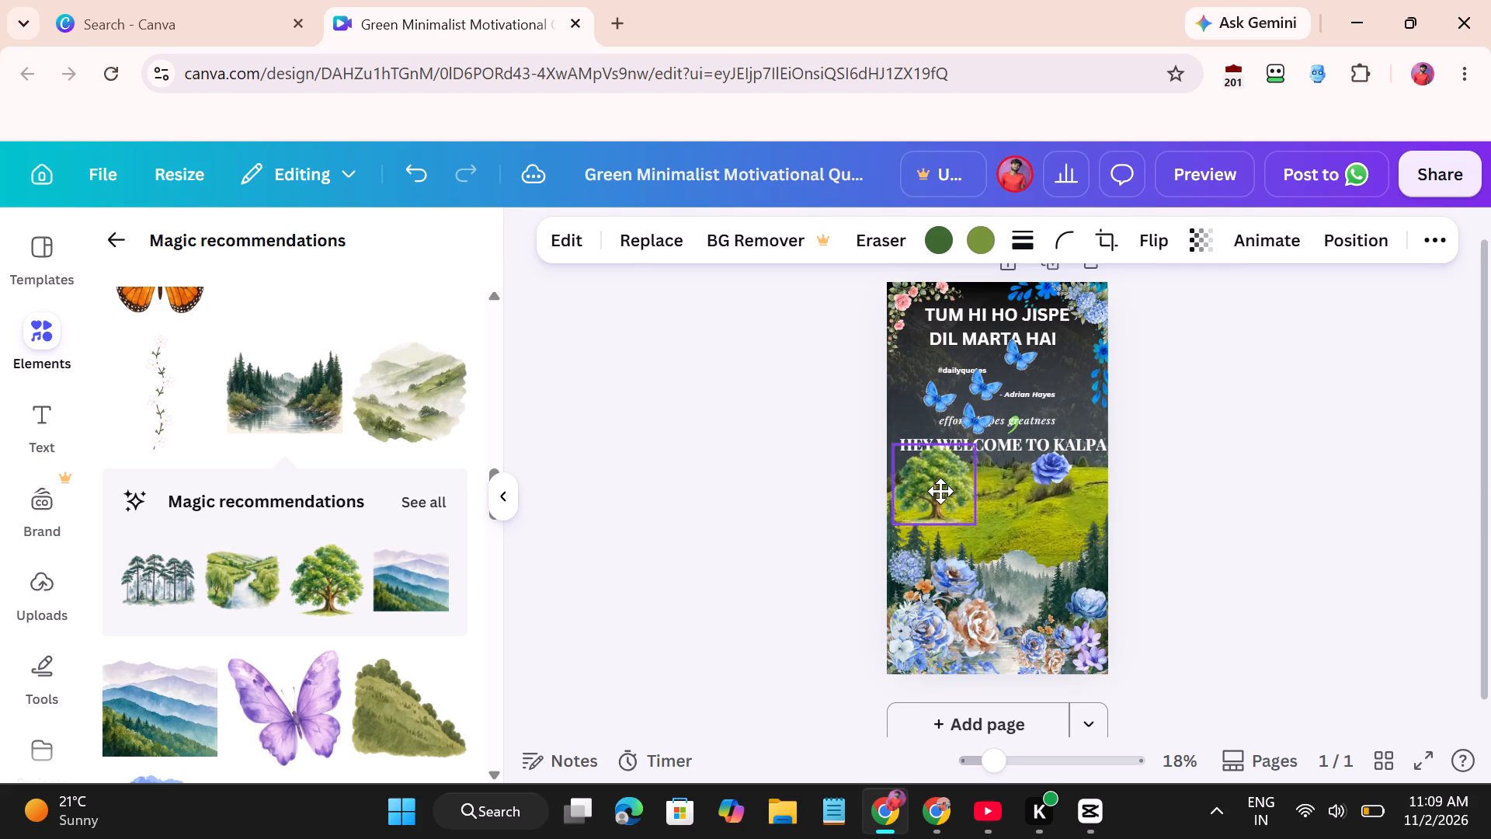
left_click_drag(940, 491, 930, 479)
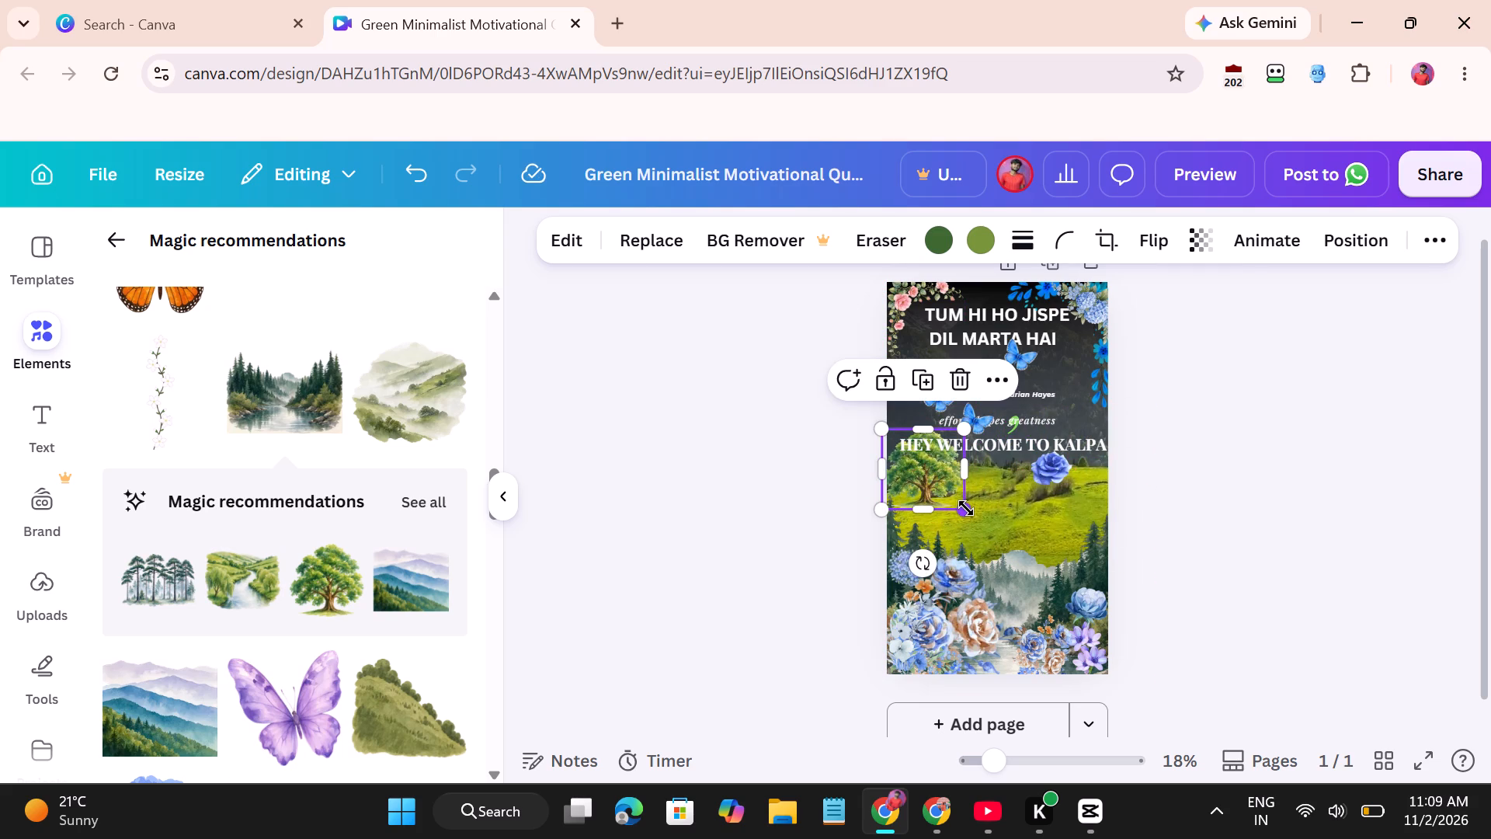
left_click_drag(966, 508, 940, 501)
left_click_drag(926, 479, 929, 496)
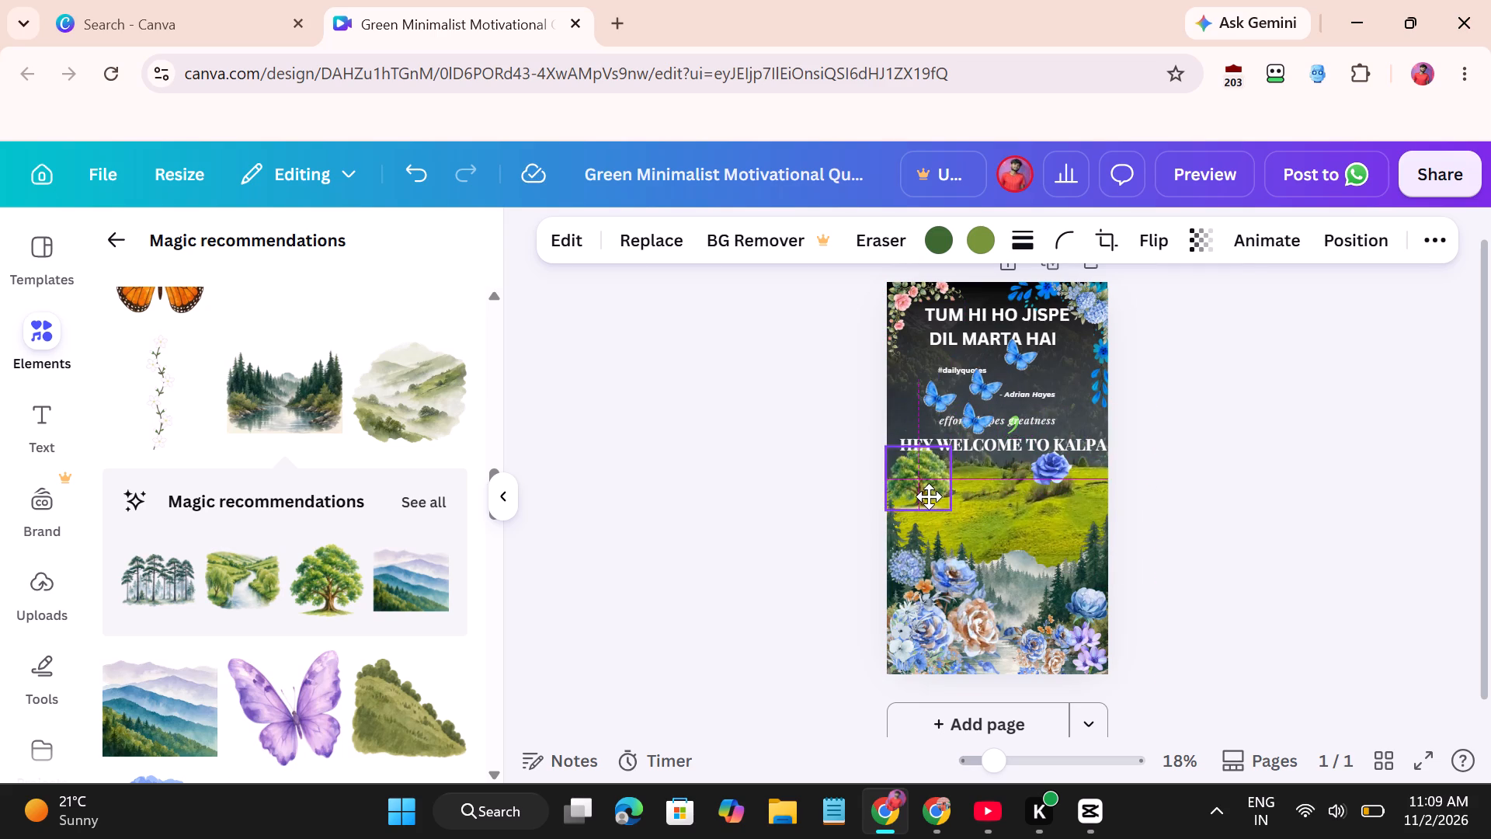
left_click_drag(929, 496, 926, 498)
left_click(970, 500)
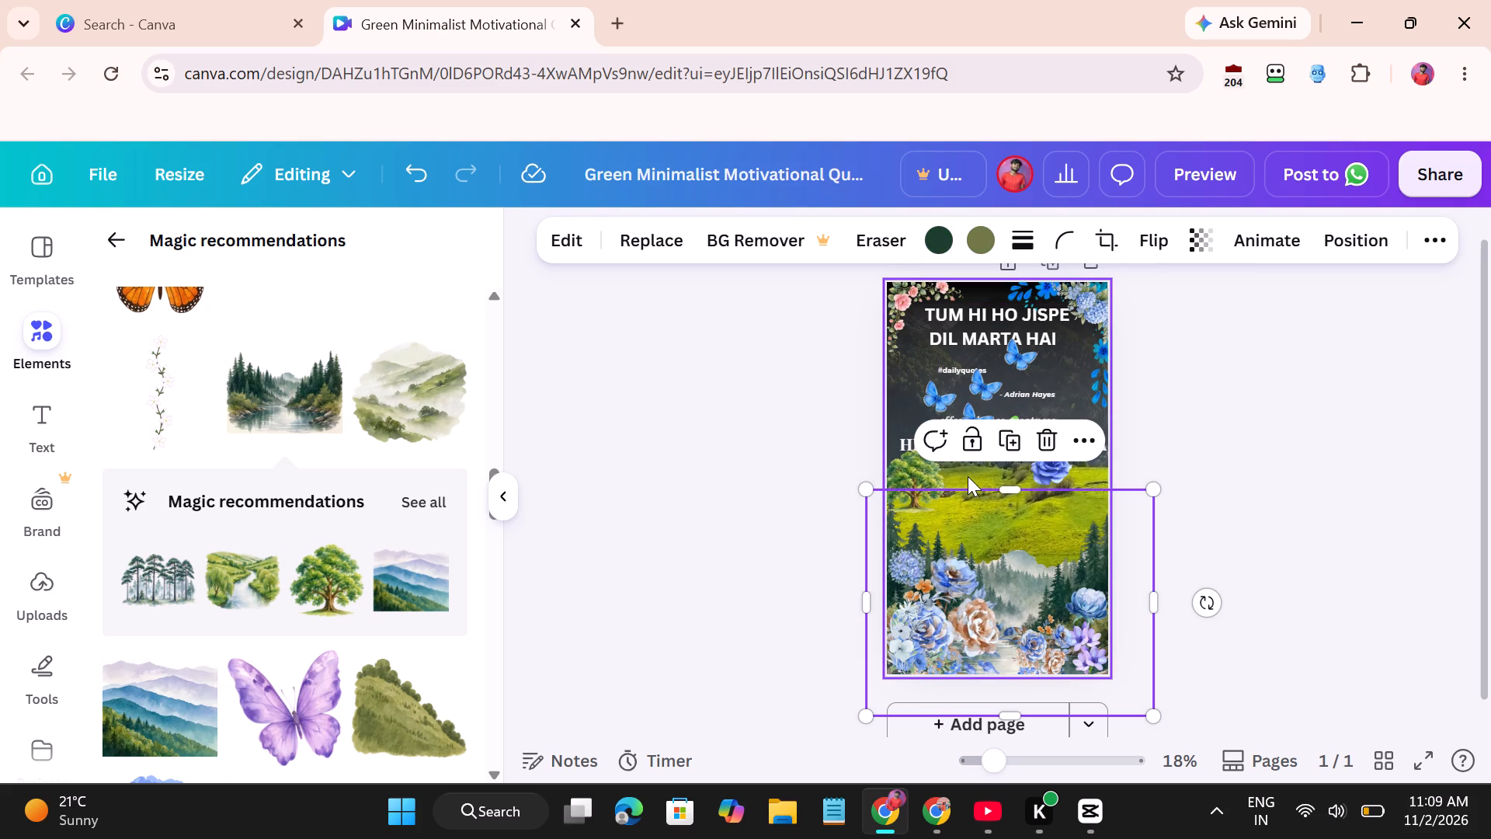
left_click(968, 476)
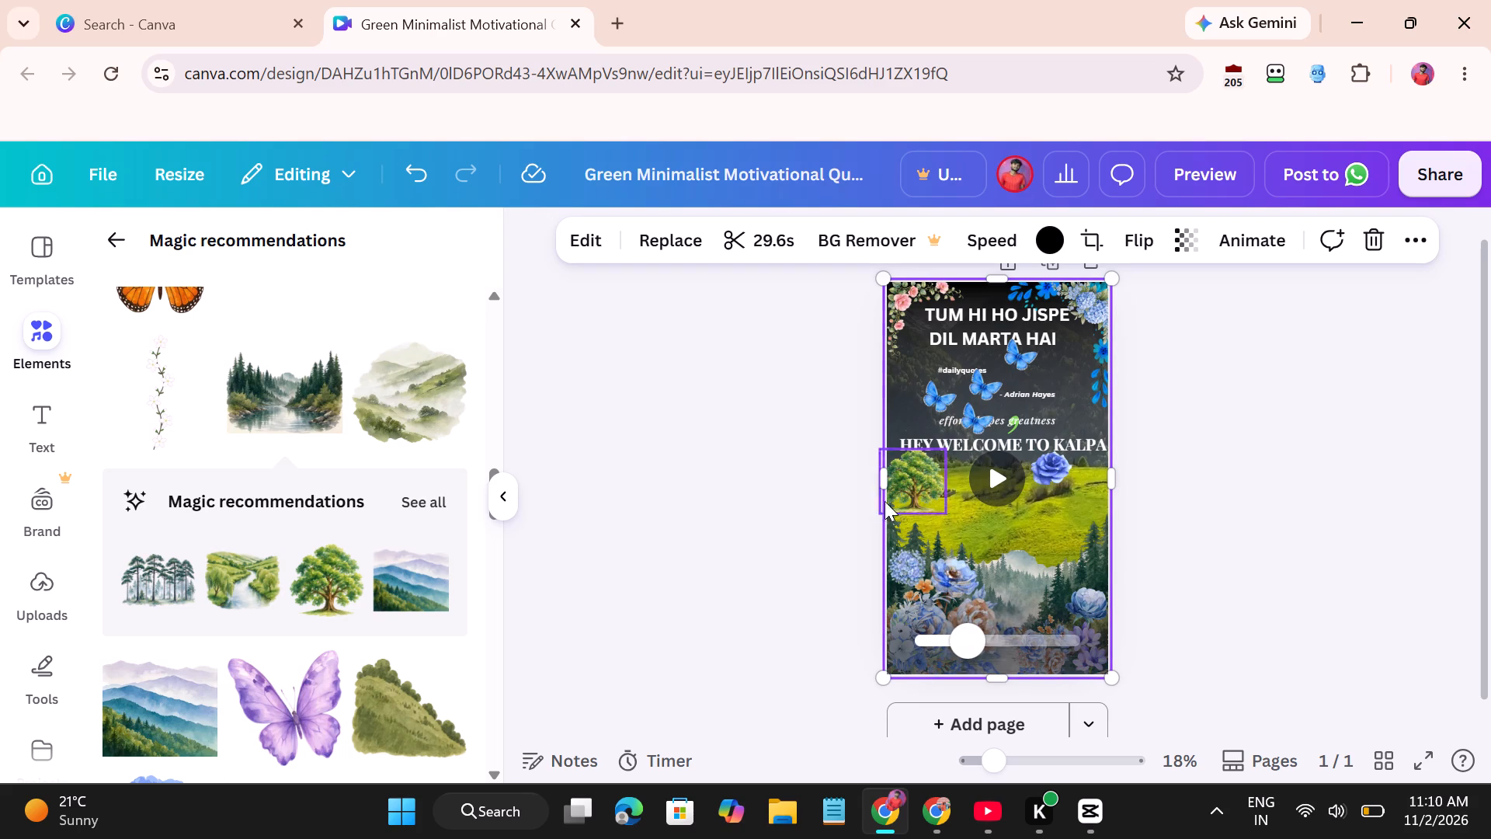
Browse the magic recommendations through to the end of the collection for another decoration to add.
scroll(234, 626, "up", 2)
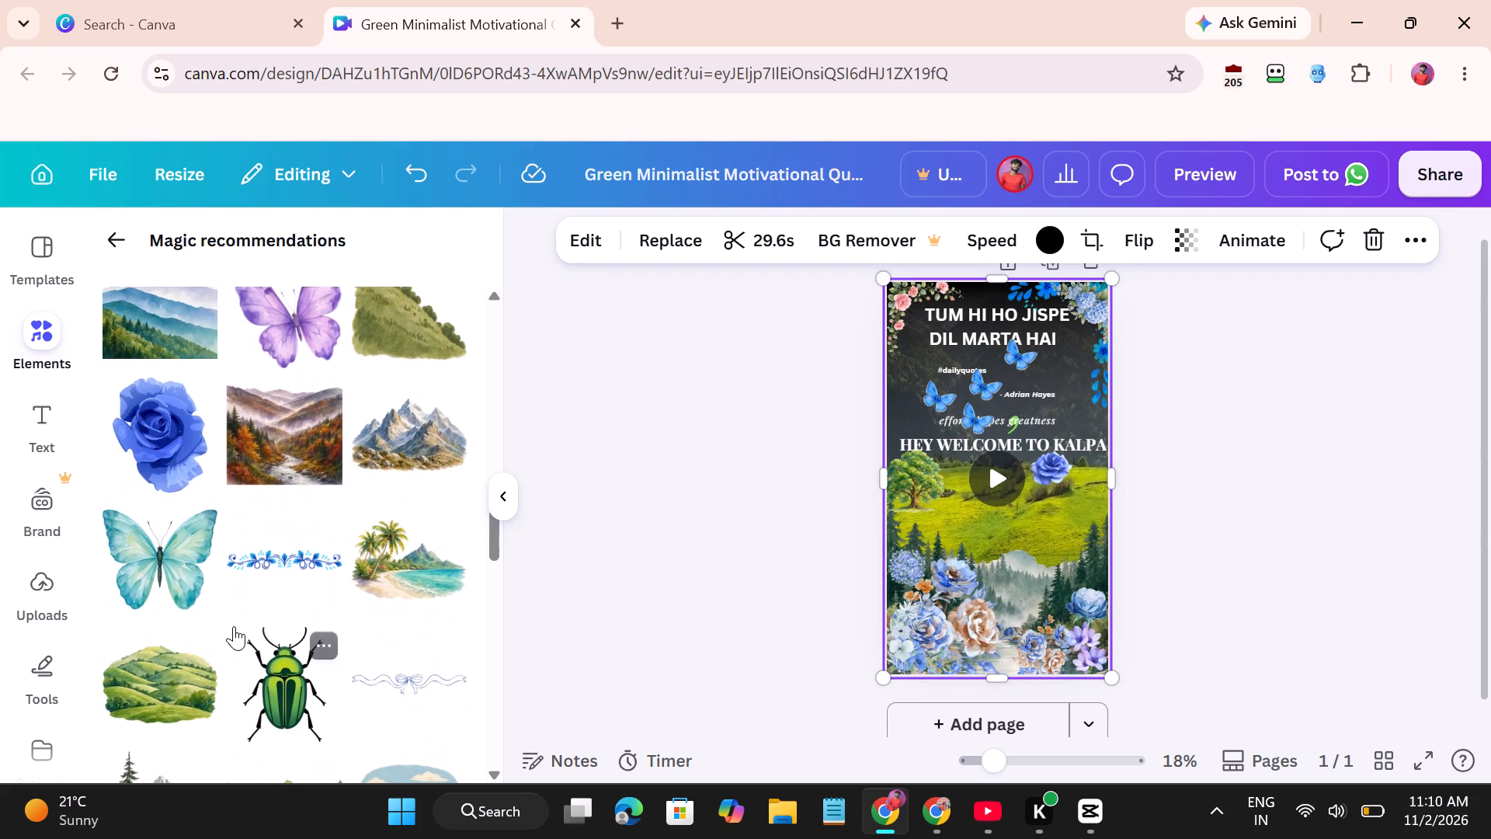
scroll(234, 626, "up", 3)
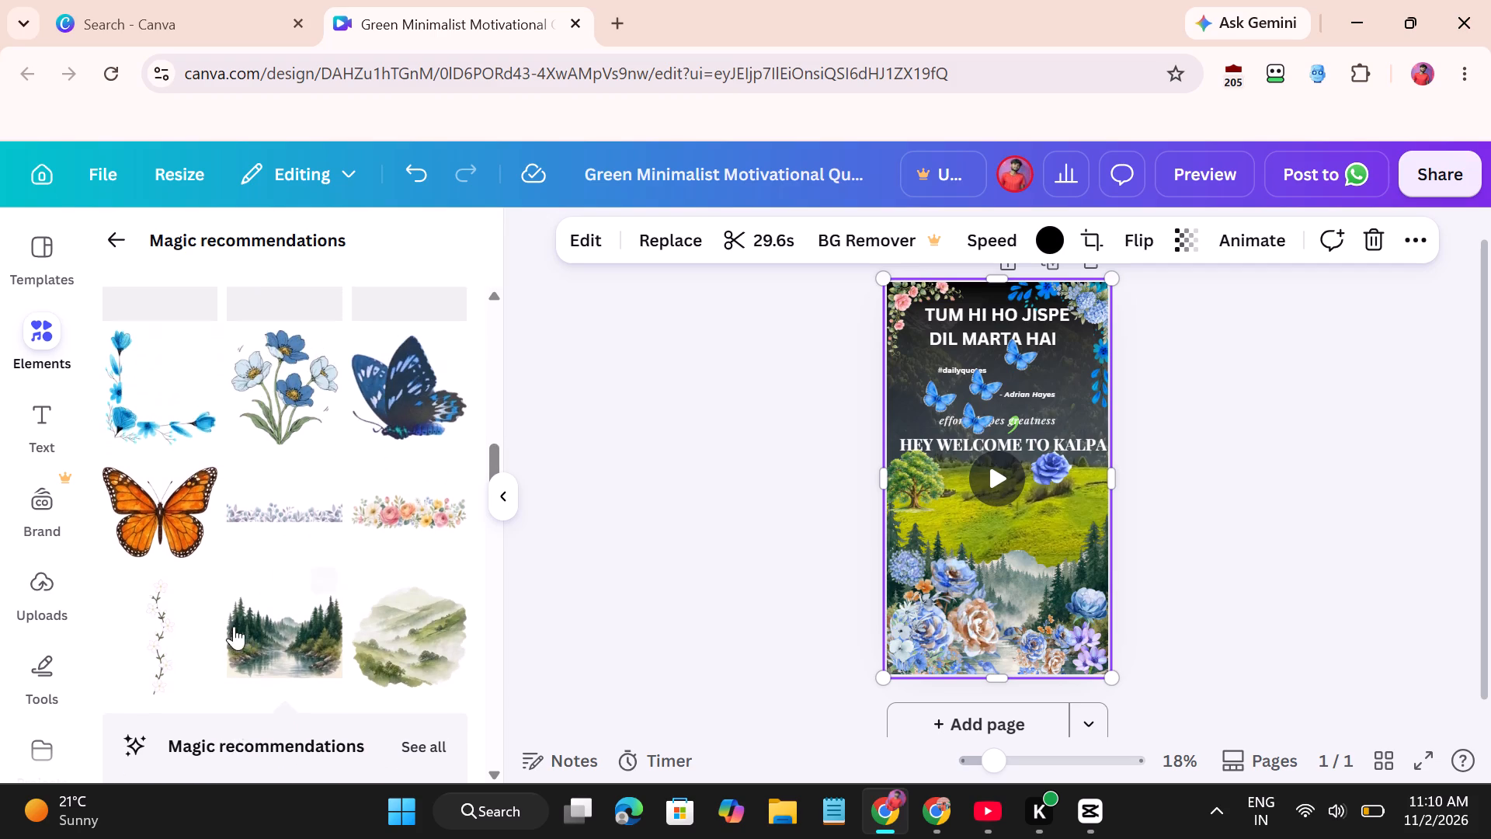
scroll(234, 626, "up", 3)
scroll(352, 507, "up", 2)
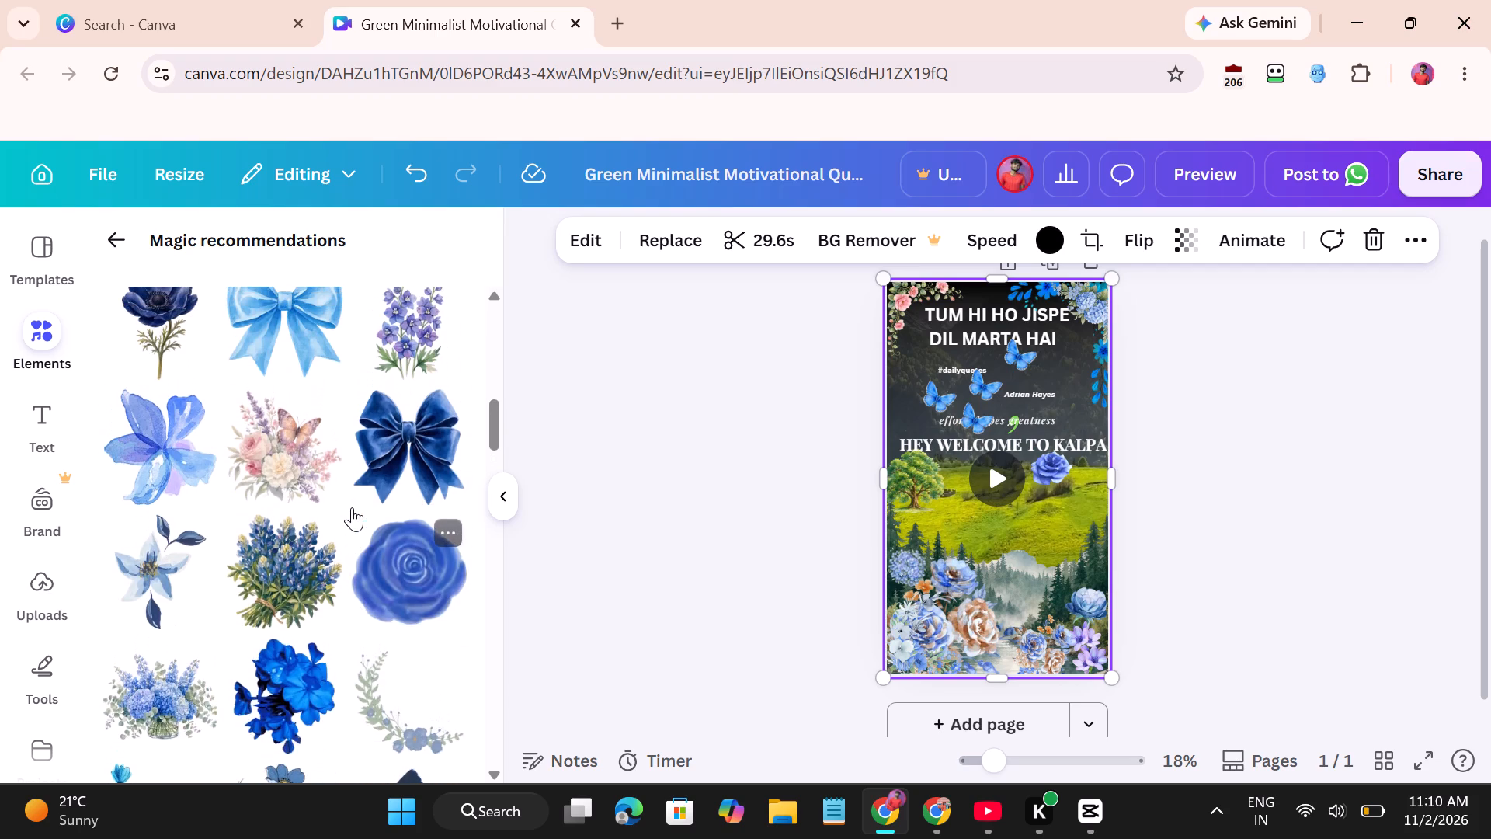
scroll(352, 507, "up", 6)
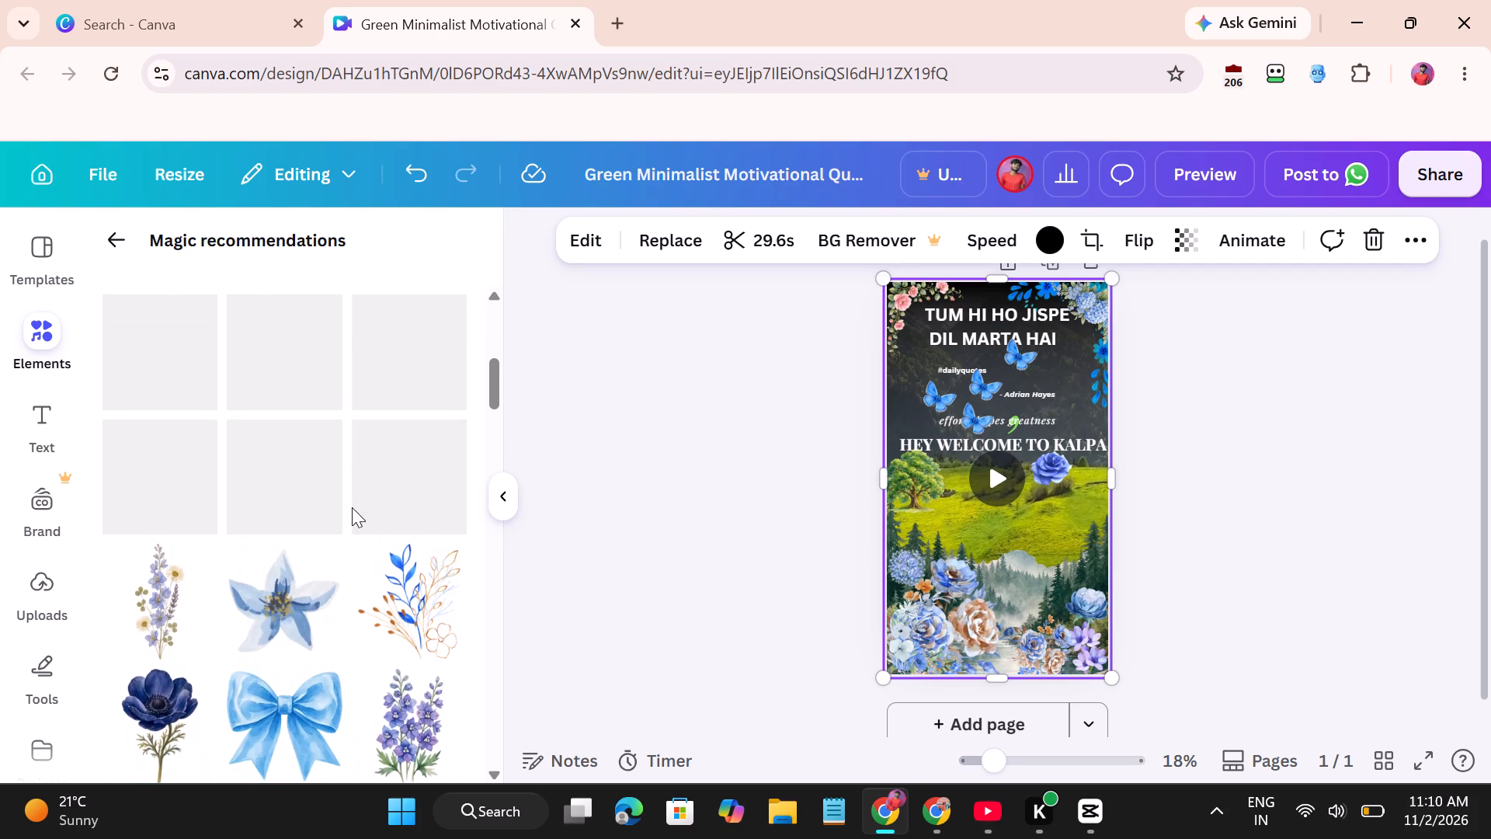
scroll(377, 529, "up", 3)
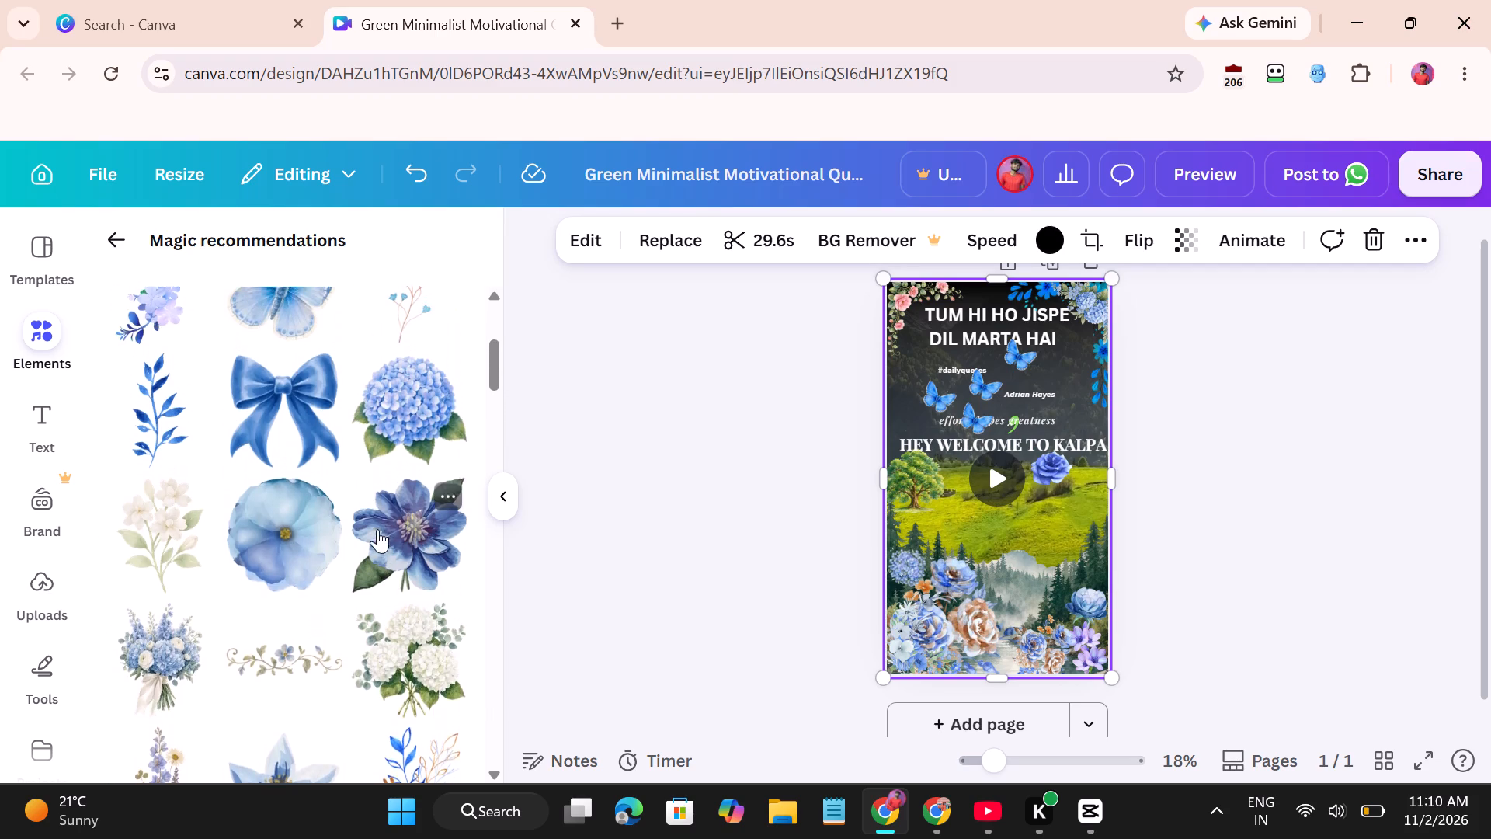
scroll(377, 529, "up", 3)
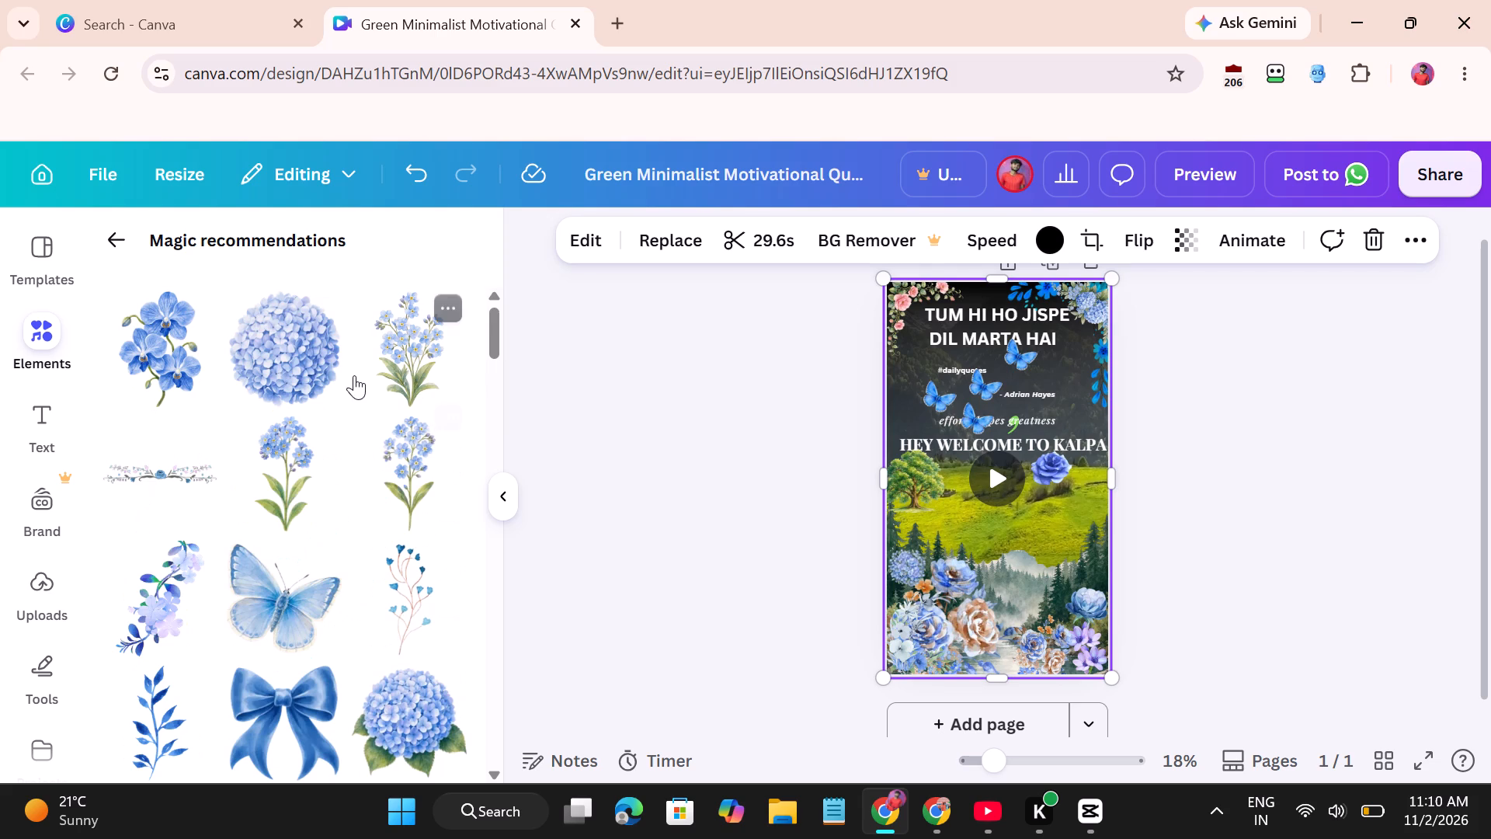
scroll(354, 375, "down", 7)
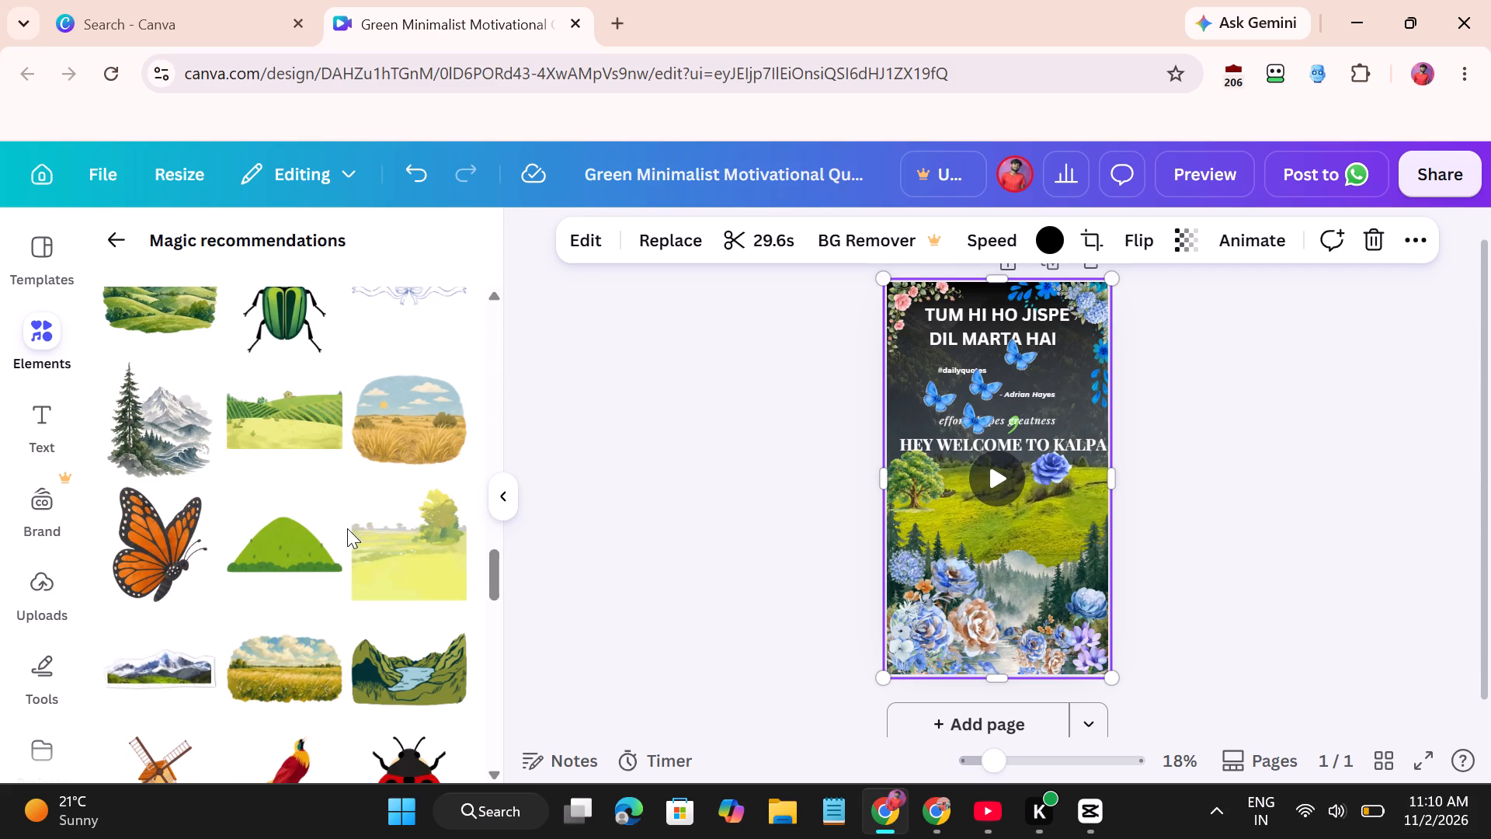
scroll(346, 606, "down", 4)
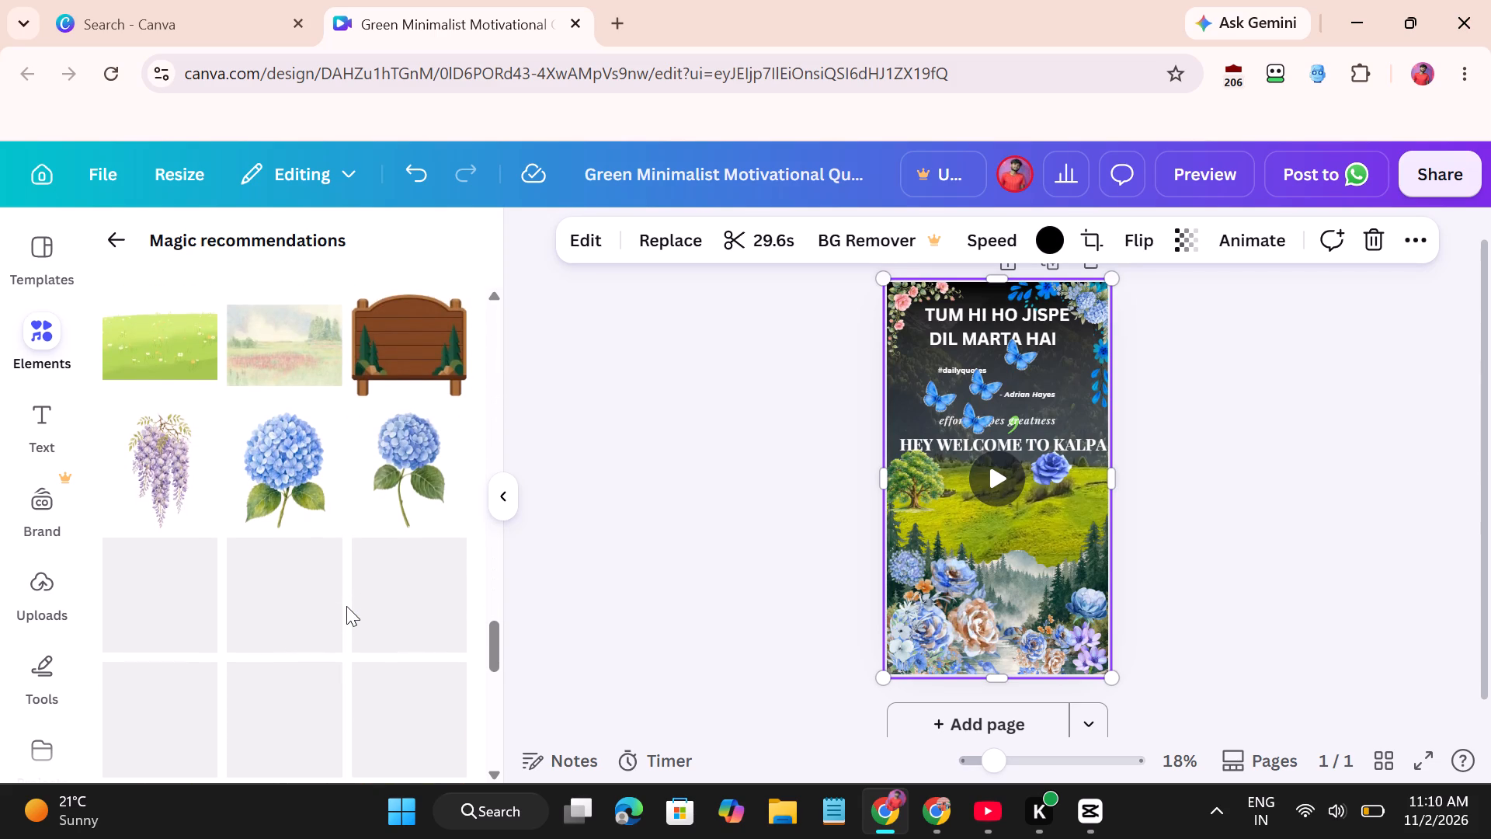
scroll(346, 606, "down", 1)
scroll(303, 663, "down", 3)
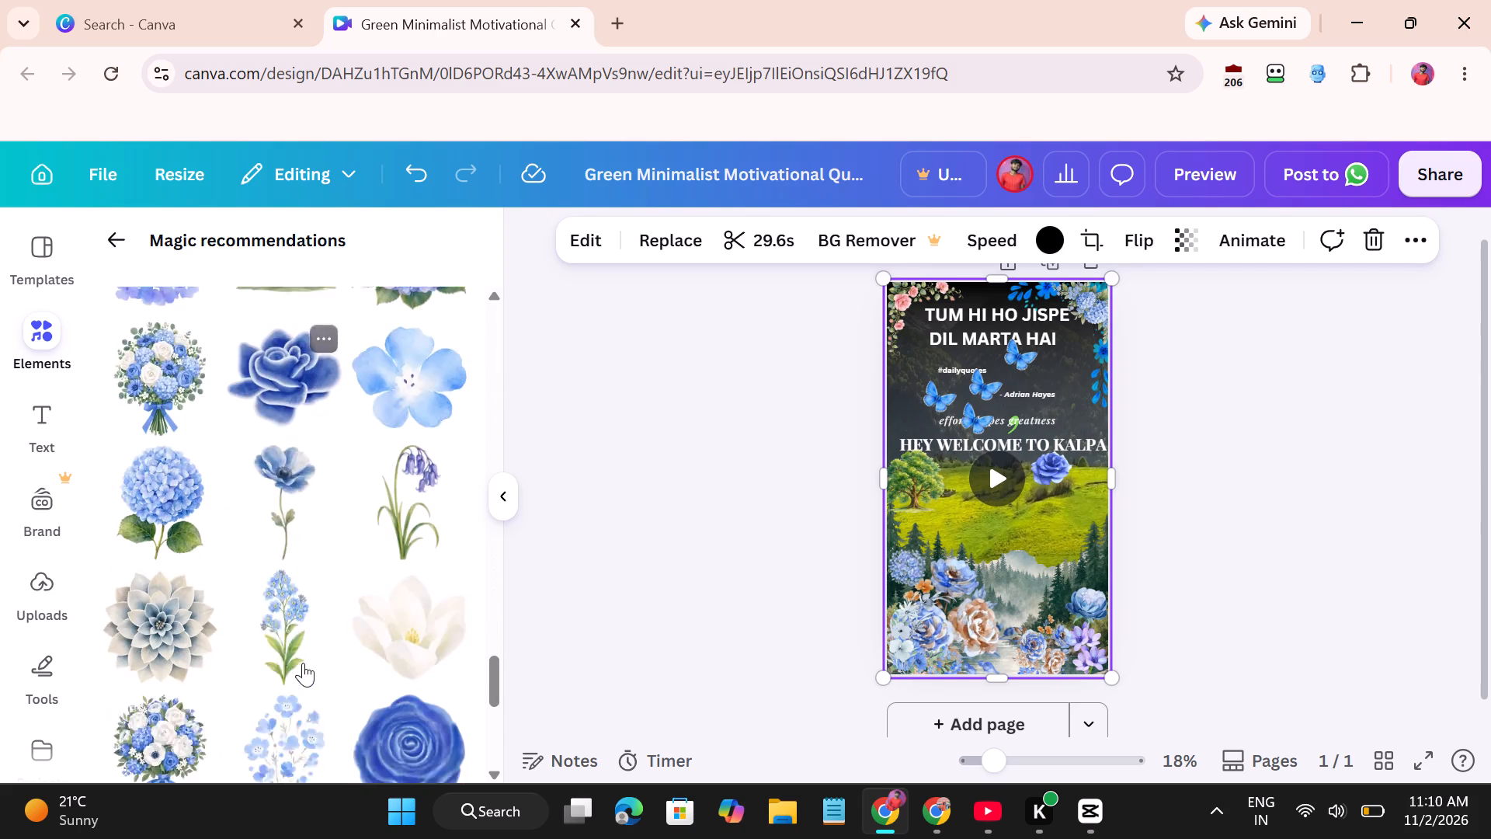
scroll(303, 663, "down", 2)
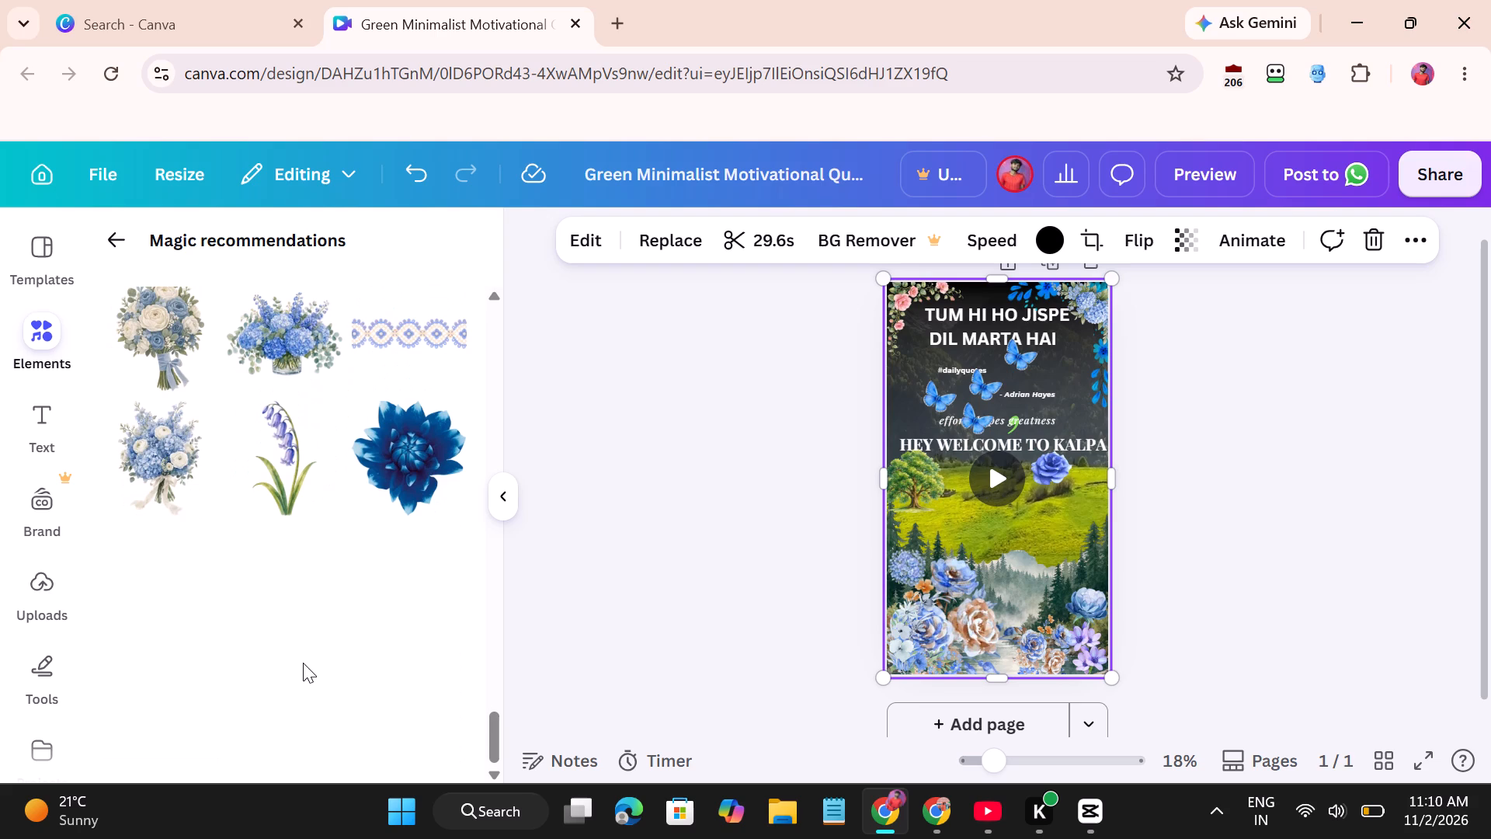
scroll(303, 663, "down", 2)
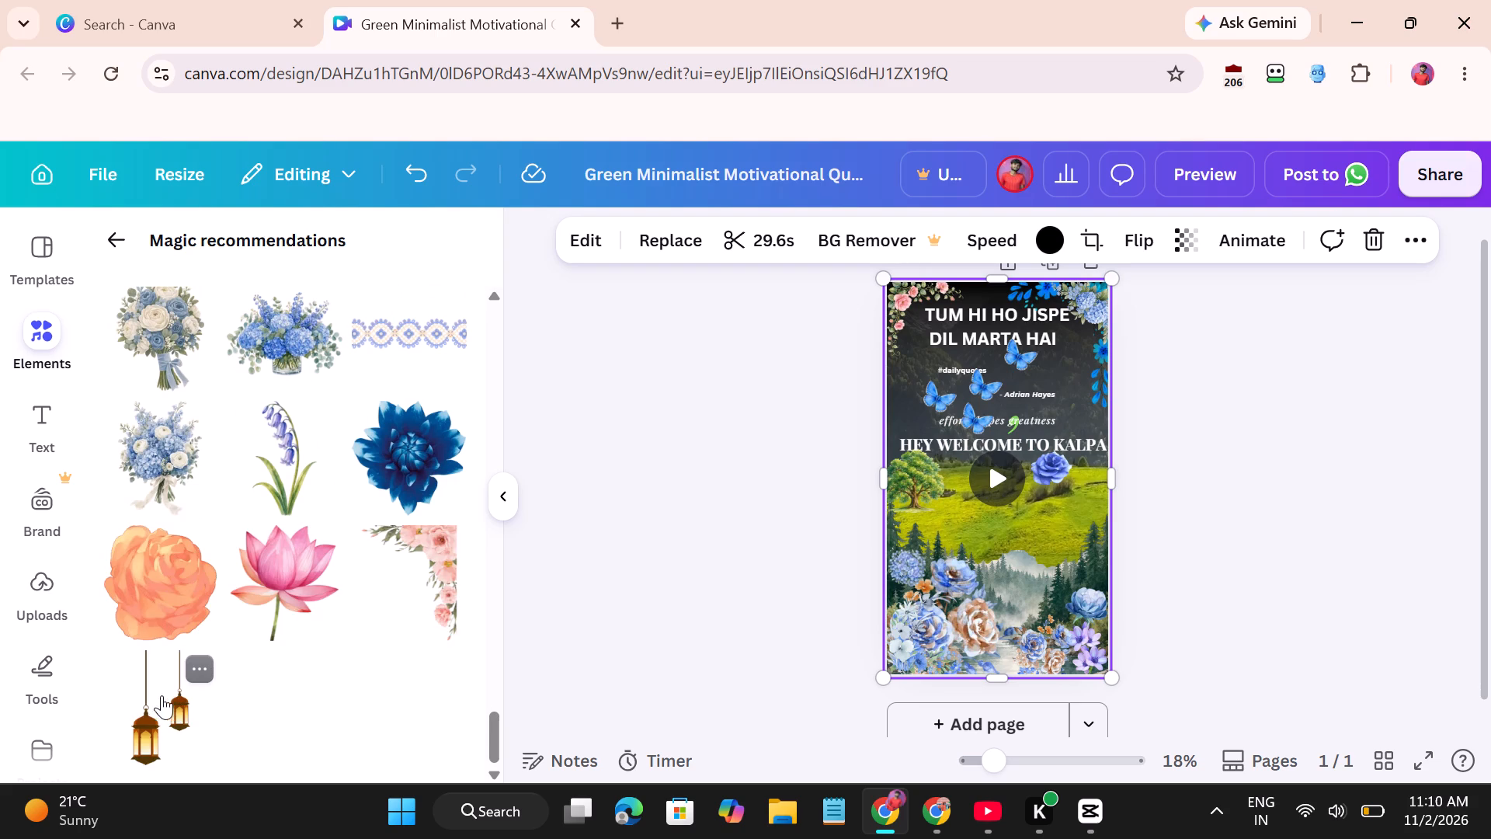
Add the pink lotus flower graphic to the page and shrink it to less than half its size.
left_click_drag(279, 583, 544, 555)
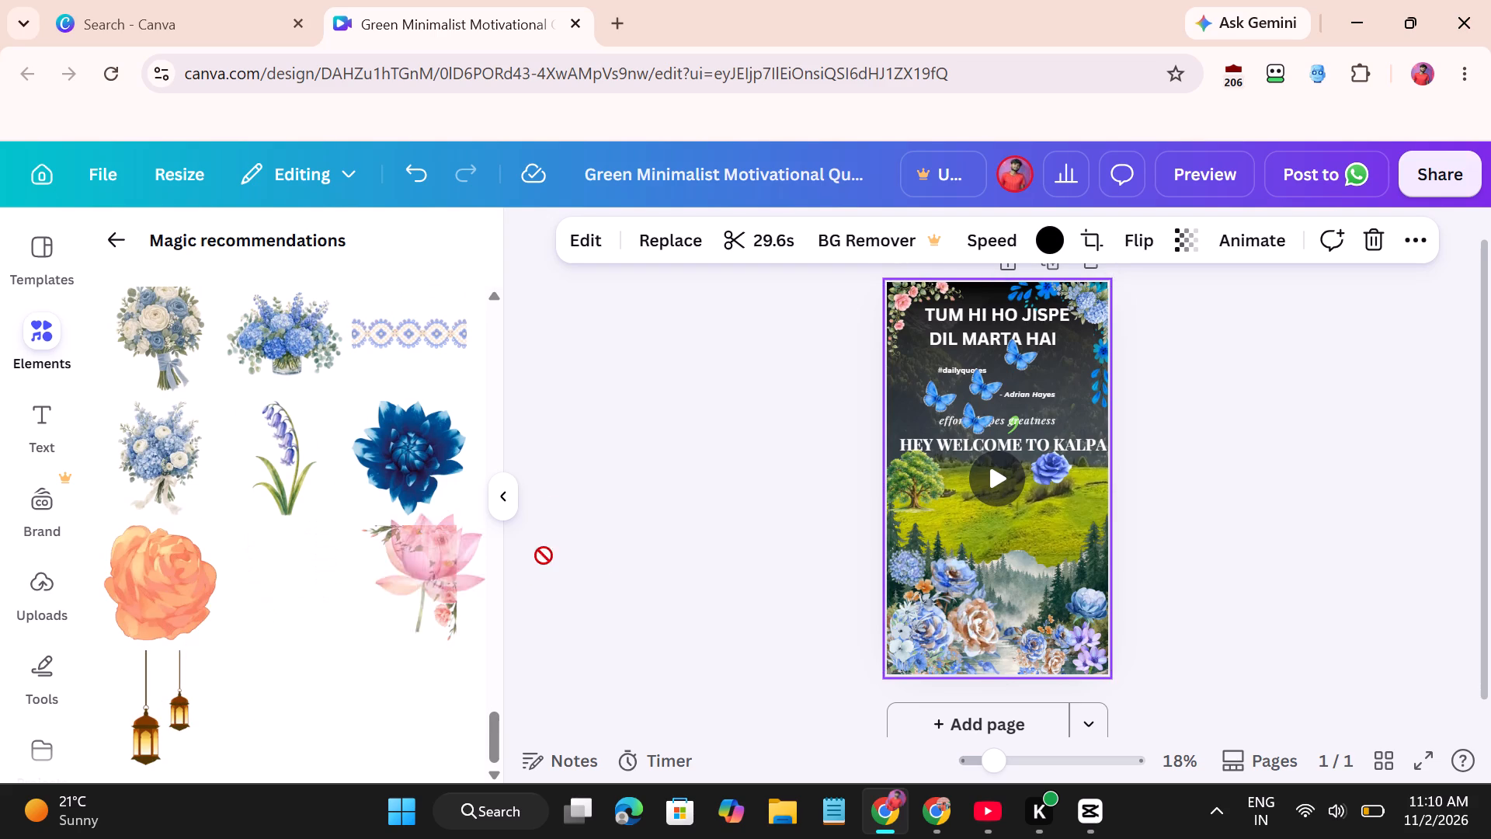
left_click_drag(544, 555, 986, 472)
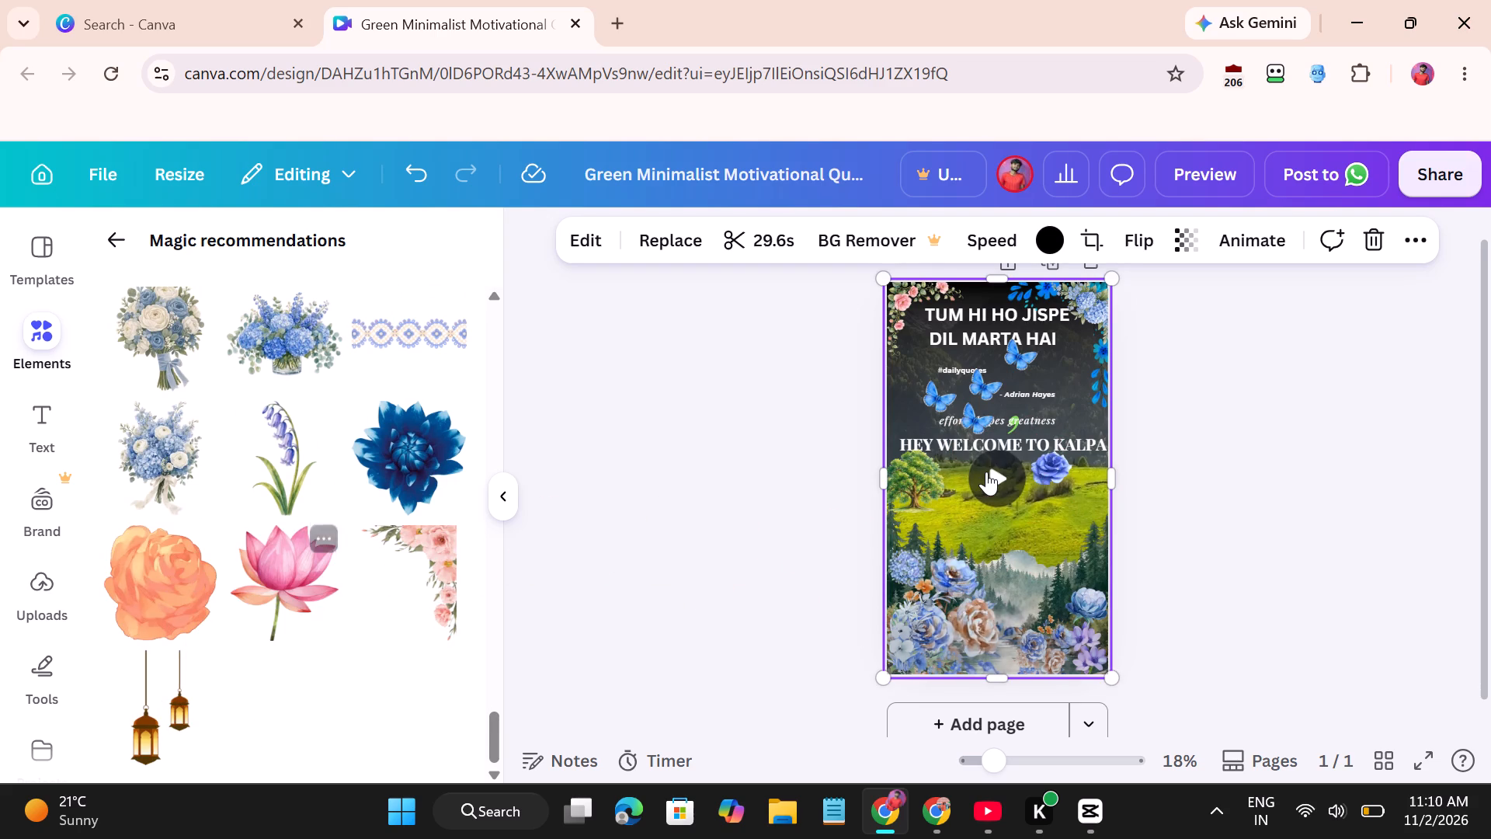
left_click_drag(275, 591, 923, 372)
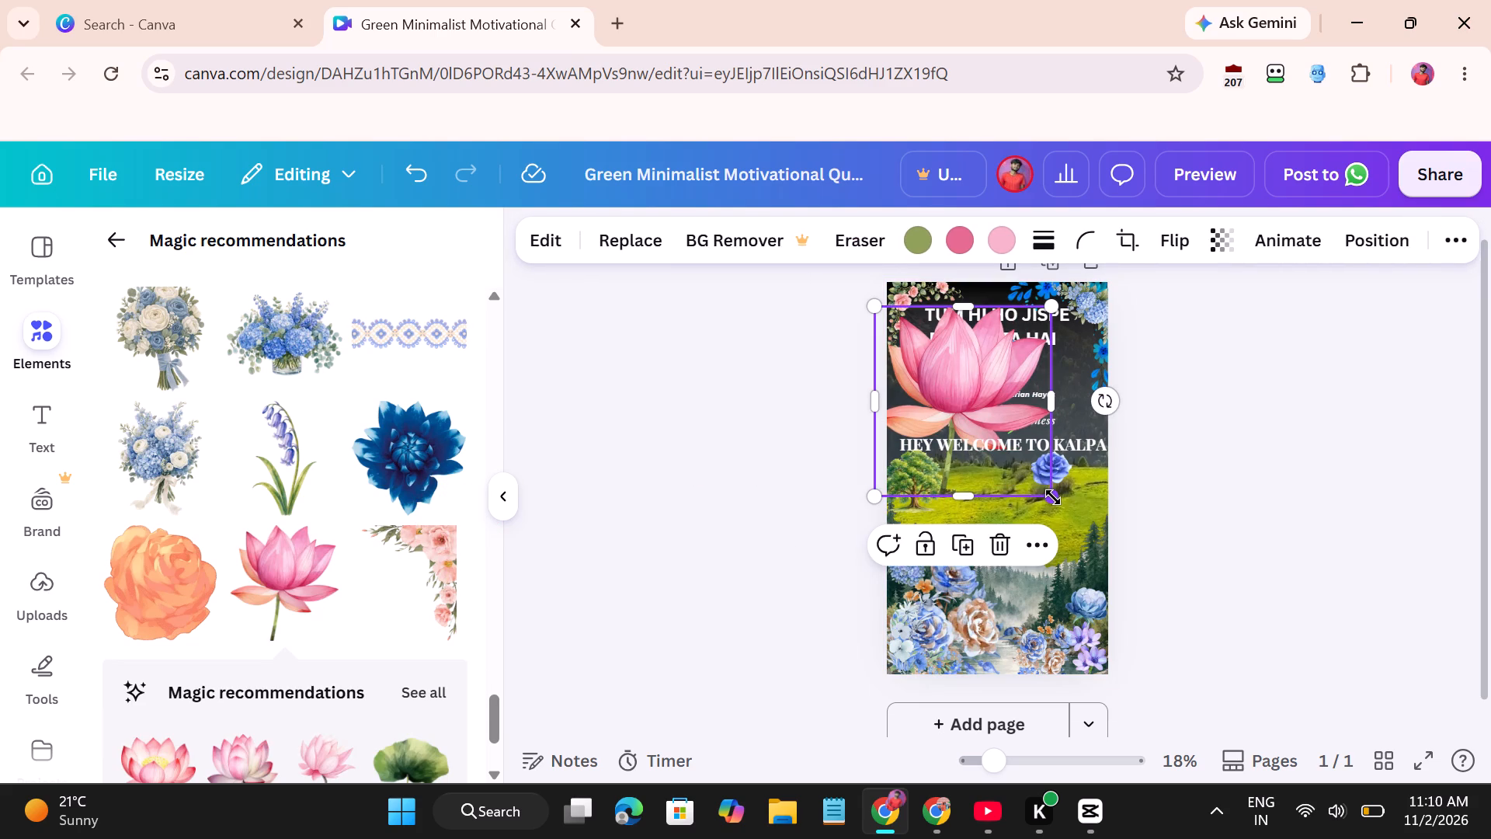
left_click_drag(1053, 497, 927, 406)
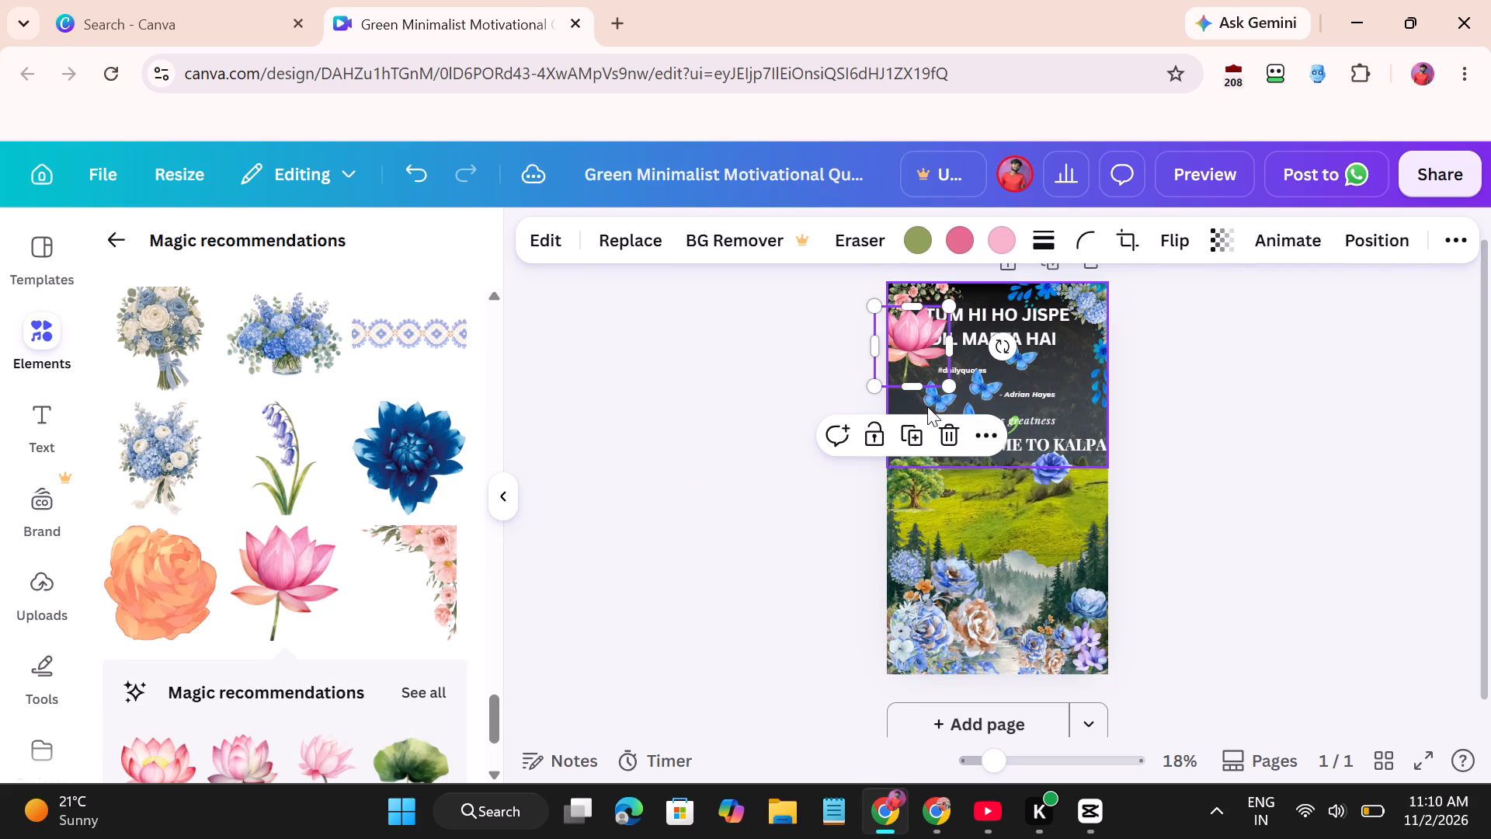
Shrink the pink lotus to about 145 by 156 and place it on the meadow just beside the green tree's trunk.
left_click_drag(923, 339, 1090, 513)
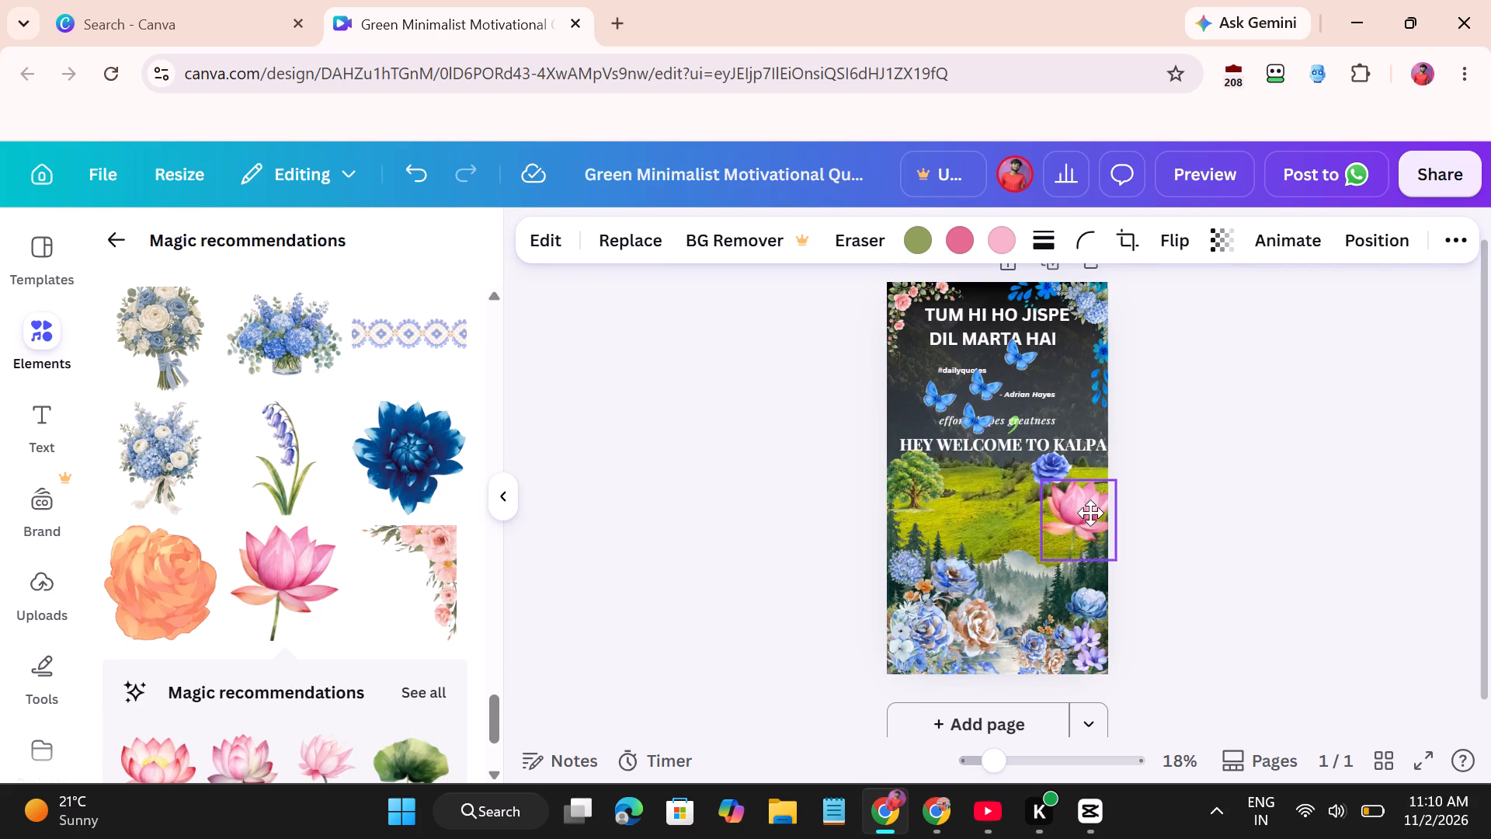
left_click_drag(1090, 513, 943, 457)
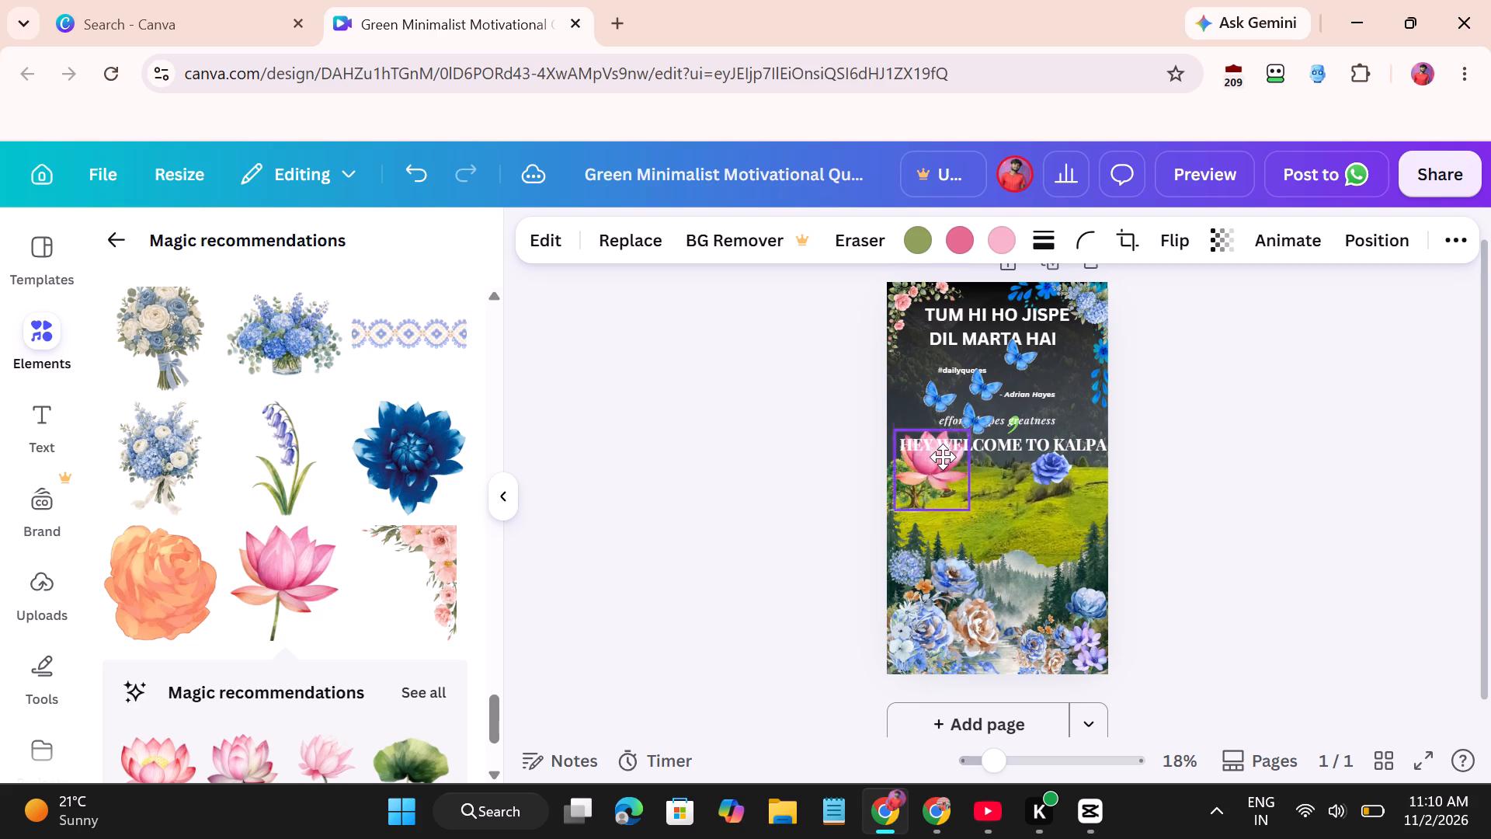
left_click_drag(943, 457, 966, 481)
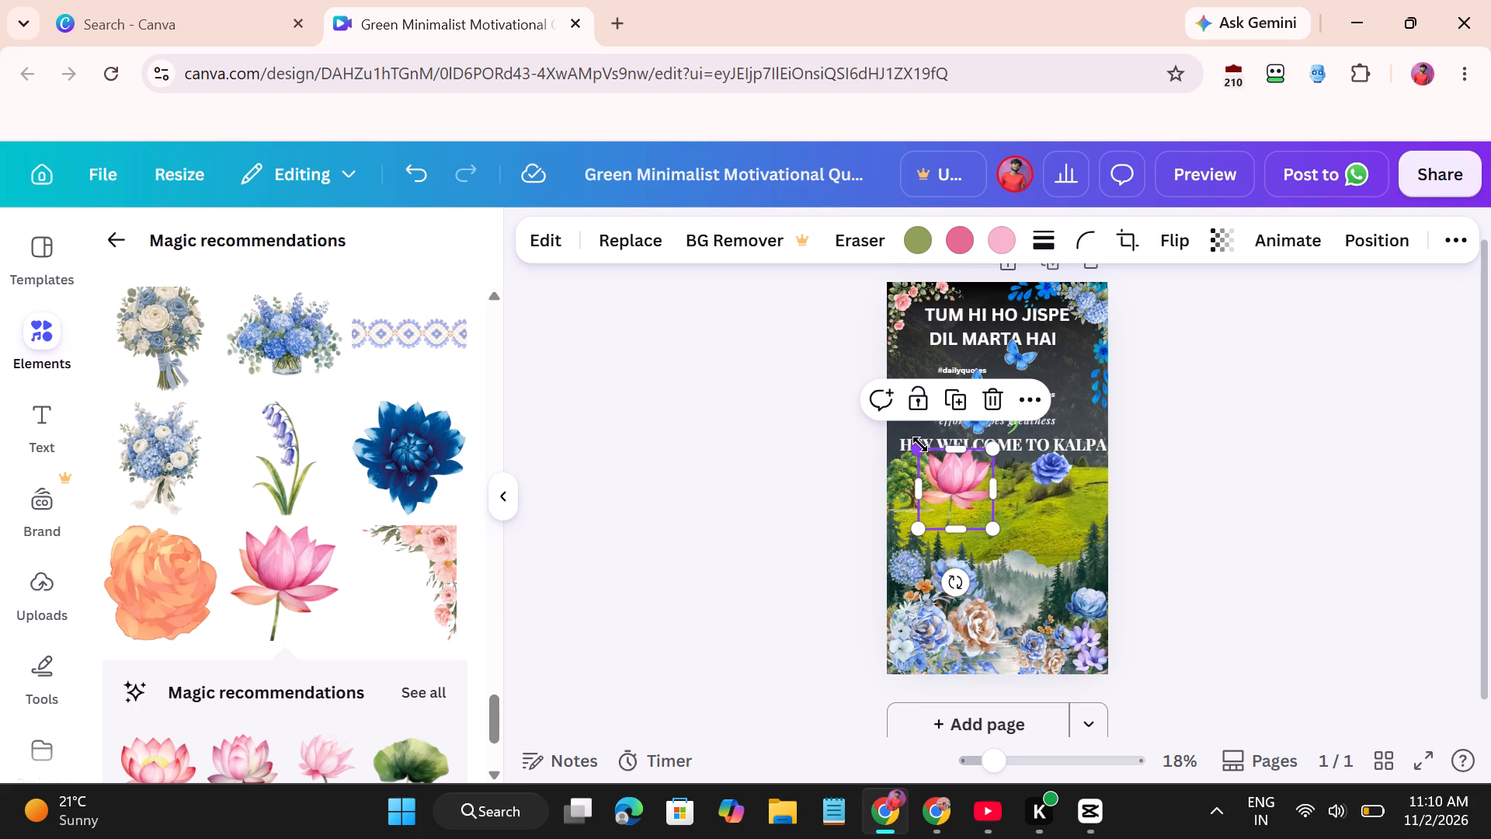
left_click_drag(920, 444, 973, 503)
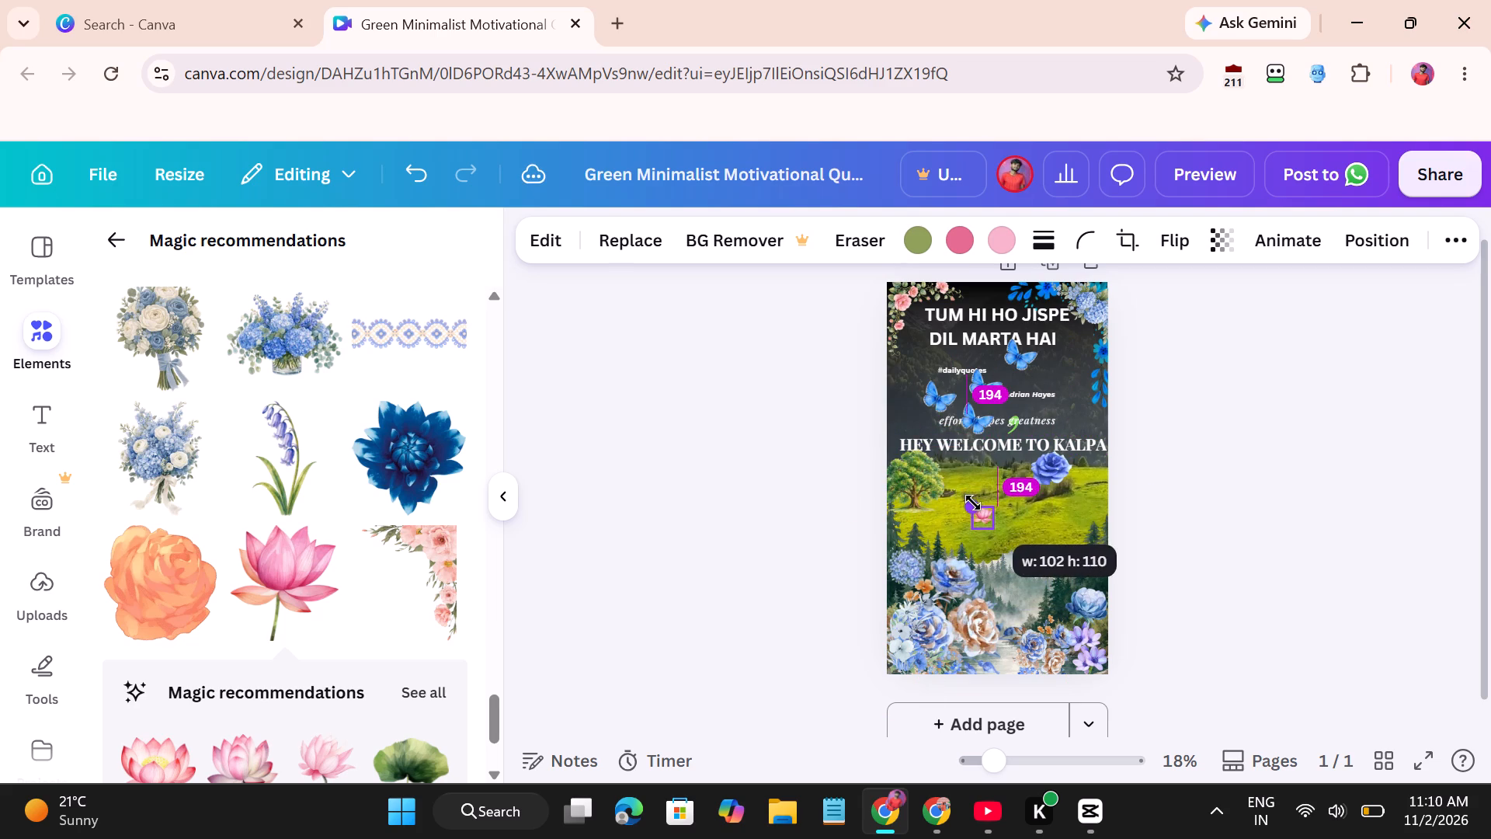
left_click_drag(973, 503, 951, 498)
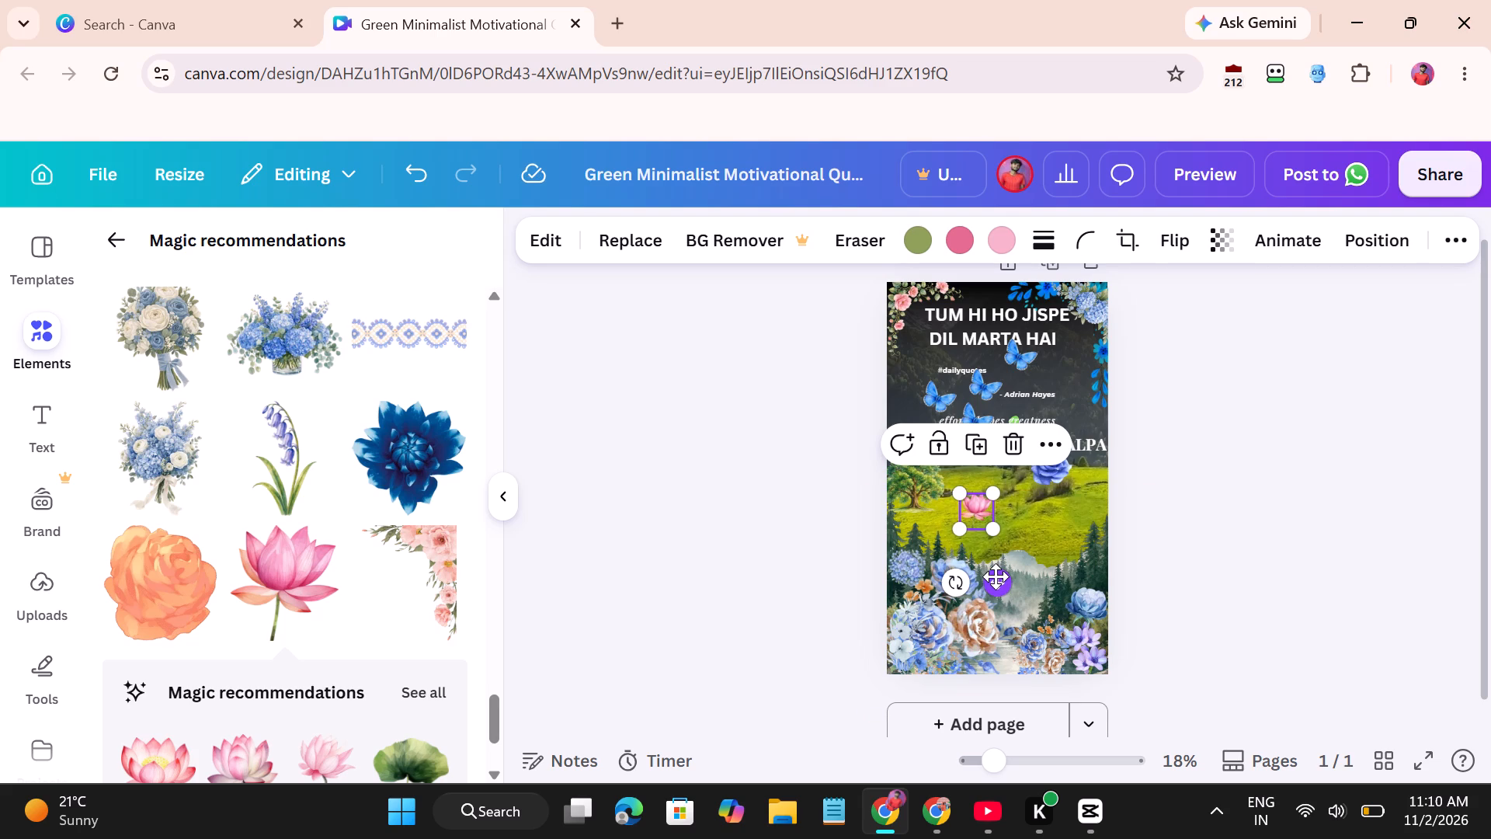
left_click_drag(996, 576, 971, 569)
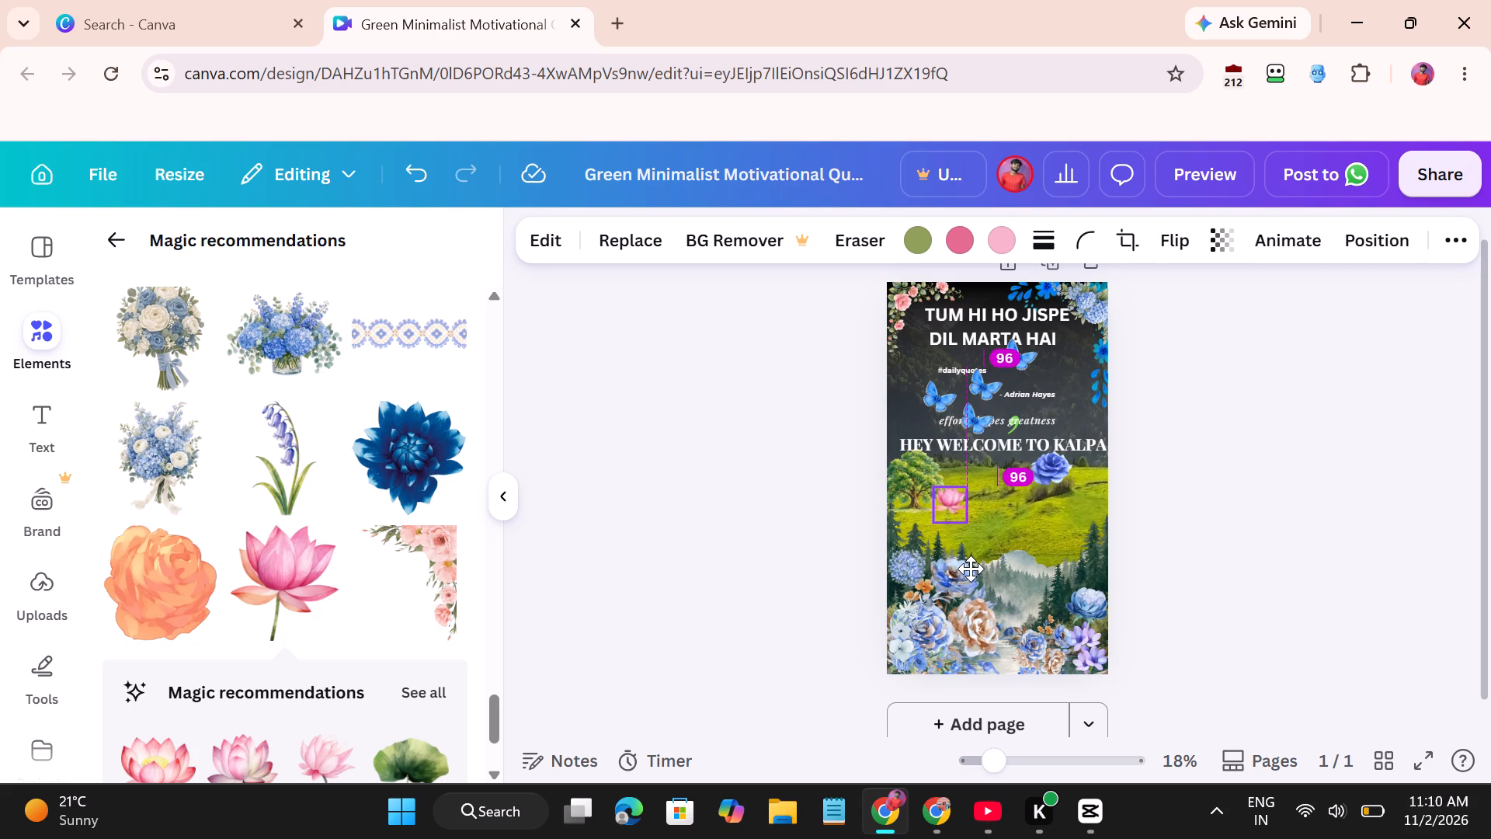
left_click_drag(971, 569, 971, 568)
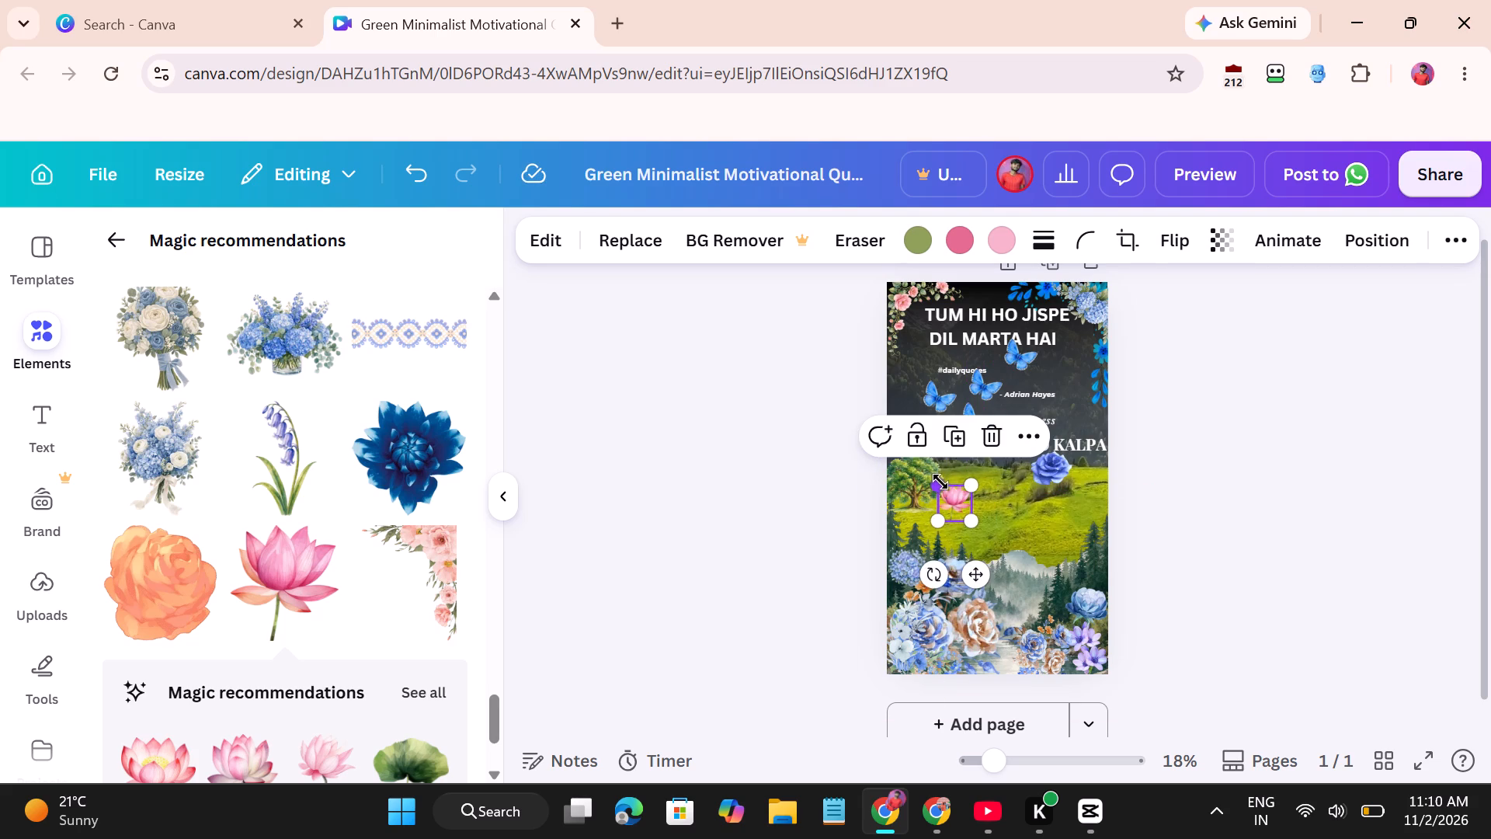
left_click_drag(940, 482, 961, 496)
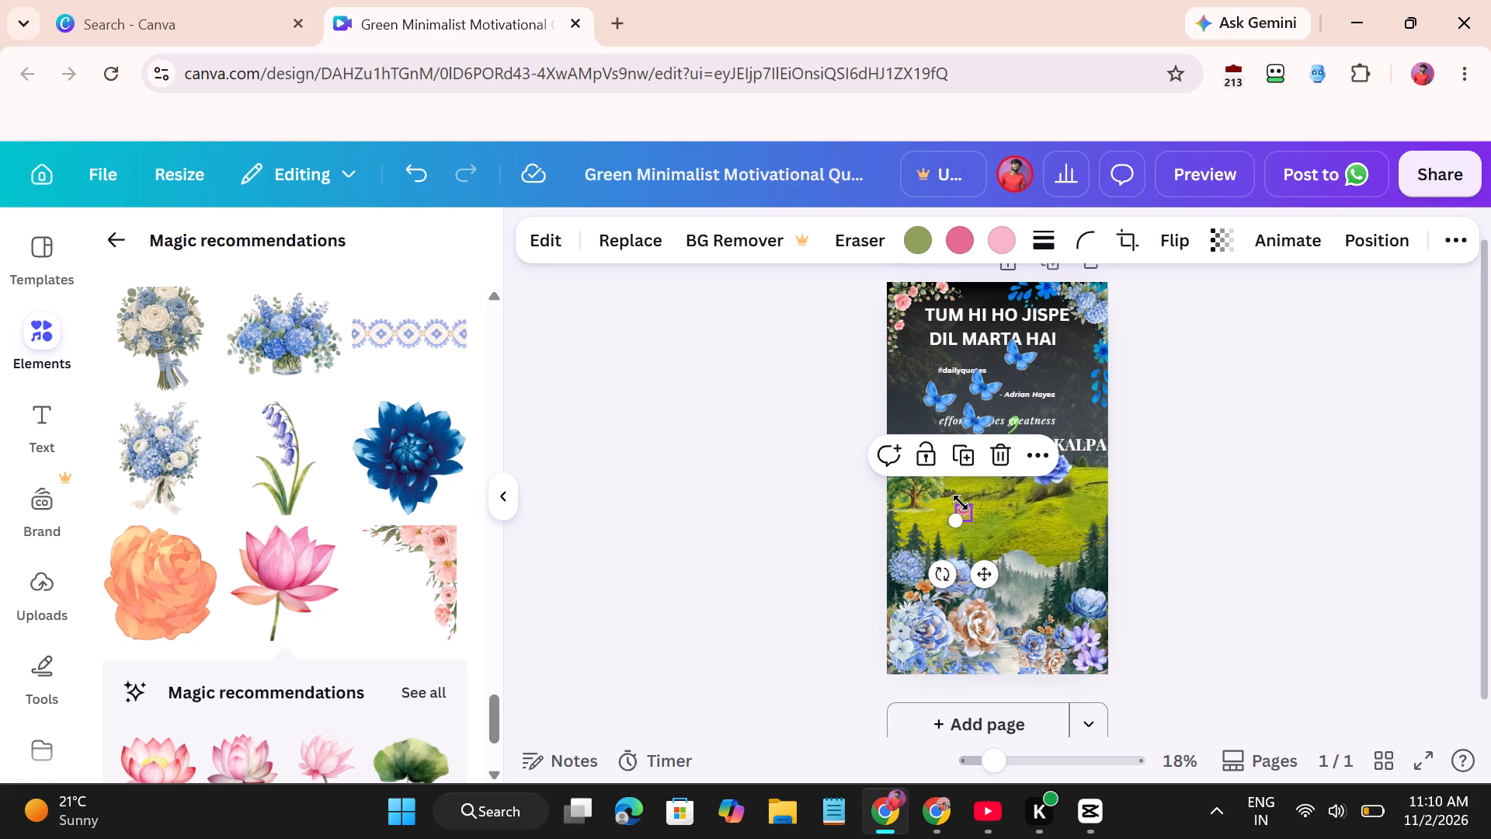
left_click_drag(957, 521, 943, 538)
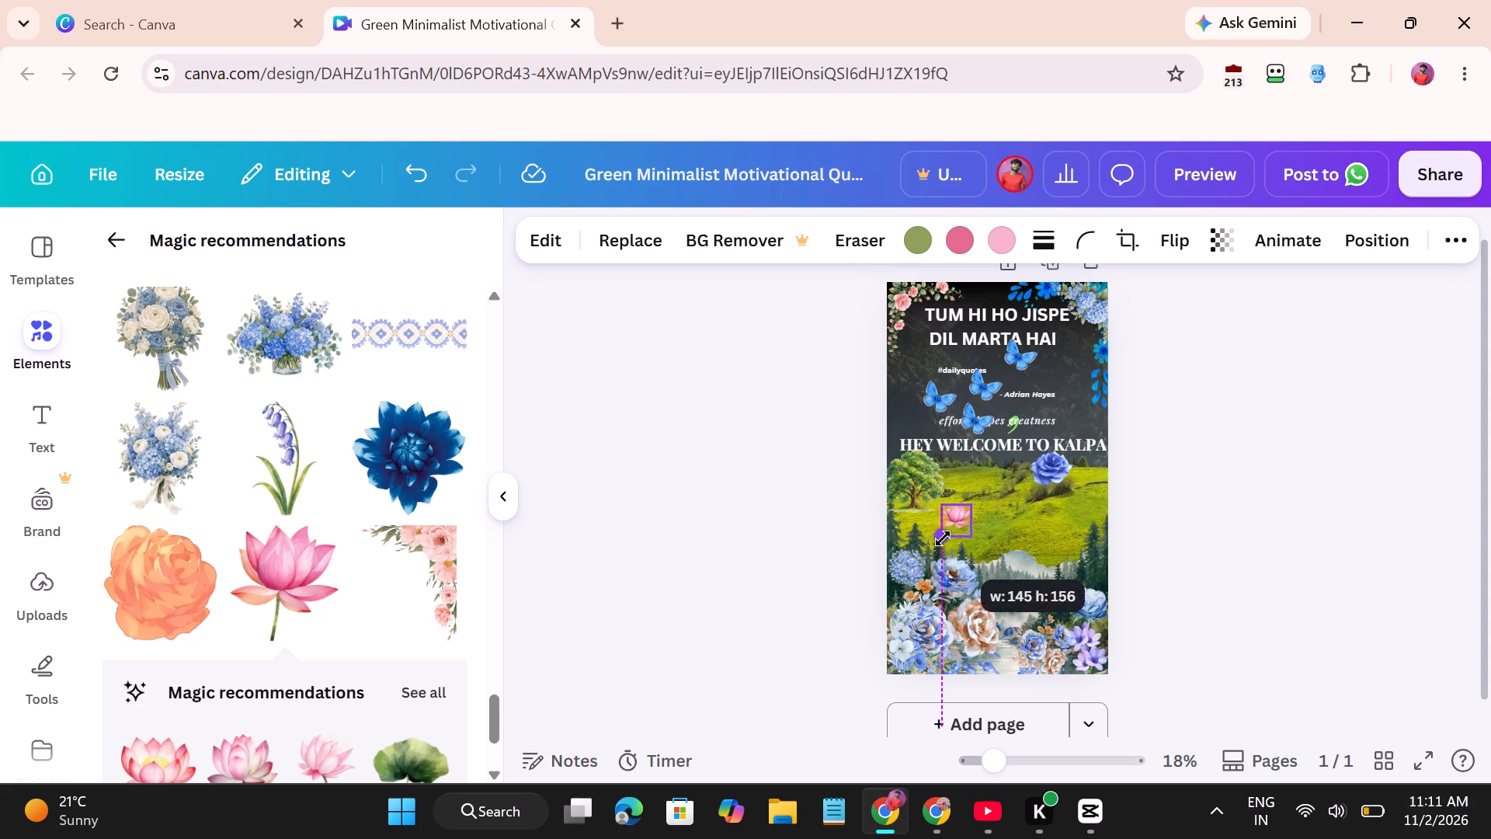
left_click_drag(943, 538, 942, 539)
left_click_drag(972, 586, 964, 562)
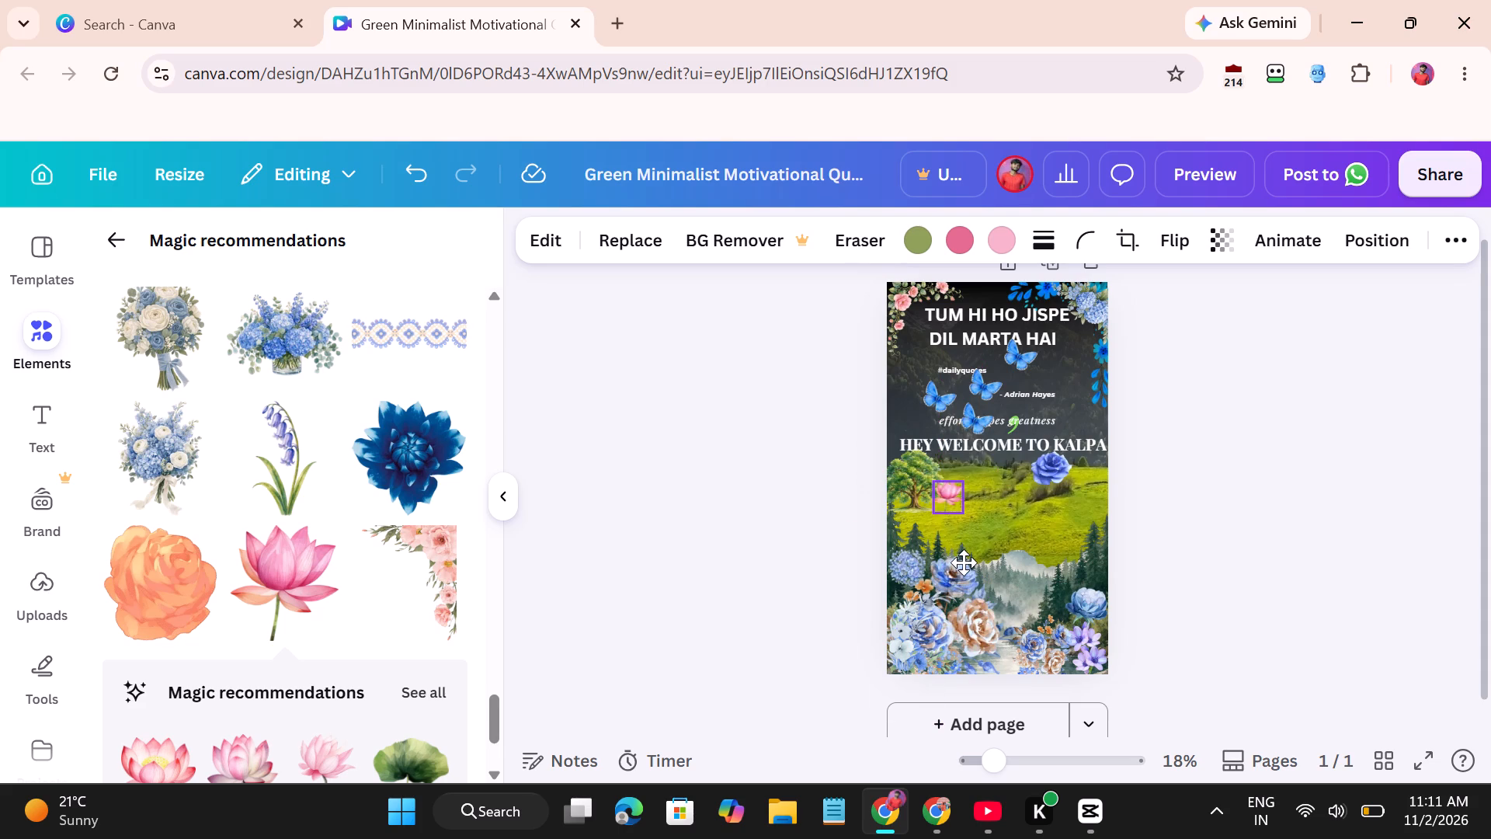
left_click_drag(964, 562, 969, 571)
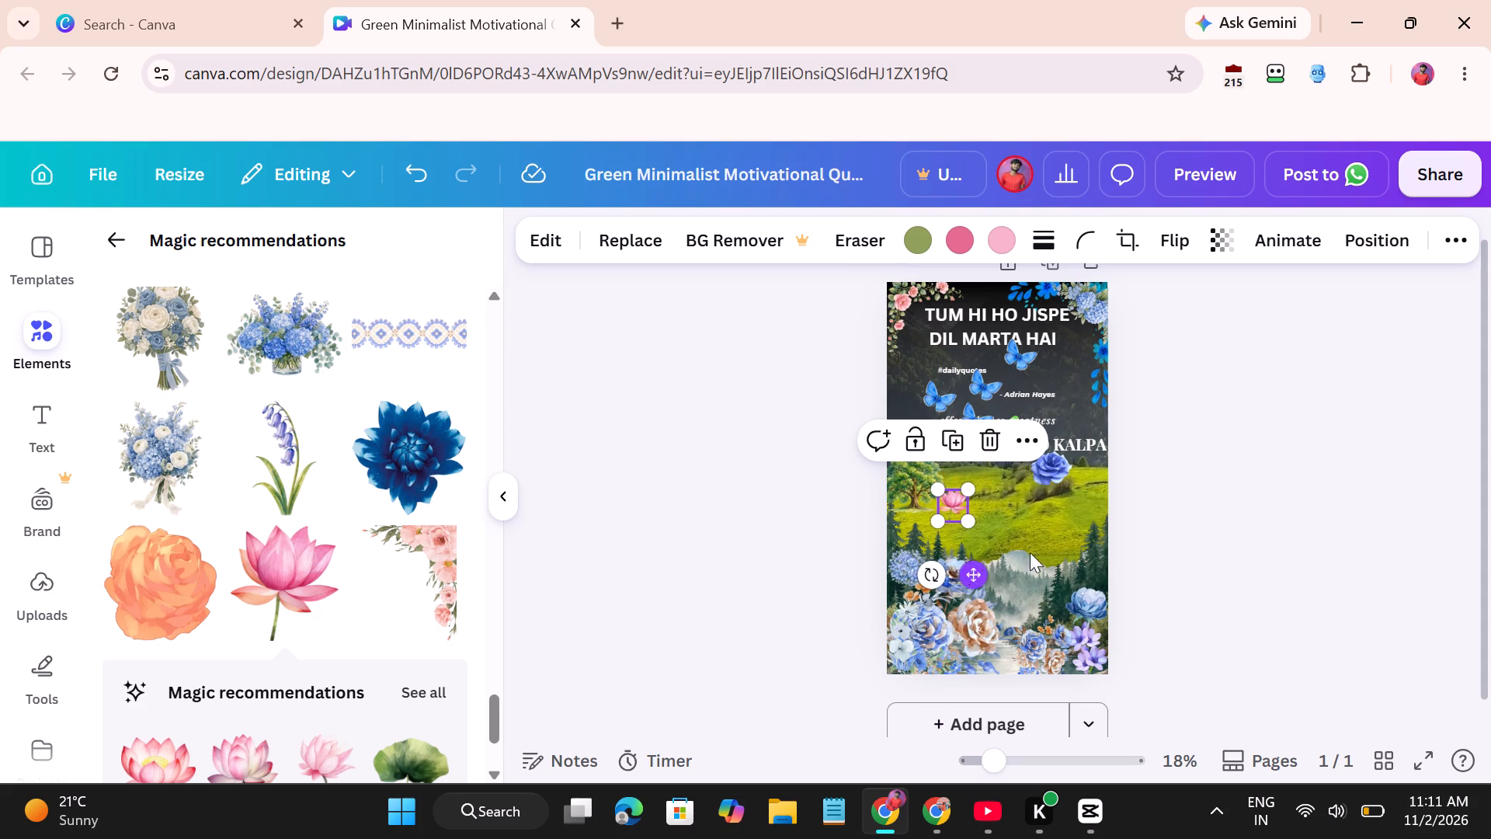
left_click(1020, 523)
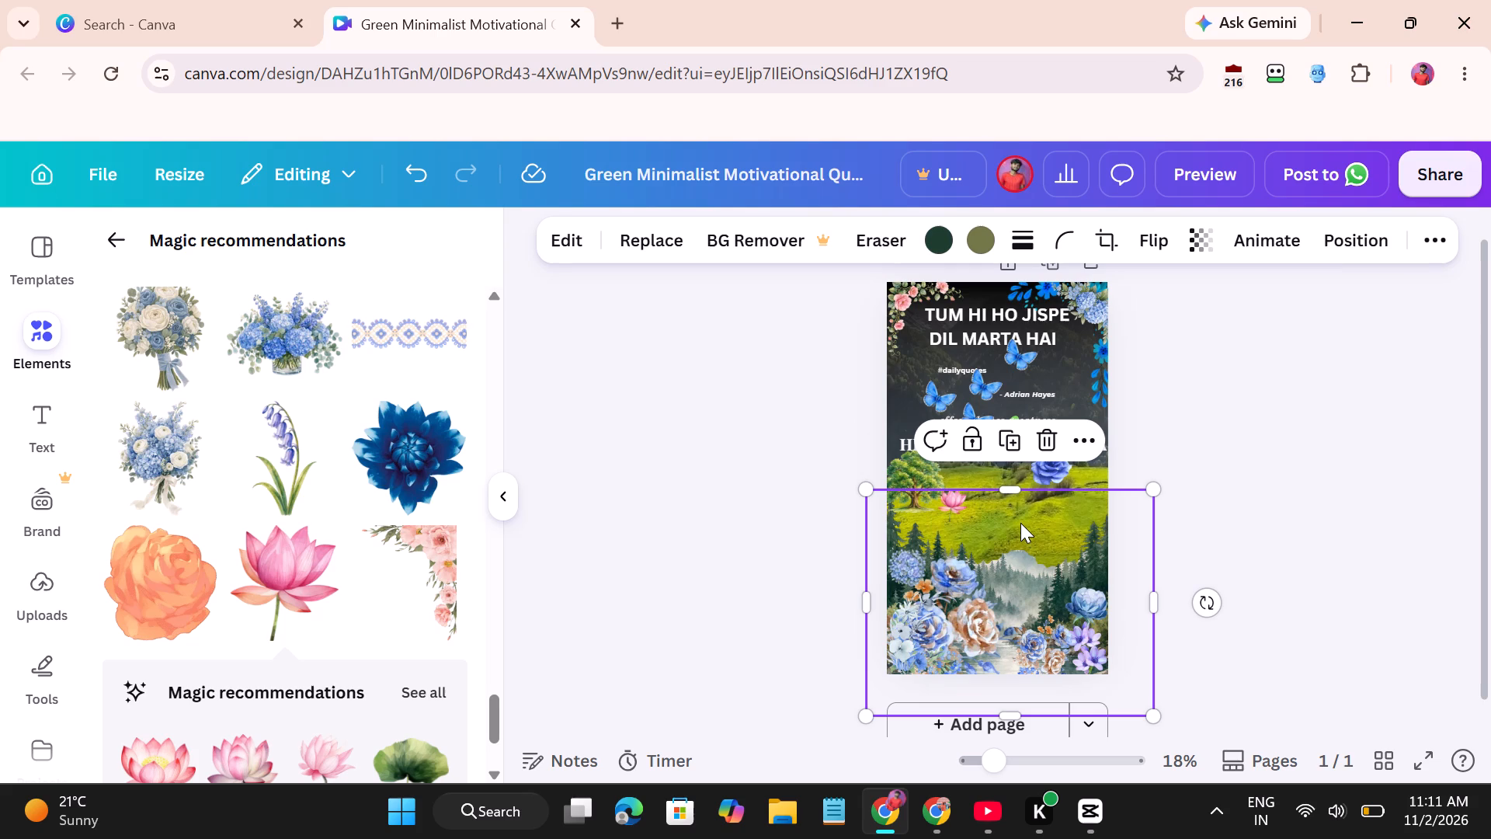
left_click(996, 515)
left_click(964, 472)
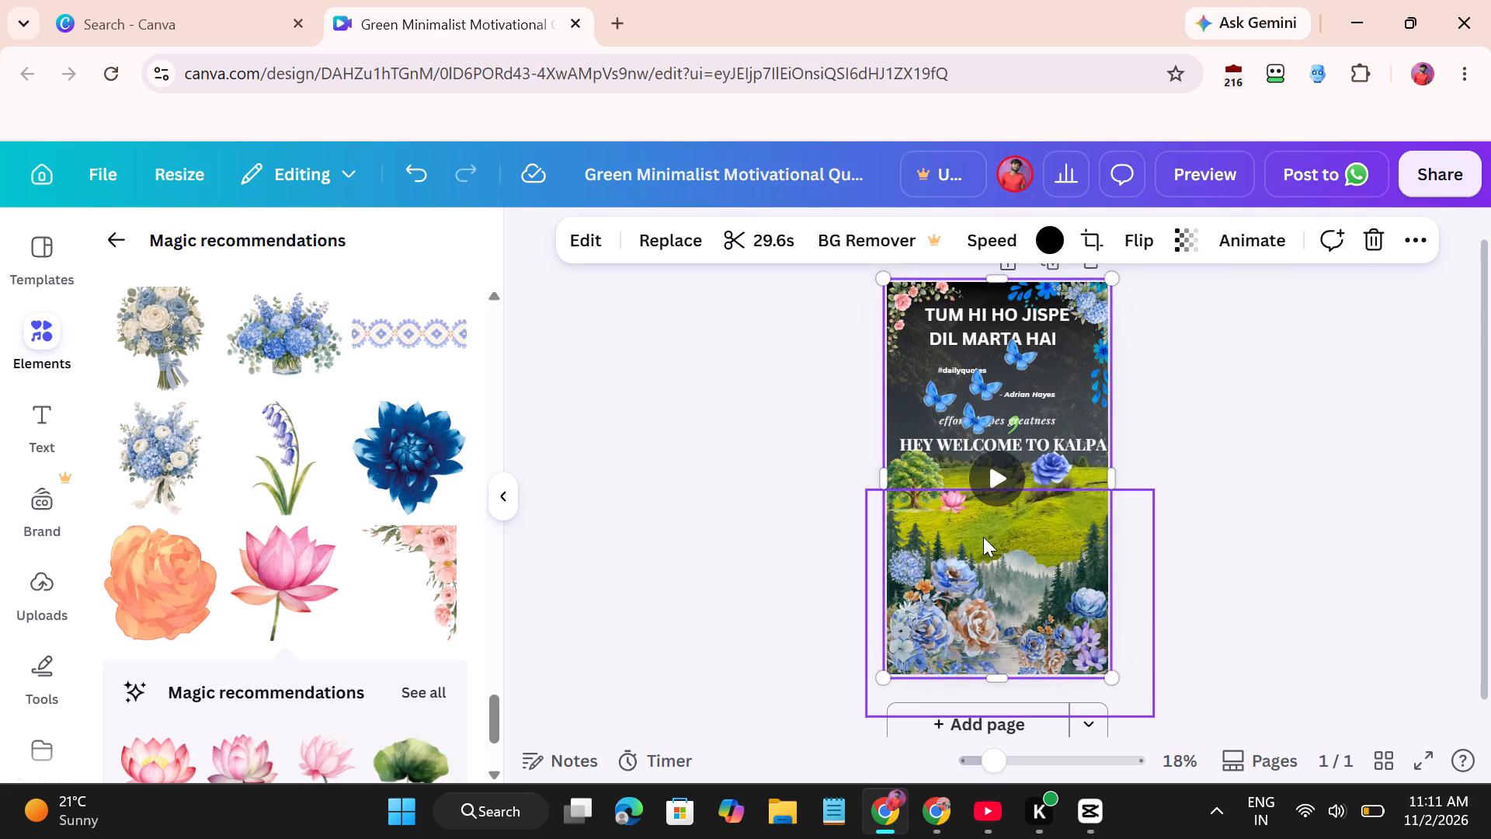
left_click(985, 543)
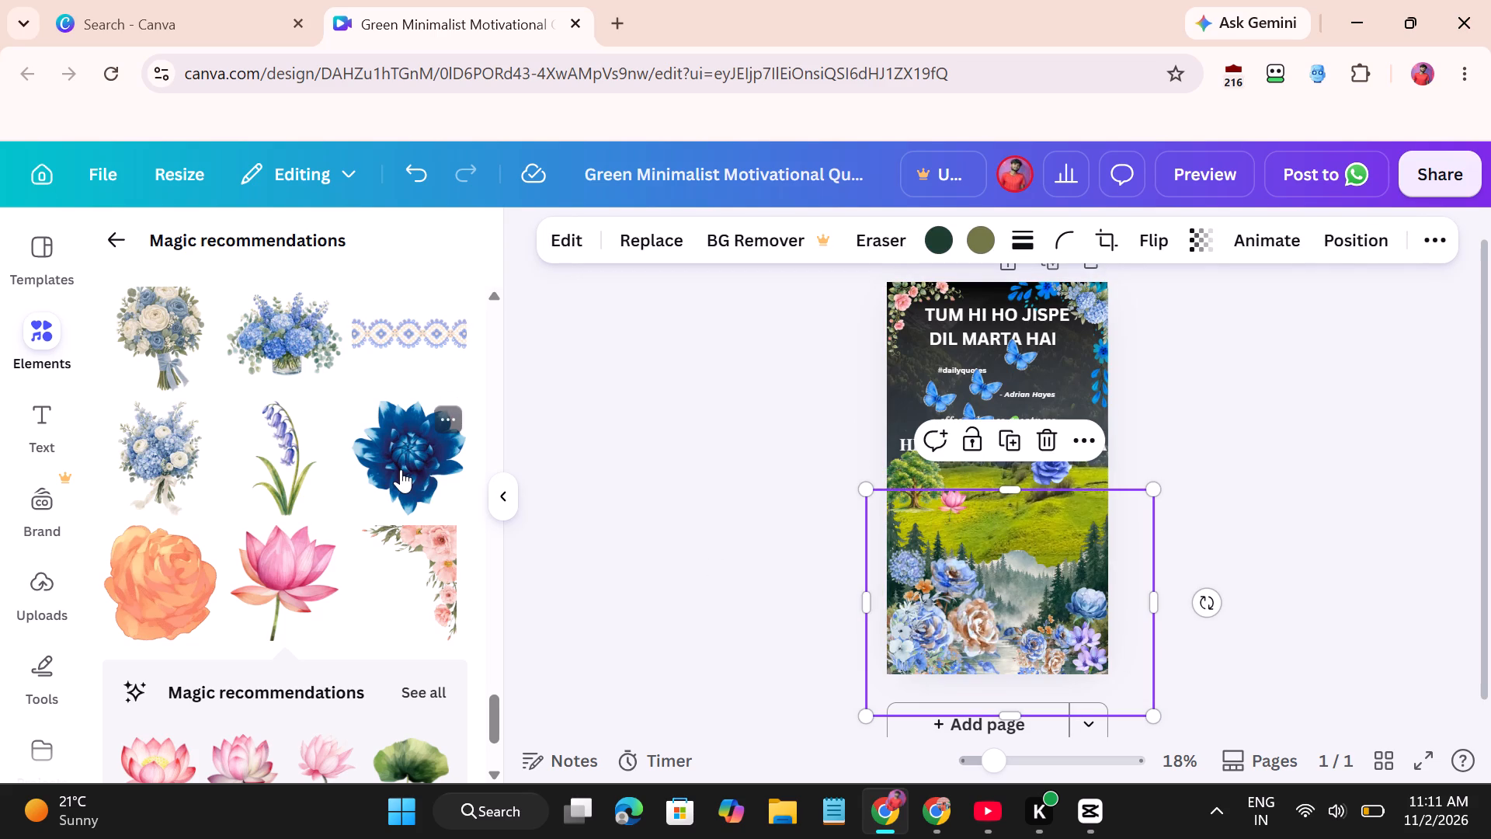
Add the pale blue-grey layered flower from the magic recommendations, shrink it to just over half size, and centre it below the heading.
scroll(401, 469, "up", 5)
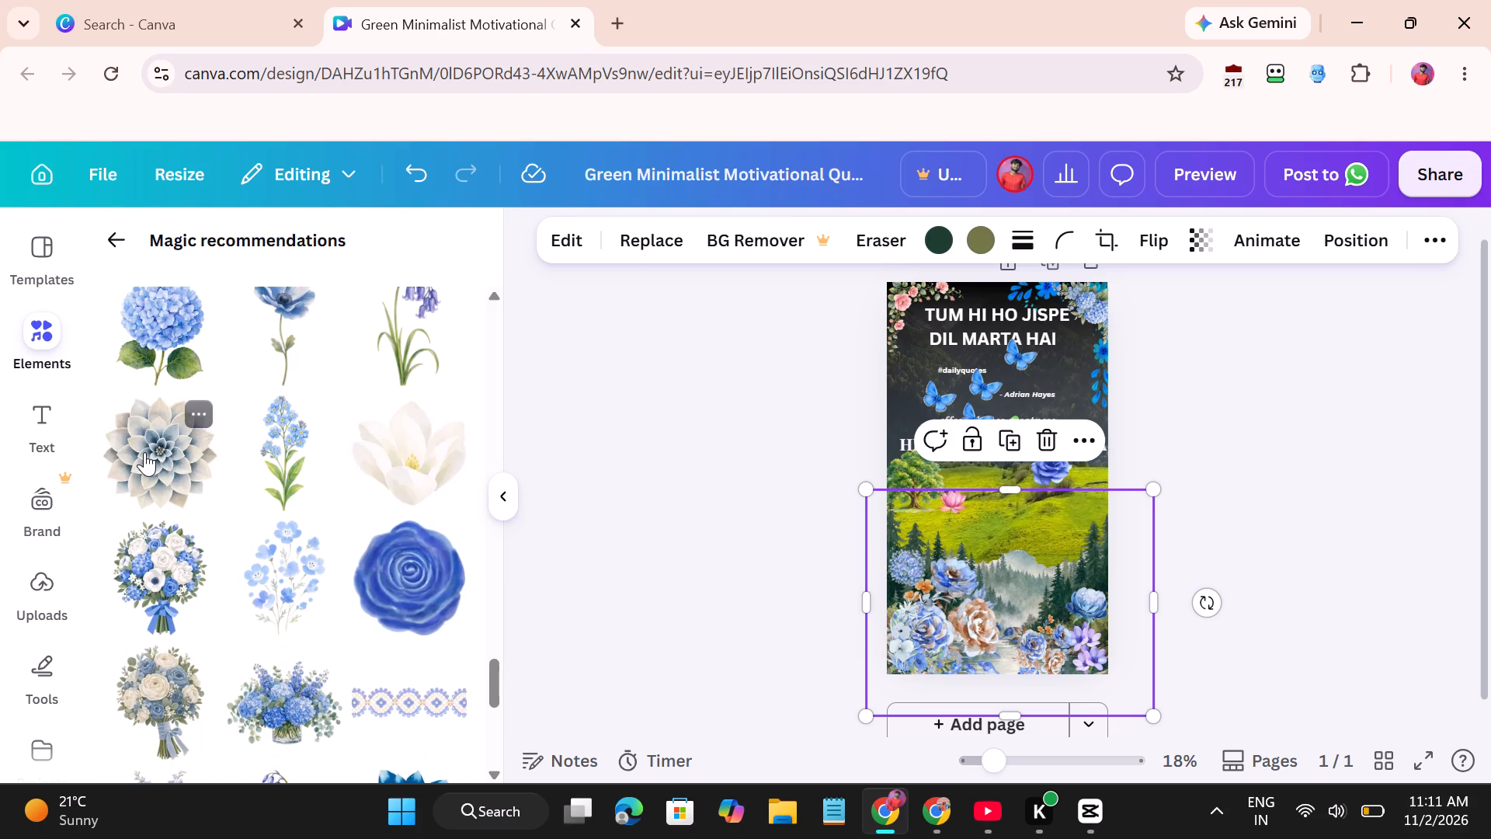
left_click_drag(144, 452, 962, 363)
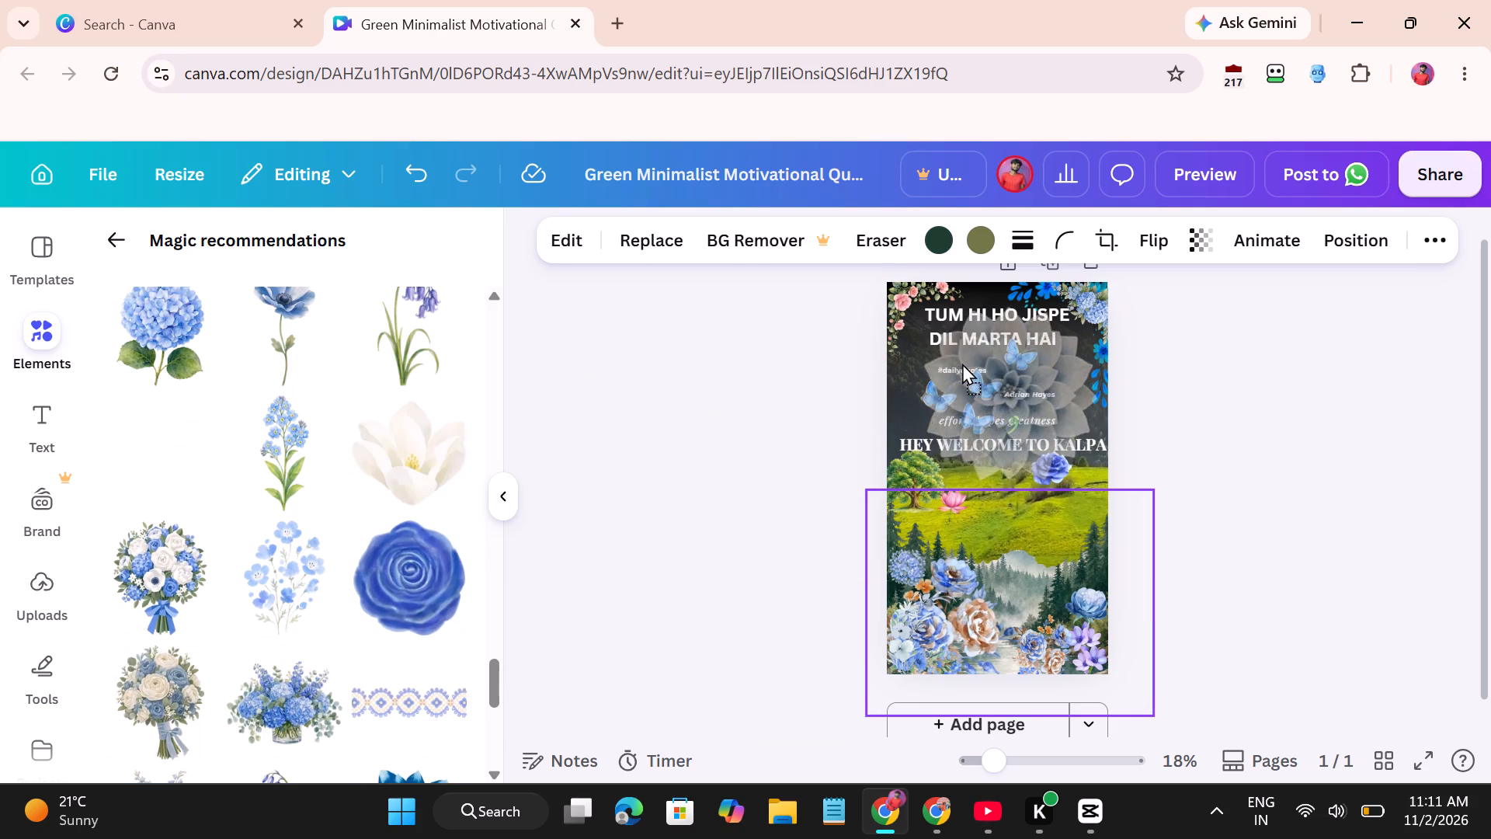
left_click_drag(962, 363, 958, 350)
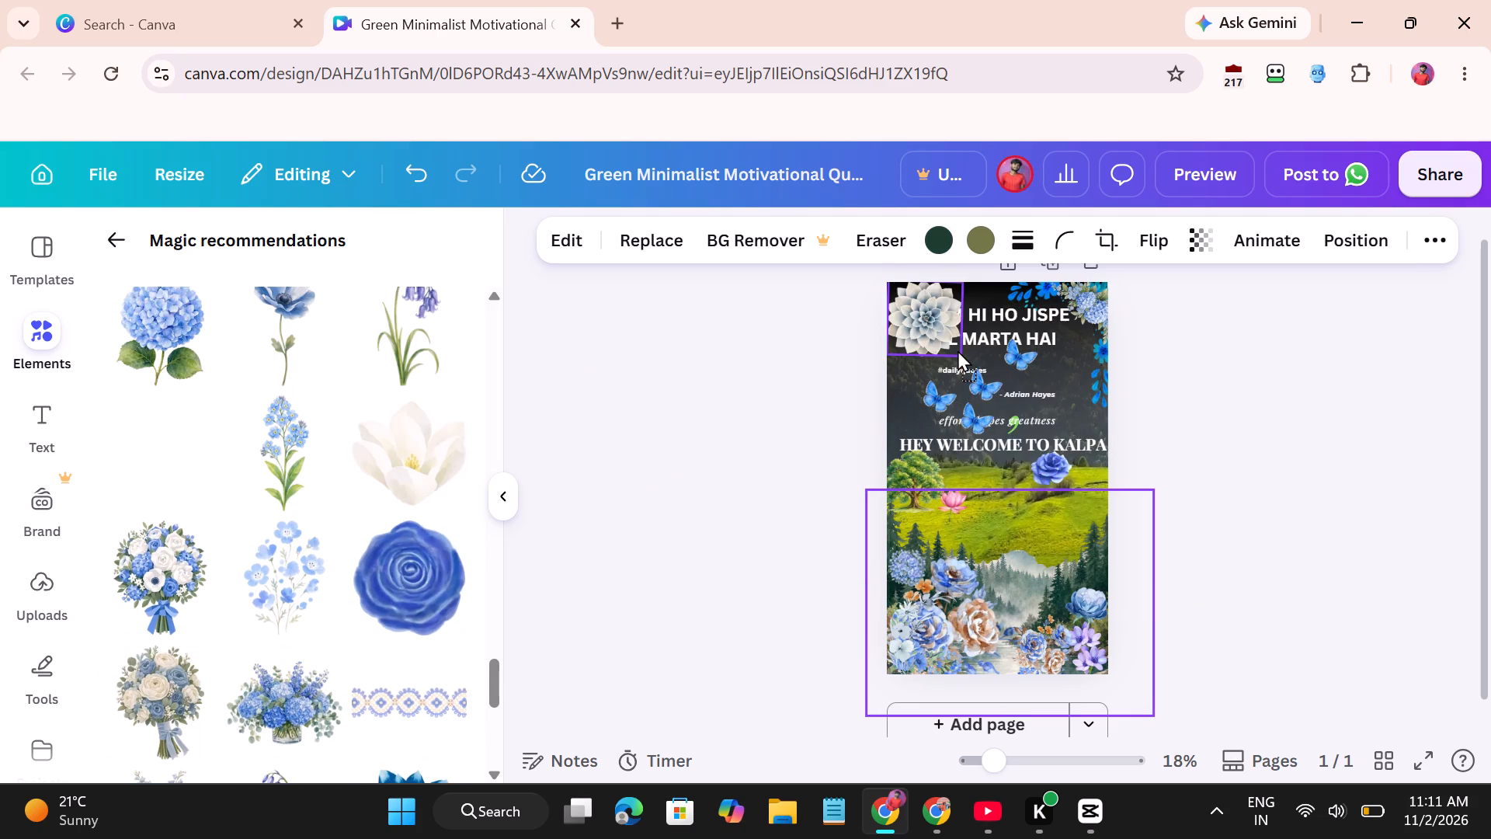
left_click_drag(958, 350, 970, 364)
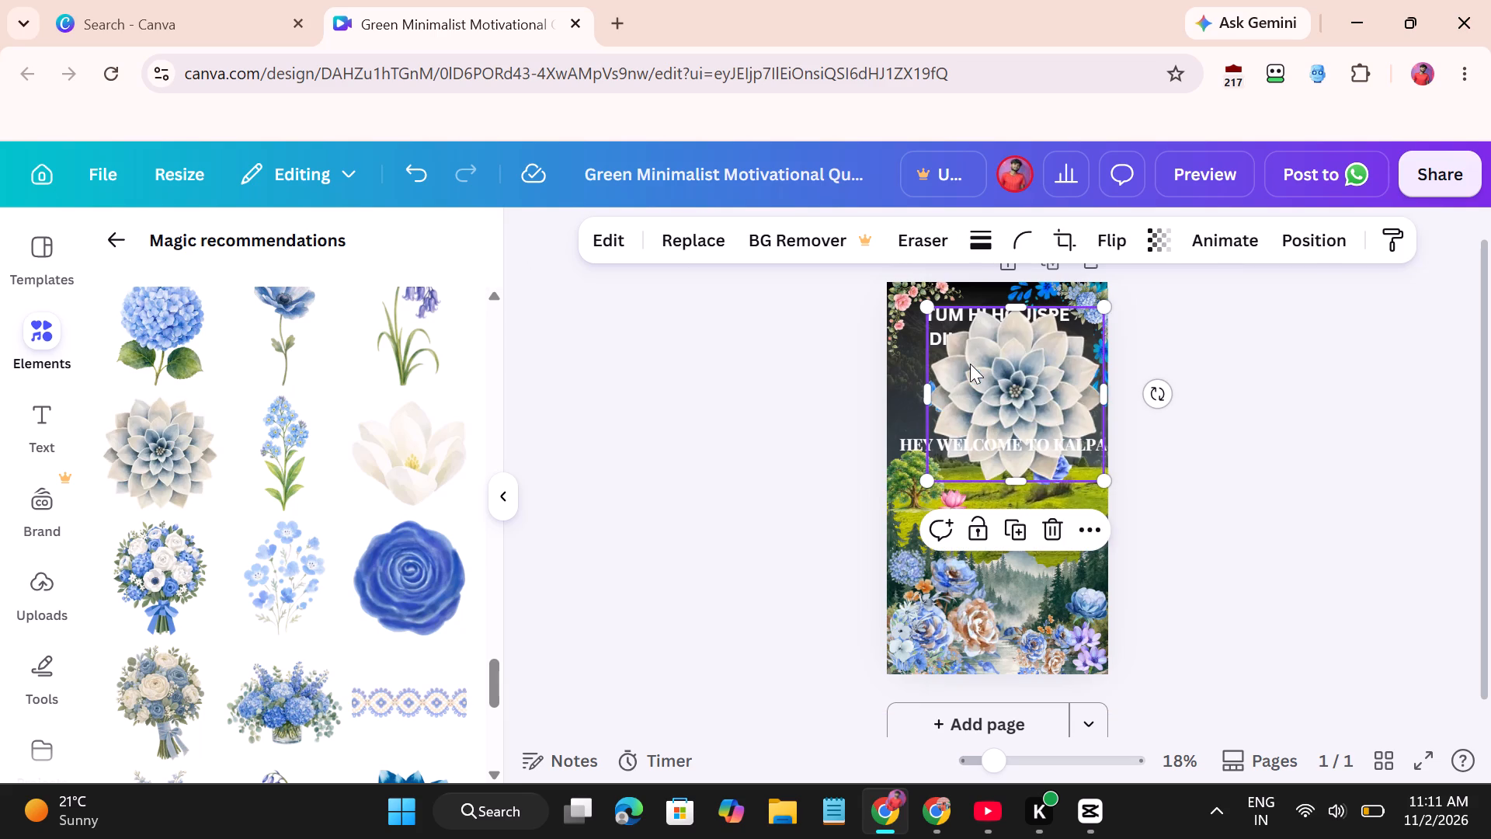
left_click_drag(1108, 488, 1051, 461)
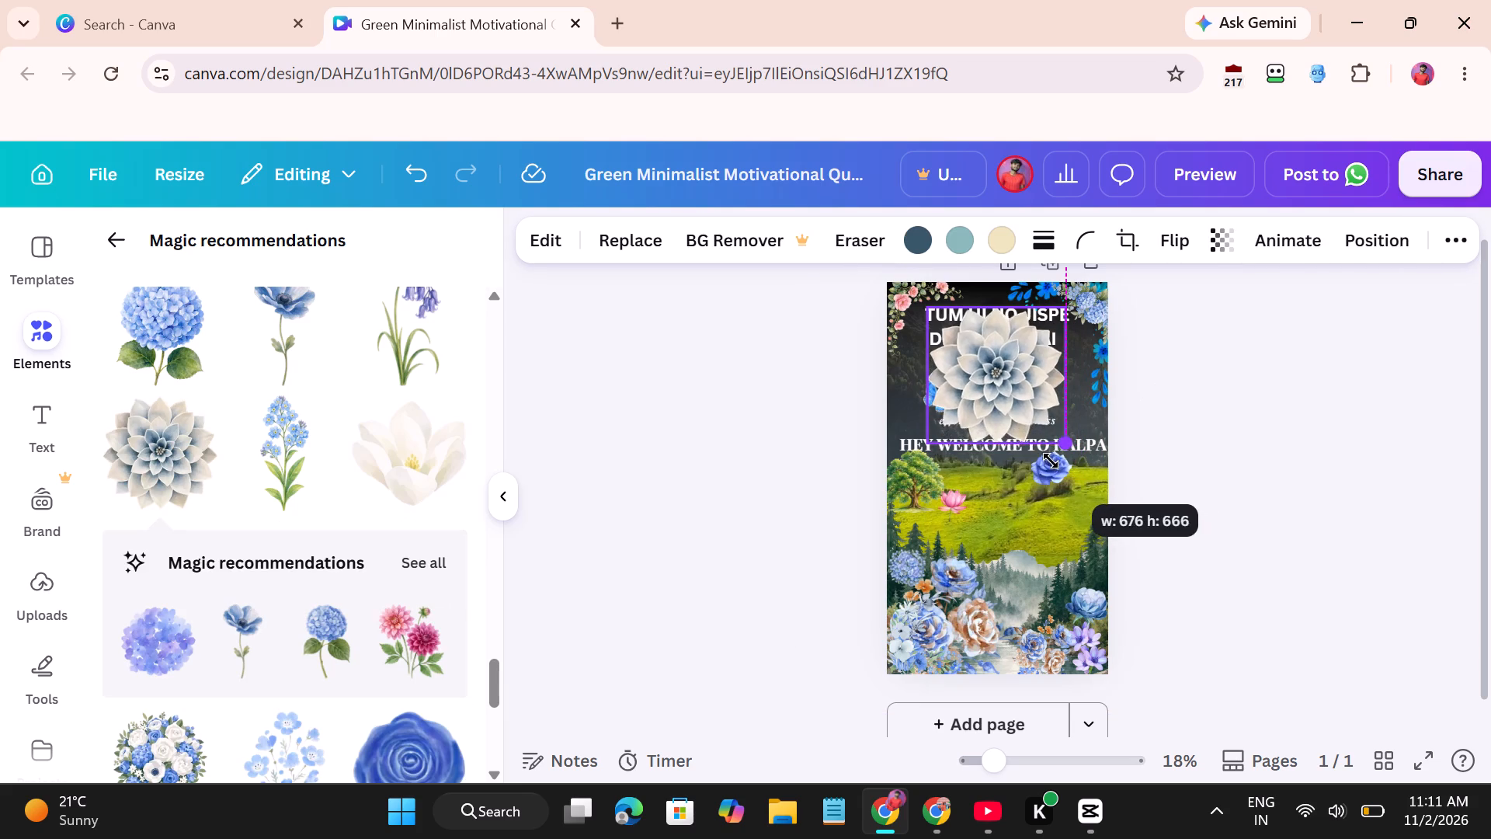
left_click_drag(1051, 461, 1006, 437)
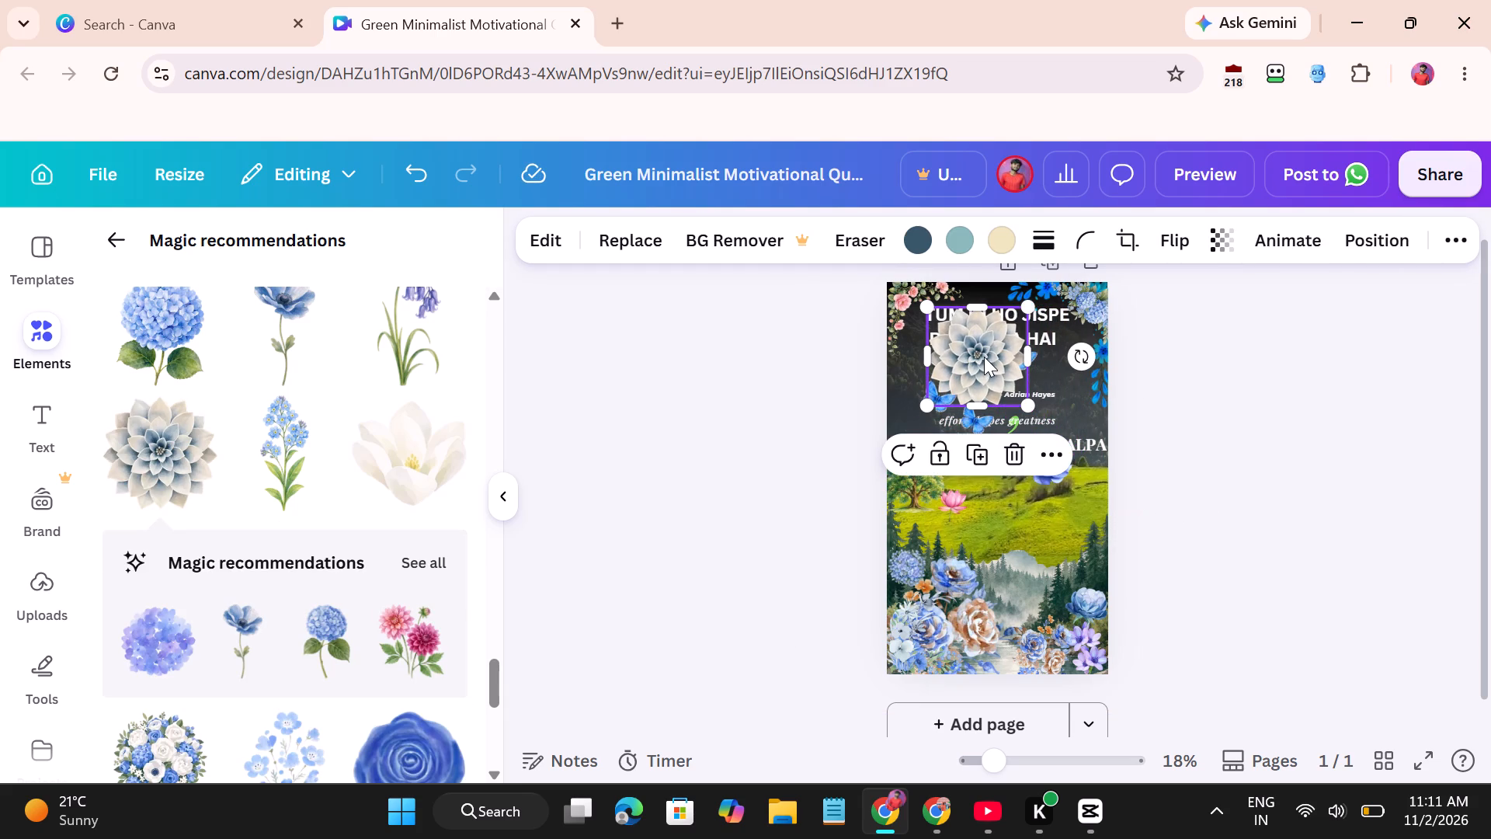
left_click_drag(984, 357, 972, 398)
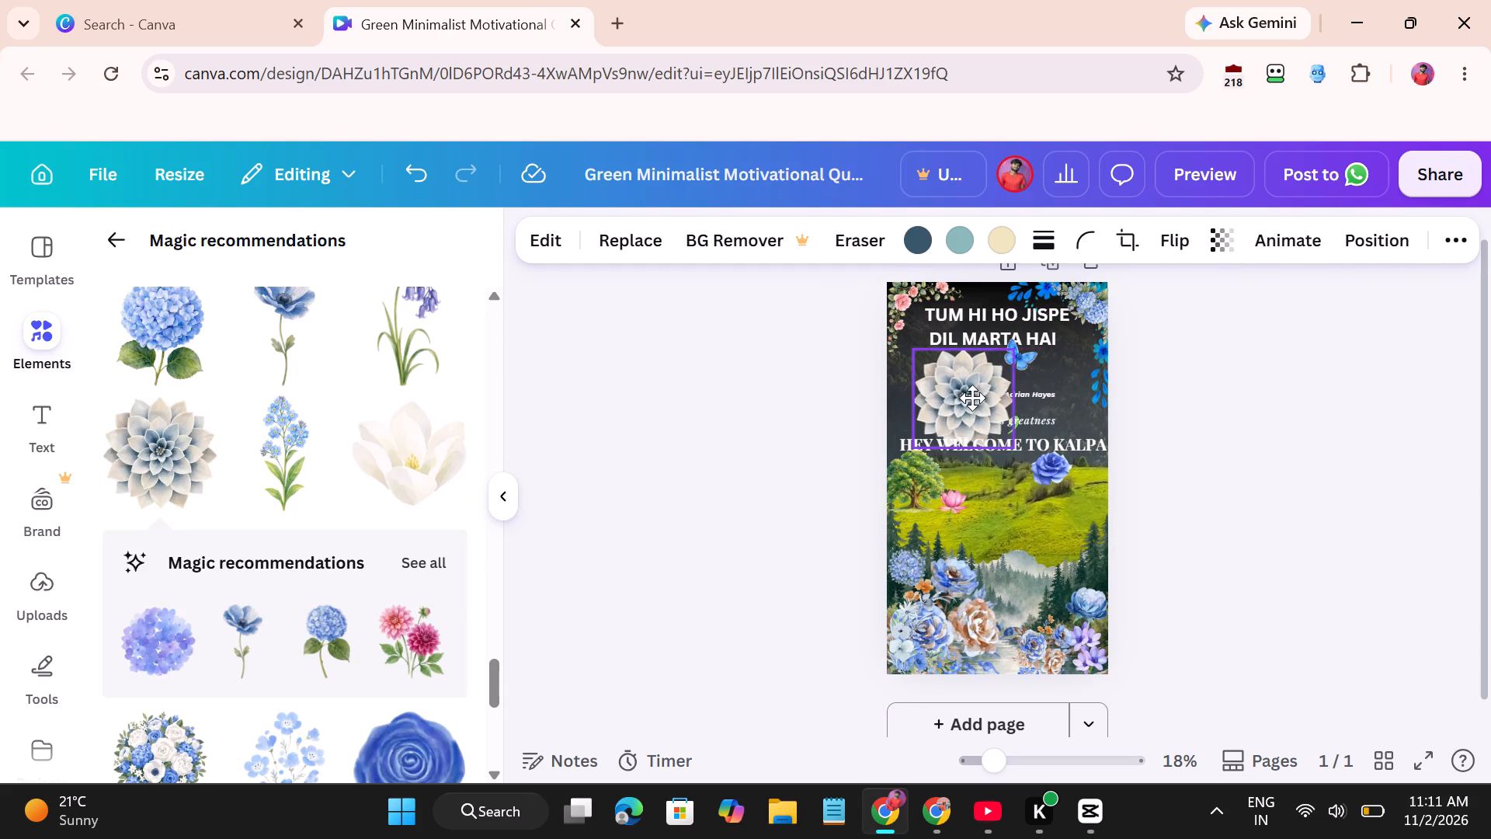
left_click_drag(972, 398, 938, 376)
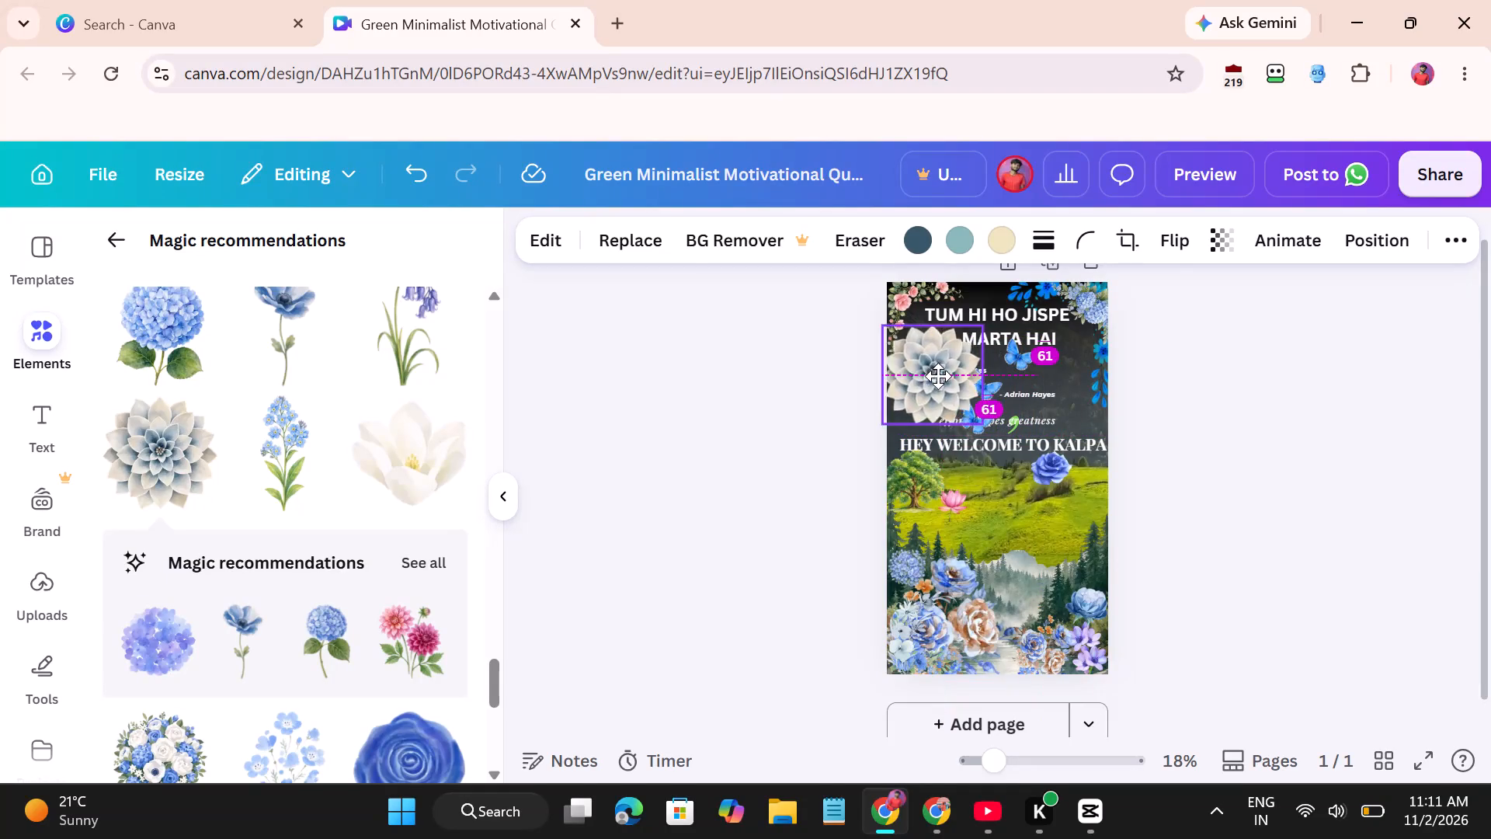
left_click_drag(938, 376, 996, 390)
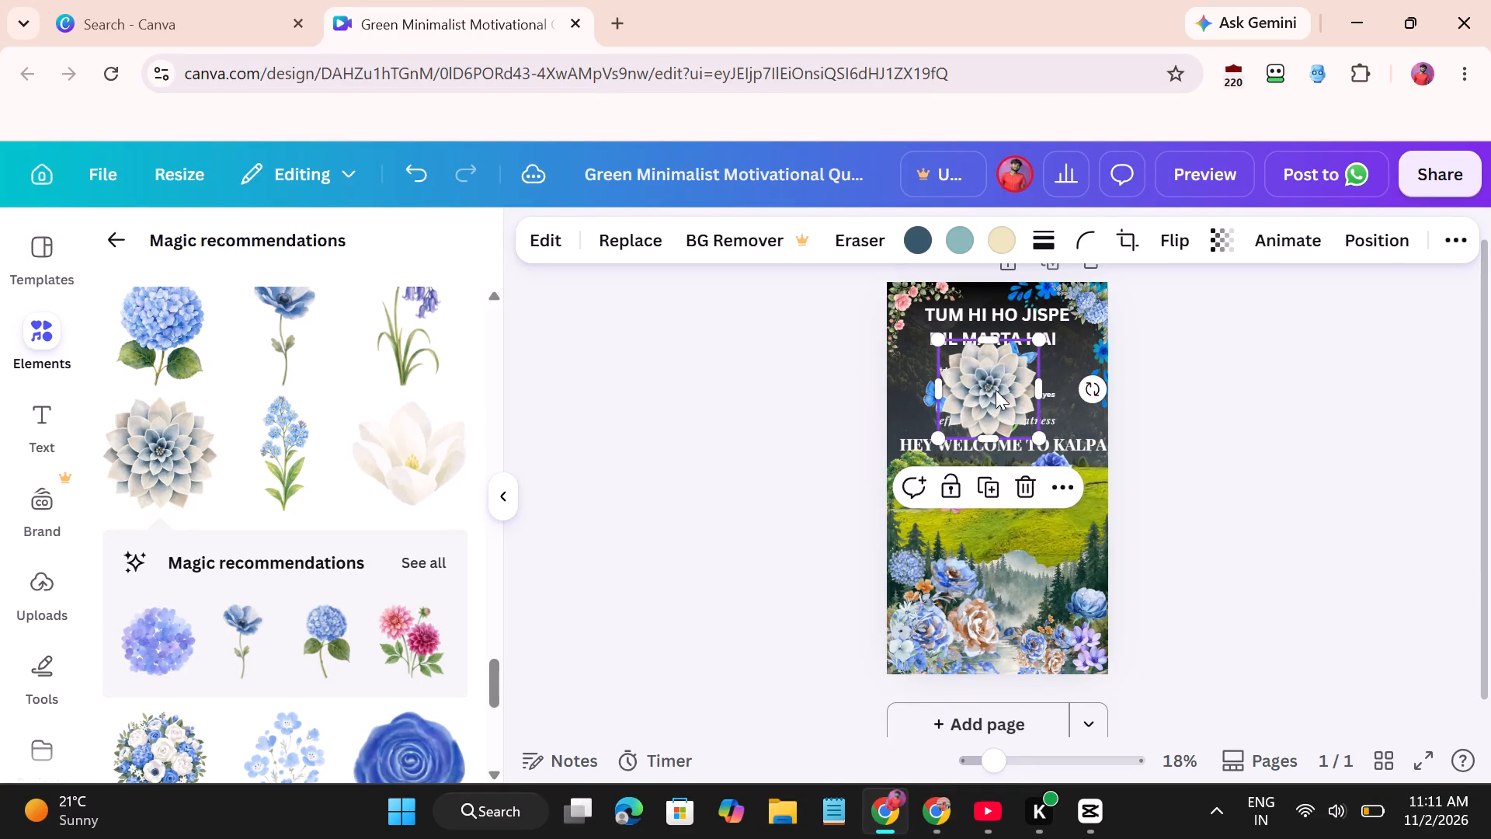
Send the pale layered flower to the back, behind the butterflies and the text.
right_click(996, 390)
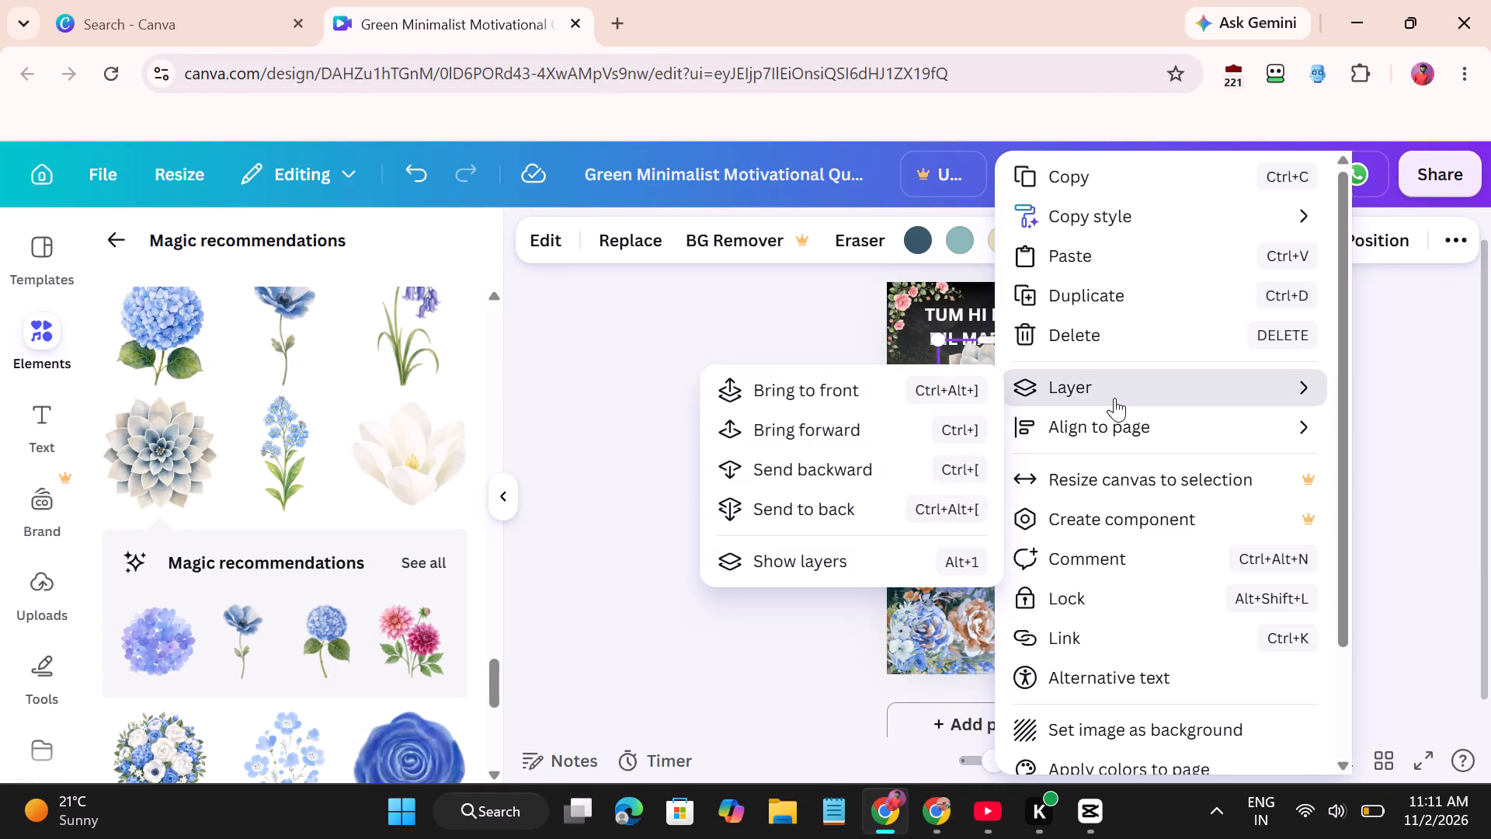
left_click(825, 517)
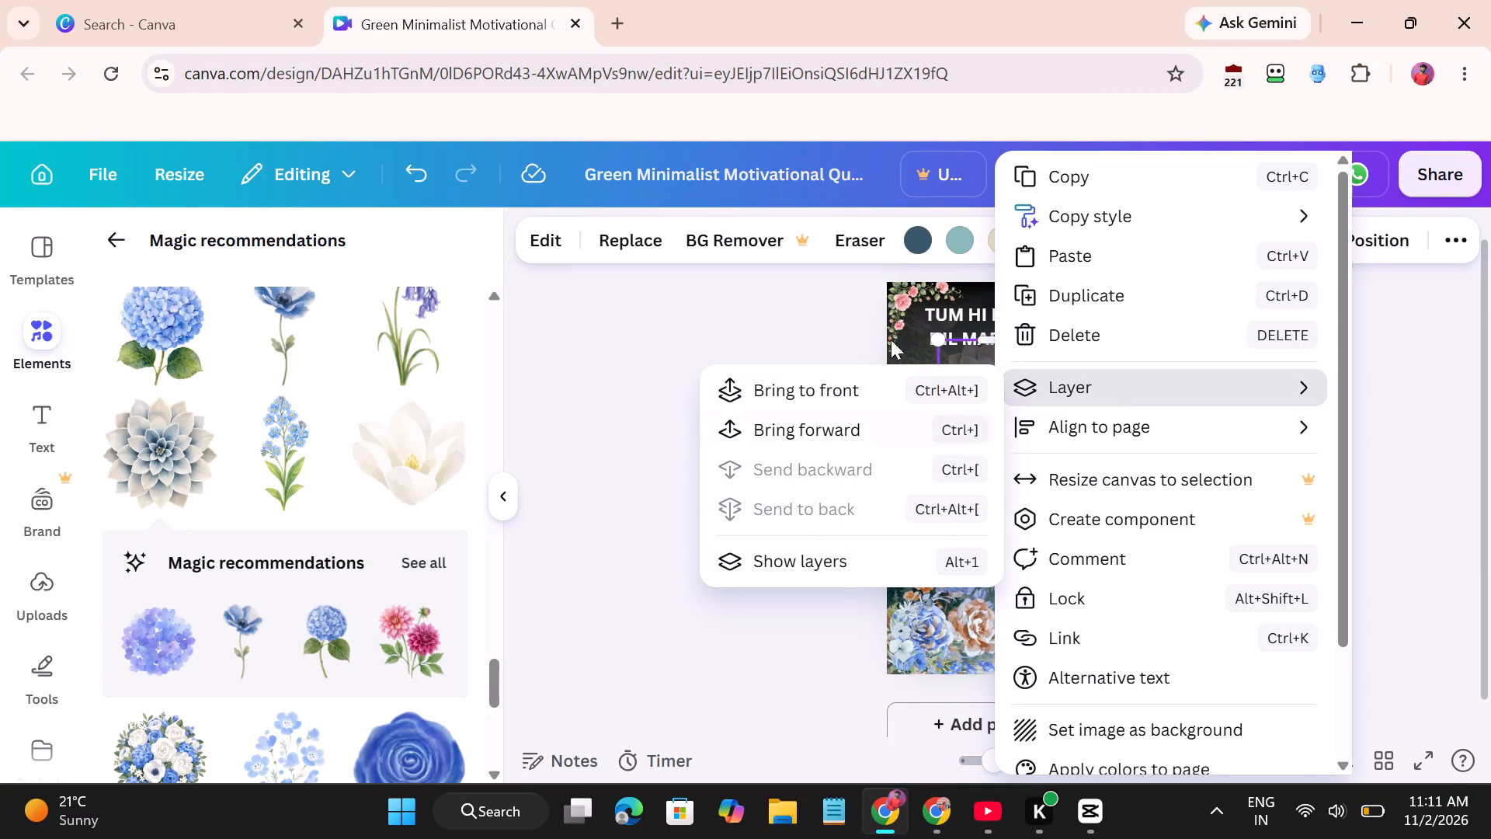
left_click(849, 310)
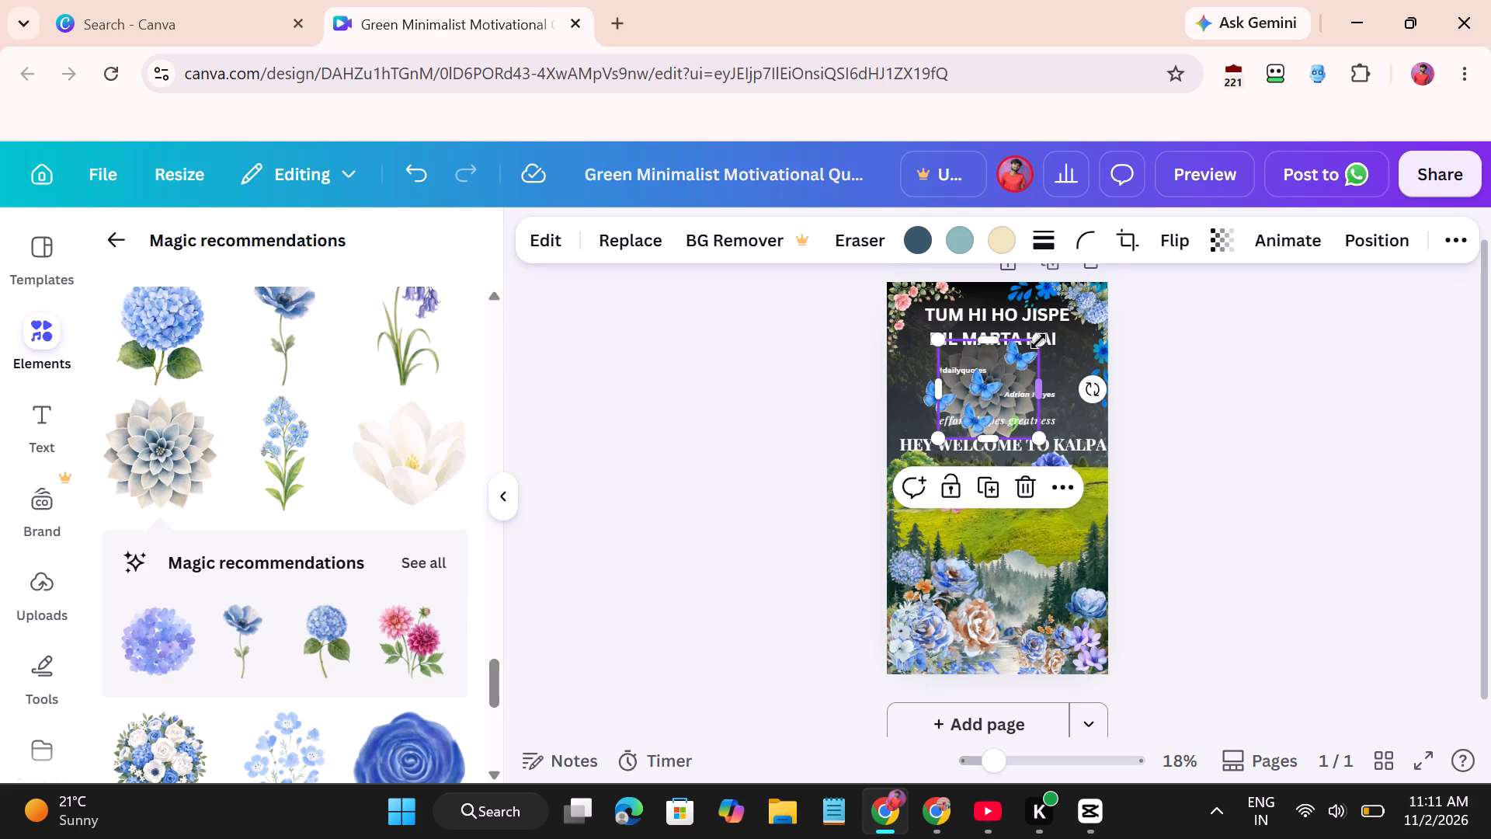
Enlarge the pale layered flower behind the text to about 596 by 587.
left_click_drag(1039, 335, 1079, 317)
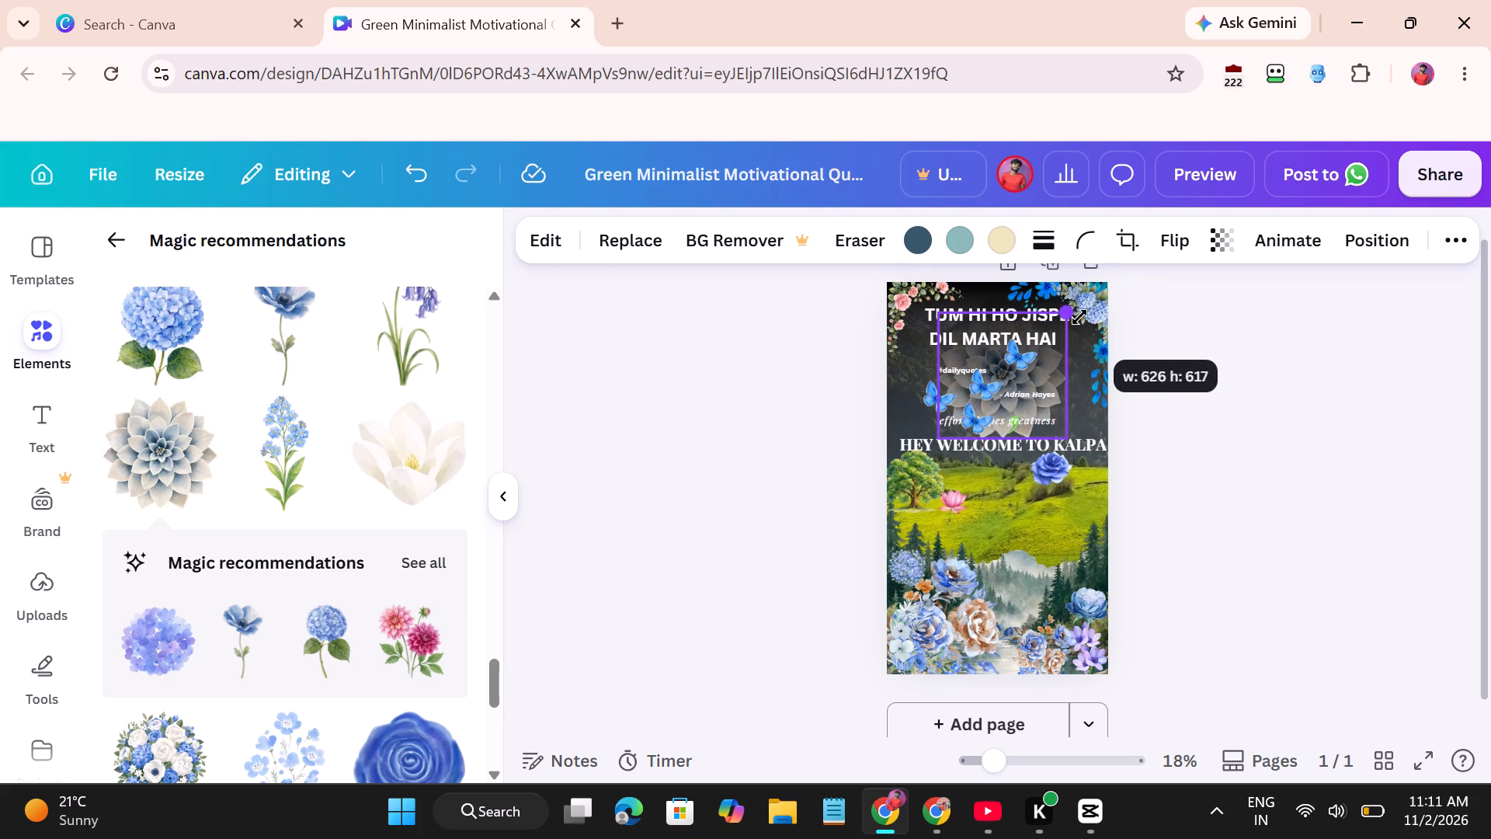
left_click_drag(1079, 317, 1067, 320)
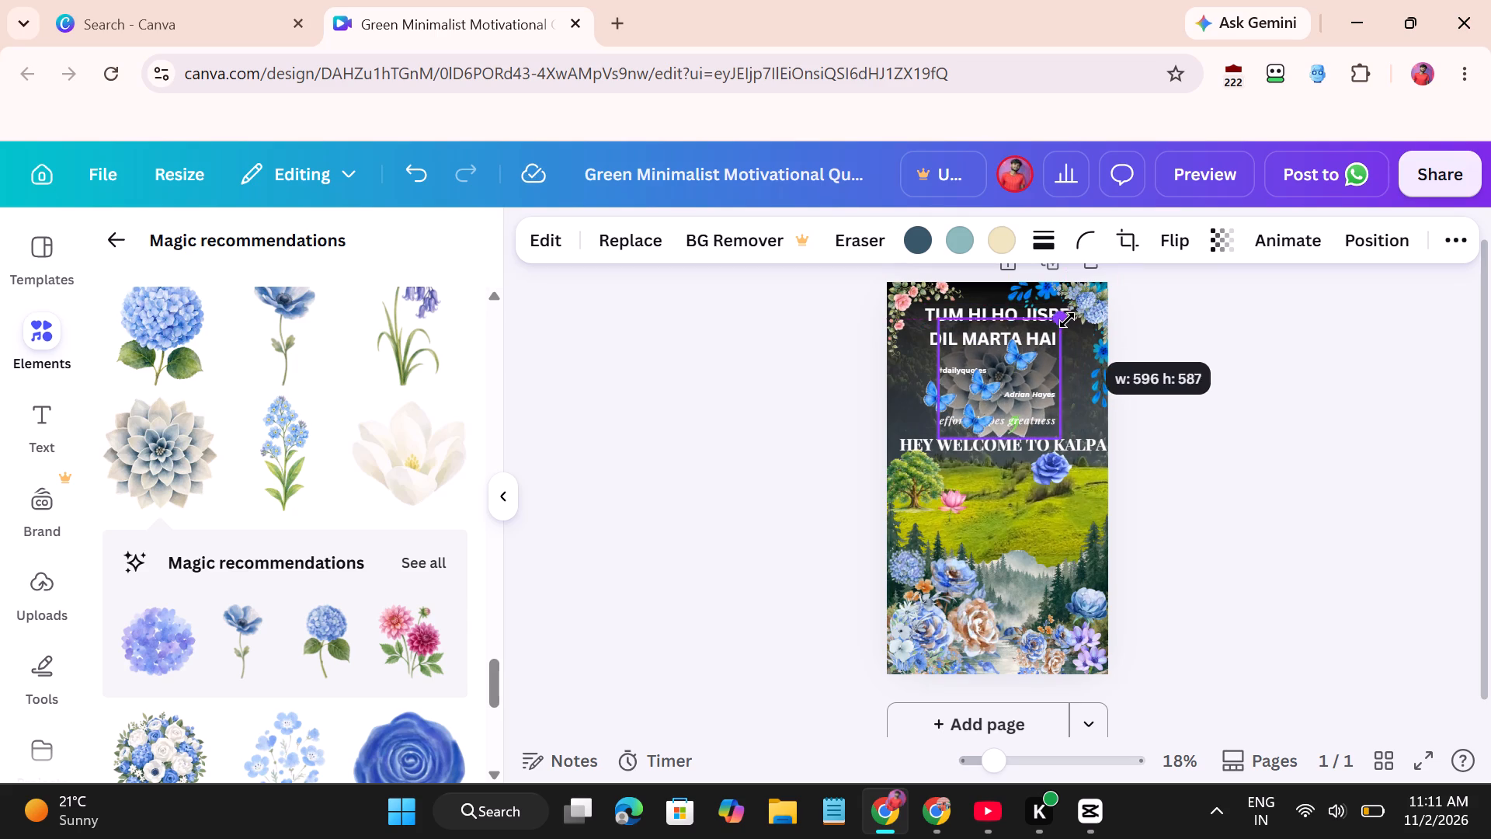
left_click_drag(1067, 320, 1062, 323)
left_click(1212, 490)
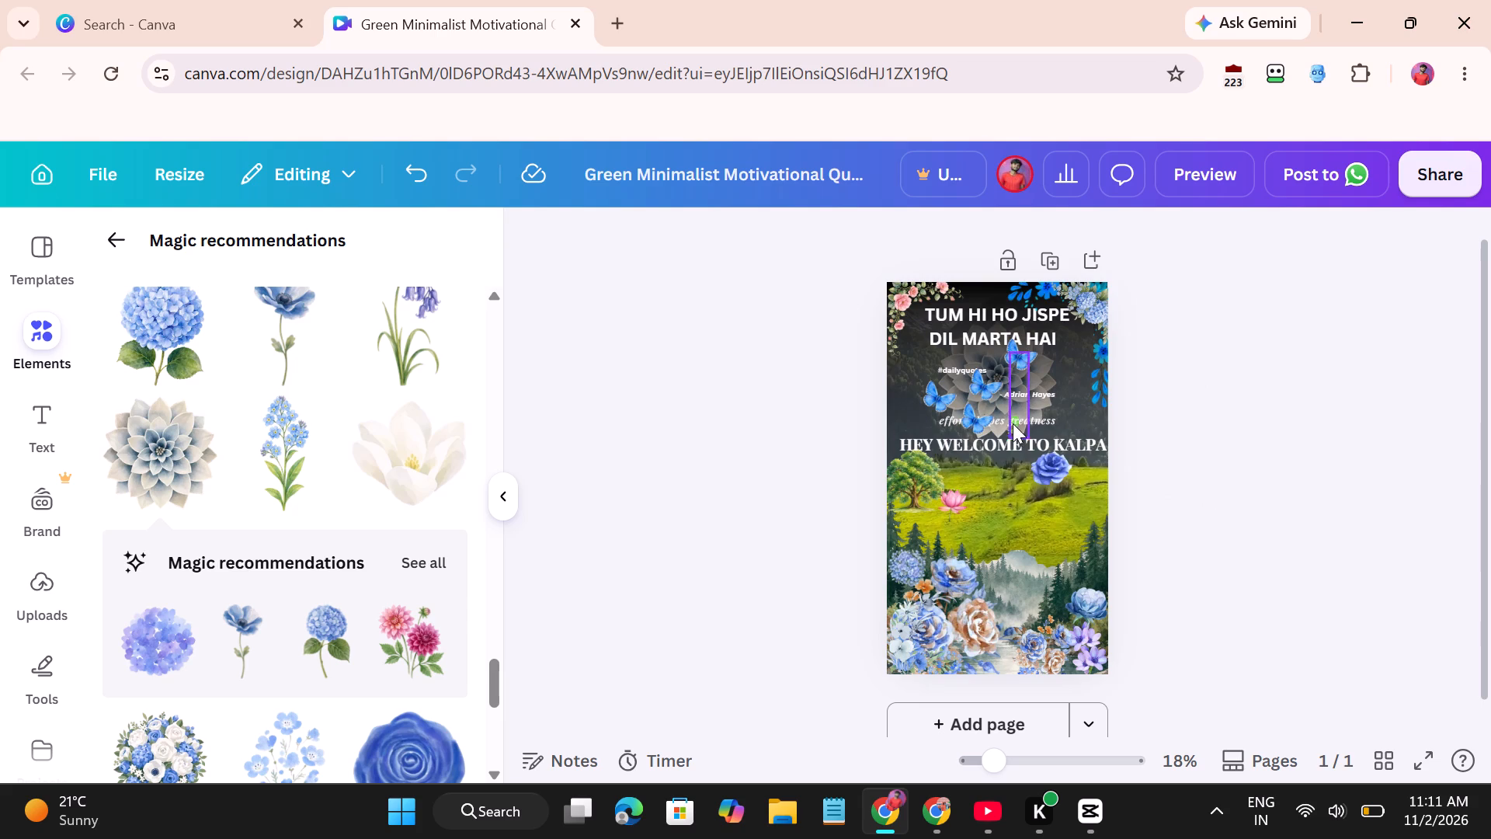
Move the welcome subheading up over the pale layered flower, centred horizontally on the page below the heading.
left_click_drag(1000, 451, 999, 379)
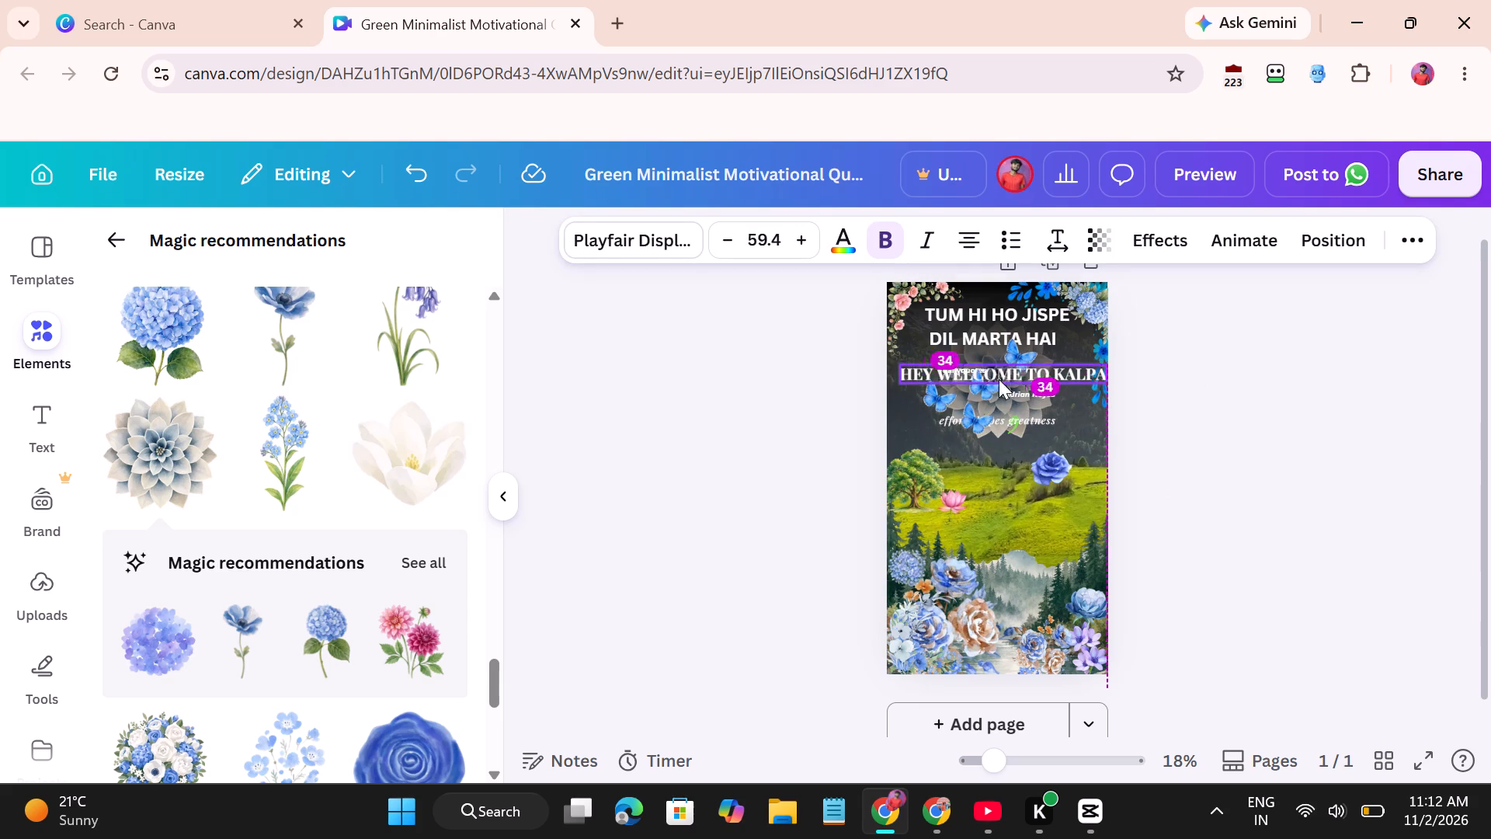
left_click_drag(999, 379, 992, 391)
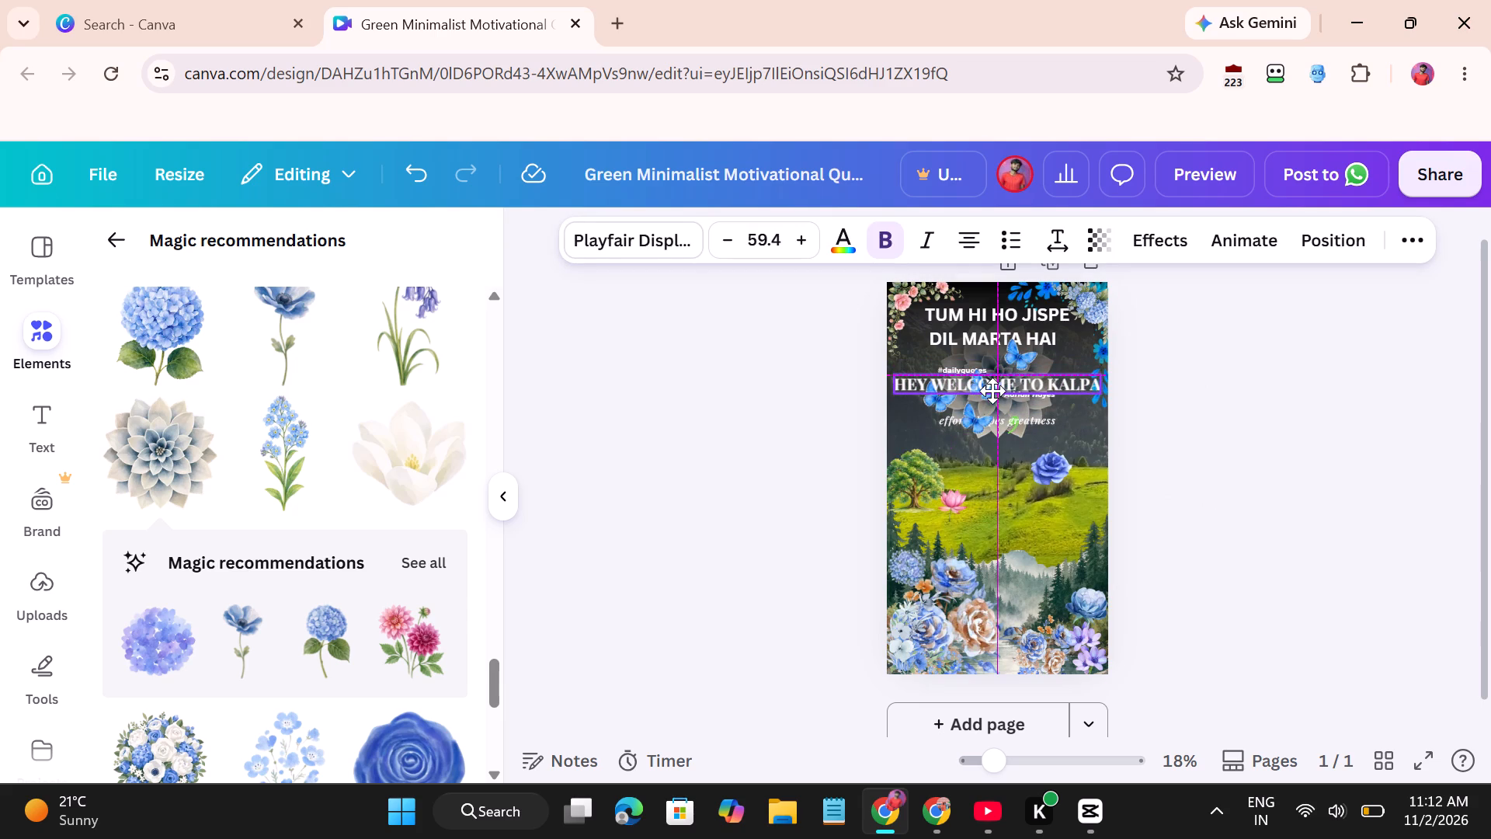
left_click_drag(992, 391, 992, 386)
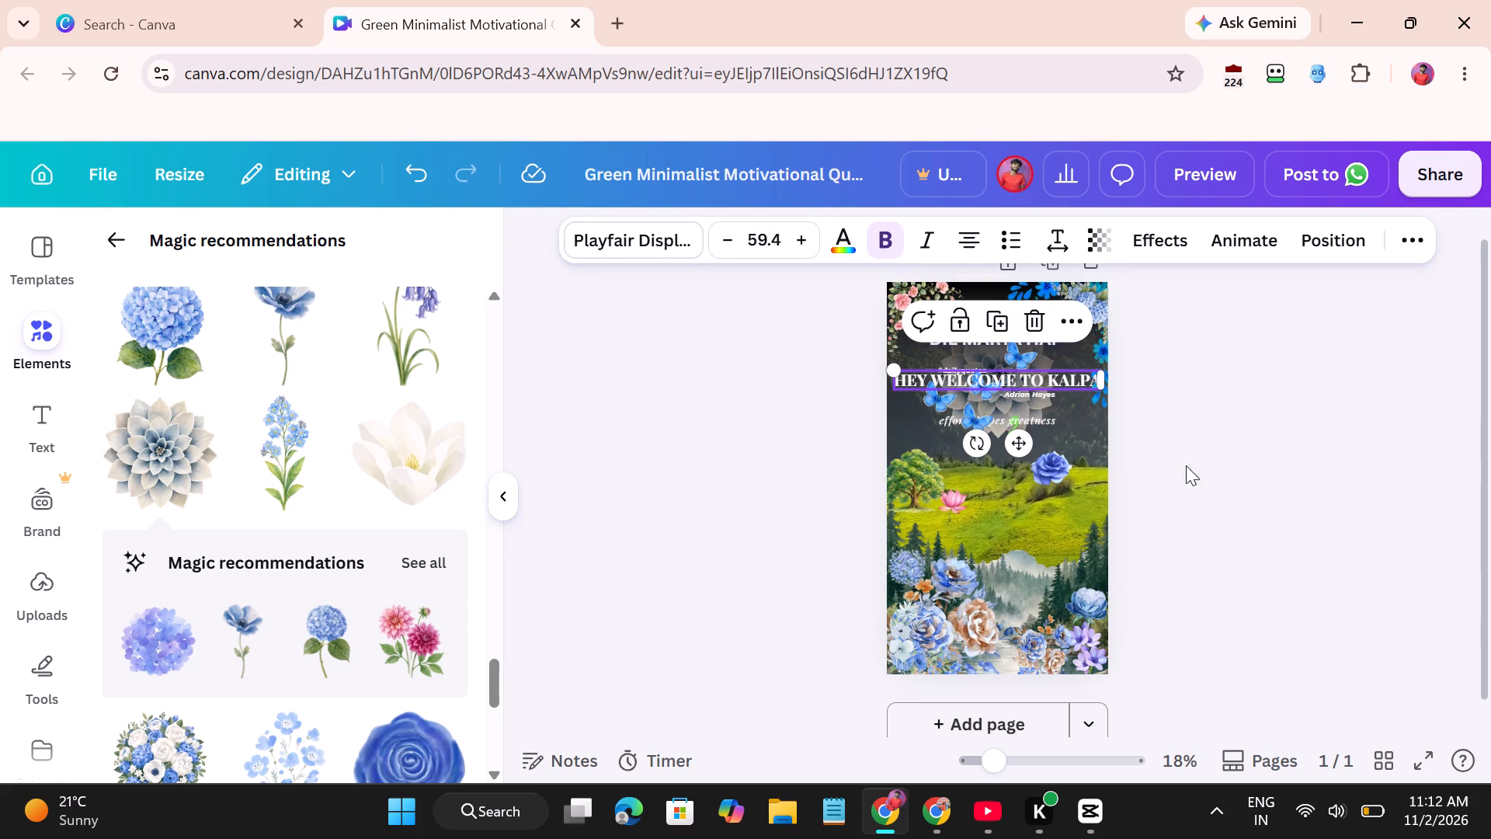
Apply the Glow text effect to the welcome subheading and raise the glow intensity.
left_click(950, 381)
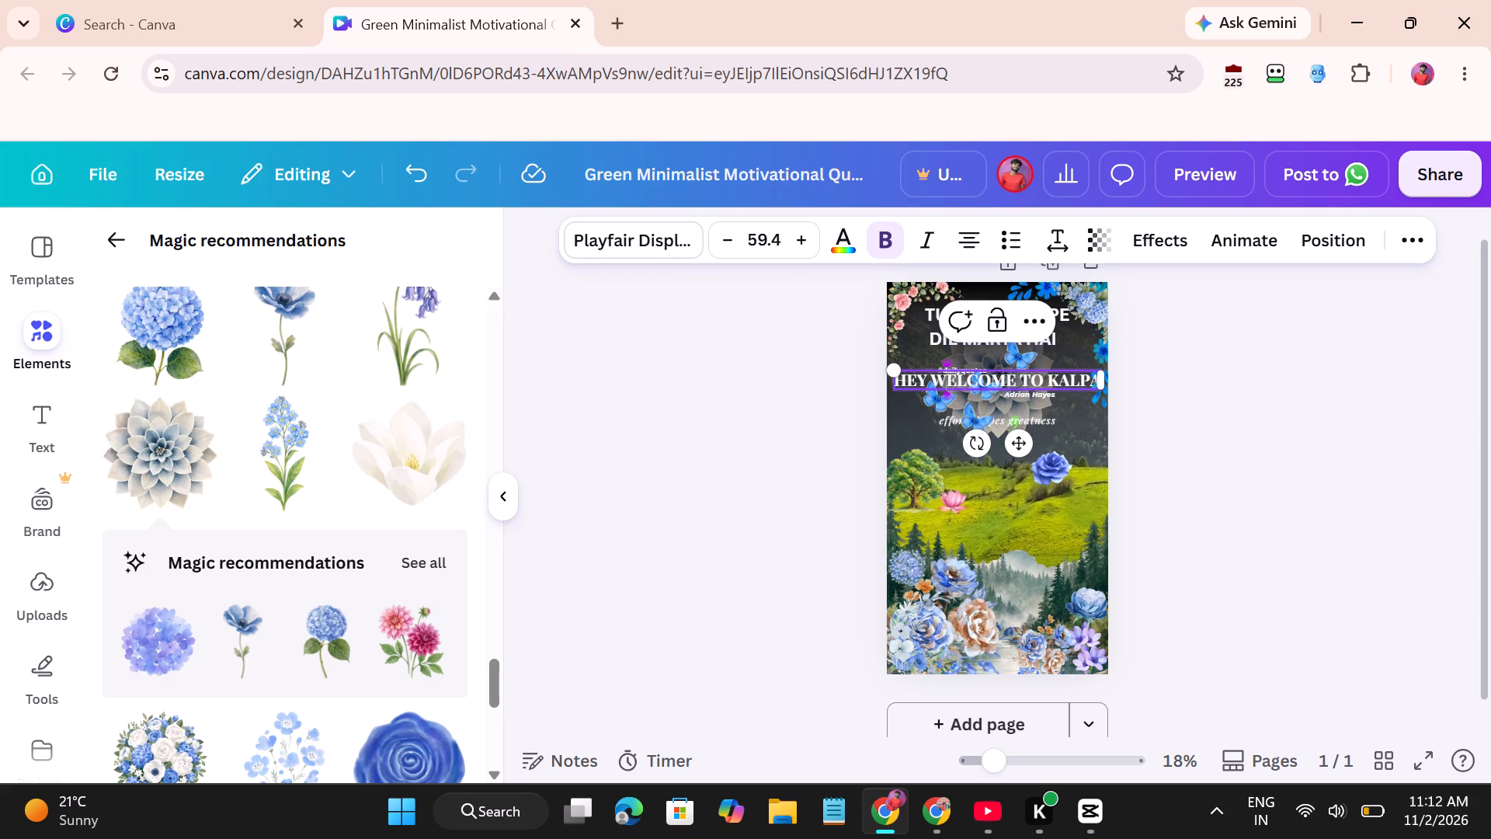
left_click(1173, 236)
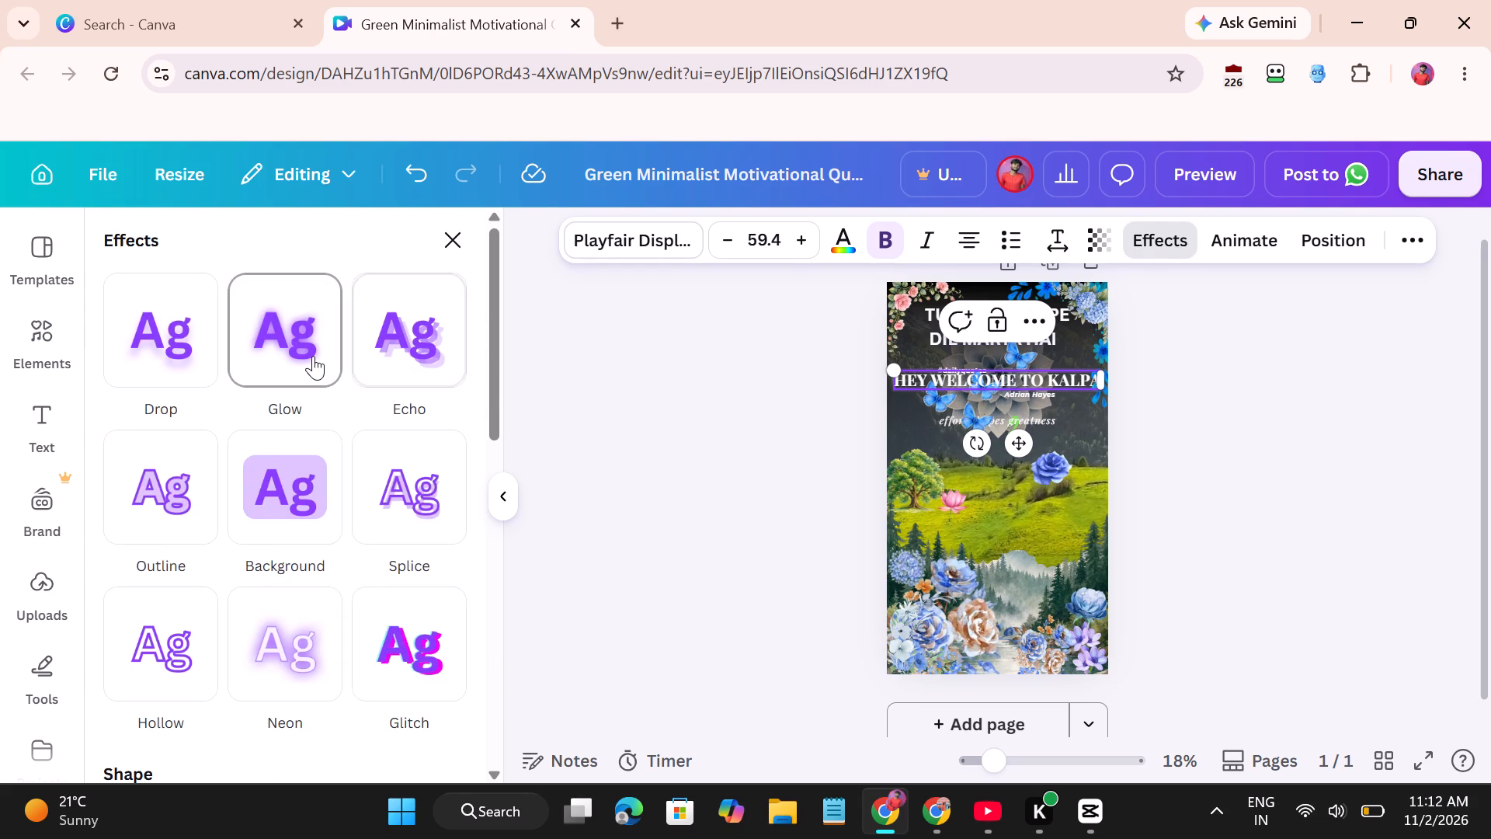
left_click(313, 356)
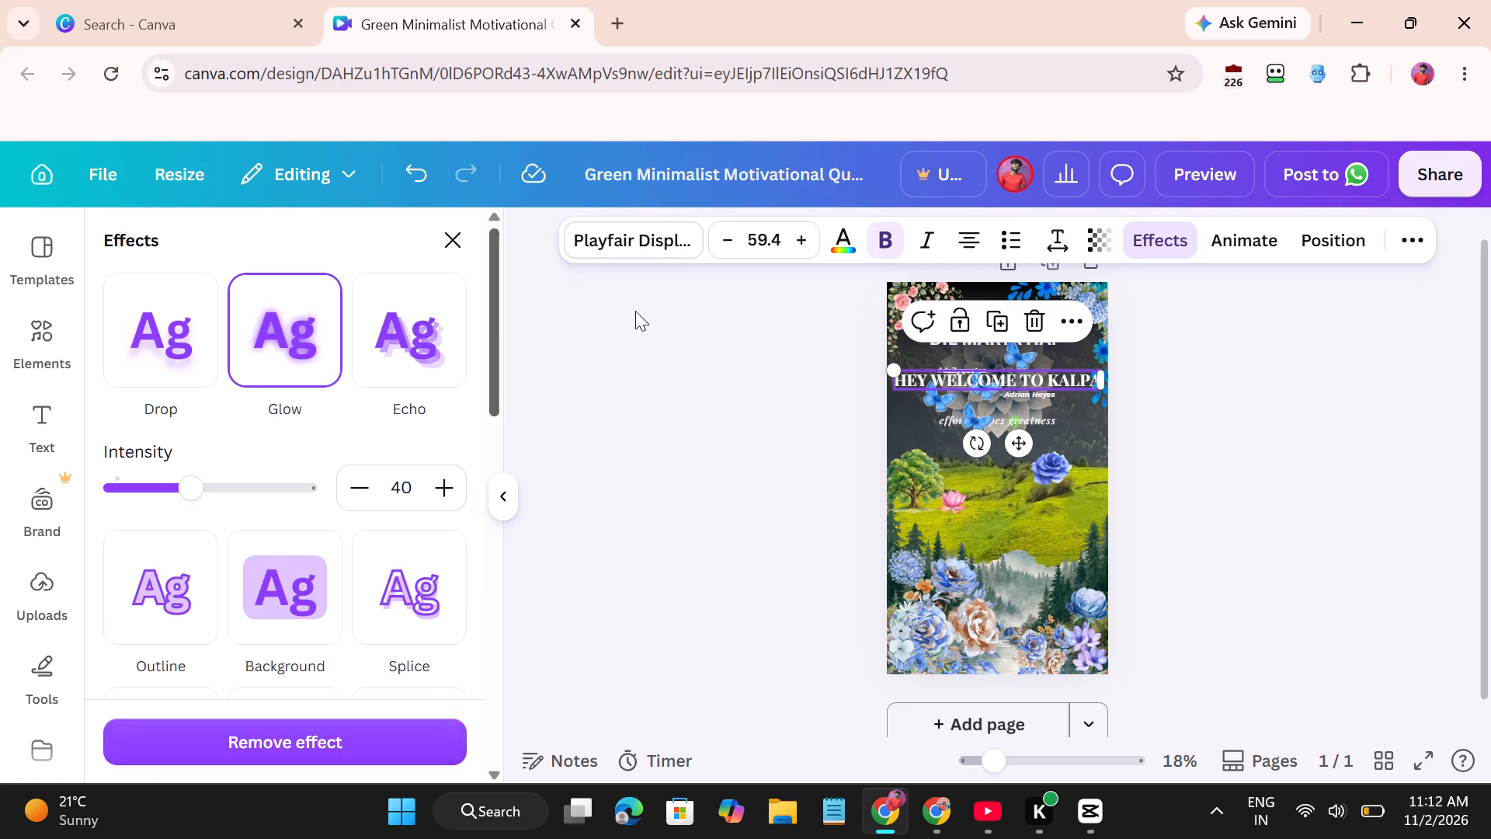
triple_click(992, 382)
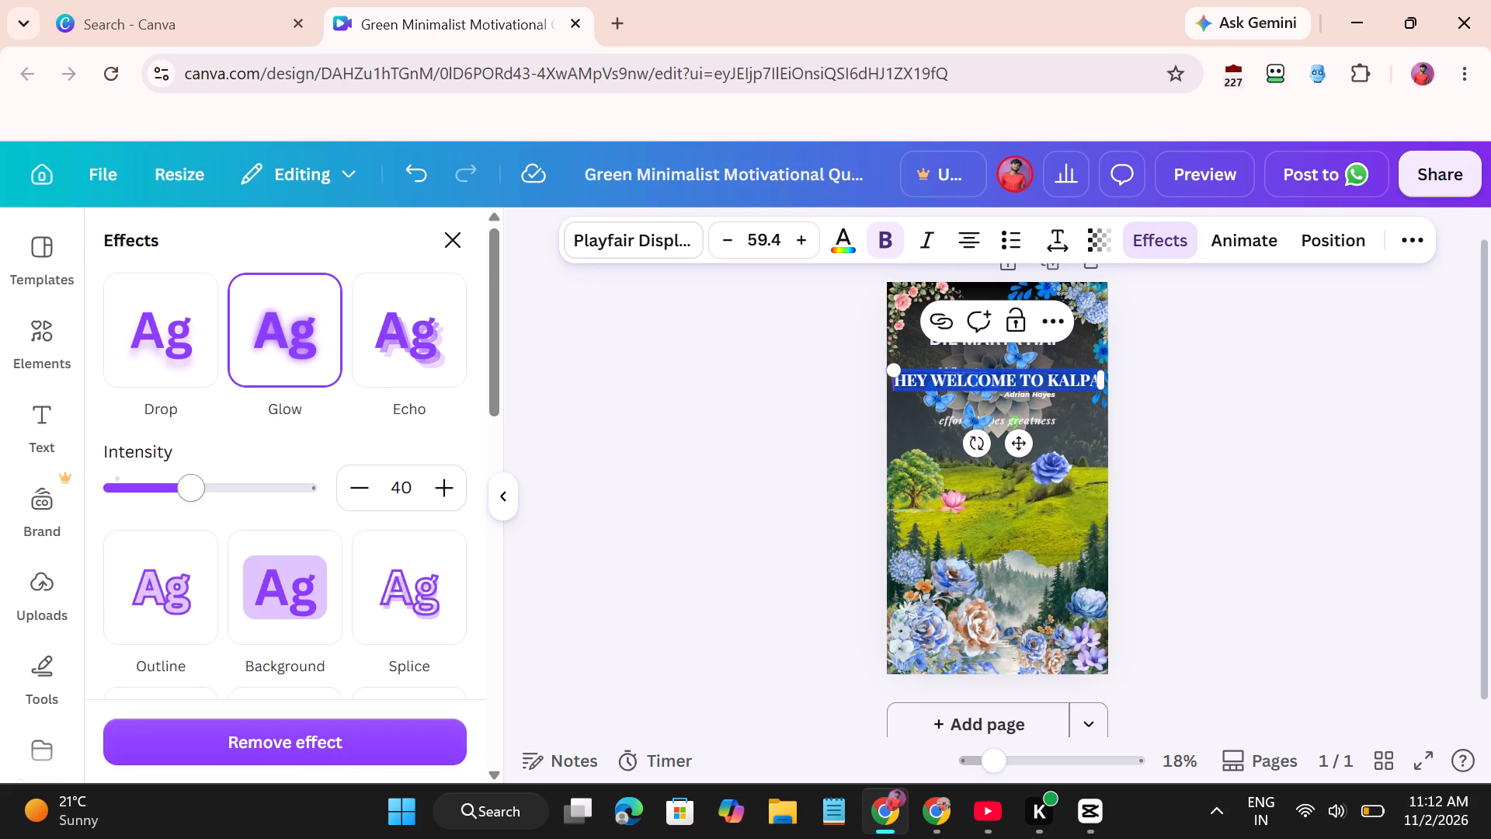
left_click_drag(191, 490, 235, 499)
Apply the Neon Lights advanced text effect to the welcome subheading.
scroll(235, 499, "down", 5)
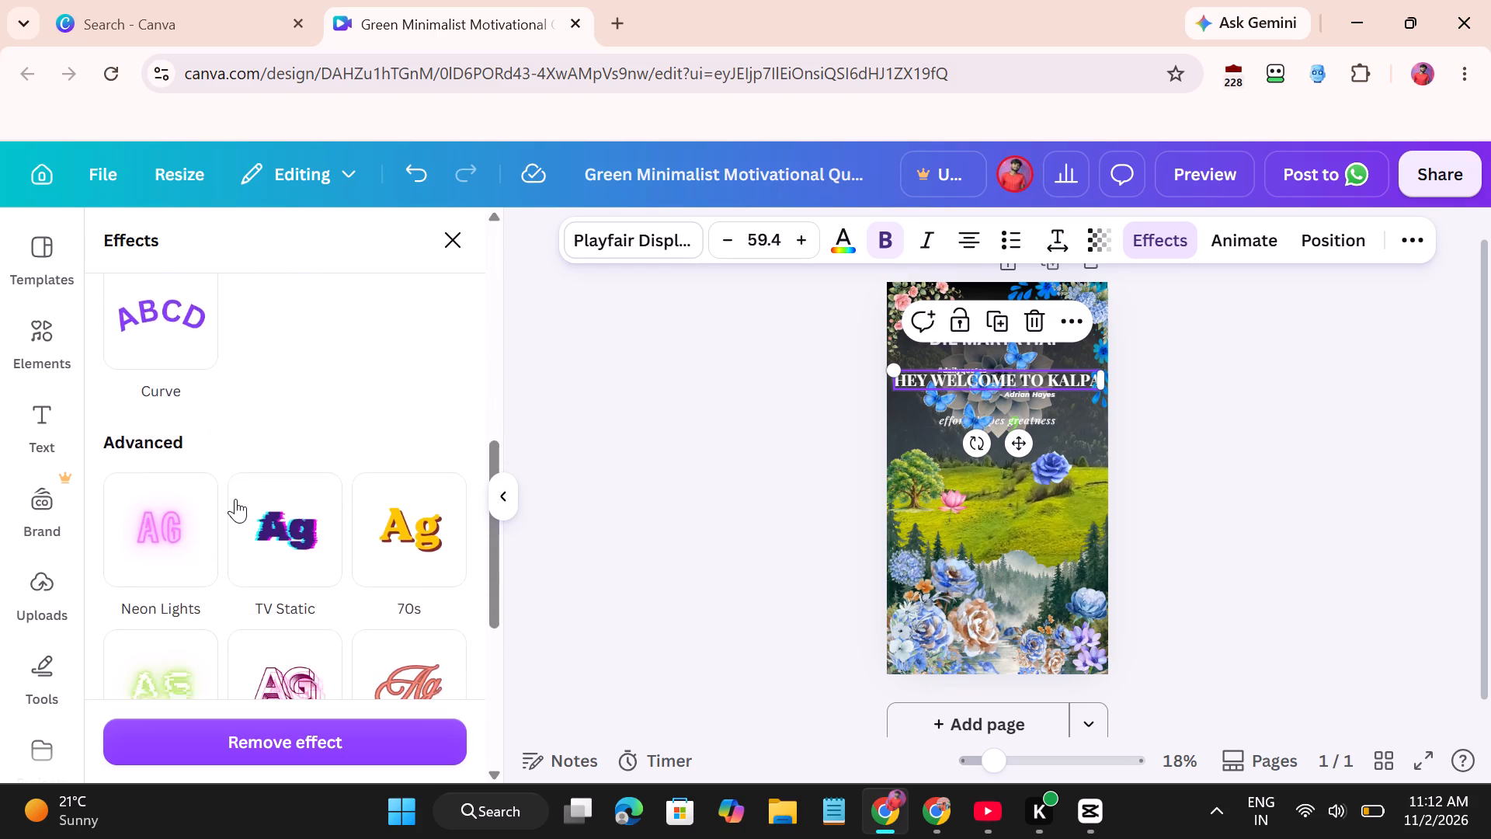
scroll(235, 499, "down", 1)
left_click(174, 496)
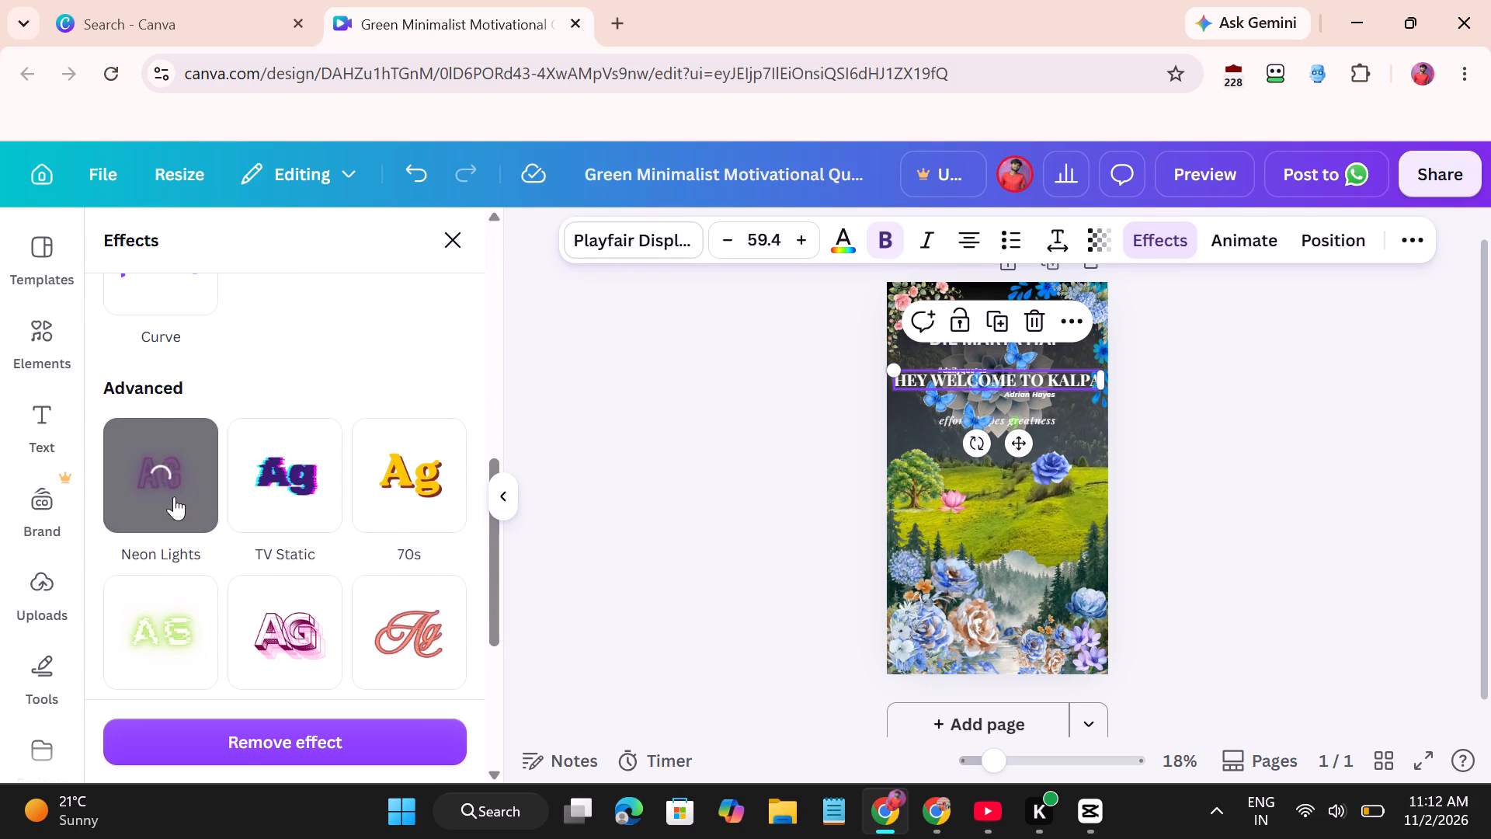
scroll(306, 496, "up", 2)
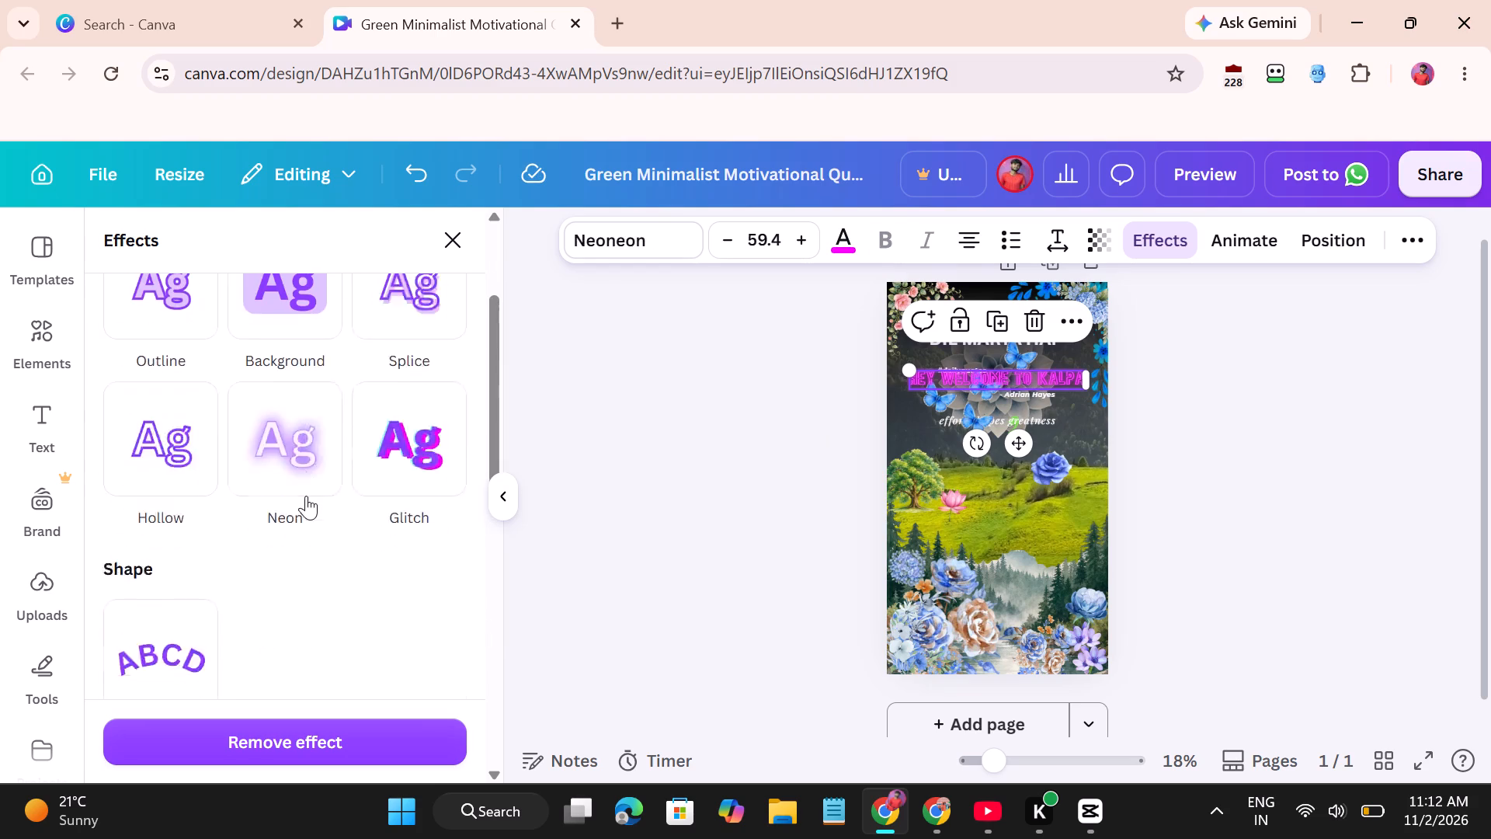
scroll(306, 496, "up", 2)
left_click(289, 531)
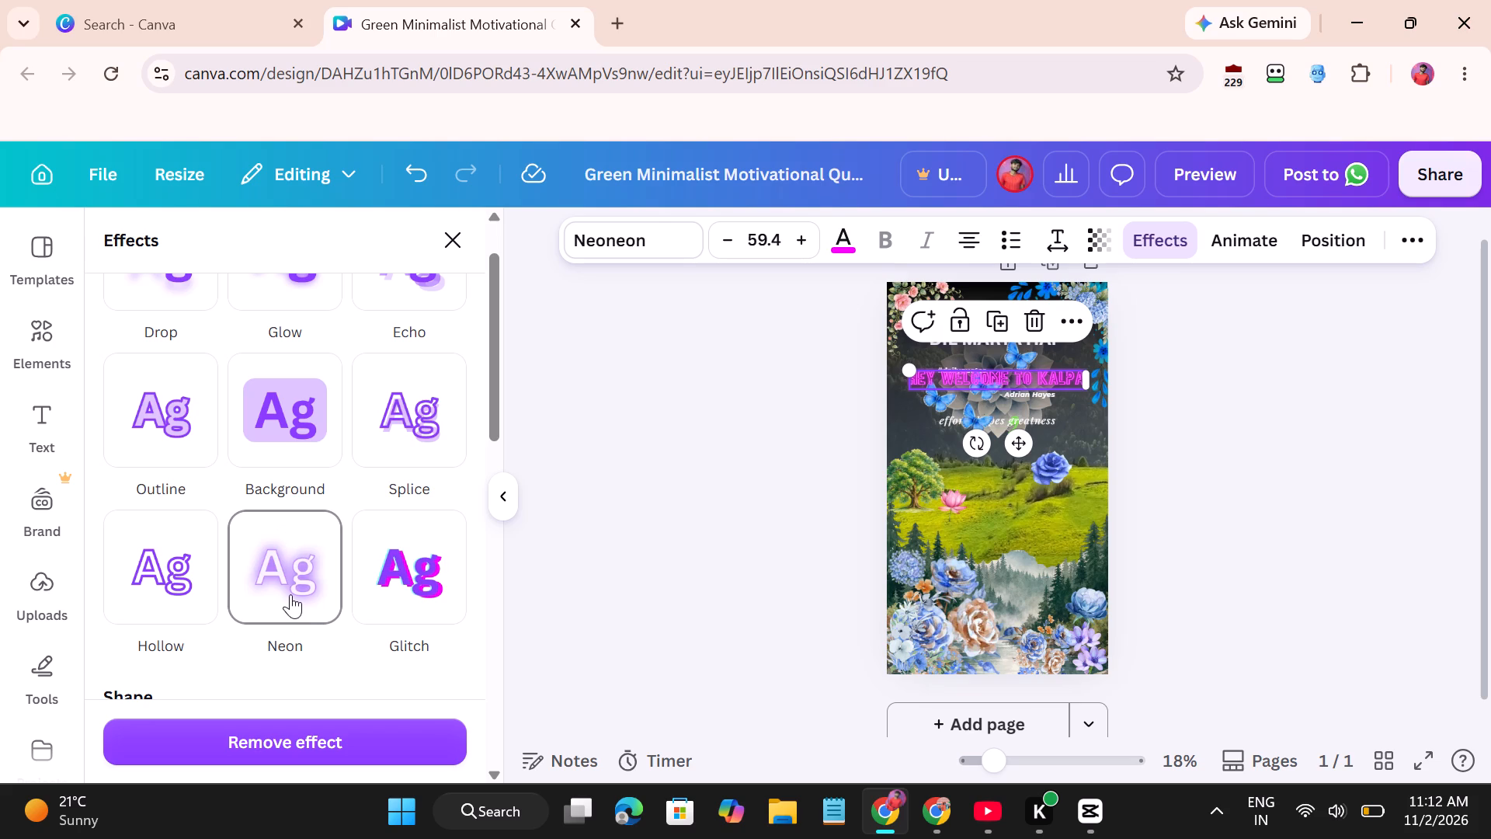
Bend the full welcome subheading text with the Curve shape effect.
double_click(973, 371)
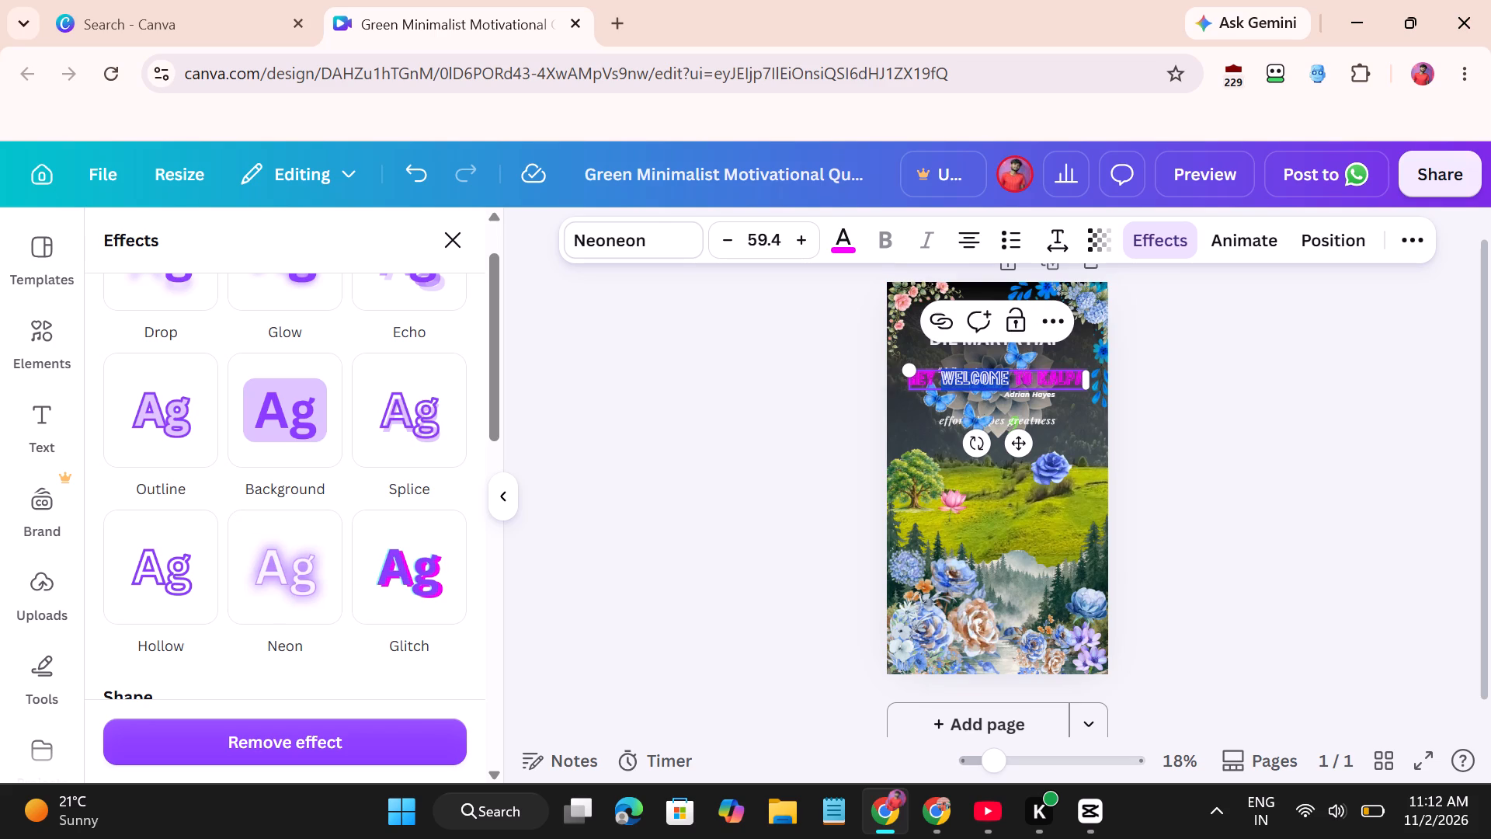
triple_click(984, 385)
left_click(984, 385)
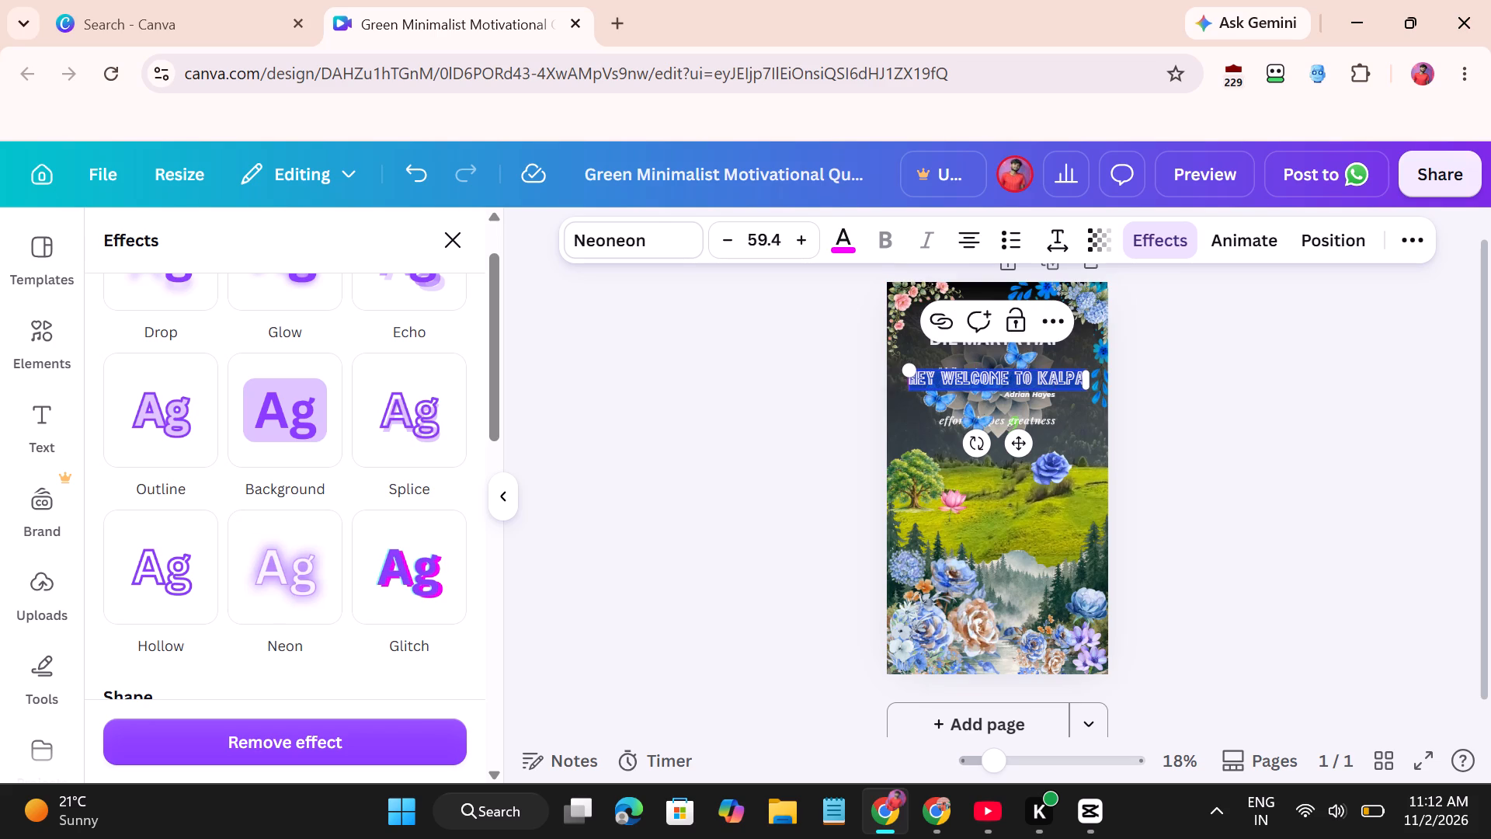
scroll(266, 599, "right", 1)
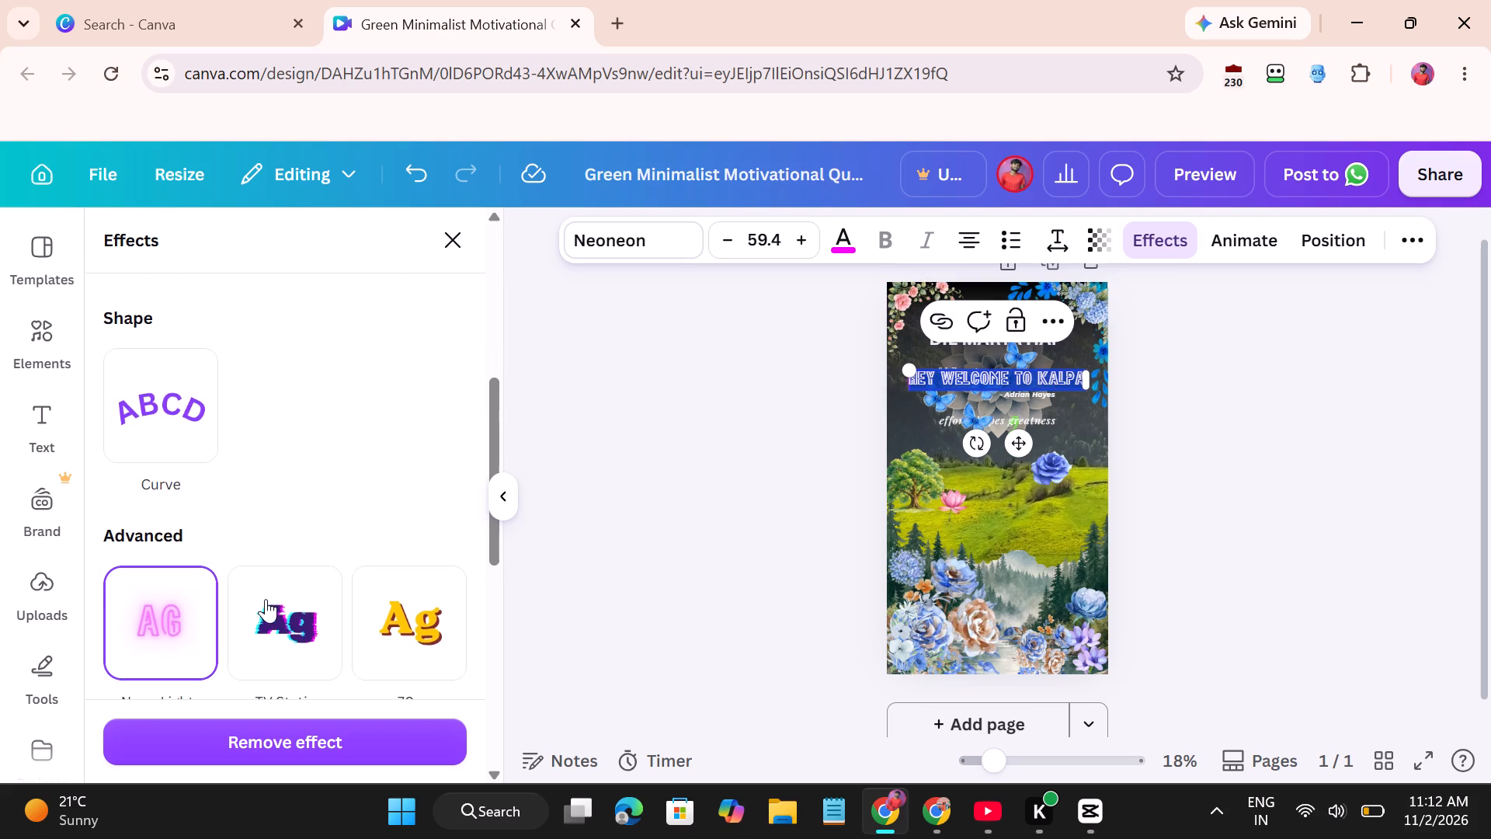
scroll(266, 599, "right", 1)
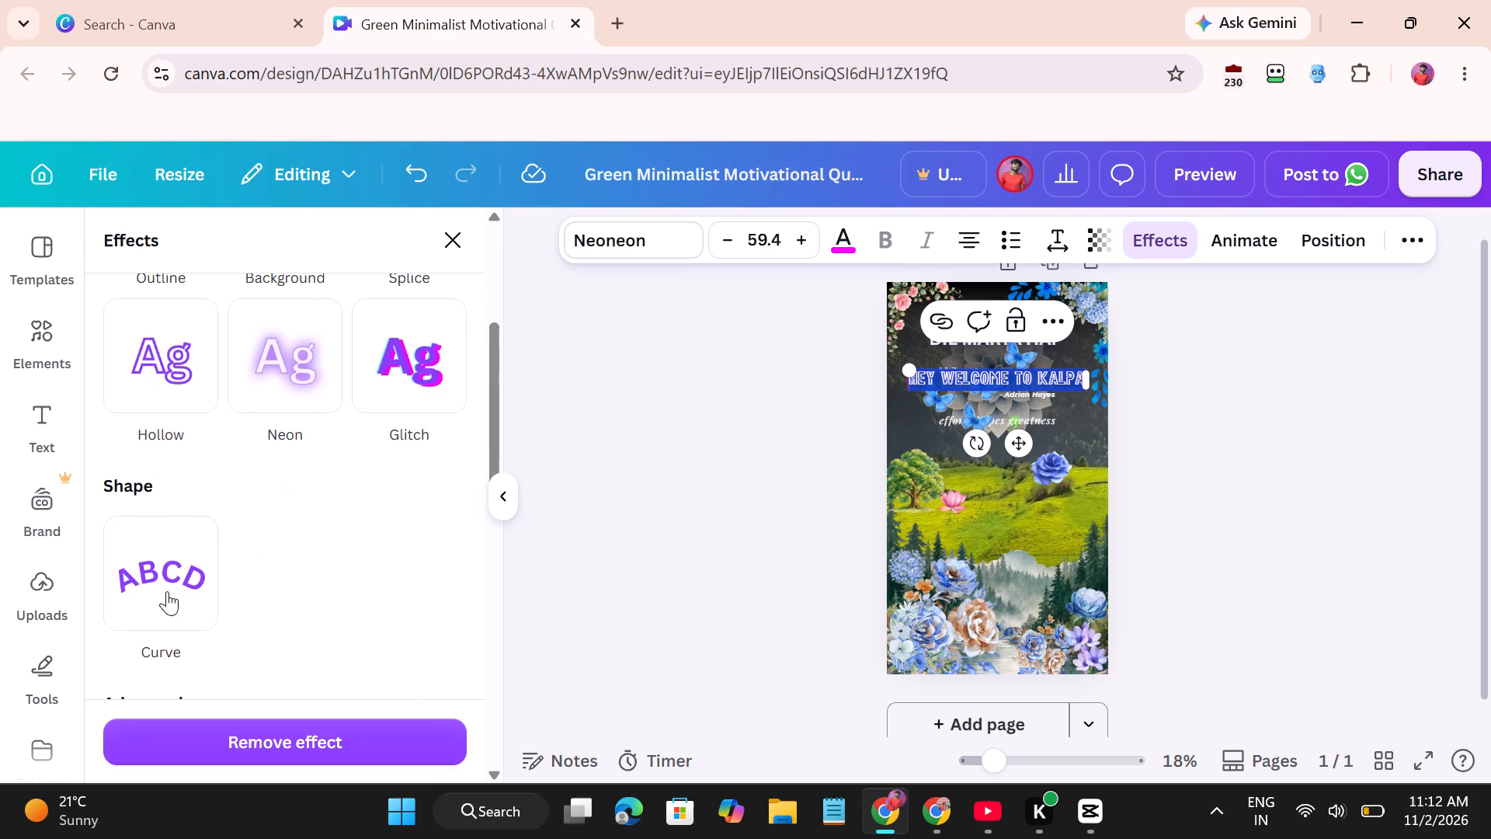
left_click(129, 574)
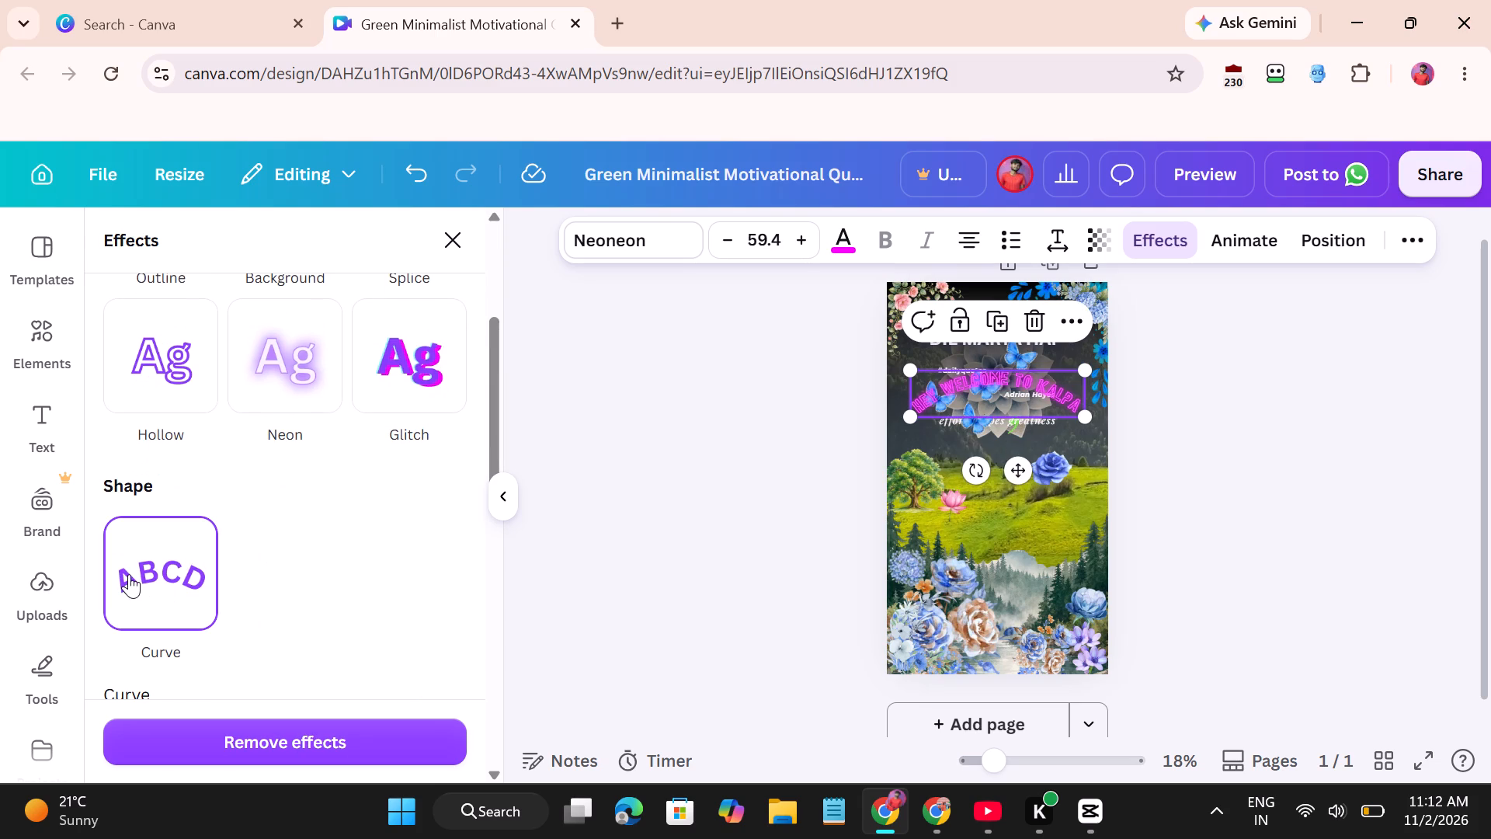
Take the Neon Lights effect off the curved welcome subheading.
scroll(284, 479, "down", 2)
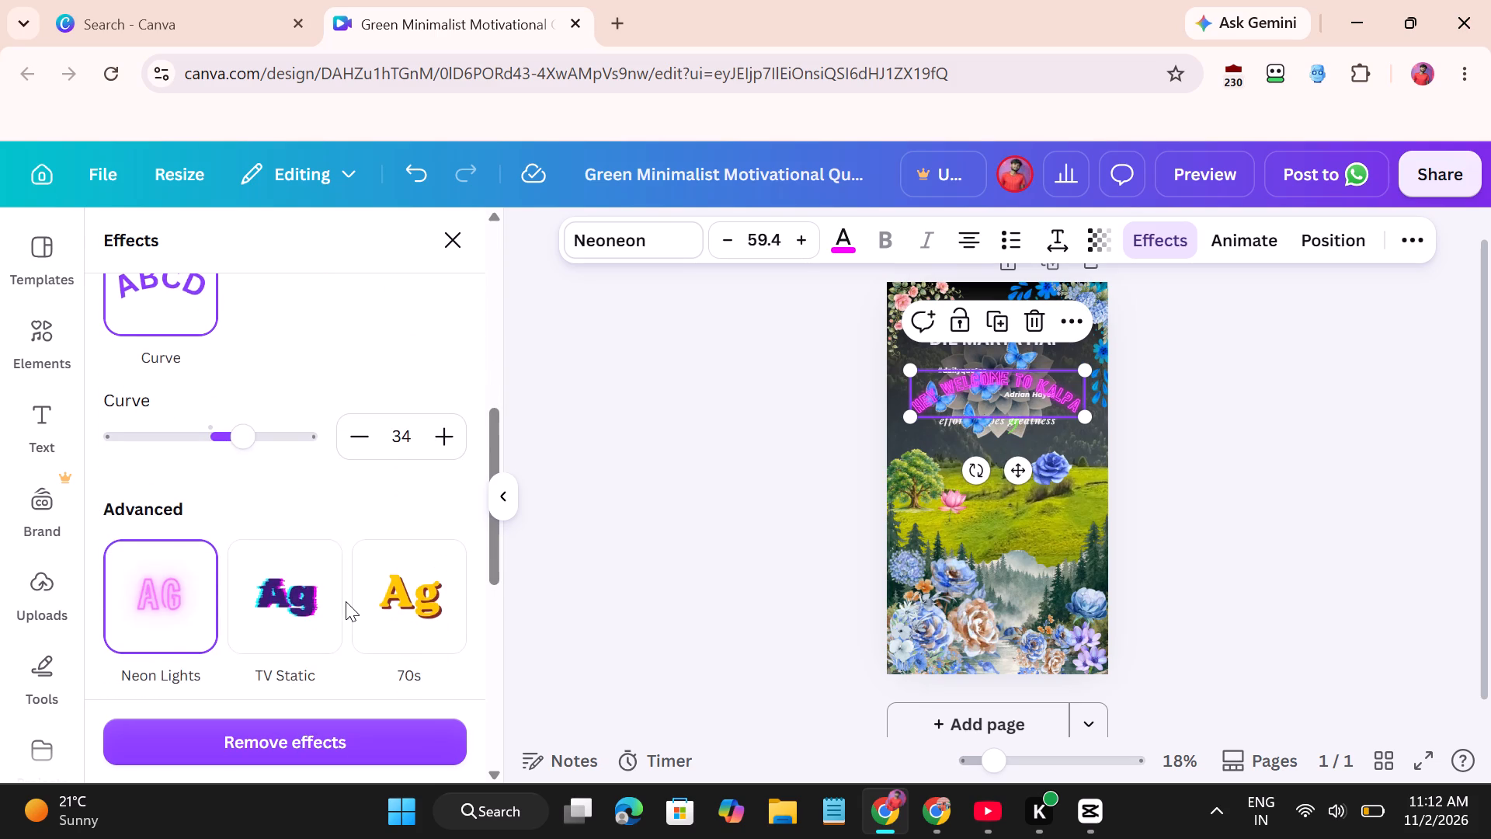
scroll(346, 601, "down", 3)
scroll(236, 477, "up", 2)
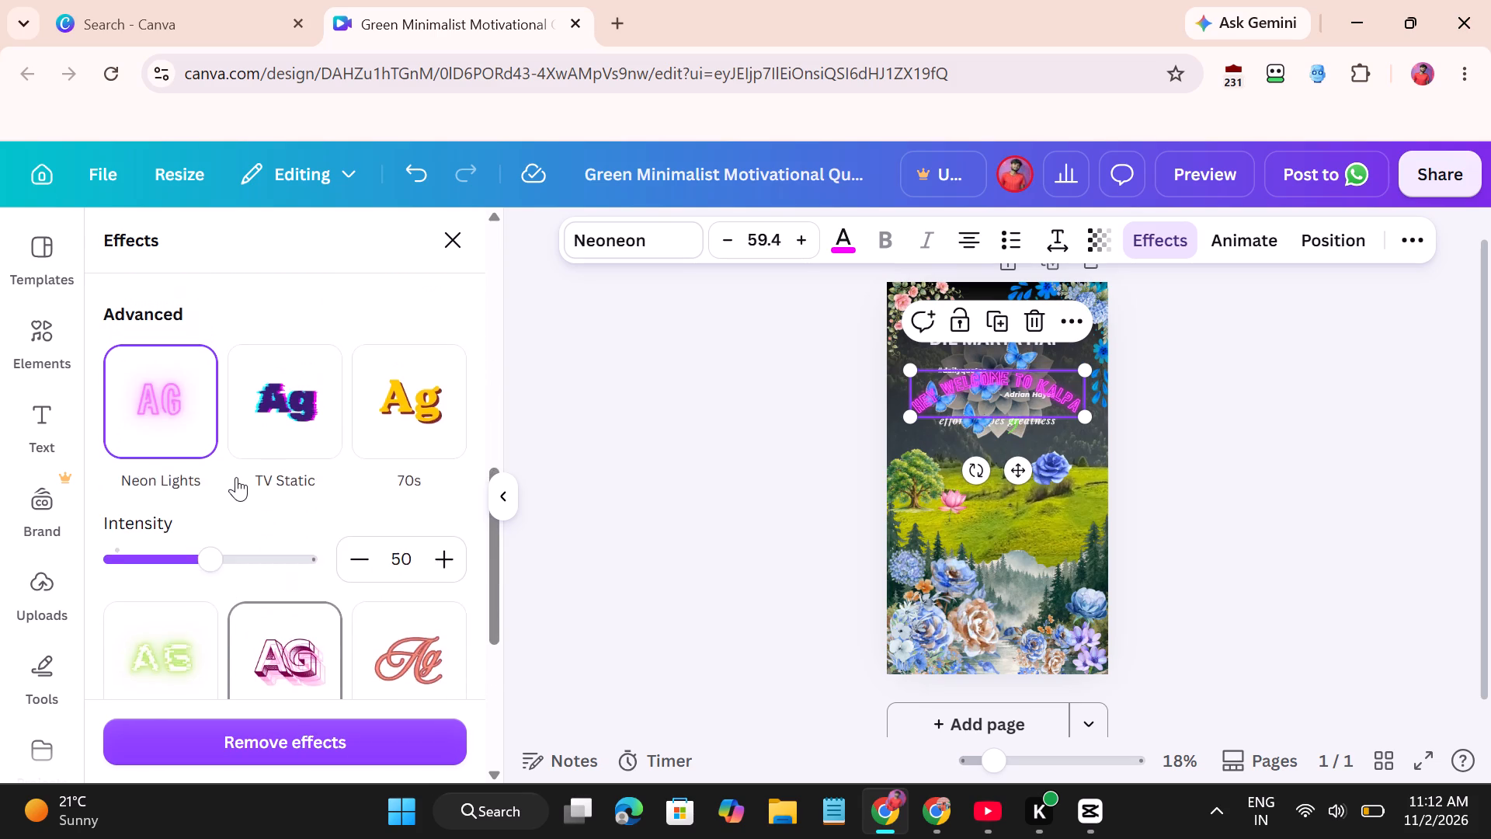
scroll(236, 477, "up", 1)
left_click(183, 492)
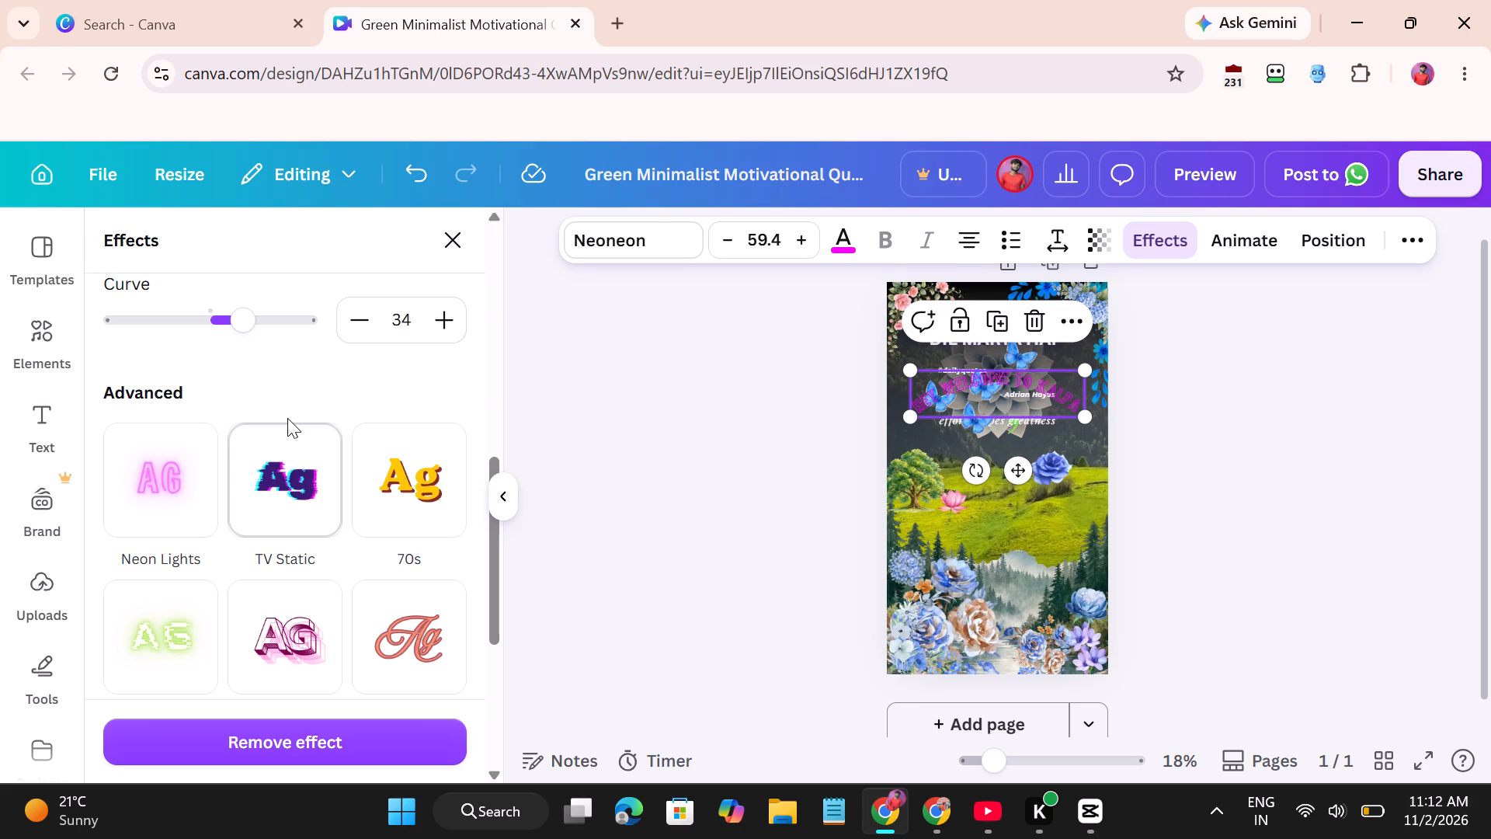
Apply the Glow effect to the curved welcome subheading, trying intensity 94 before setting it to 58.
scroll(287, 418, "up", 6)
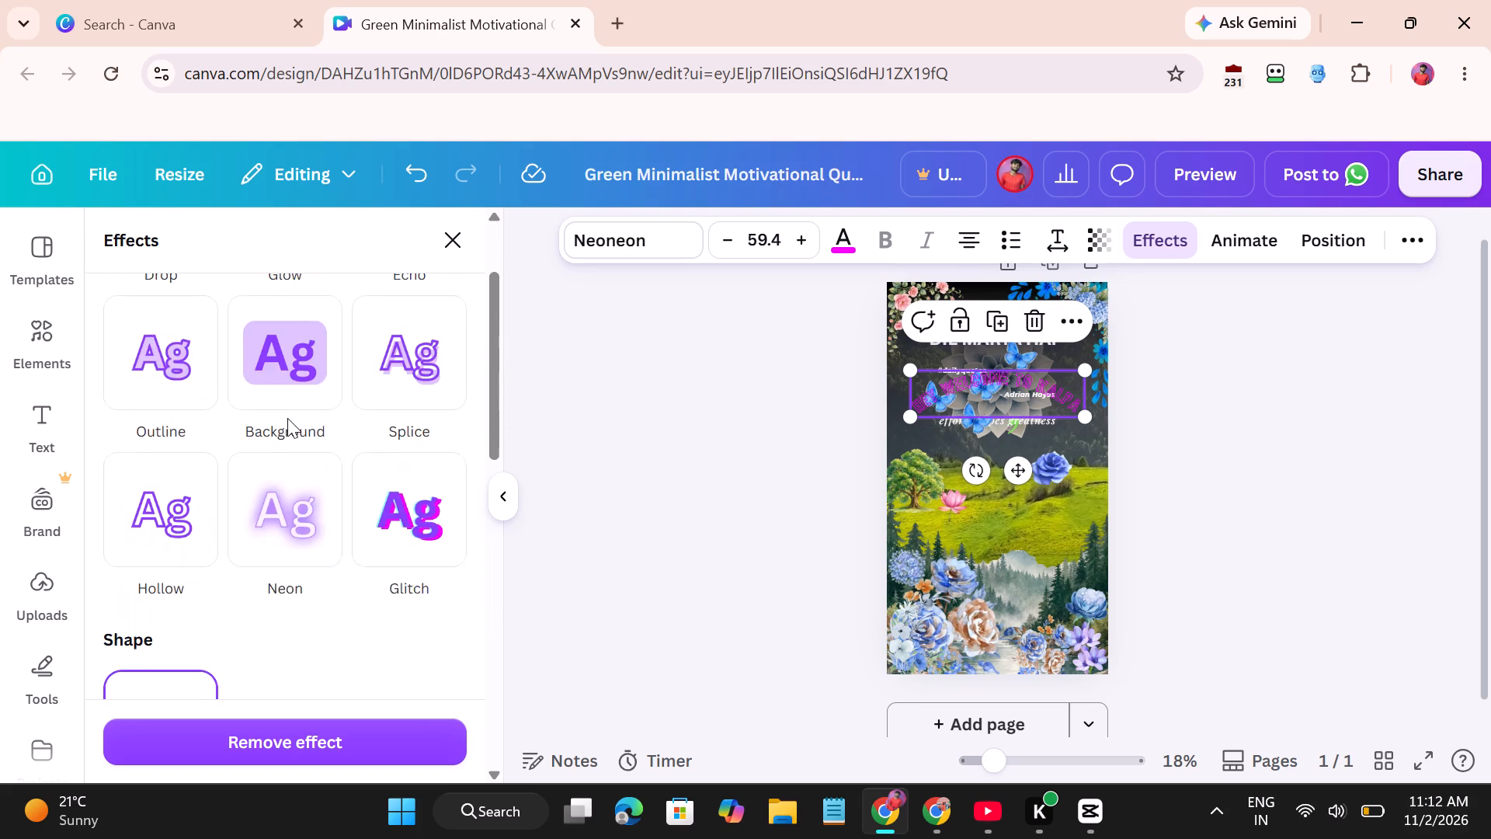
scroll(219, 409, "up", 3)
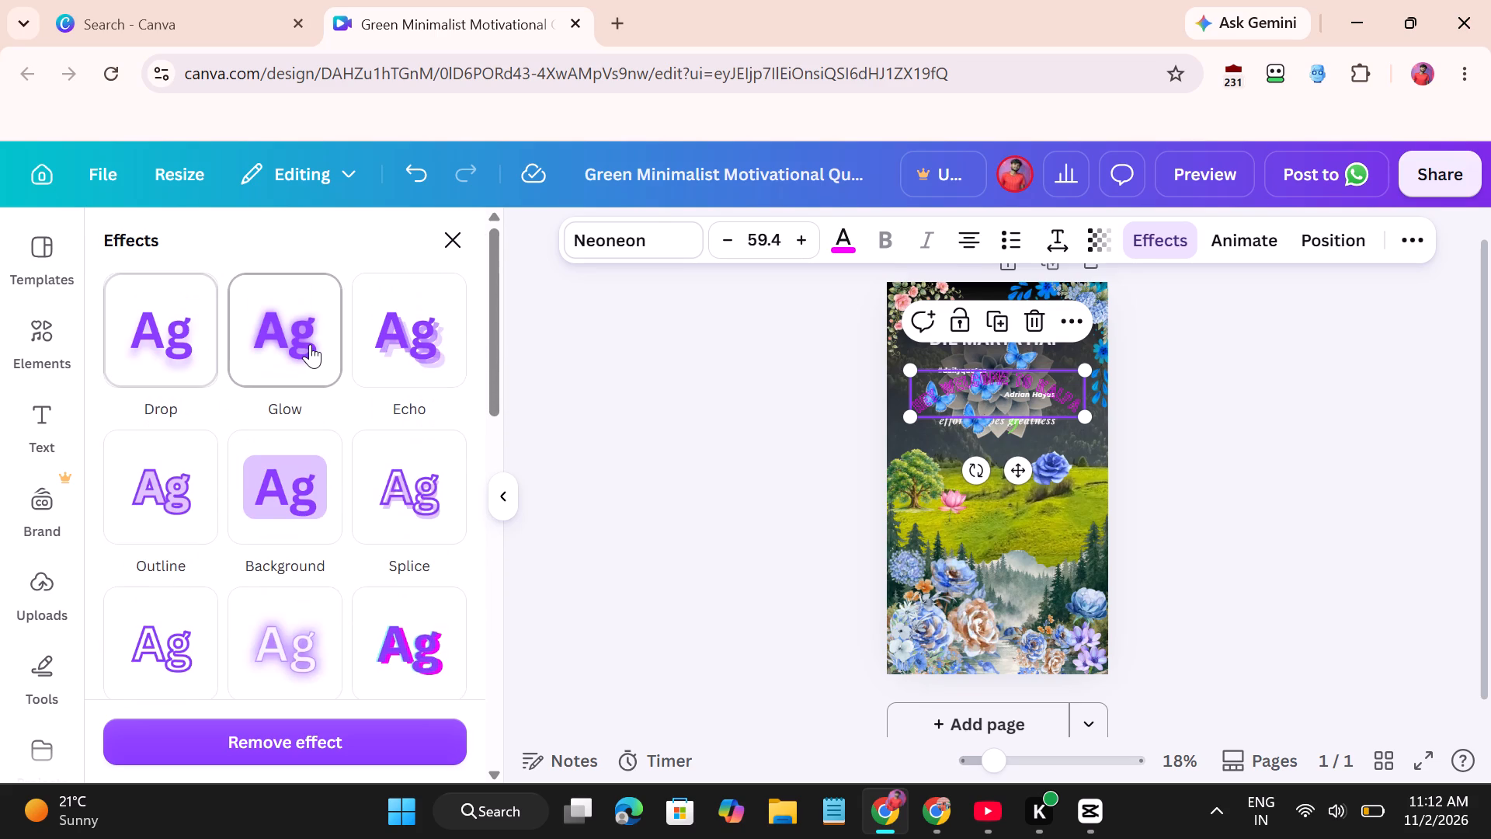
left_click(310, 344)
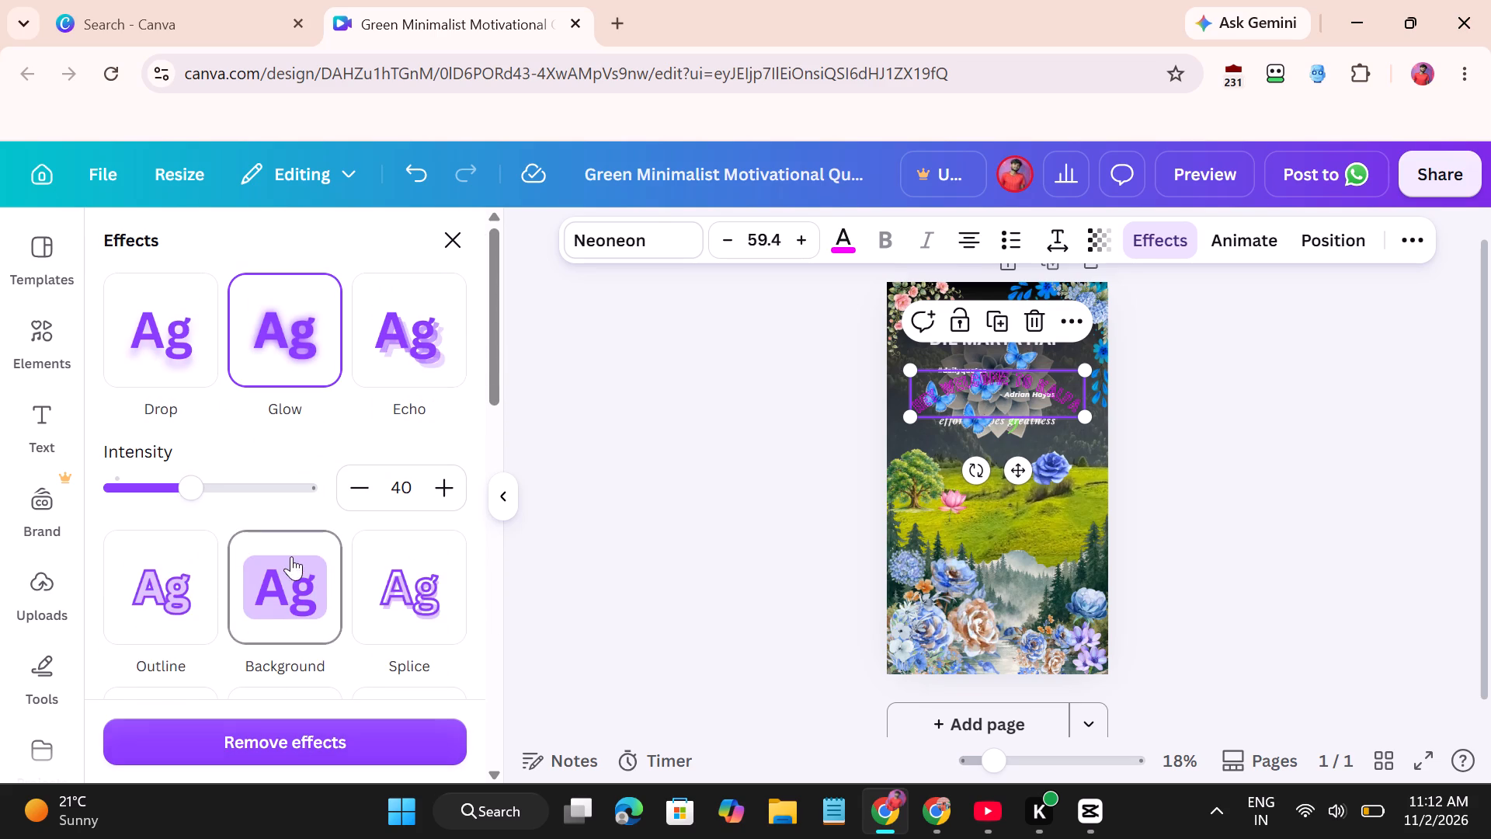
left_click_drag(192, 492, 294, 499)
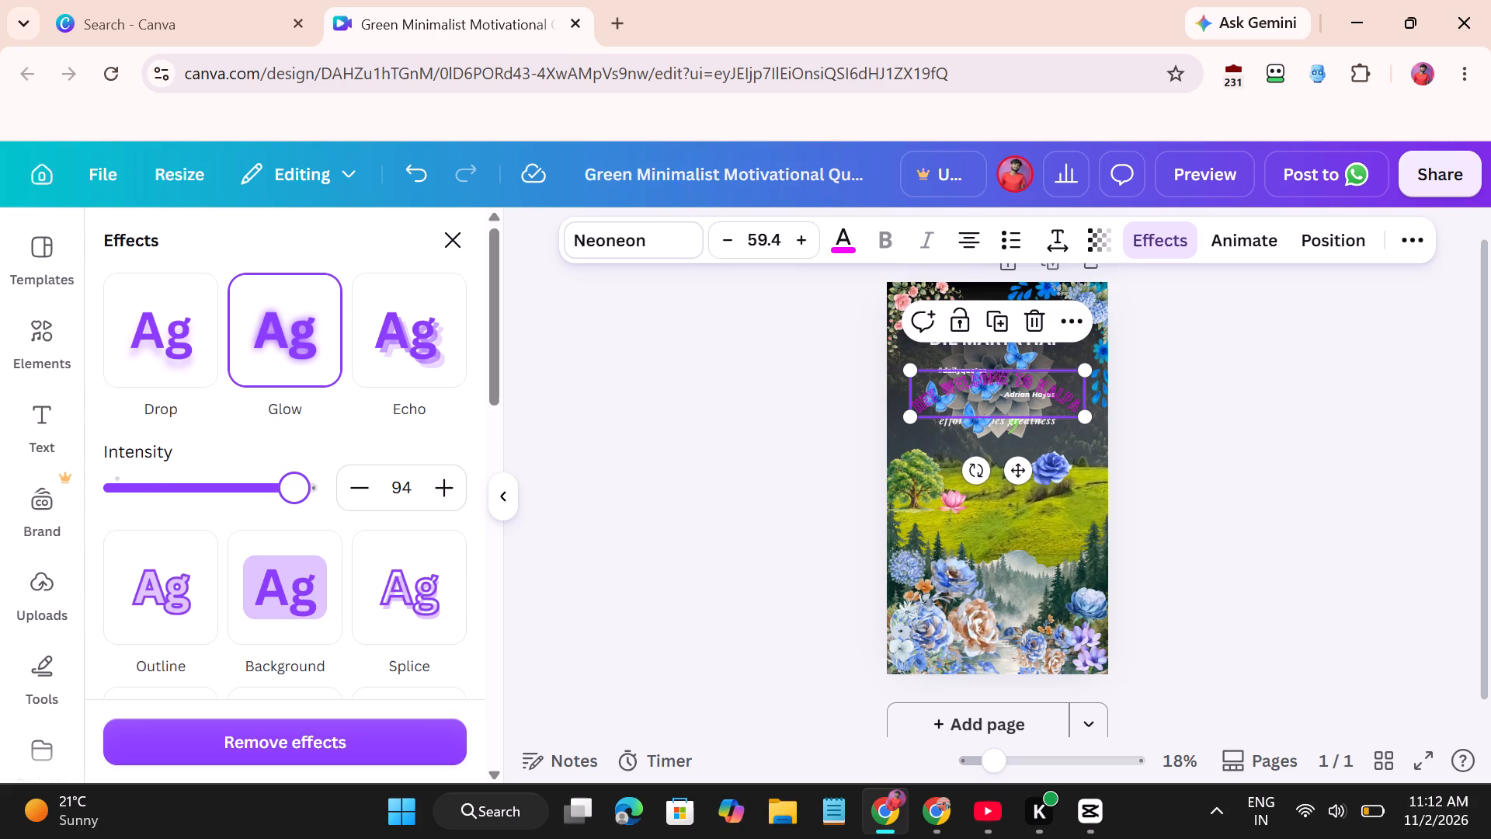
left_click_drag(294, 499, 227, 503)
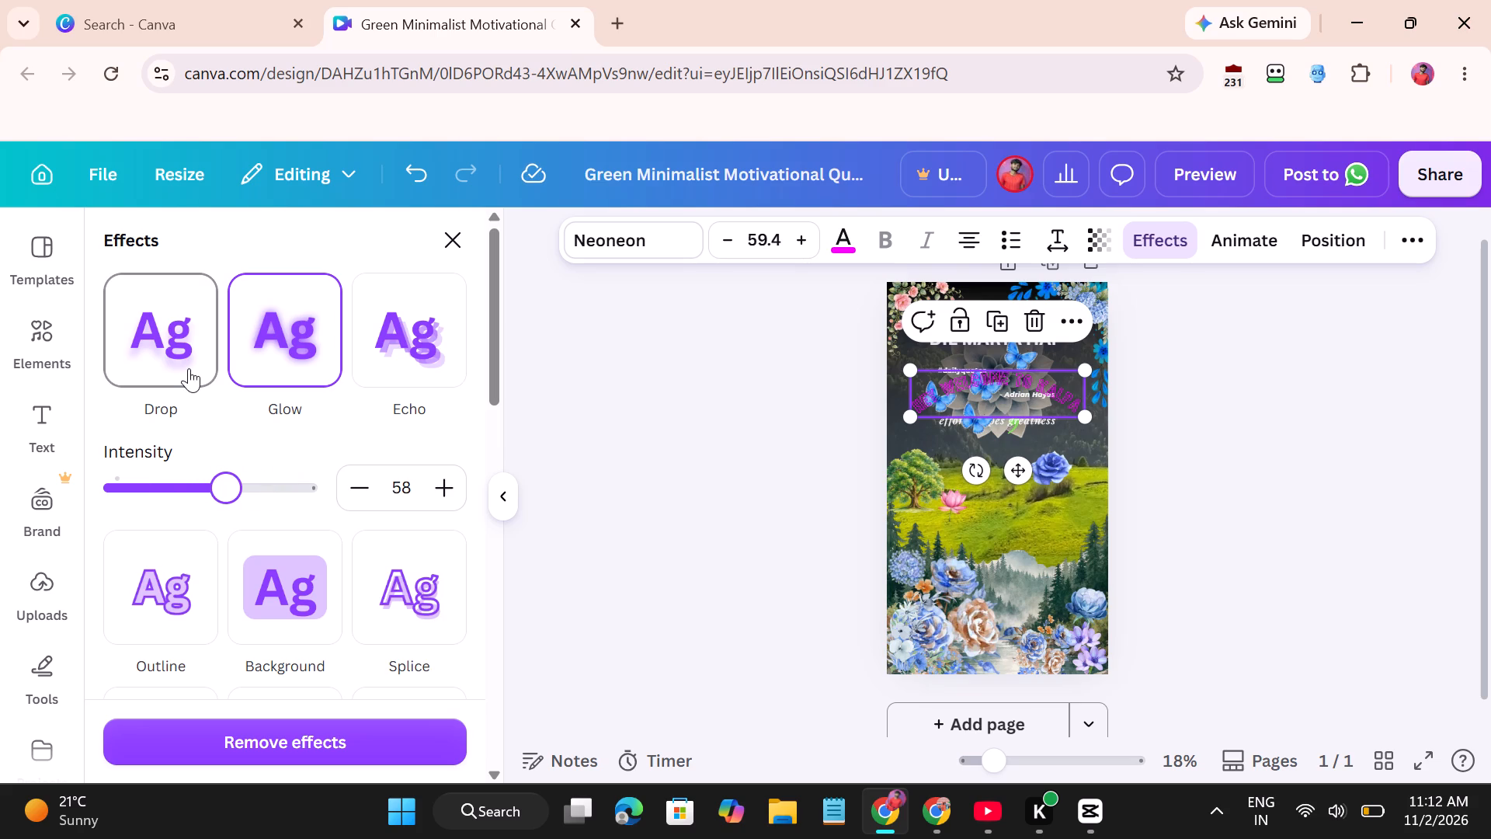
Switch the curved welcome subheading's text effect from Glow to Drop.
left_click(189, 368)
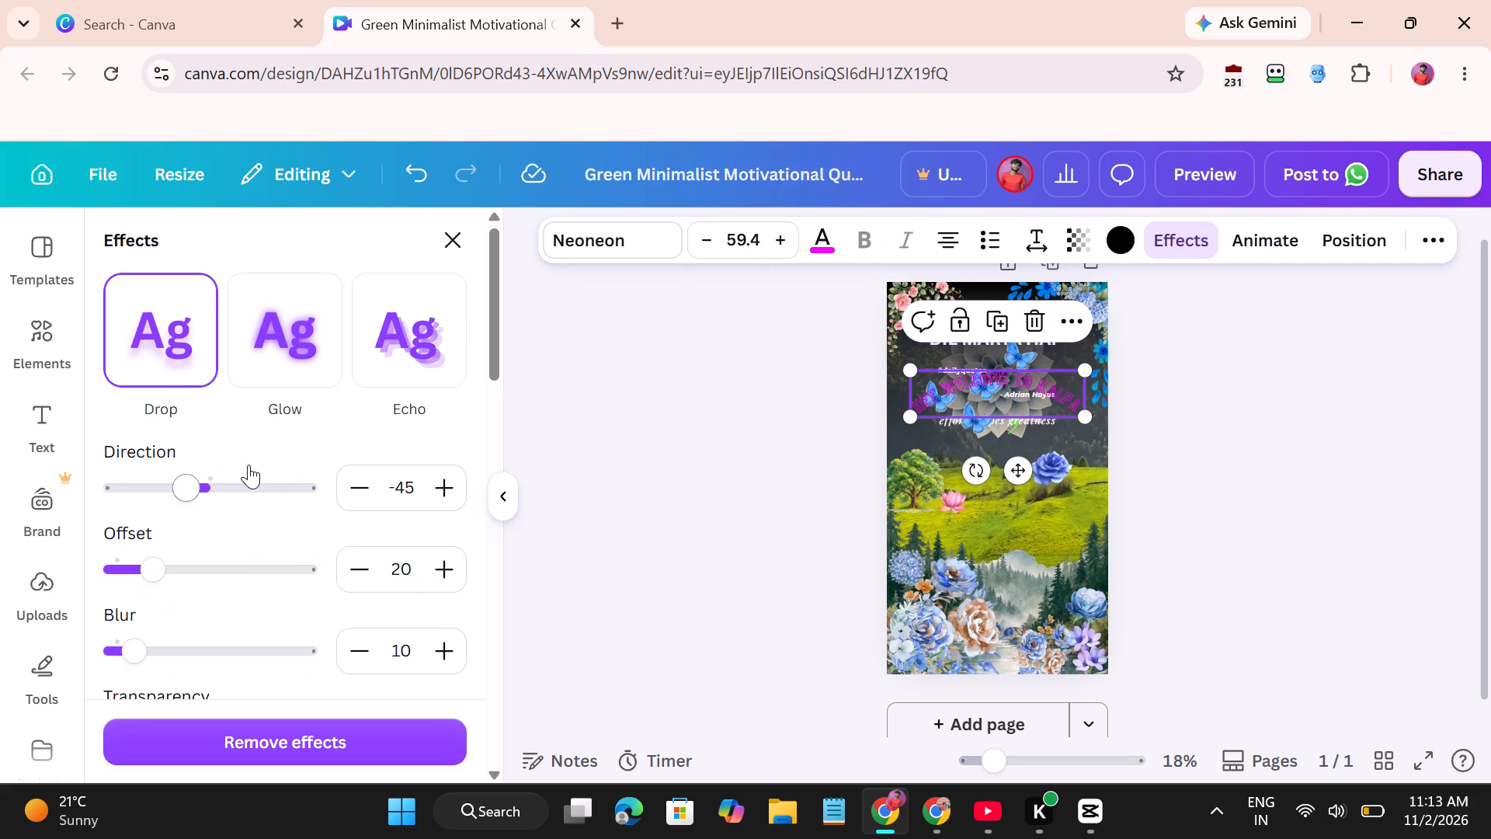
Look through the remaining shape and advanced text effect styles for the welcome subheading, and close the effects.
scroll(248, 465, "down", 6)
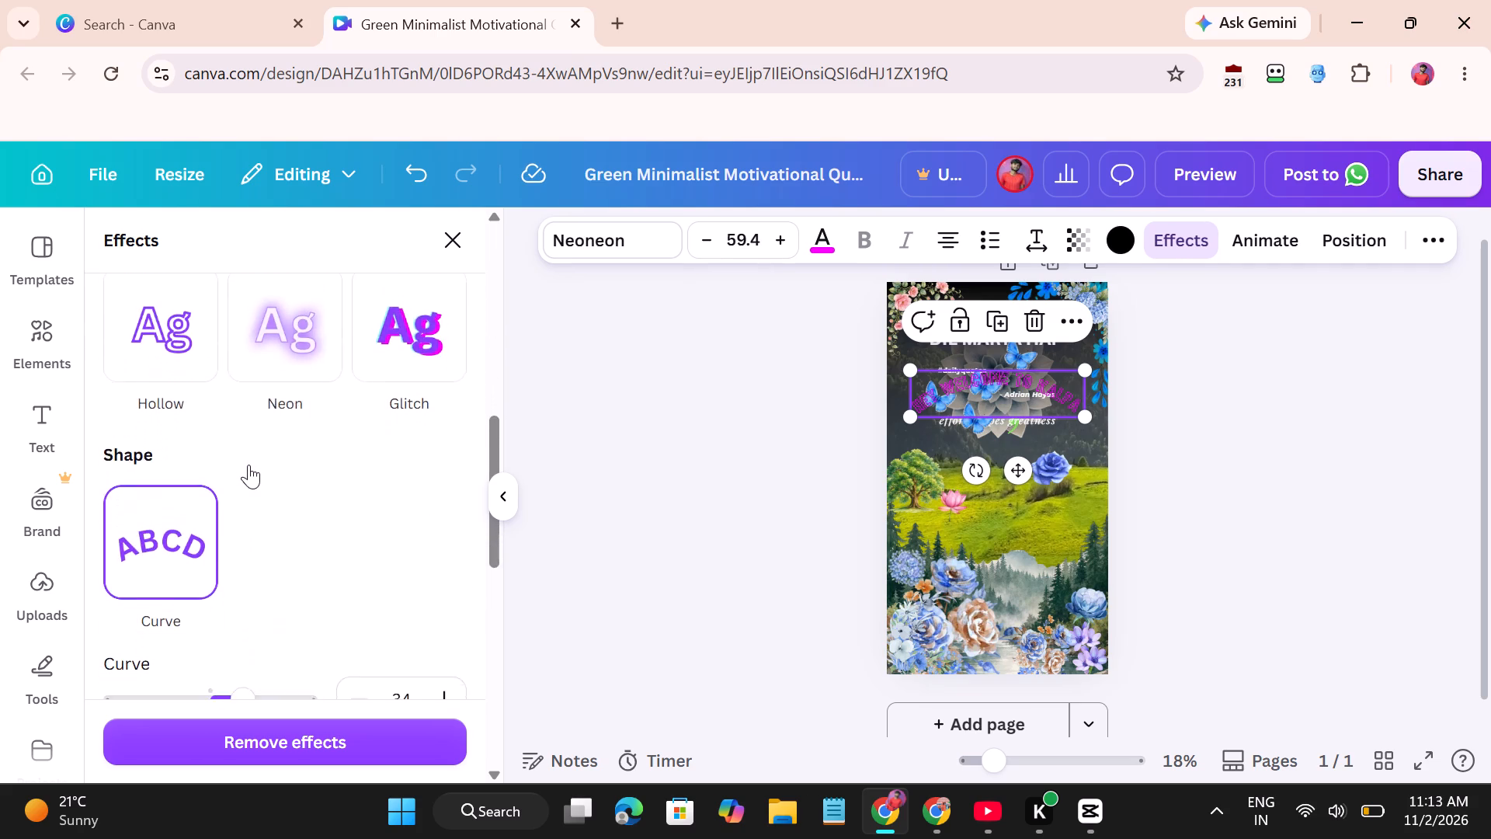
scroll(248, 465, "down", 6)
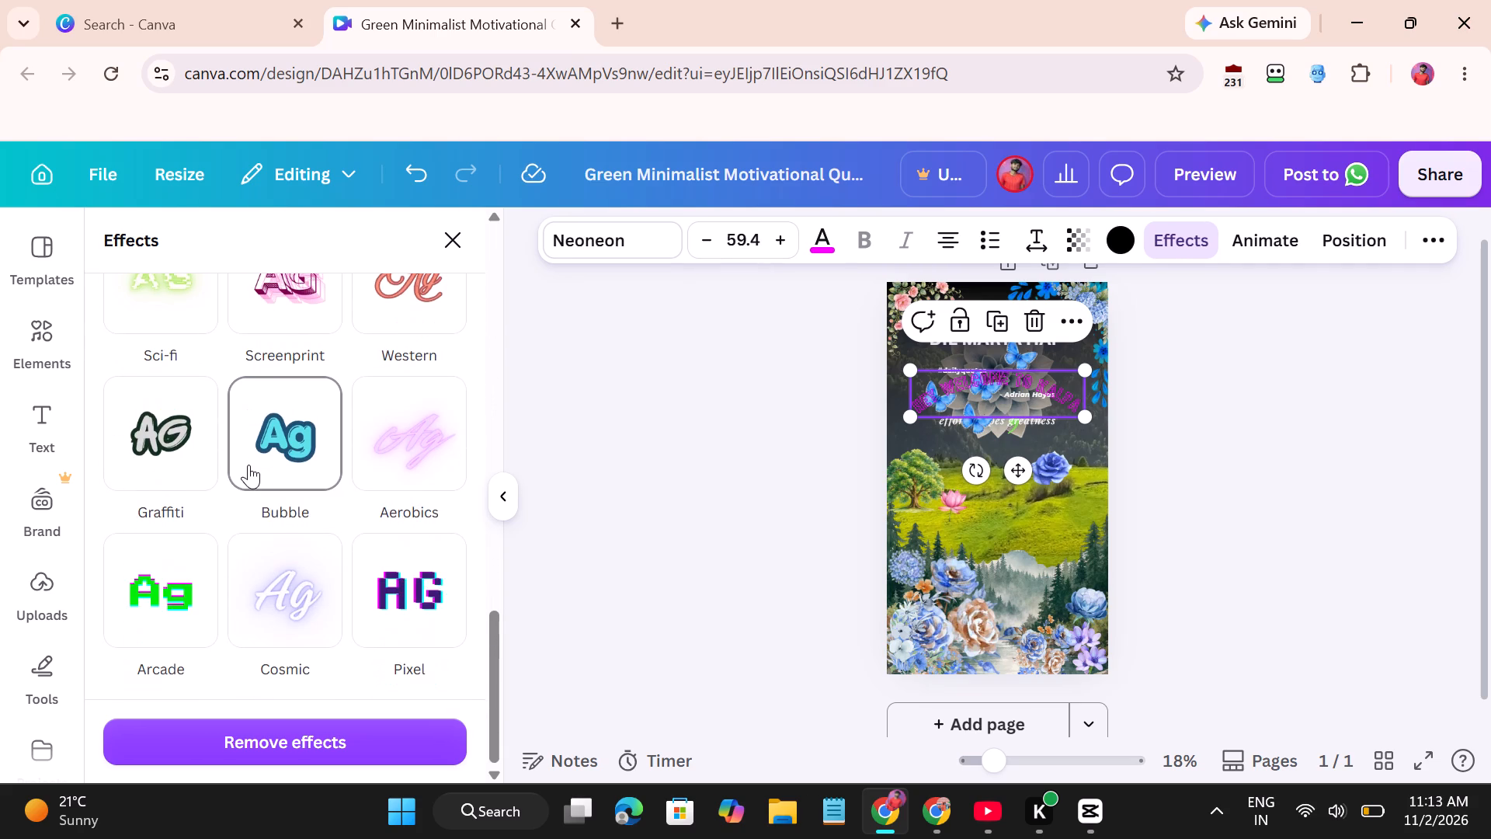
scroll(221, 637, "down", 4)
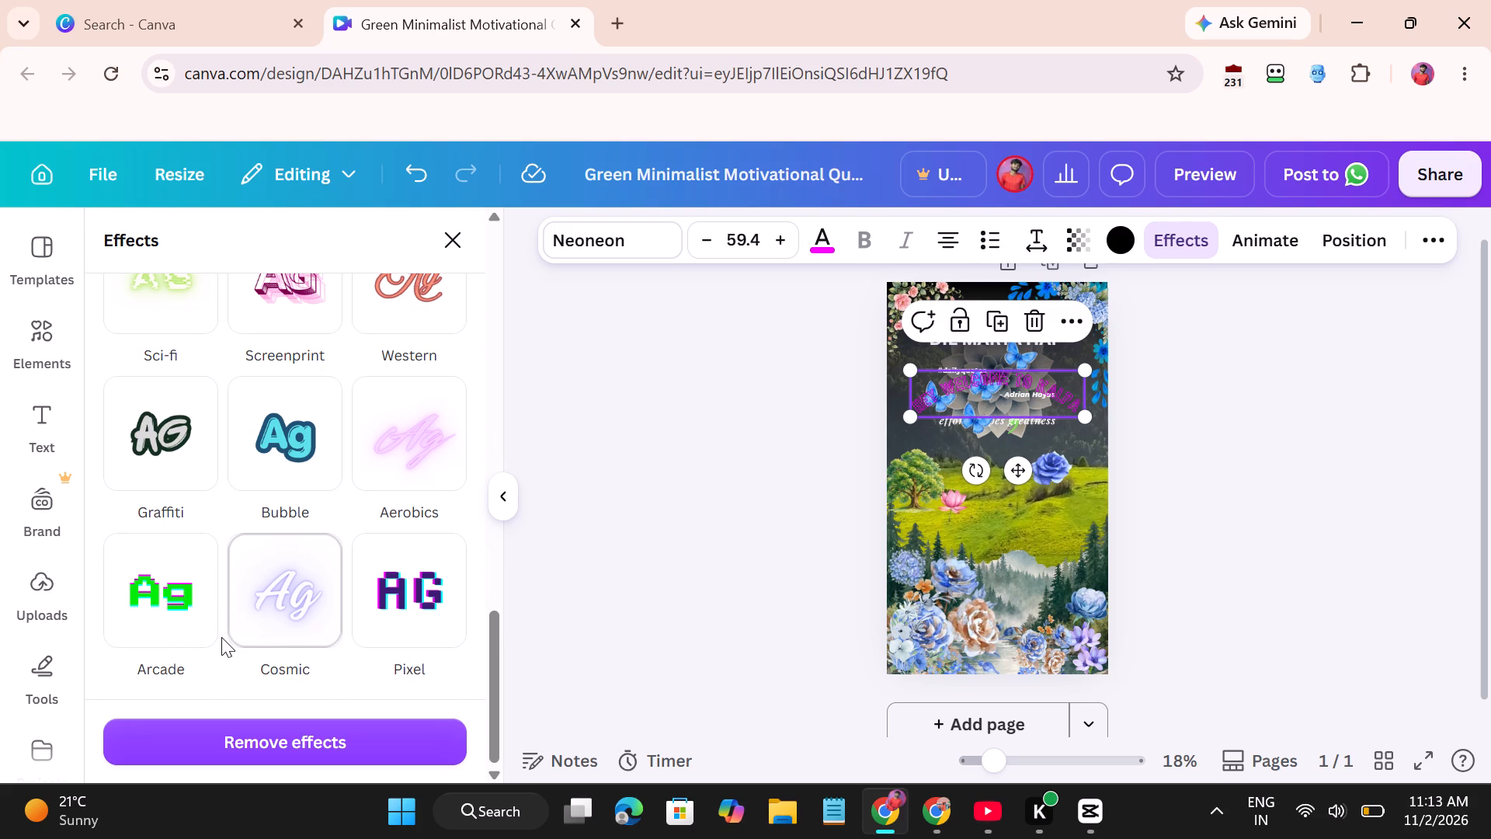
scroll(221, 637, "up", 7)
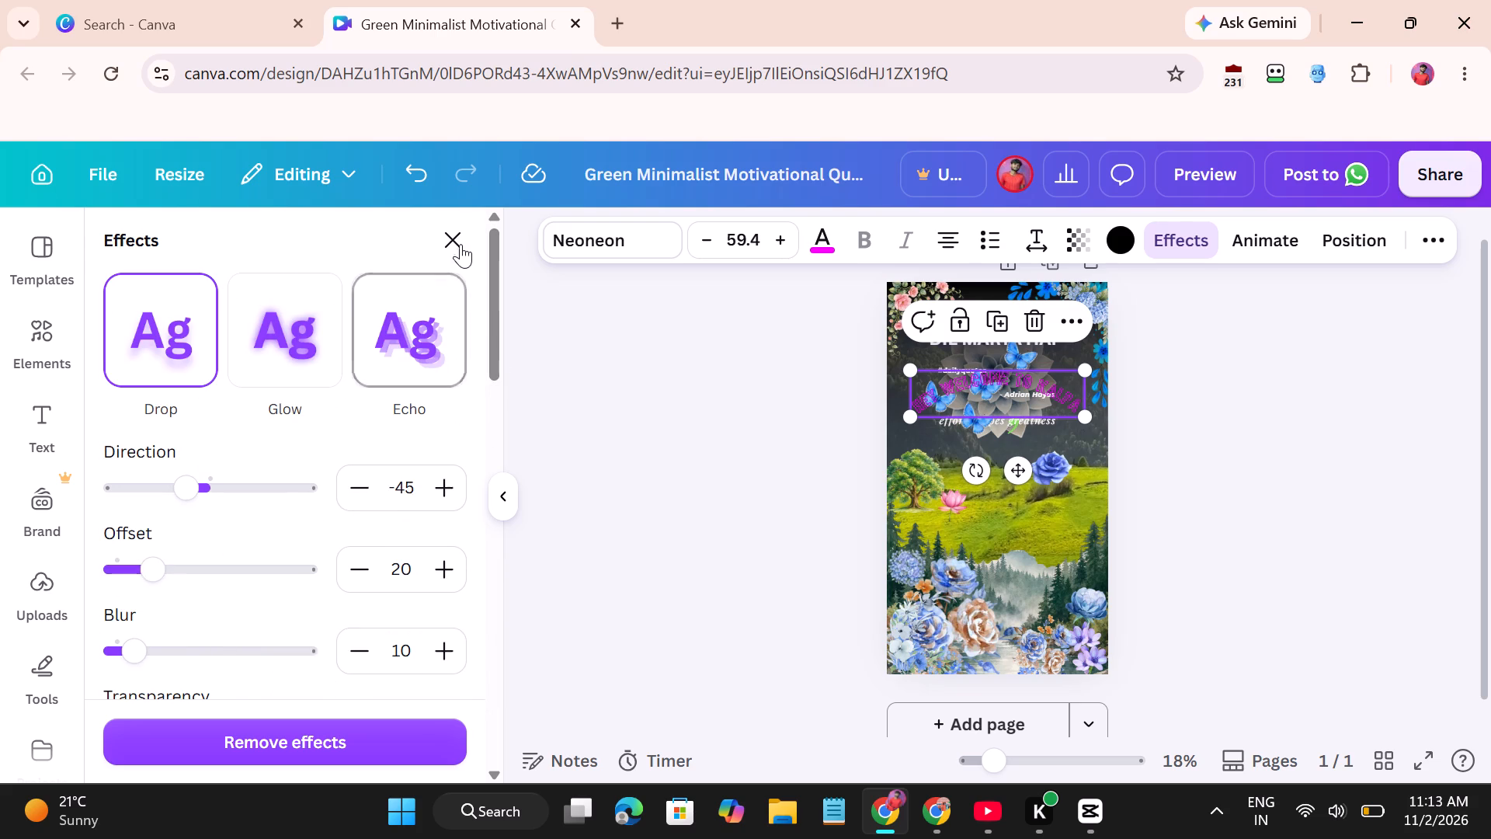
left_click(463, 240)
scroll(340, 495, "up", 3)
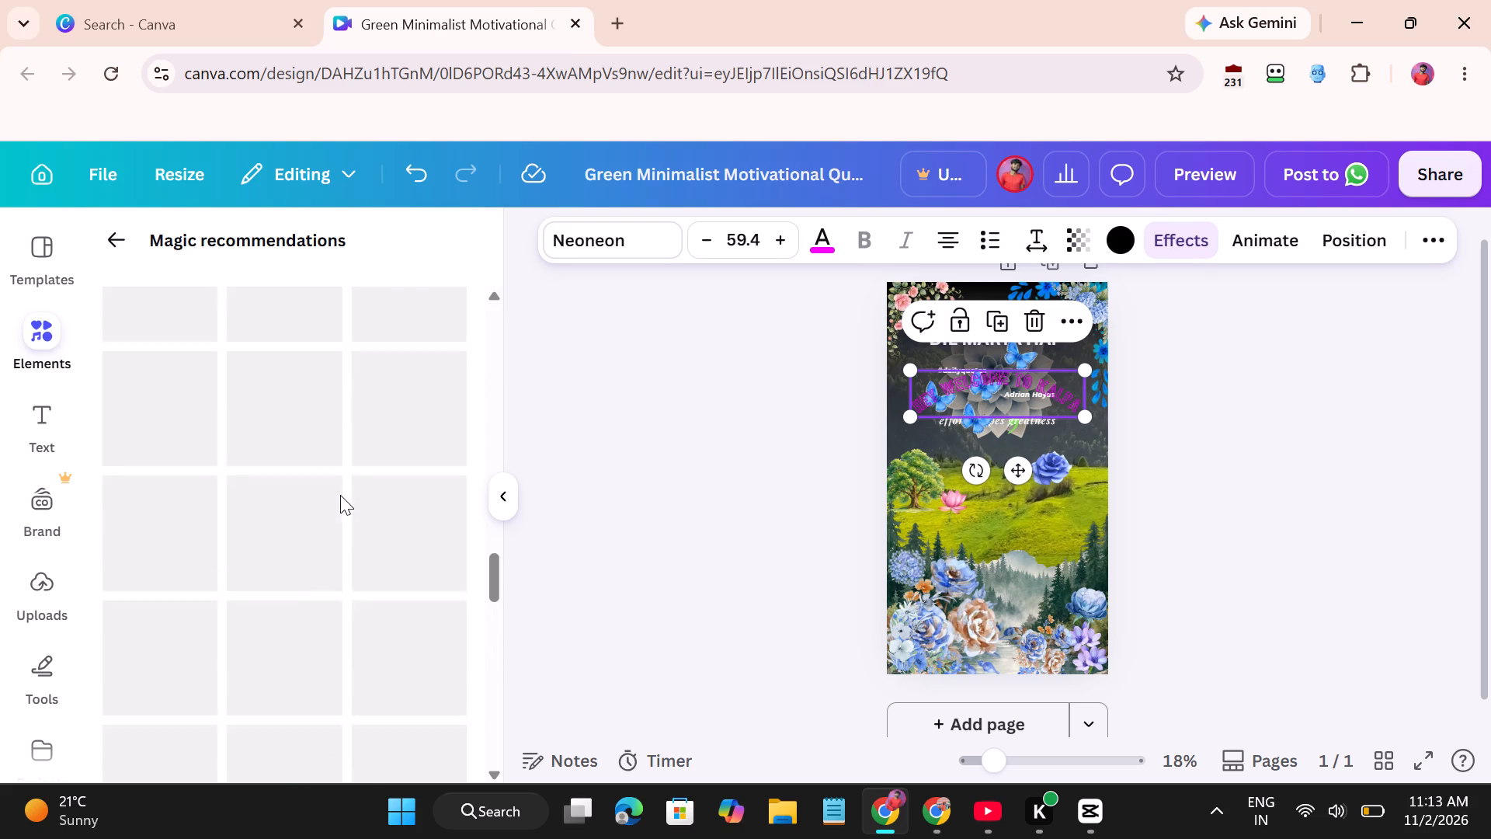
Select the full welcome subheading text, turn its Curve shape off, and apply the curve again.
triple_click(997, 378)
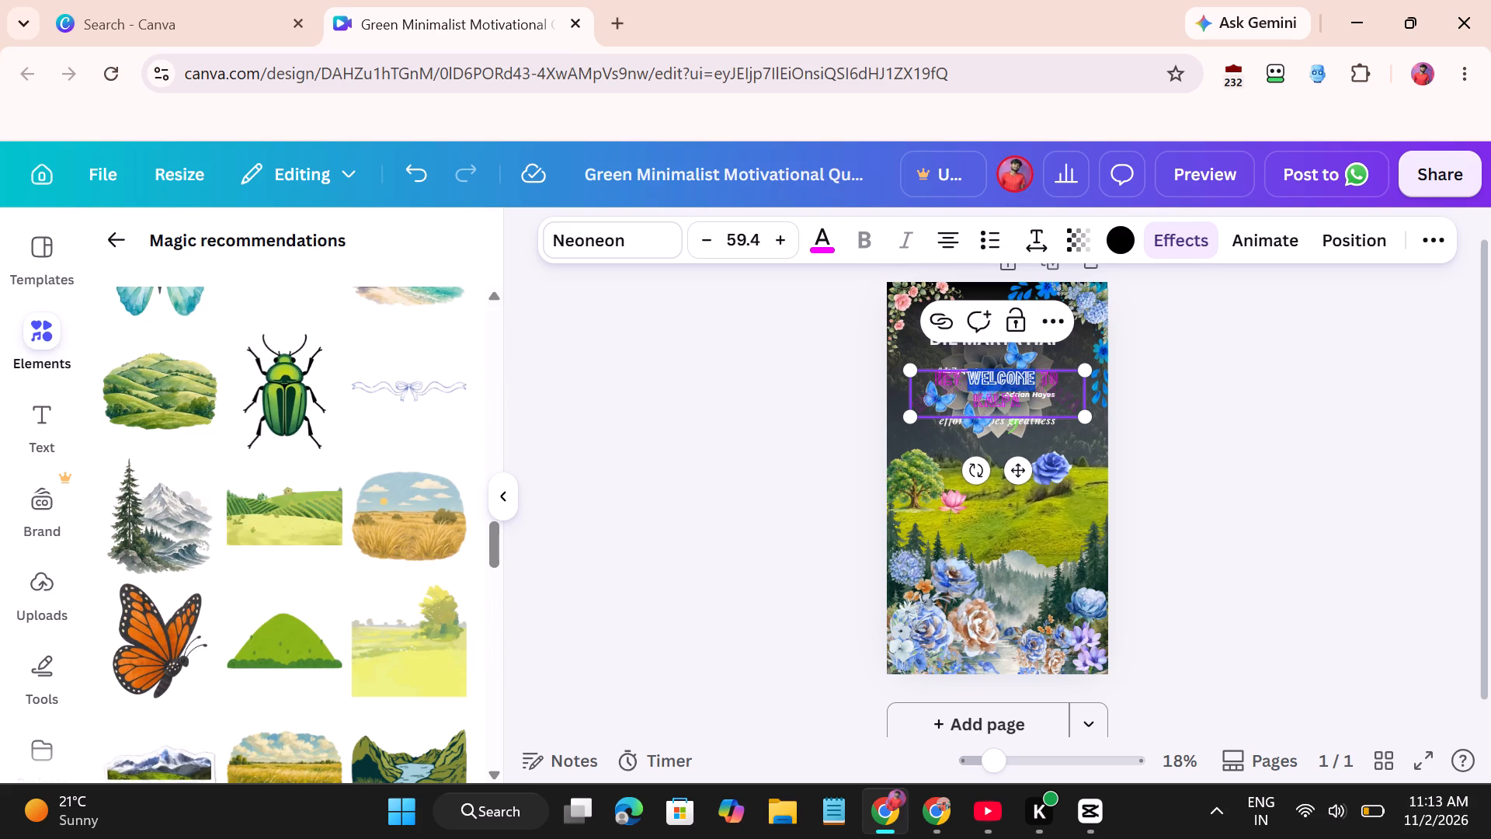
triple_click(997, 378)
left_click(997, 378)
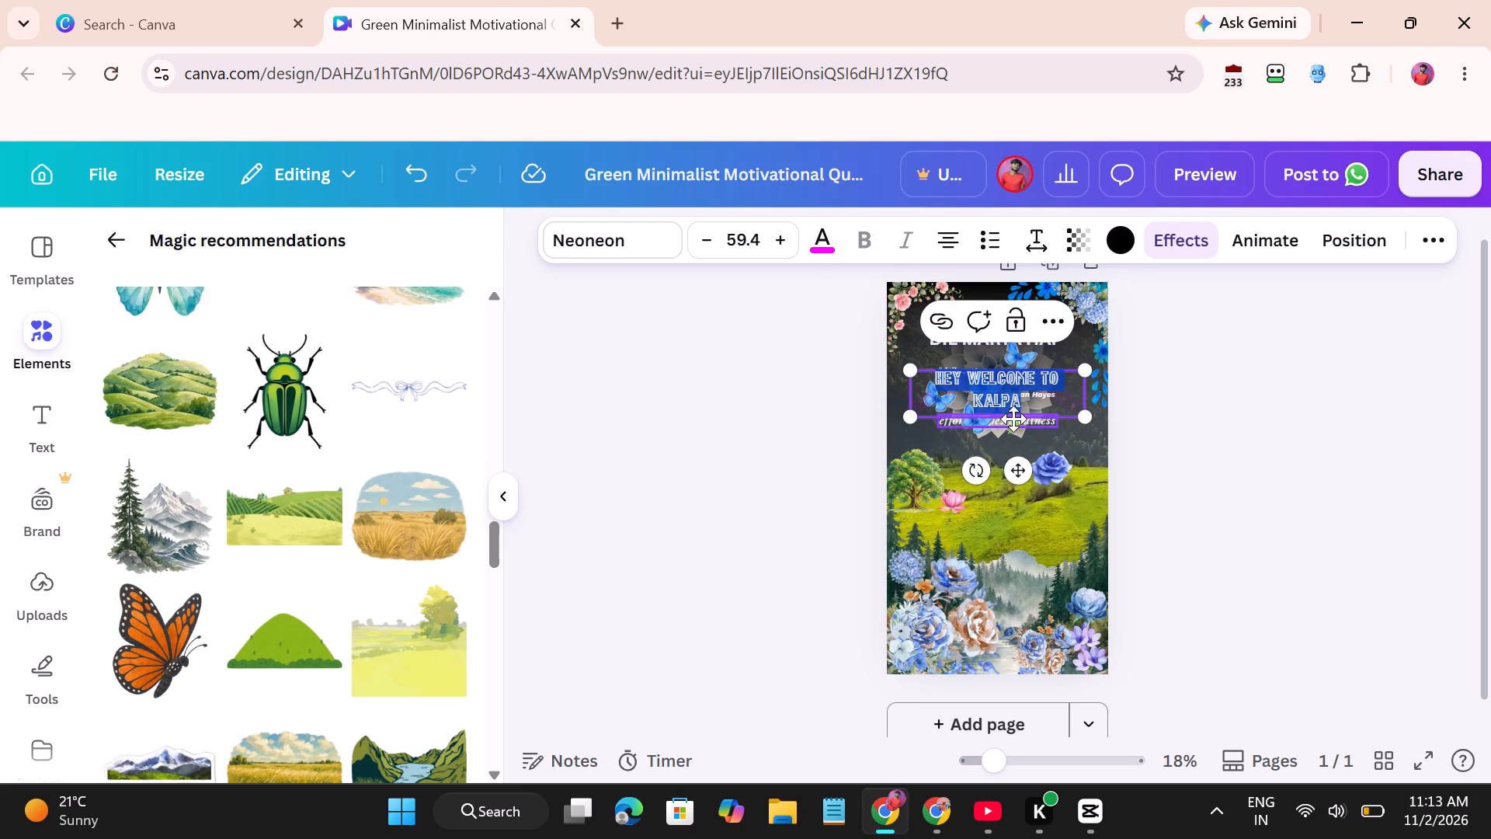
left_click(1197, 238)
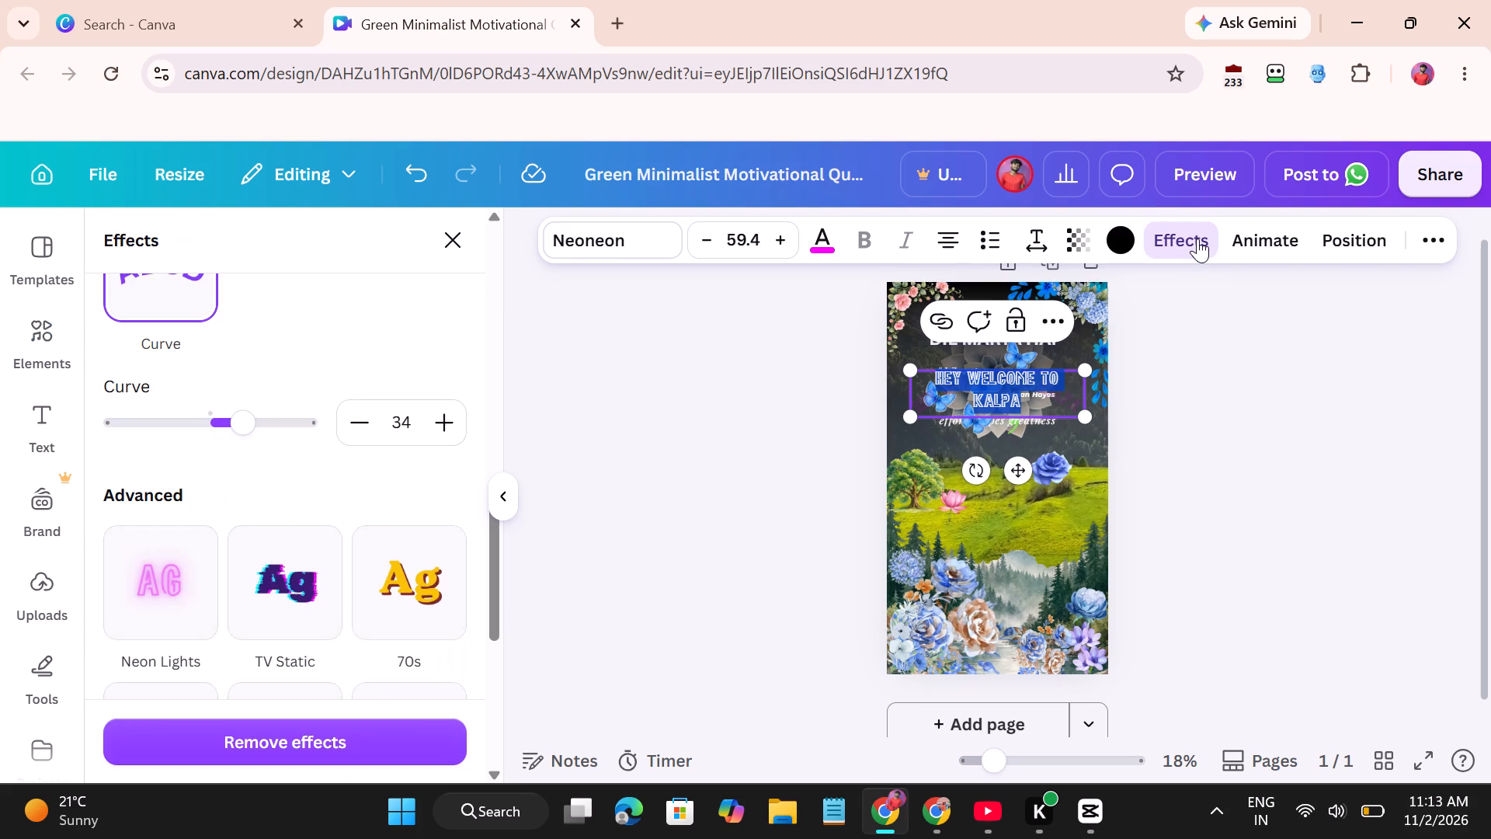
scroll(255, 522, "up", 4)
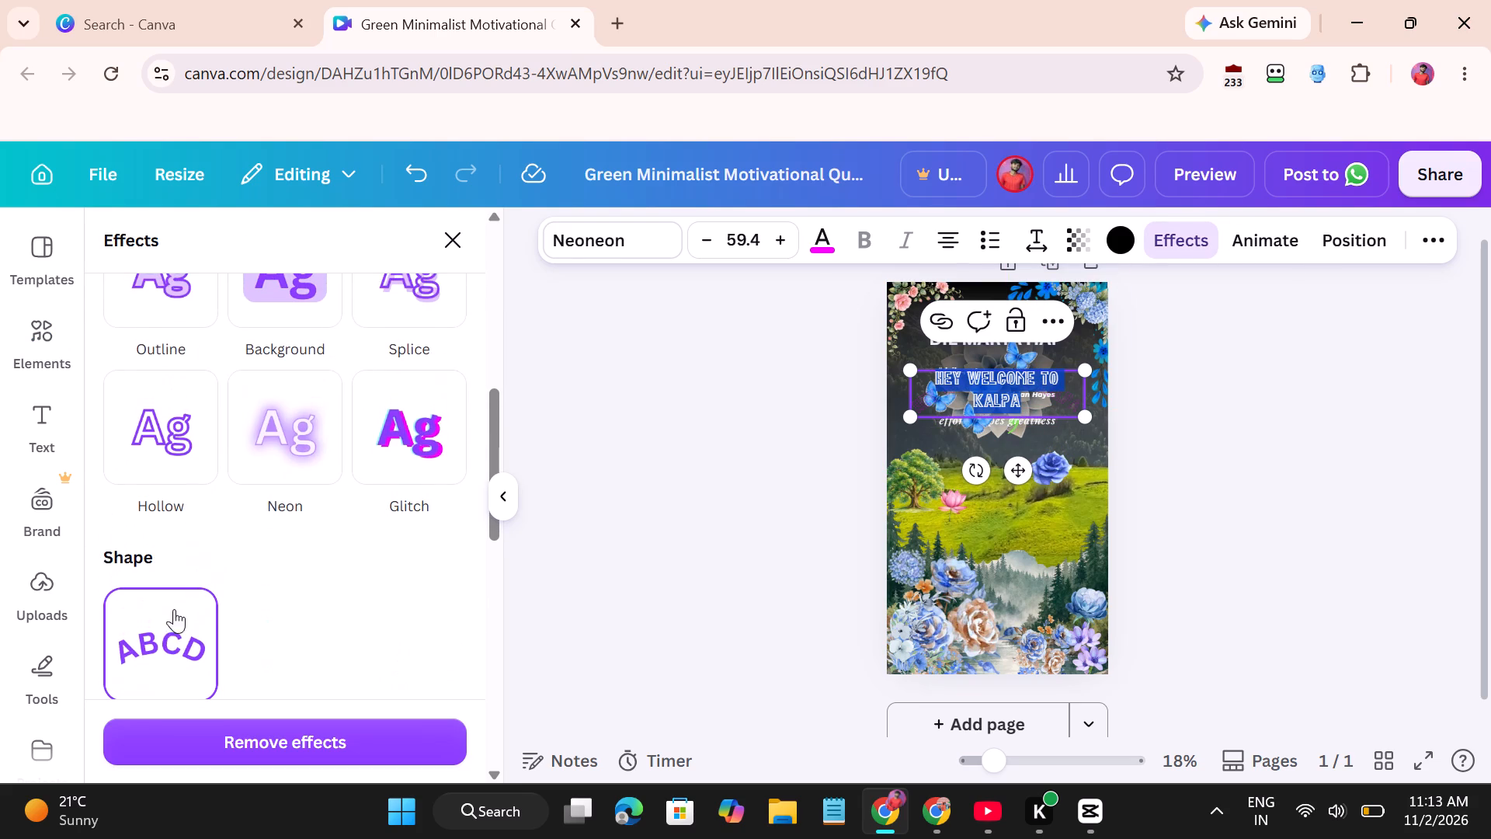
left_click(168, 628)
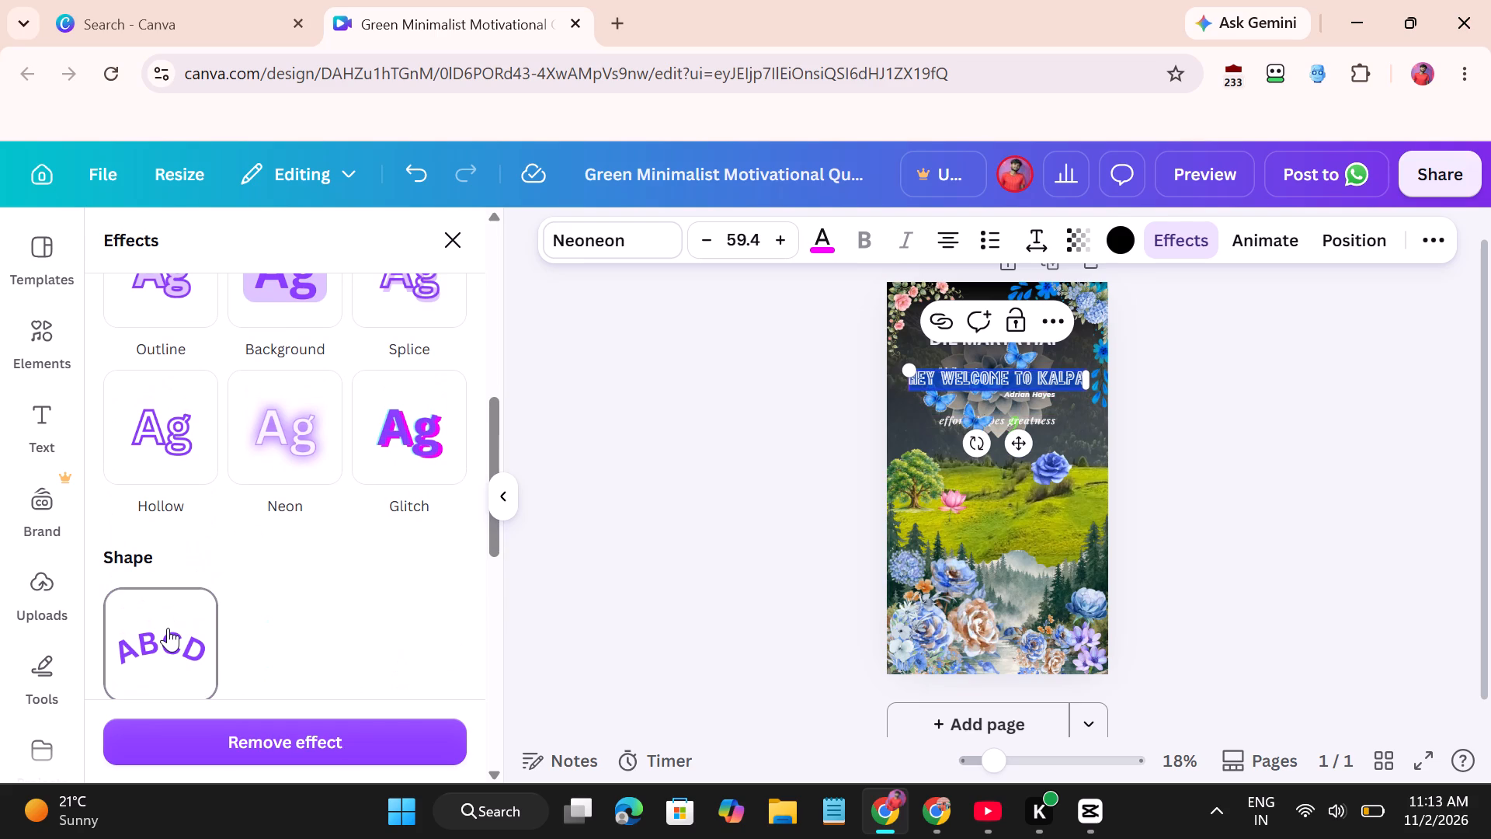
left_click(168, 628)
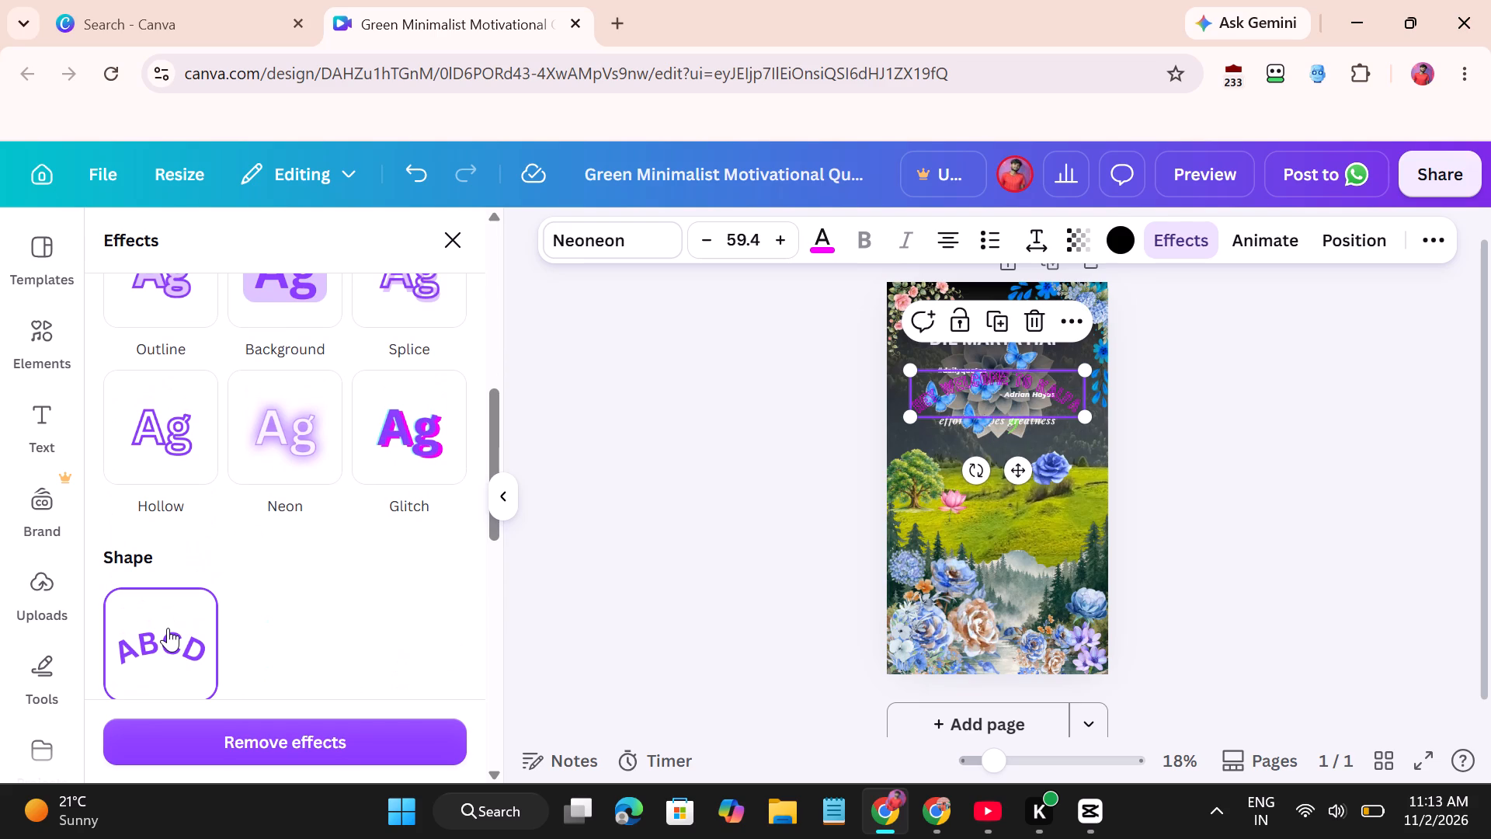
Apply the Neon text effect to the curved welcome subheading.
left_click(308, 426)
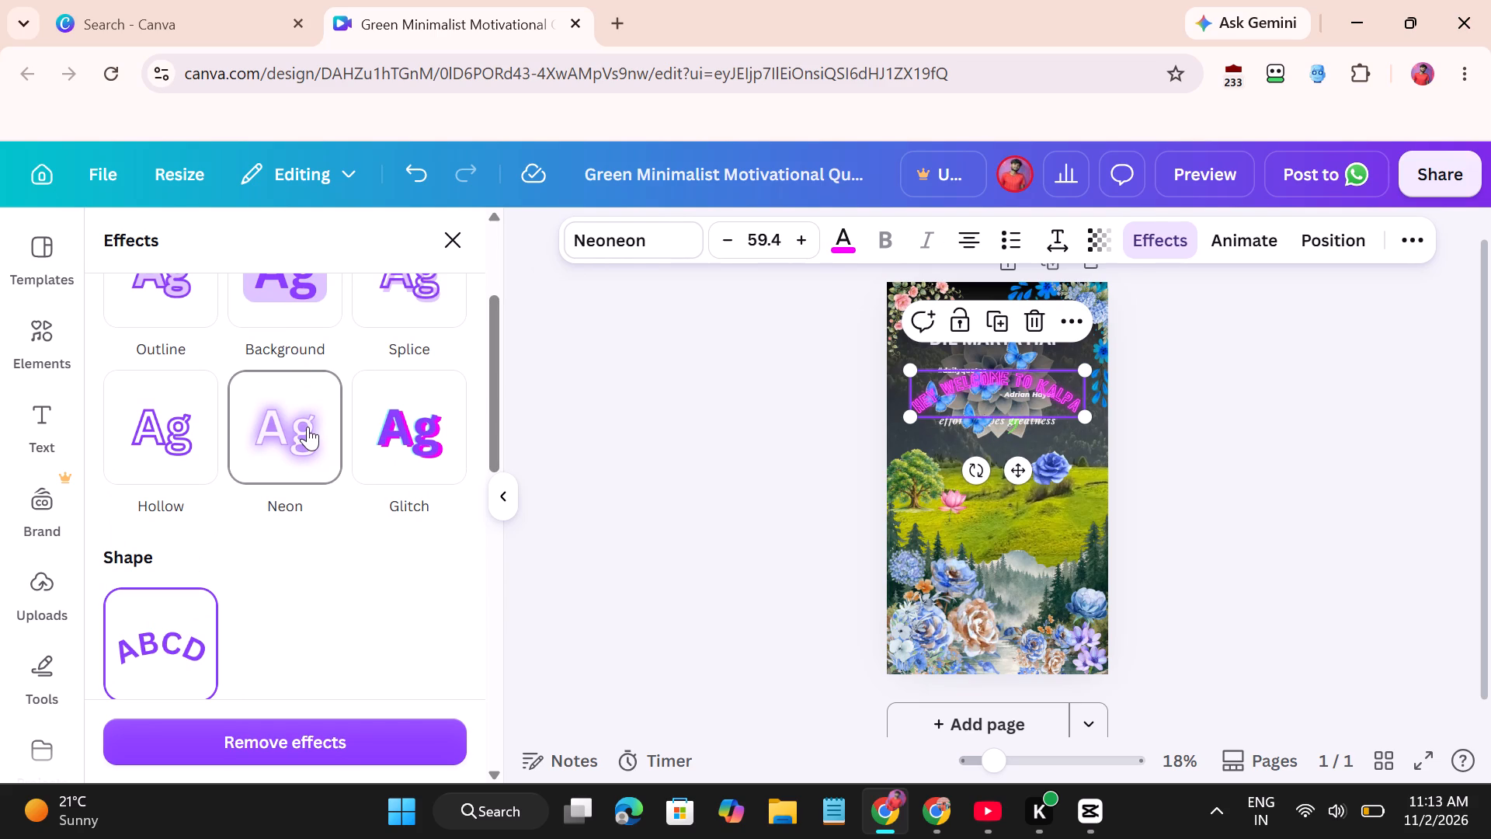
scroll(135, 458, "up", 1)
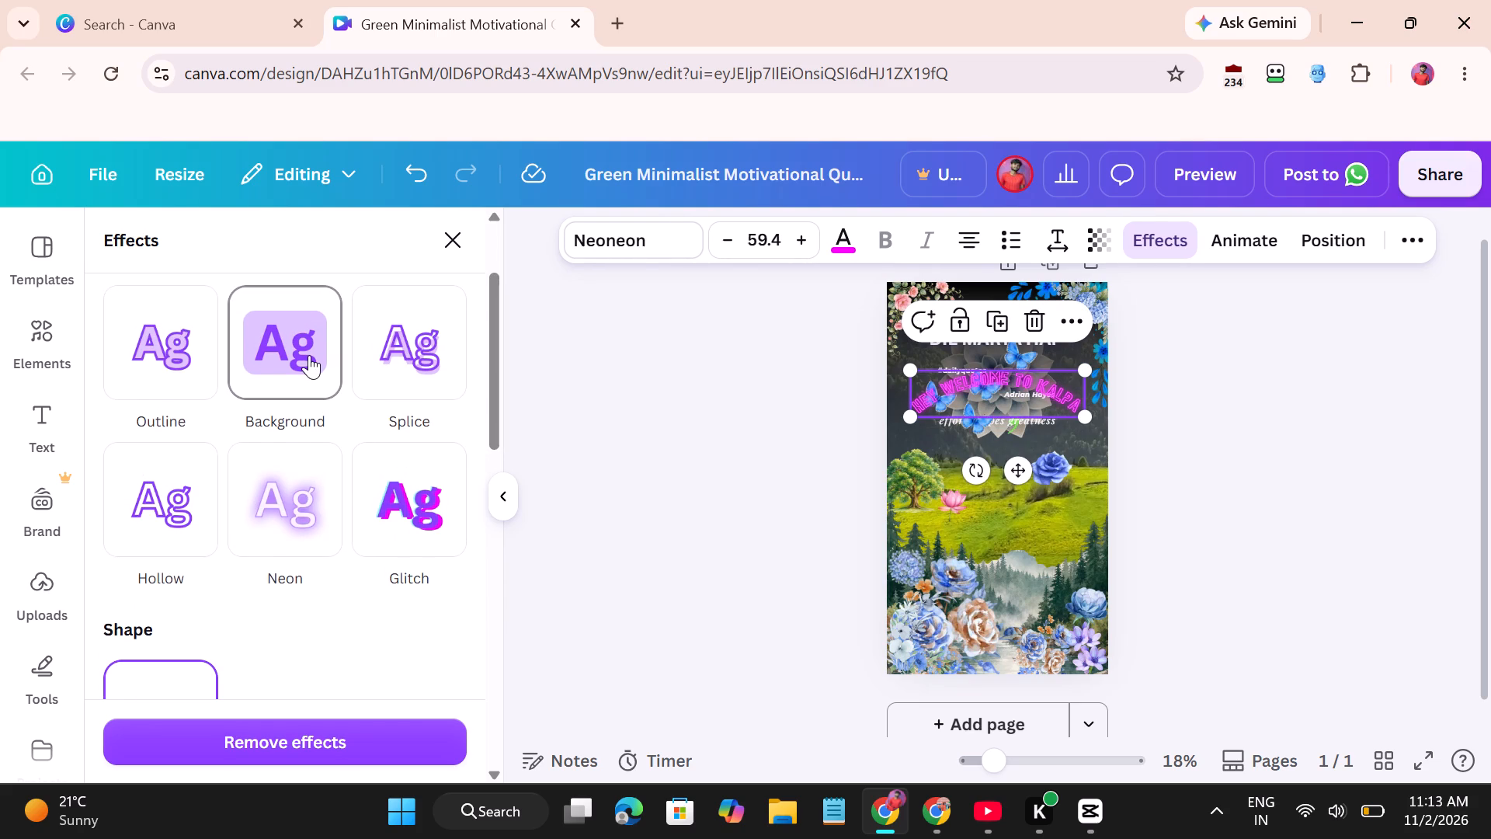
Apply the Background text effect to the curved welcome subheading.
left_click(309, 355)
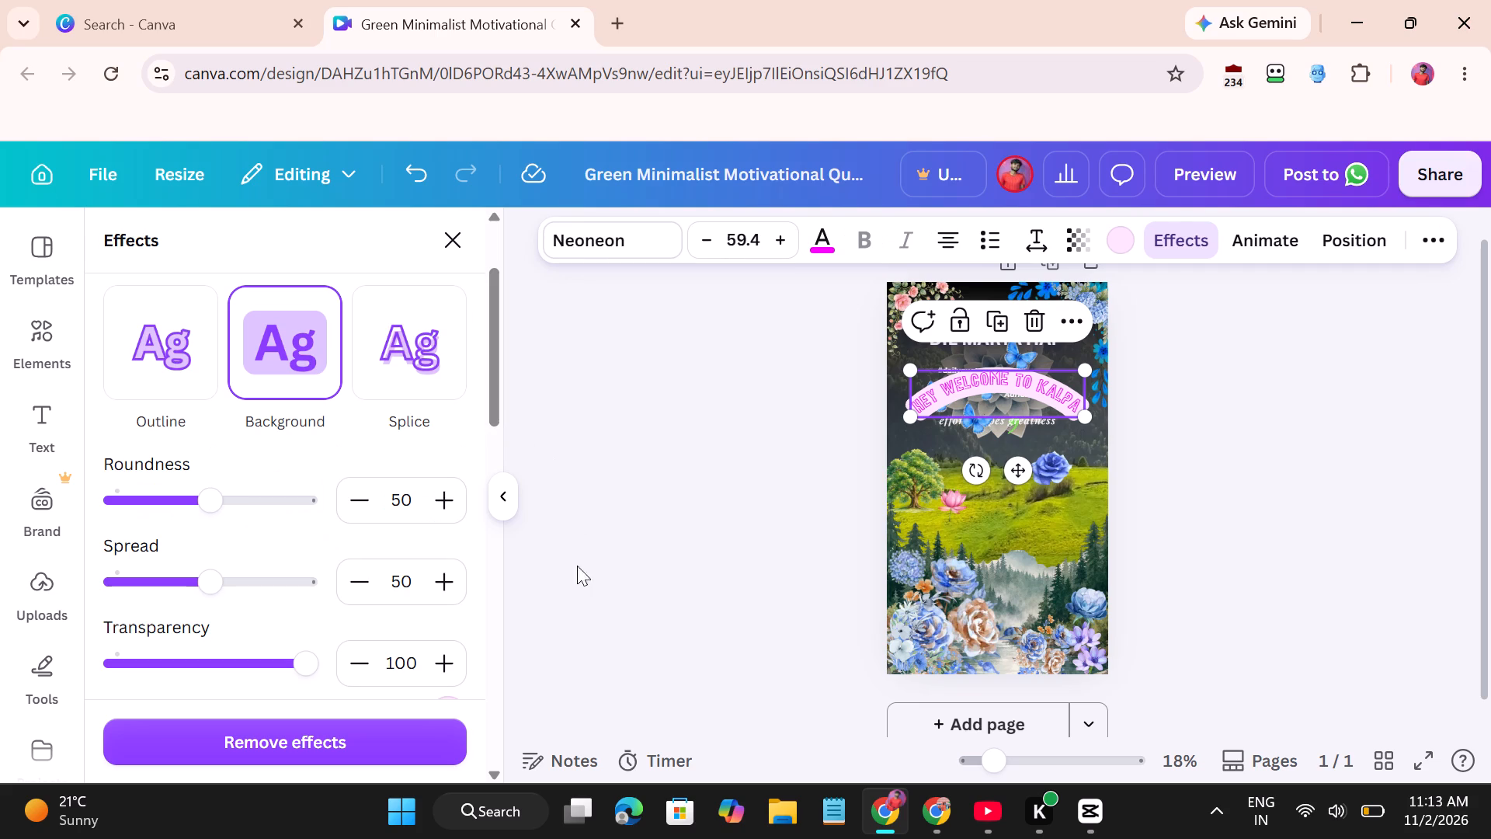
Select the dark gradient shape behind the heading, look through its basic and advanced effect styles, and close the effects.
left_click(1077, 451)
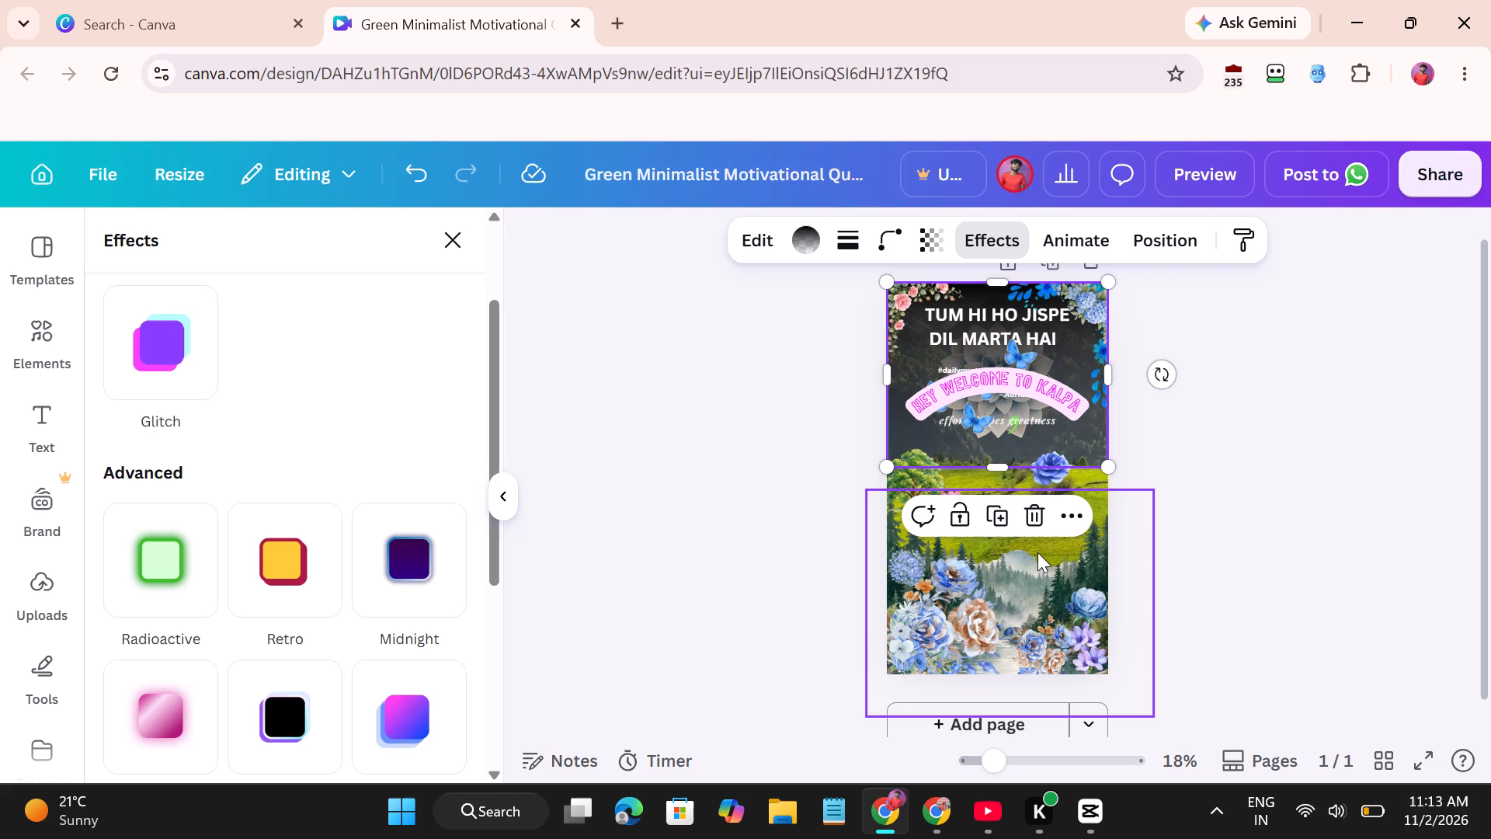
scroll(405, 549, "down", 3)
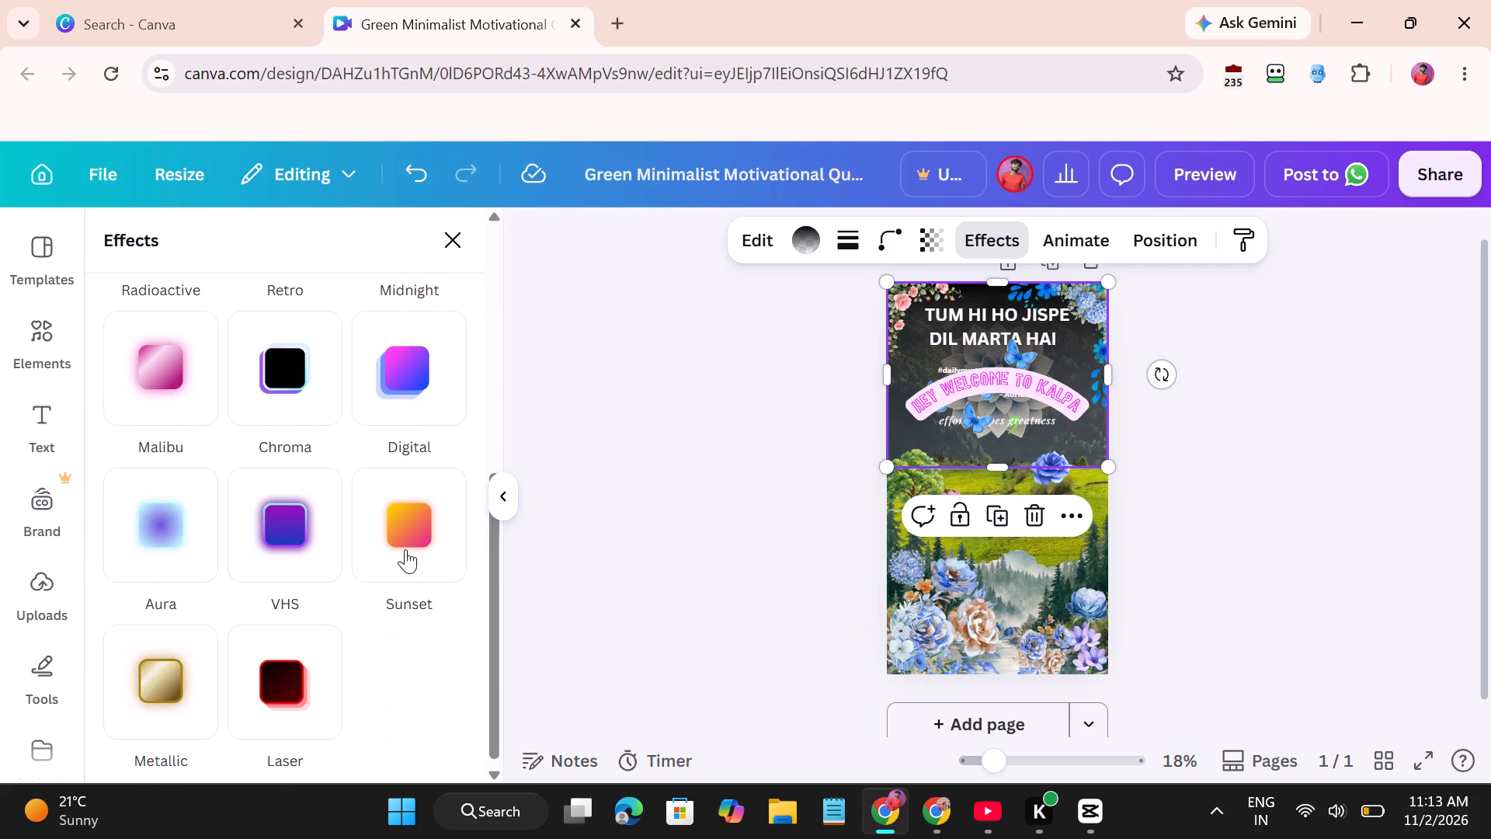
scroll(405, 549, "up", 2)
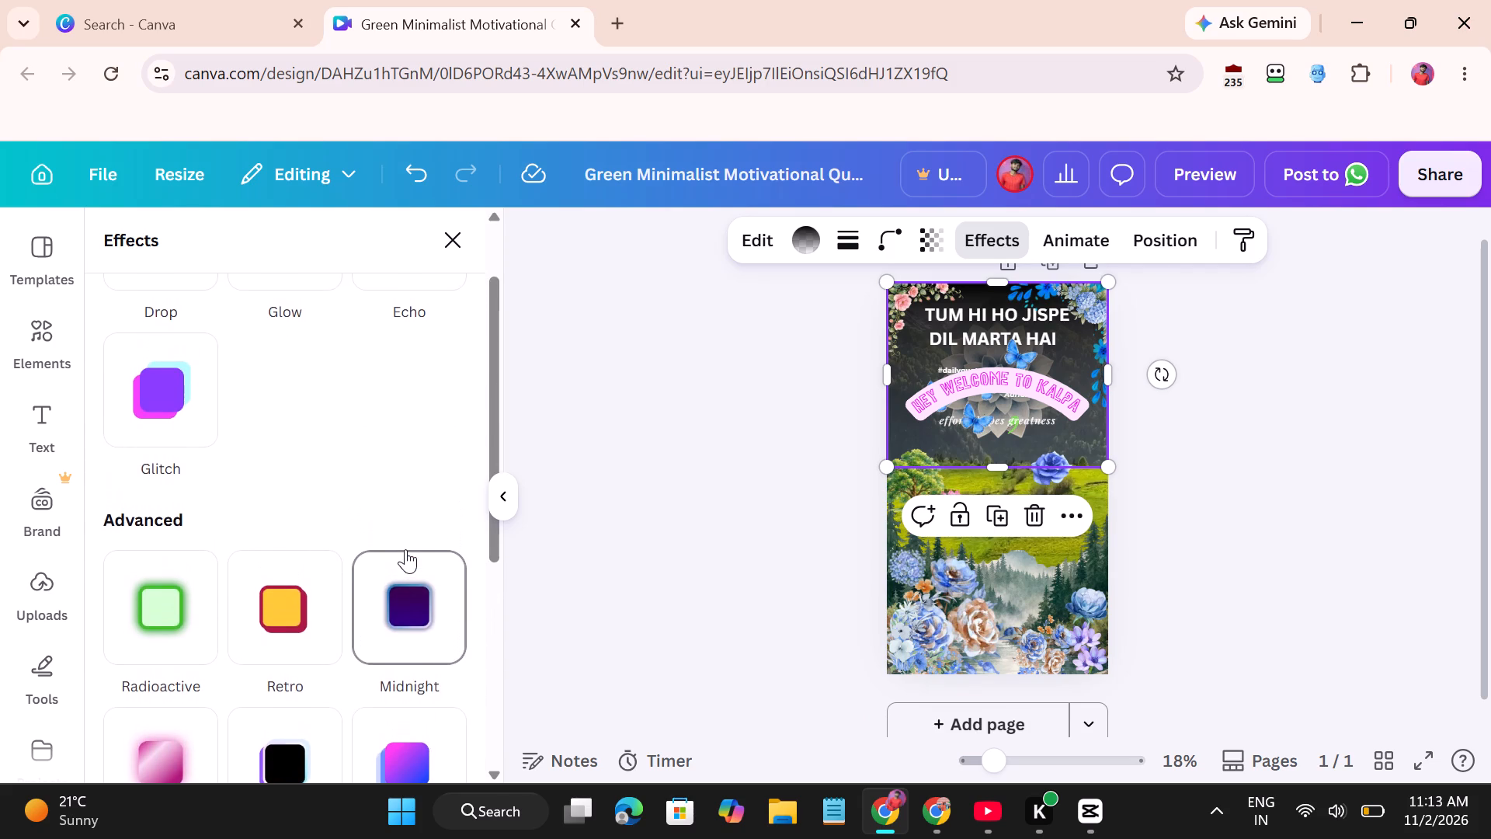
scroll(405, 549, "down", 2)
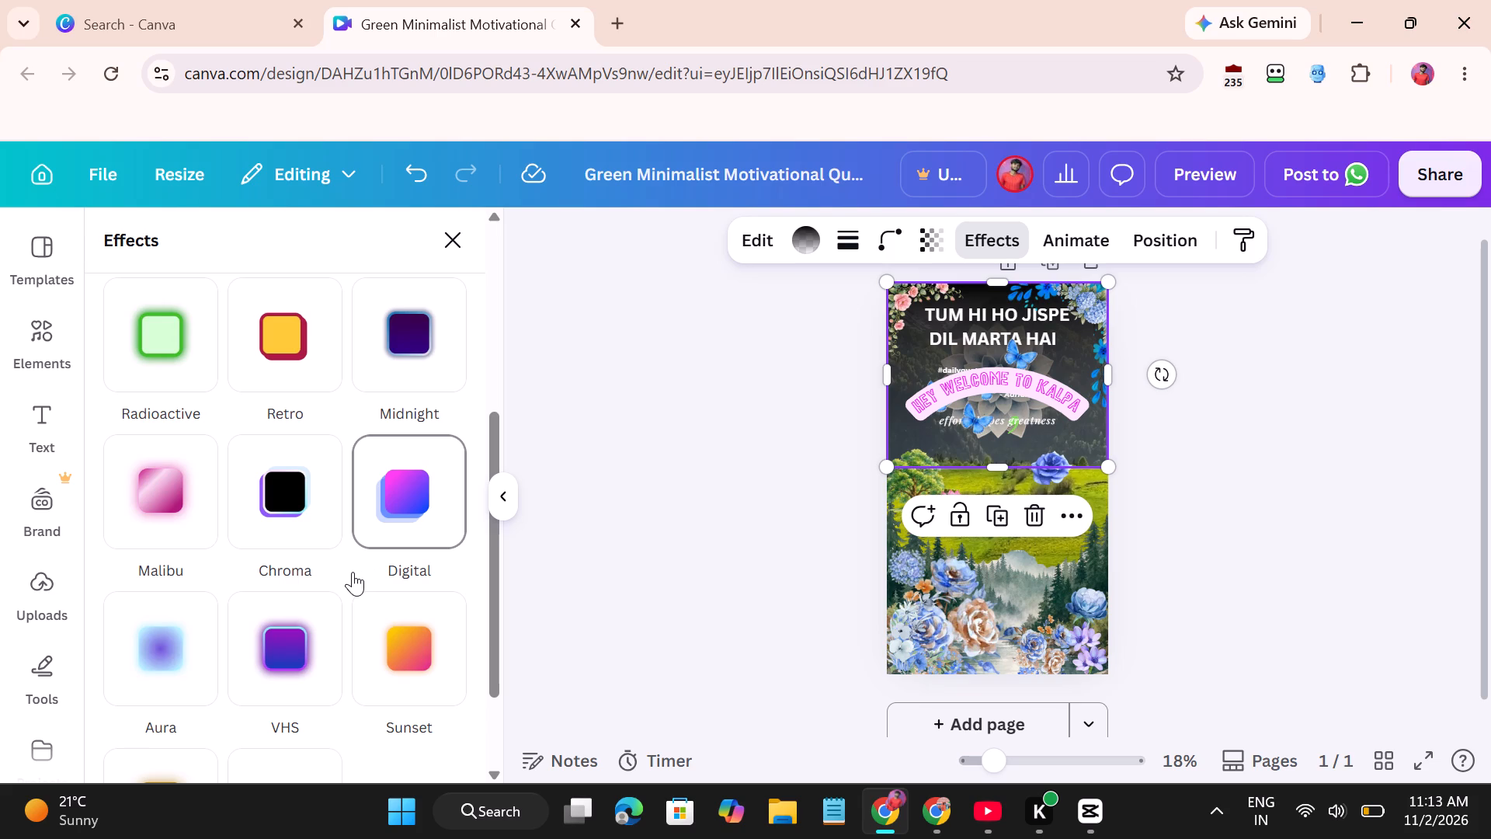
scroll(353, 572, "up", 1)
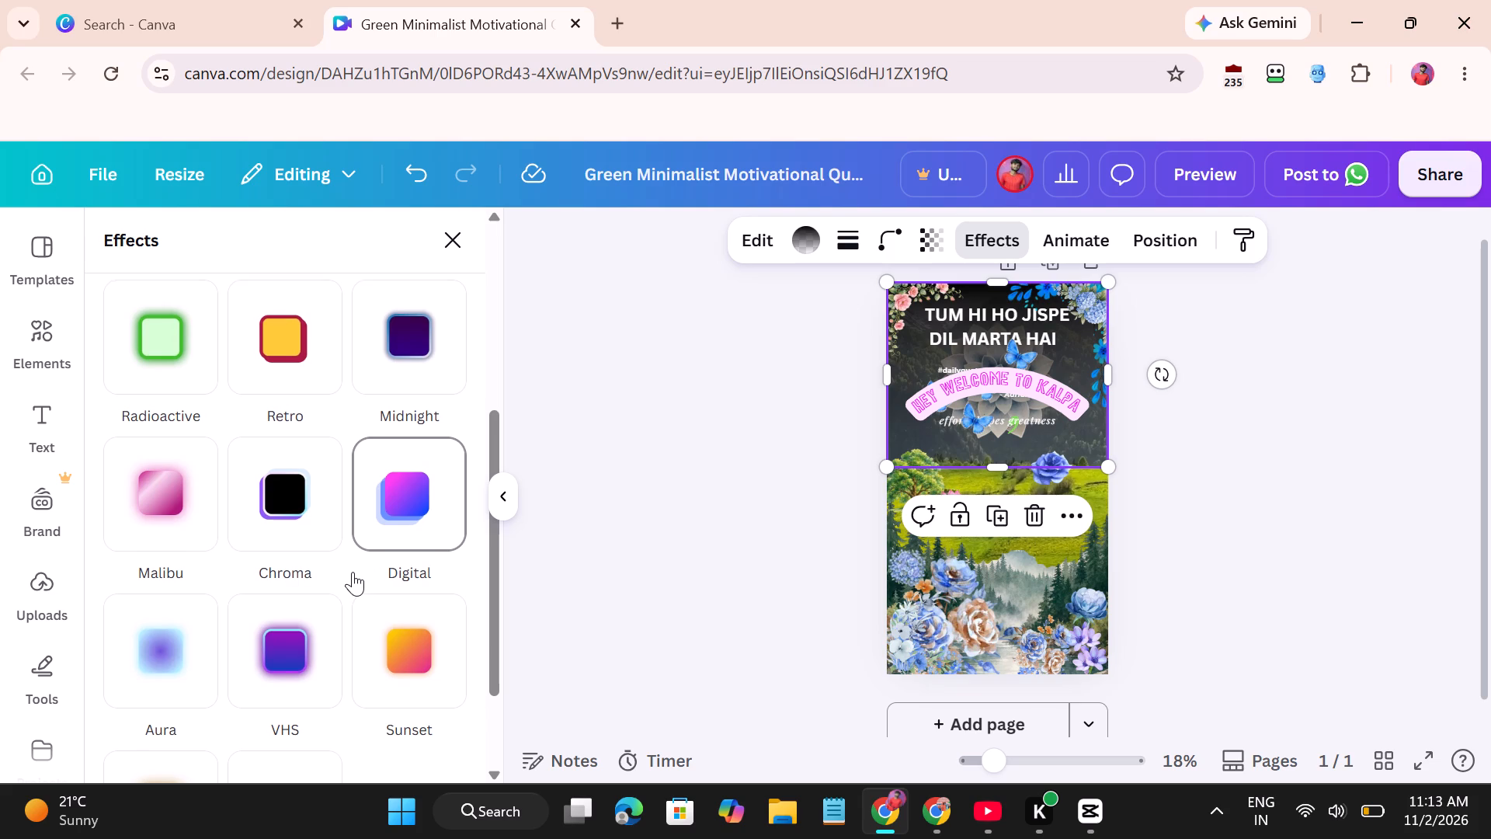
scroll(353, 572, "up", 1)
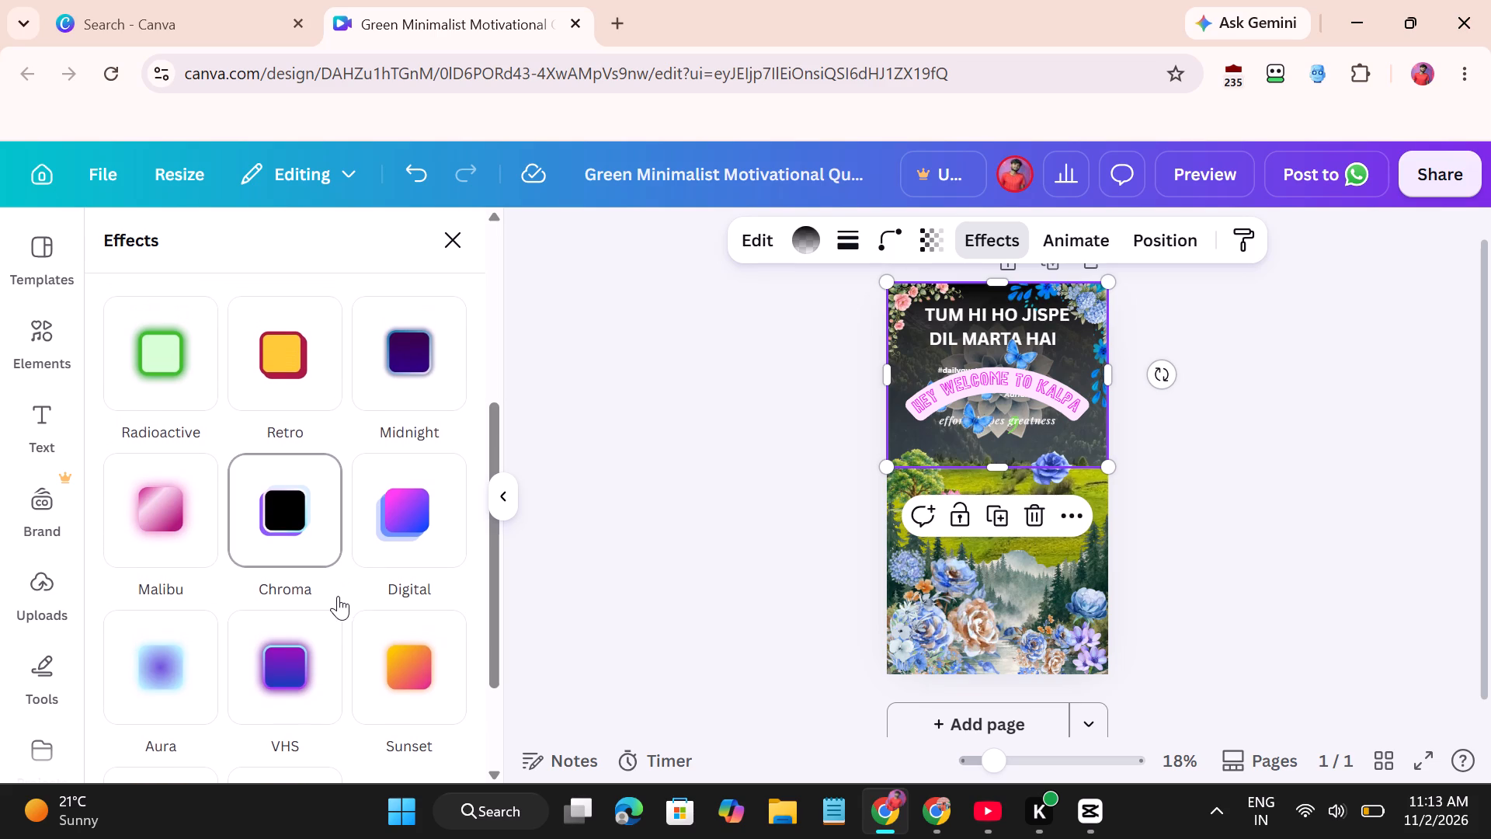
scroll(351, 602, "up", 3)
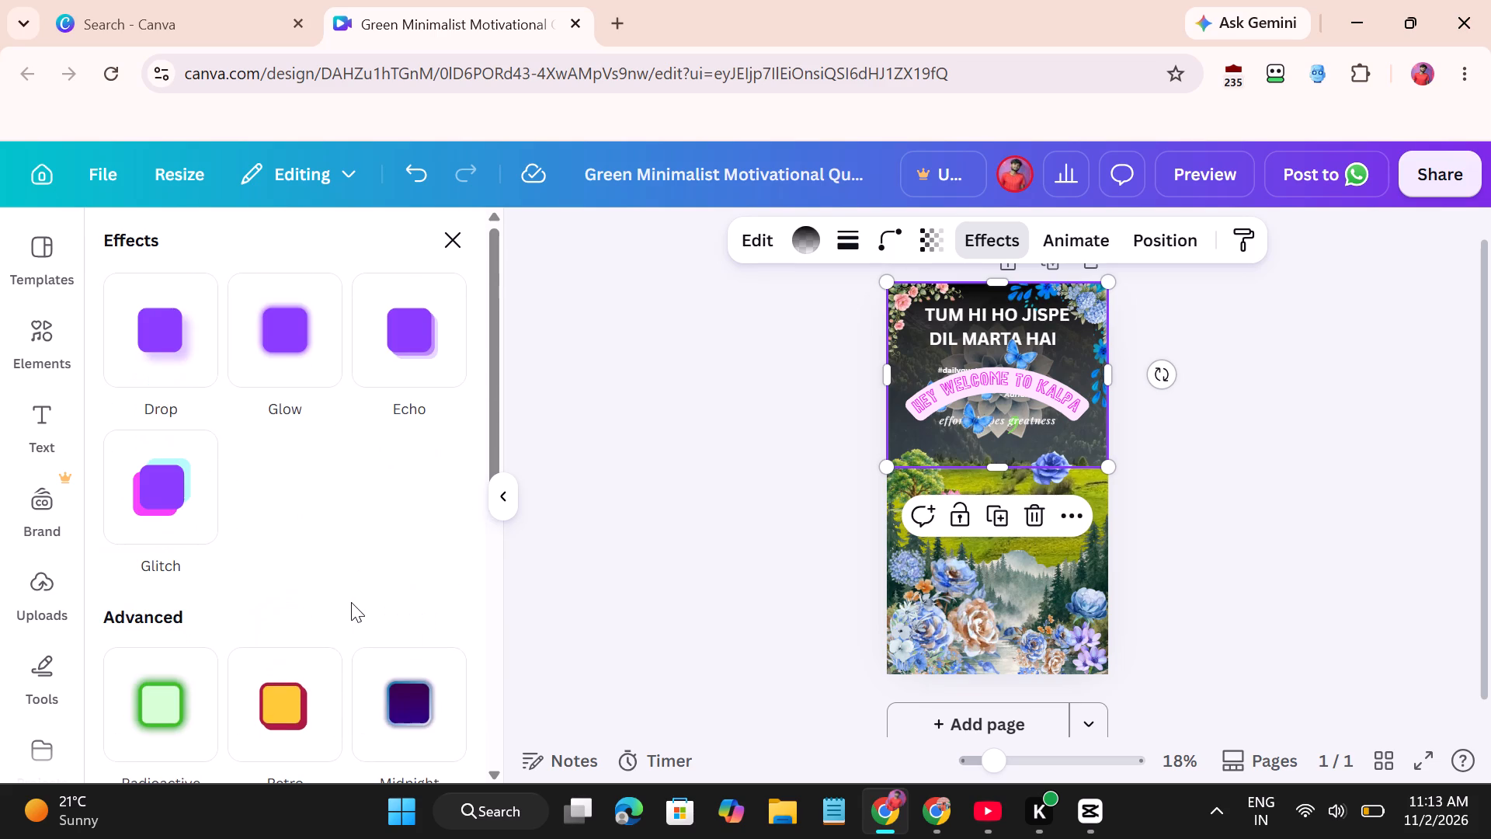
left_click(454, 236)
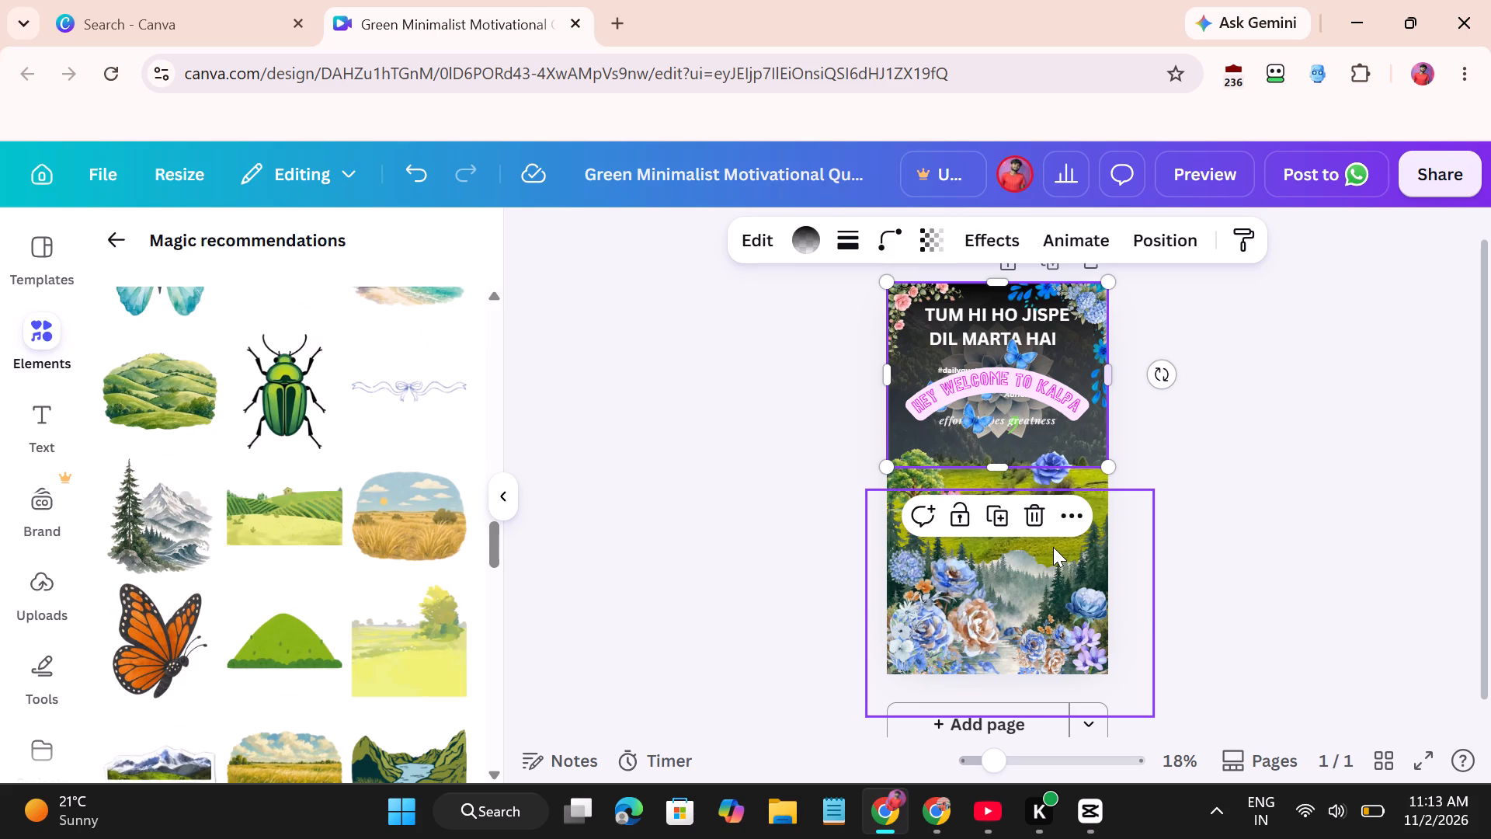
left_click(1053, 547)
left_click(909, 426)
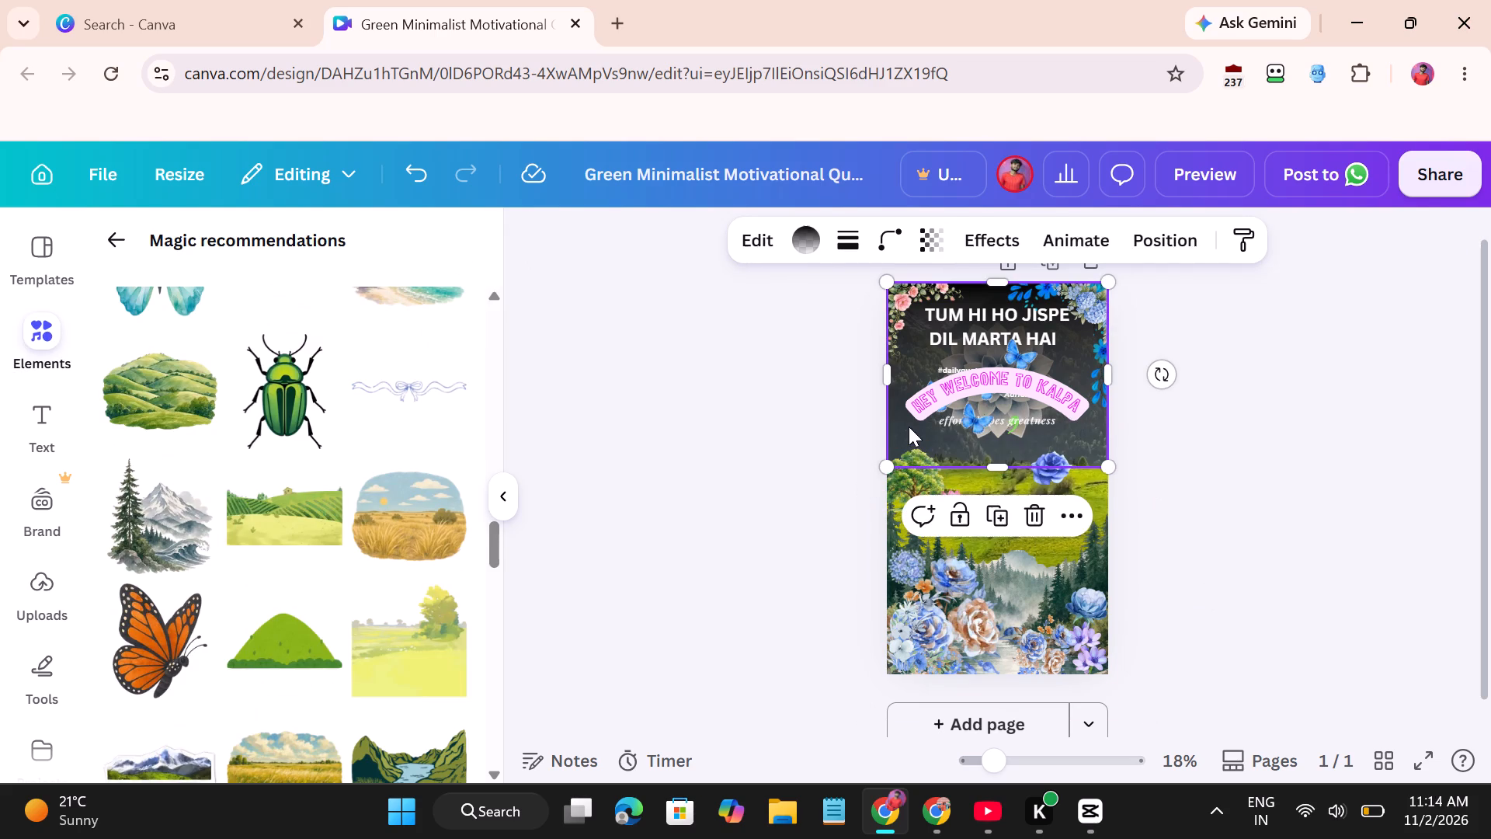
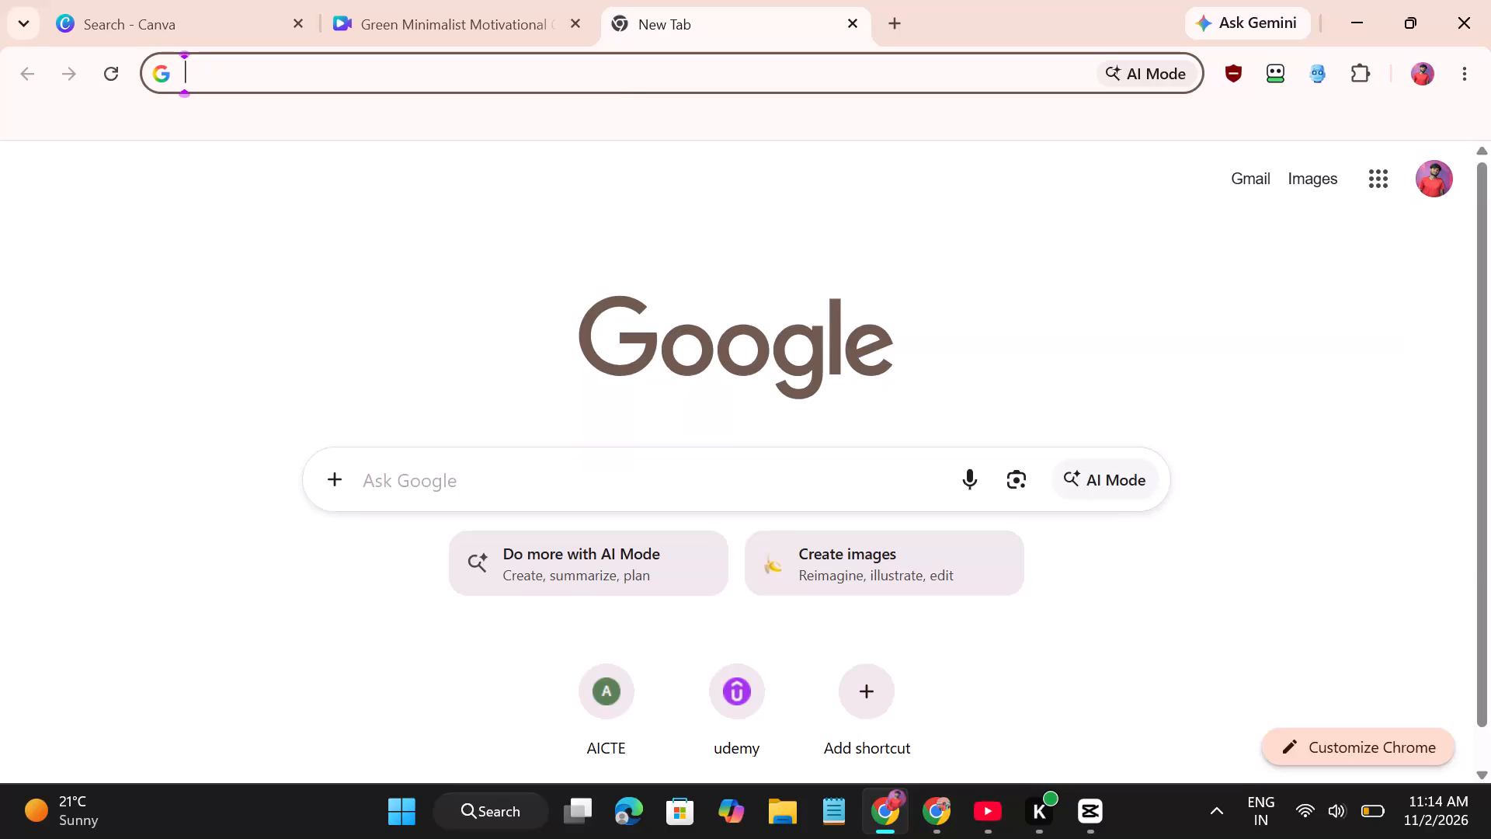
Return to the video template design and slightly shorten the dark gradient shape so its lower edge sits near the top of the single blue rose.
left_click(440, 0)
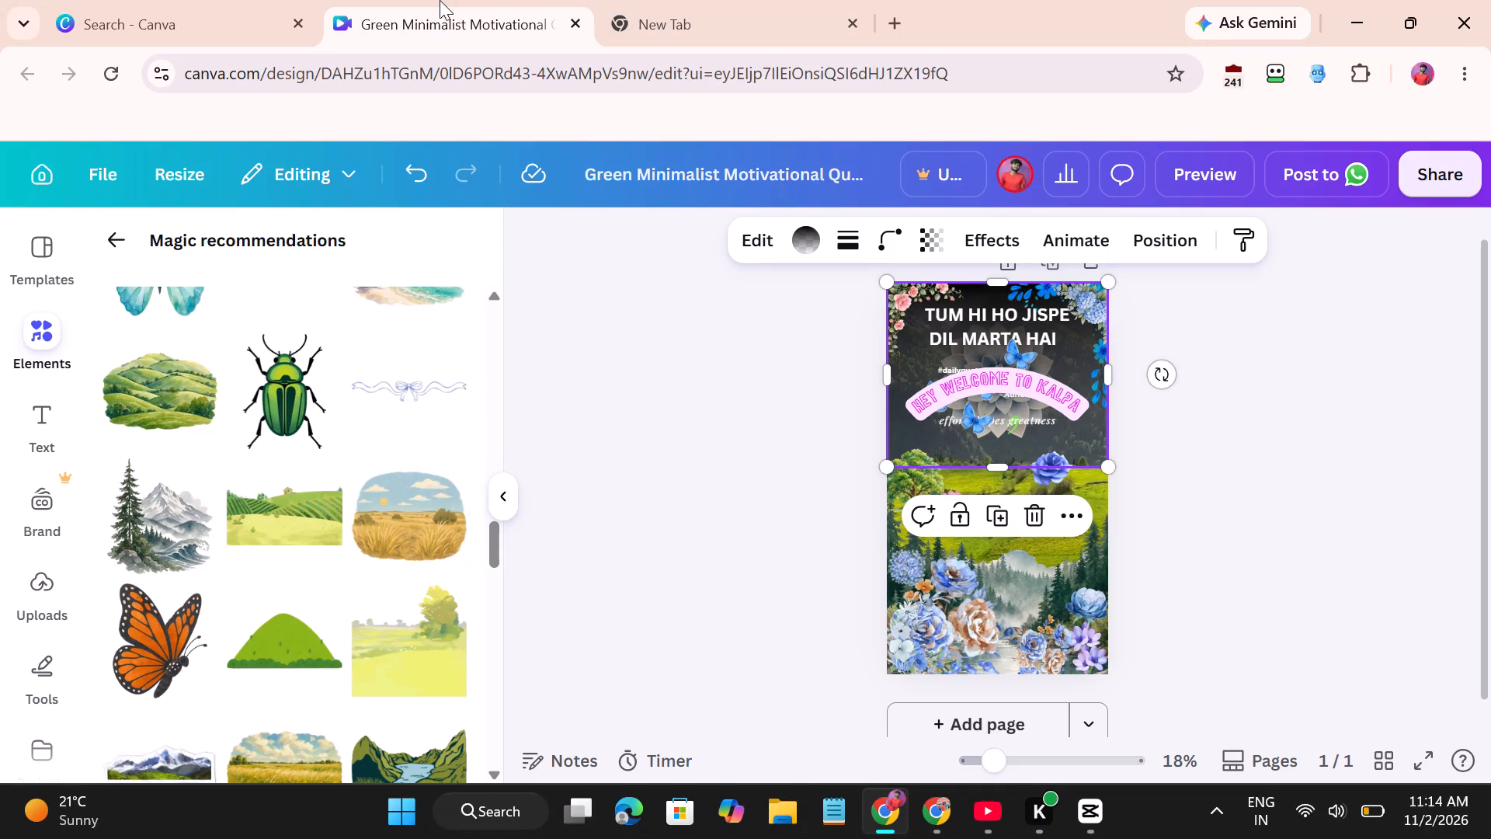
left_click(1004, 453)
left_click_drag(997, 469, 1003, 503)
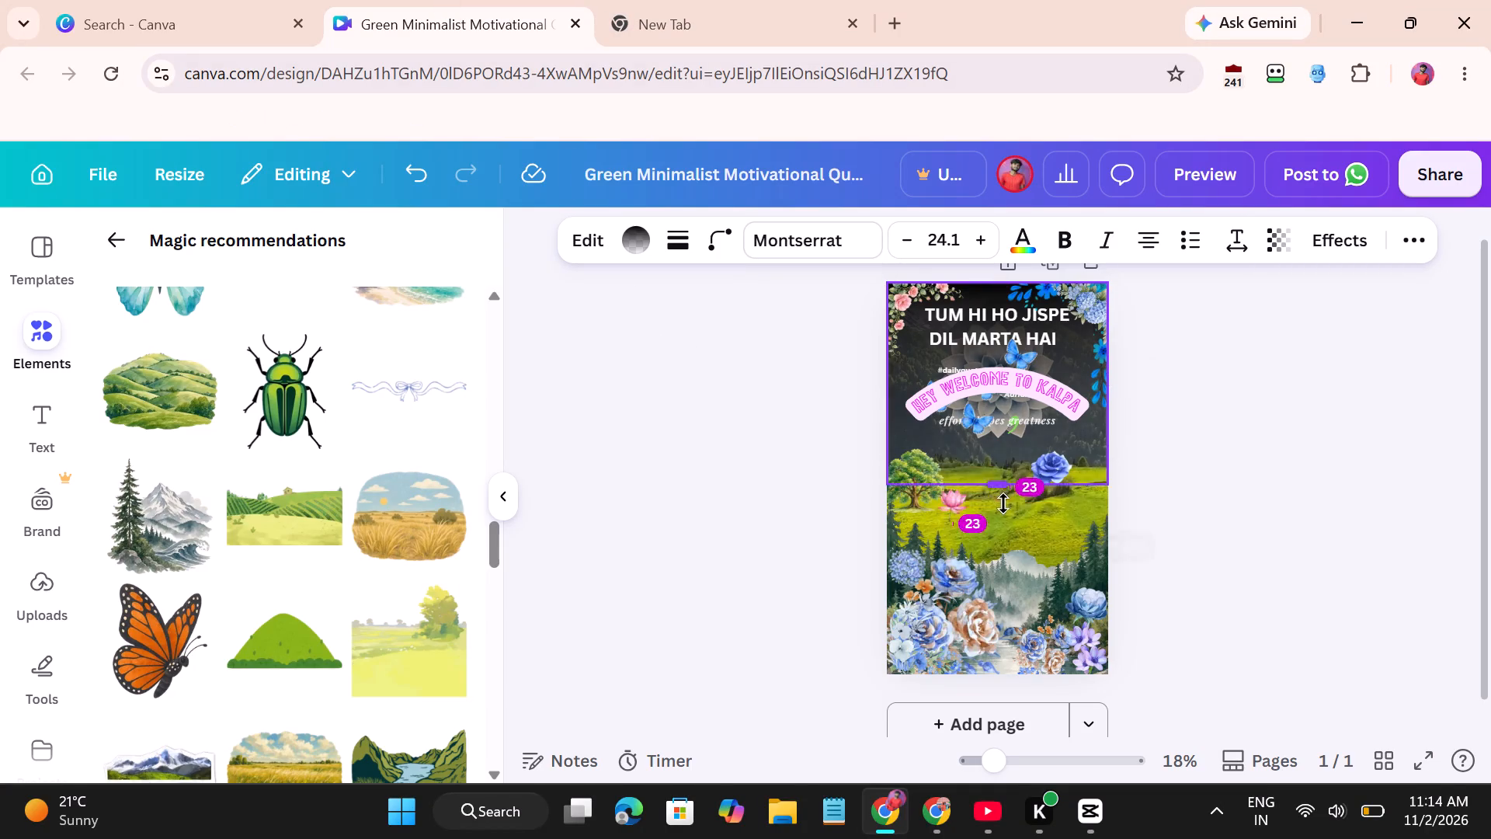
left_click_drag(1003, 503, 1022, 569)
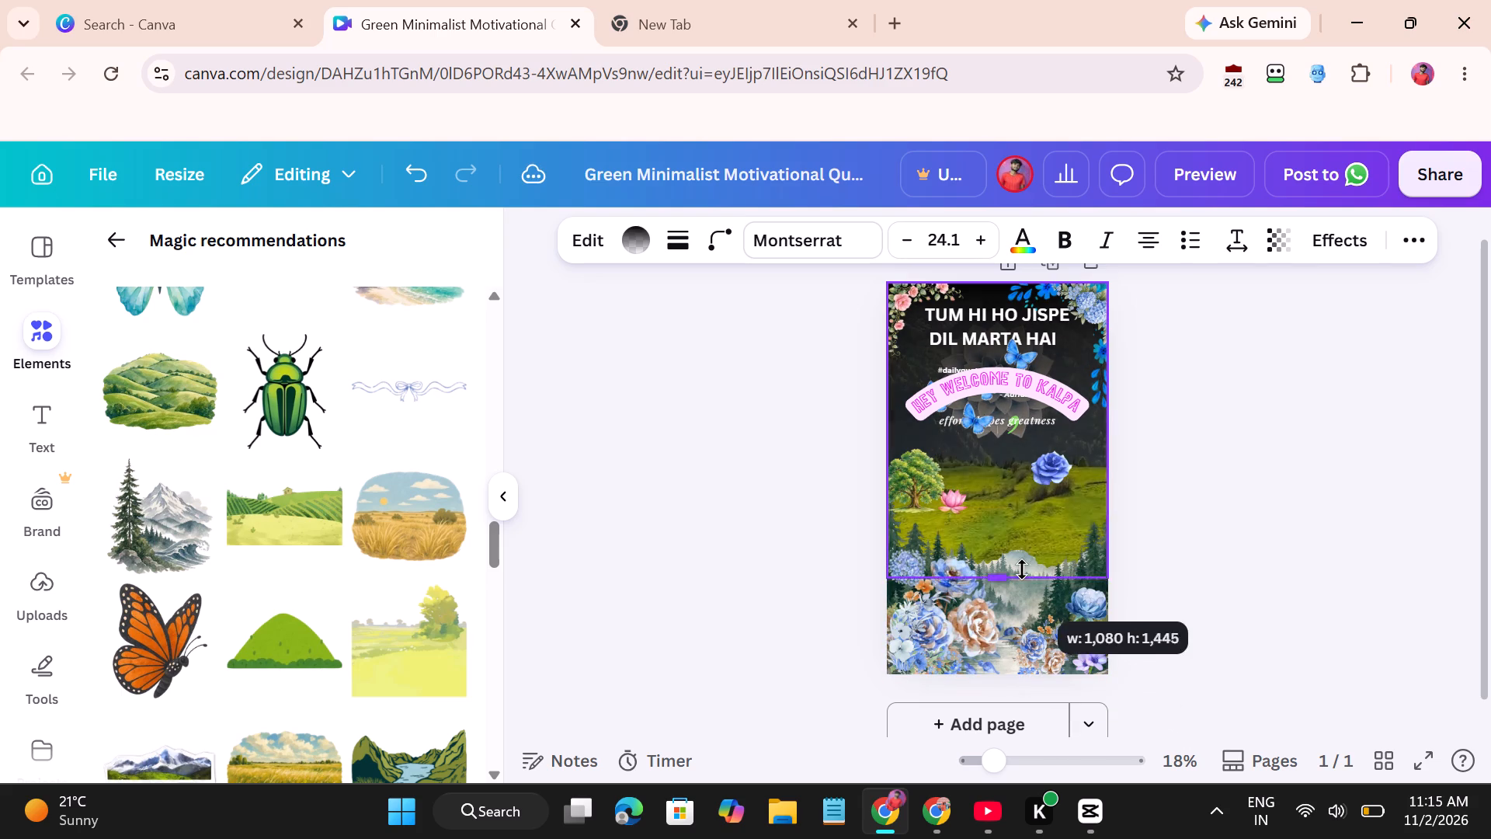
left_click_drag(1022, 569, 1020, 476)
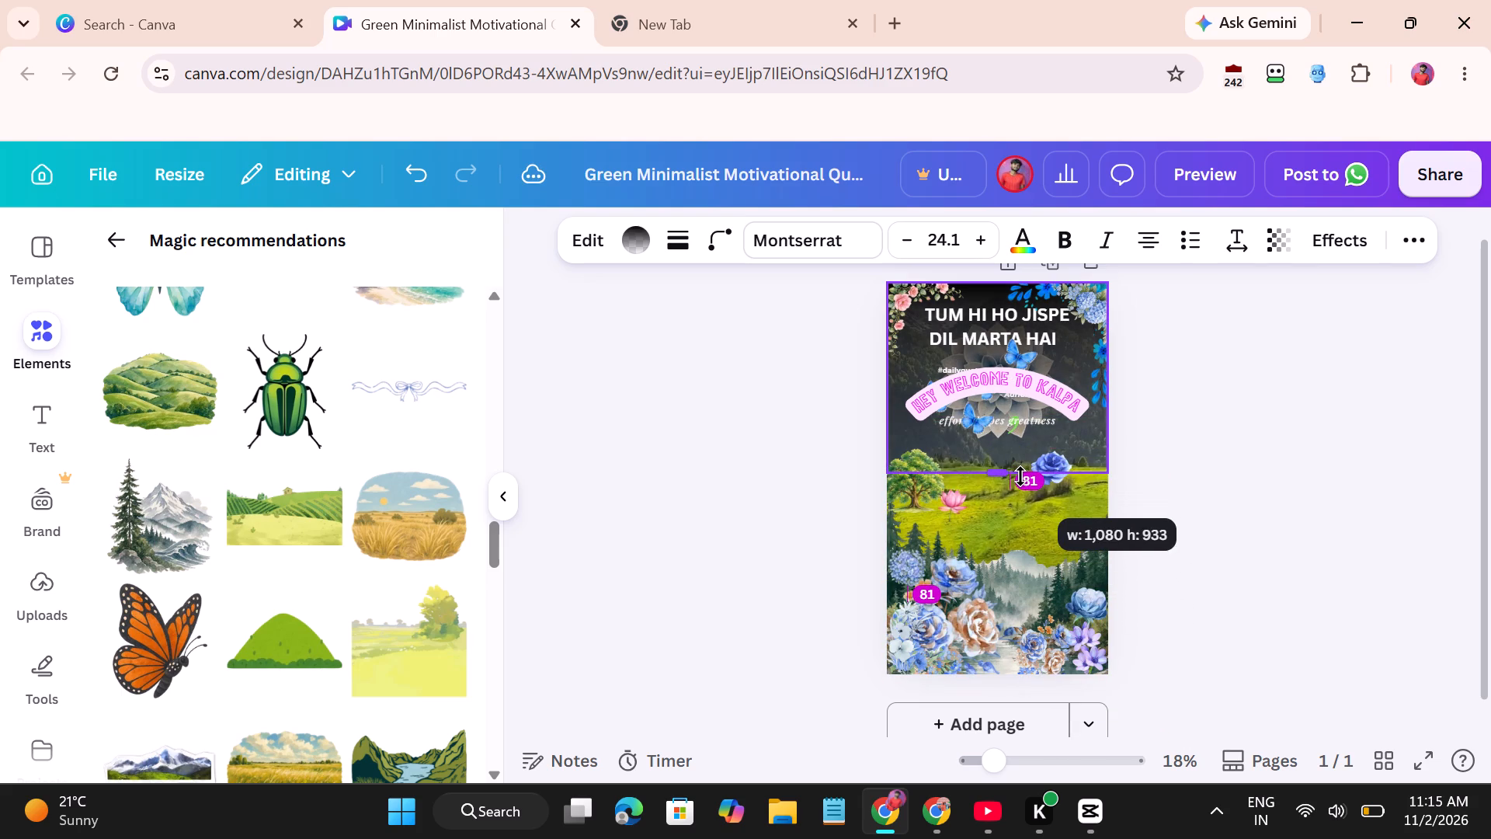
left_click_drag(1020, 476, 1019, 456)
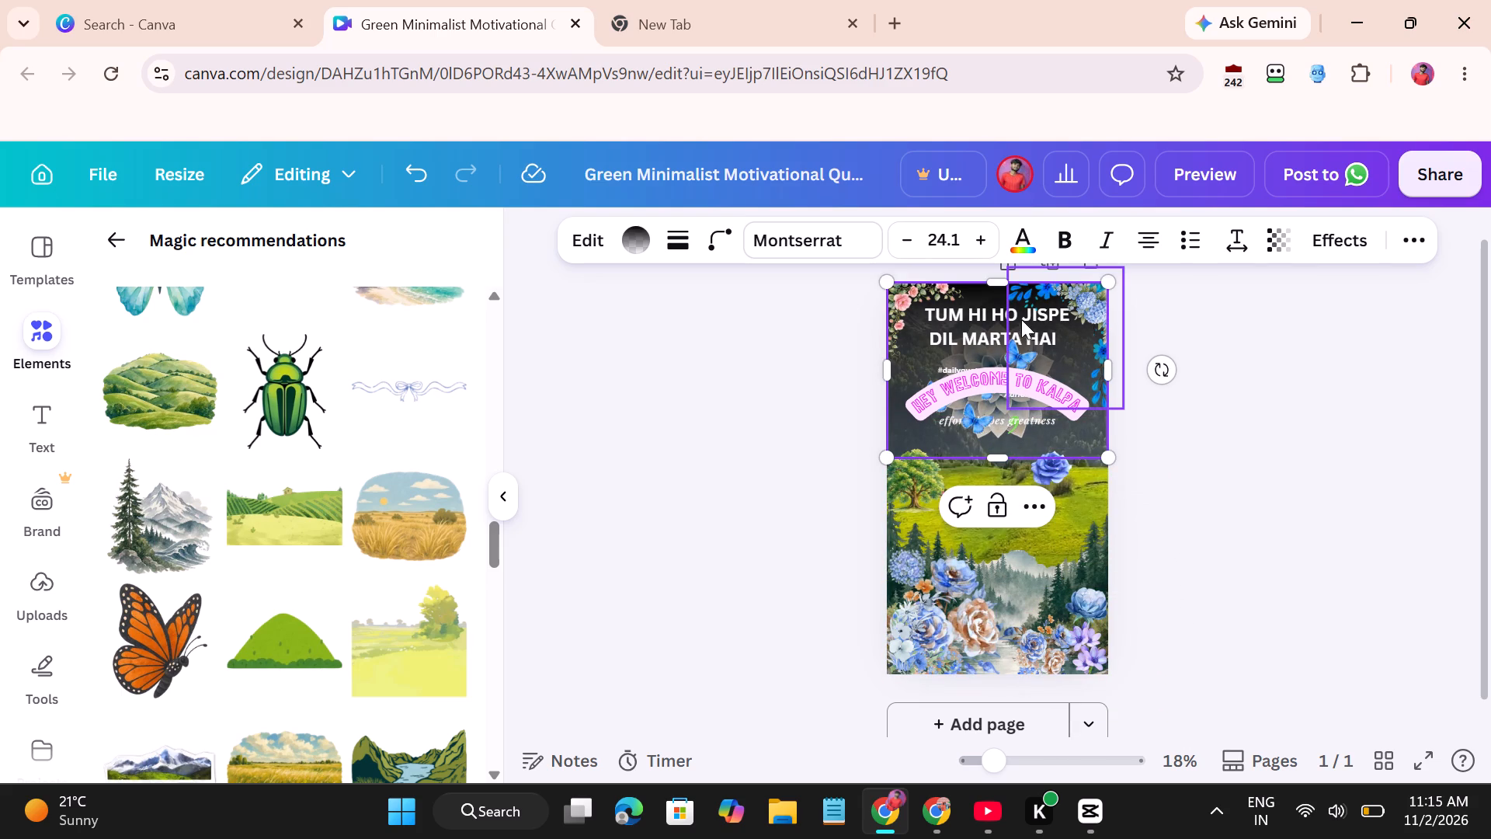
Select the small blue butterfly just above the curved welcome subheading and make it slightly smaller.
left_click(1016, 351)
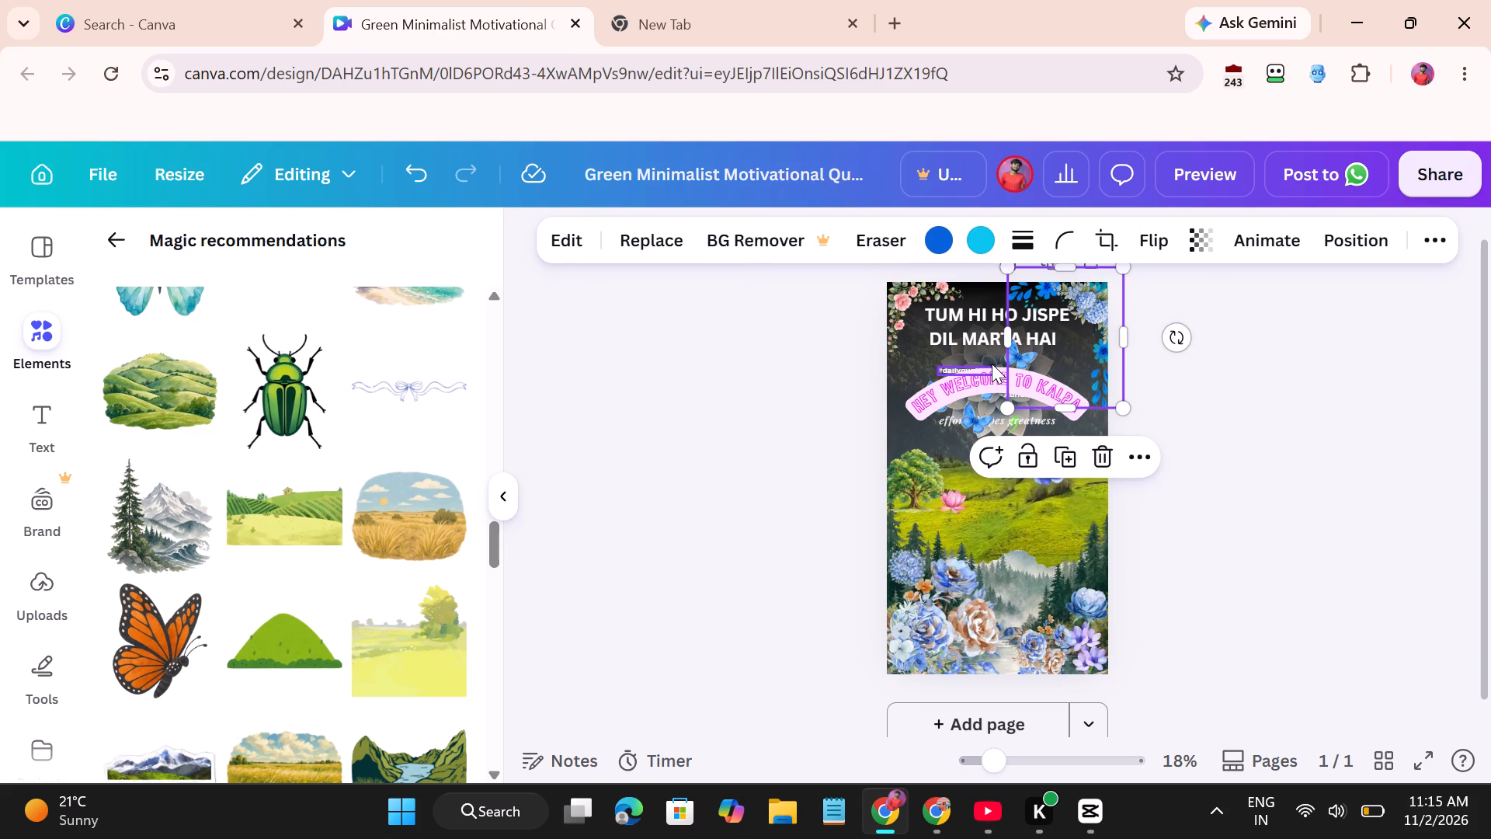
left_click(994, 352)
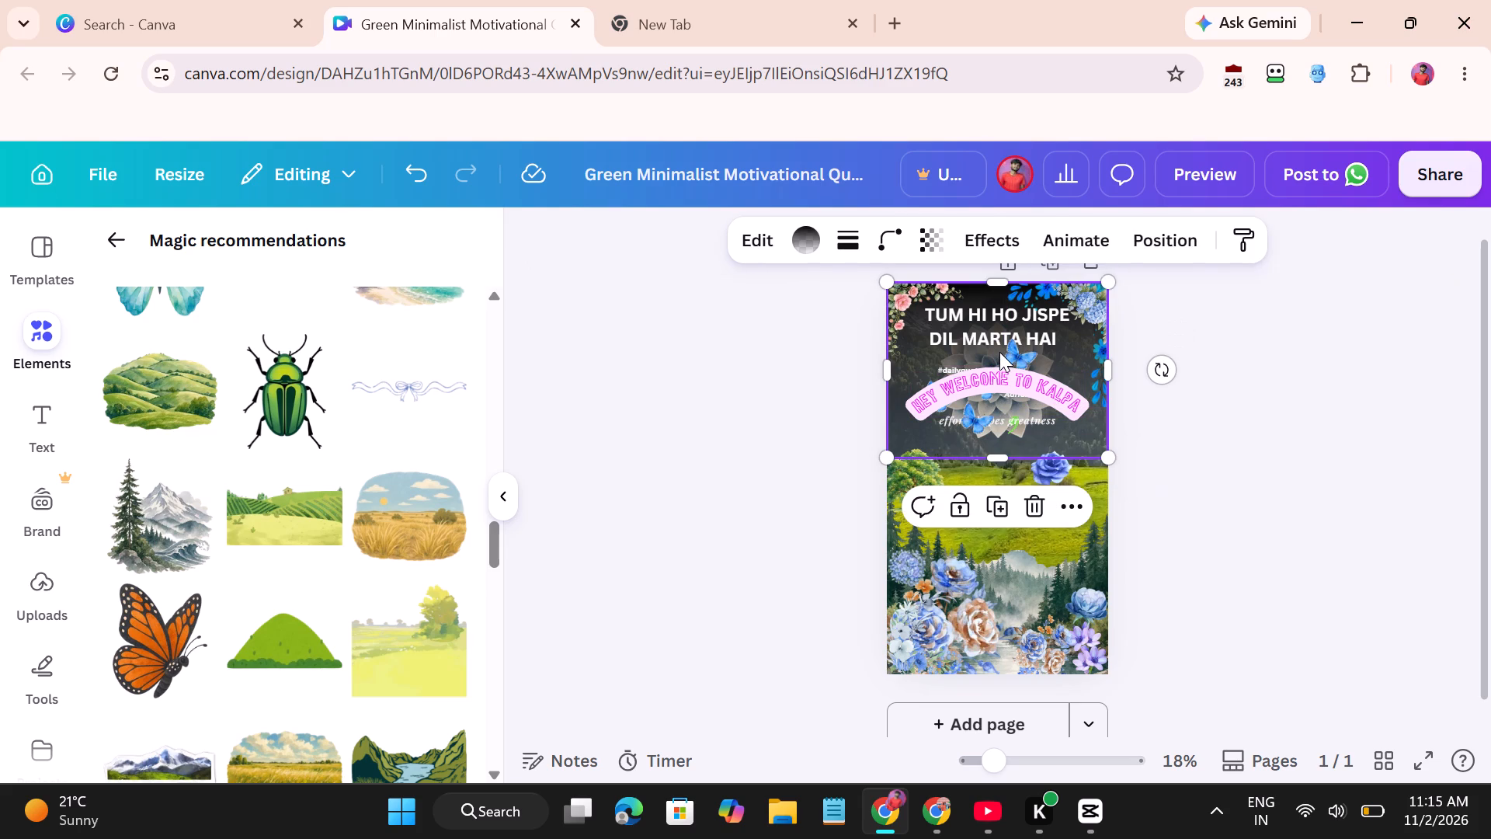
left_click(1006, 352)
left_click_drag(1006, 352, 1010, 364)
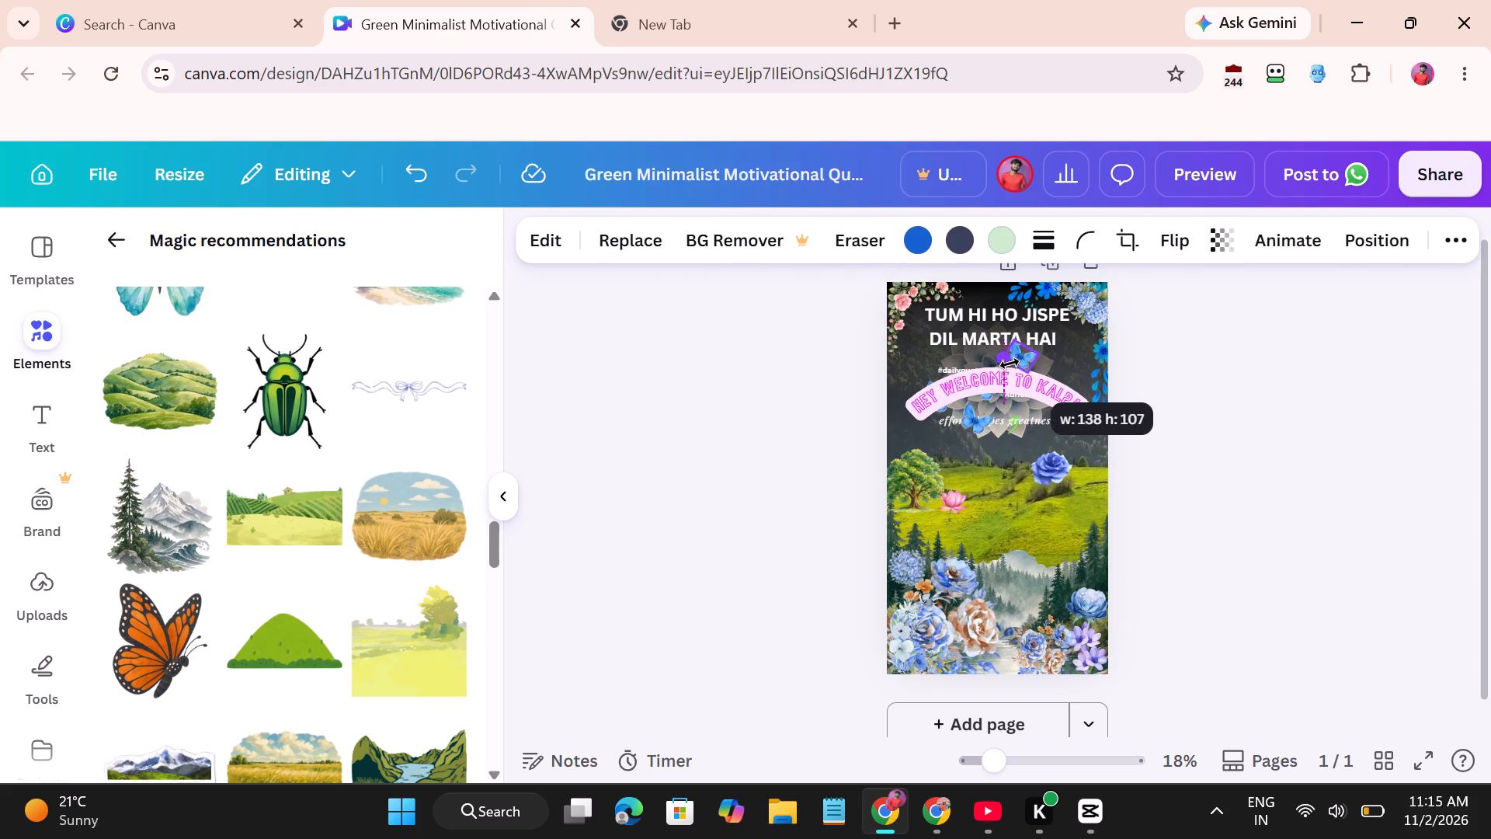
left_click_drag(1010, 364, 1017, 361)
left_click(1210, 483)
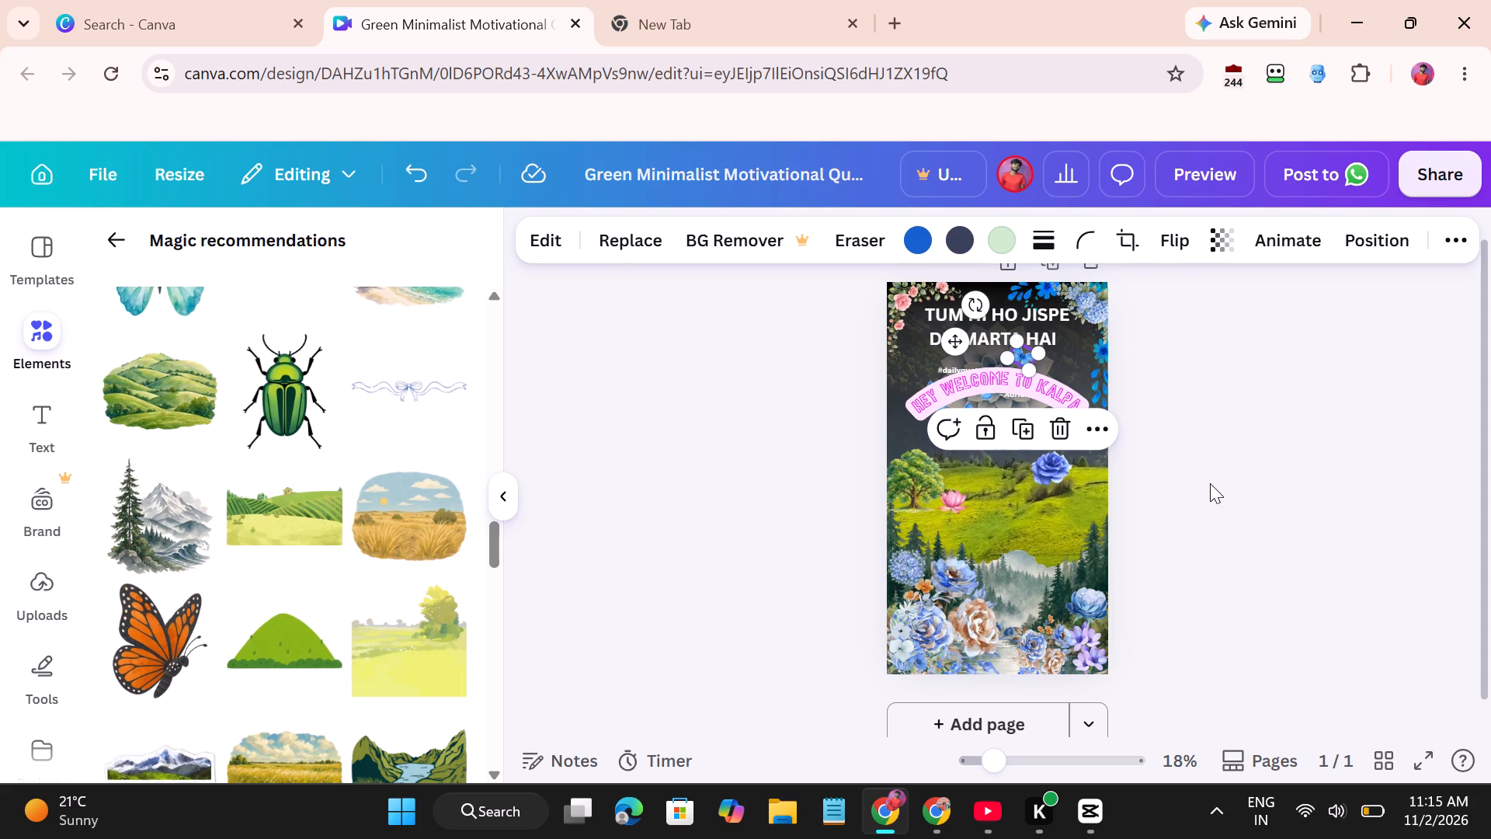
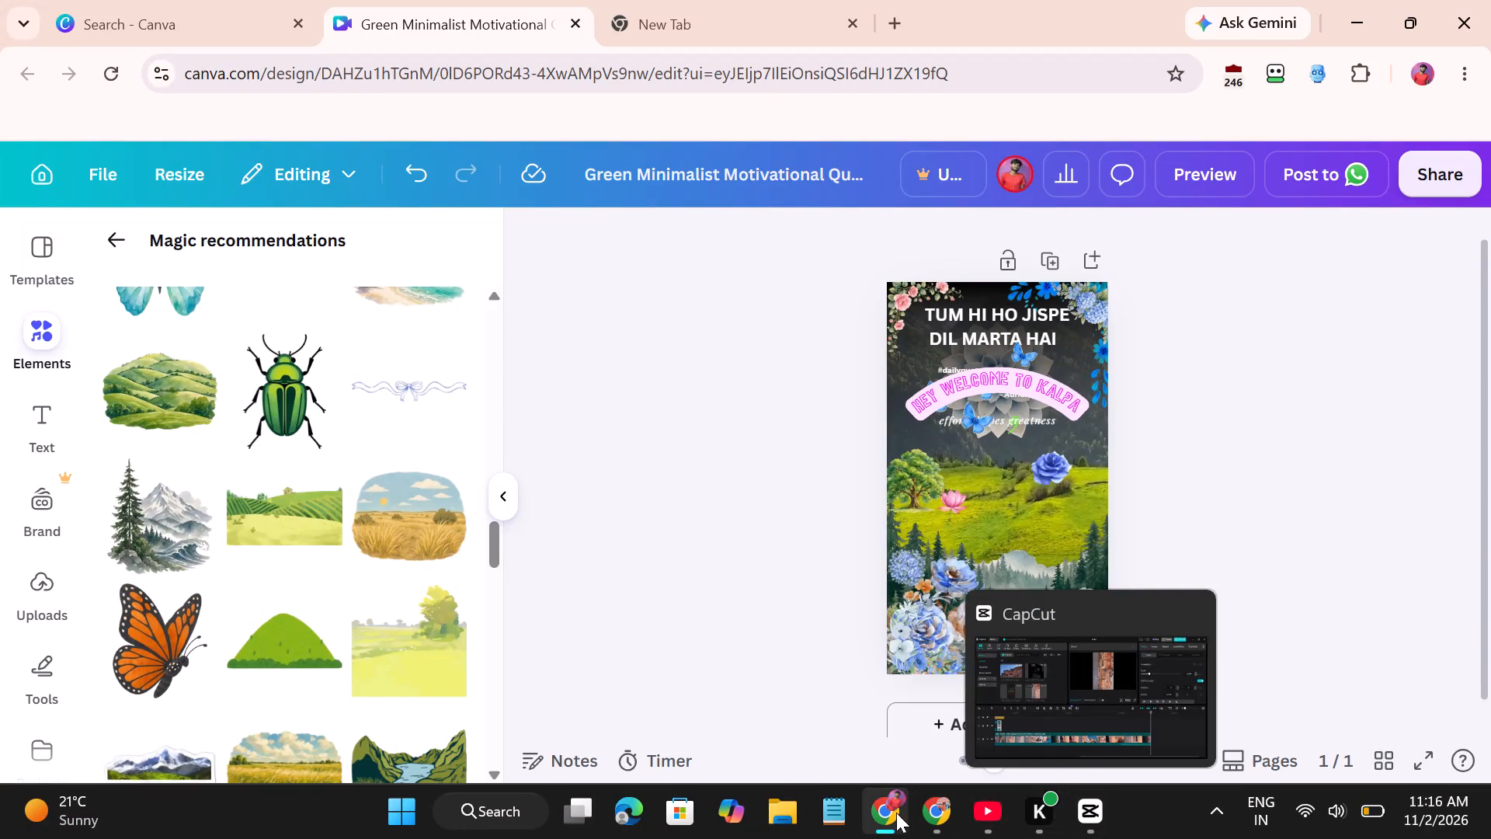
Add the rocky mountain range illustration over the curved welcome subheading and enlarge it to about the page width.
left_click(968, 532)
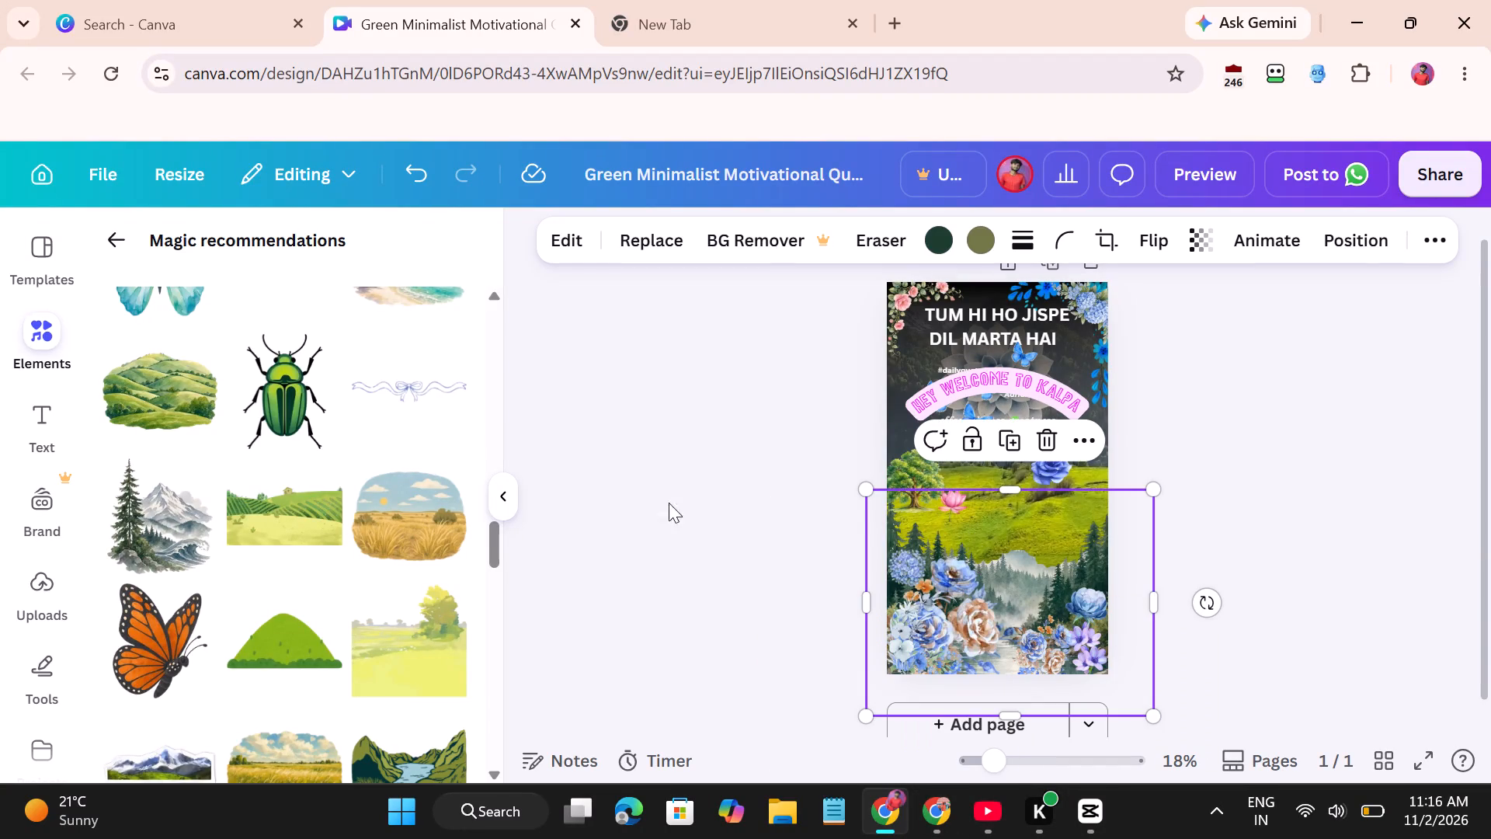
scroll(297, 416, "up", 2)
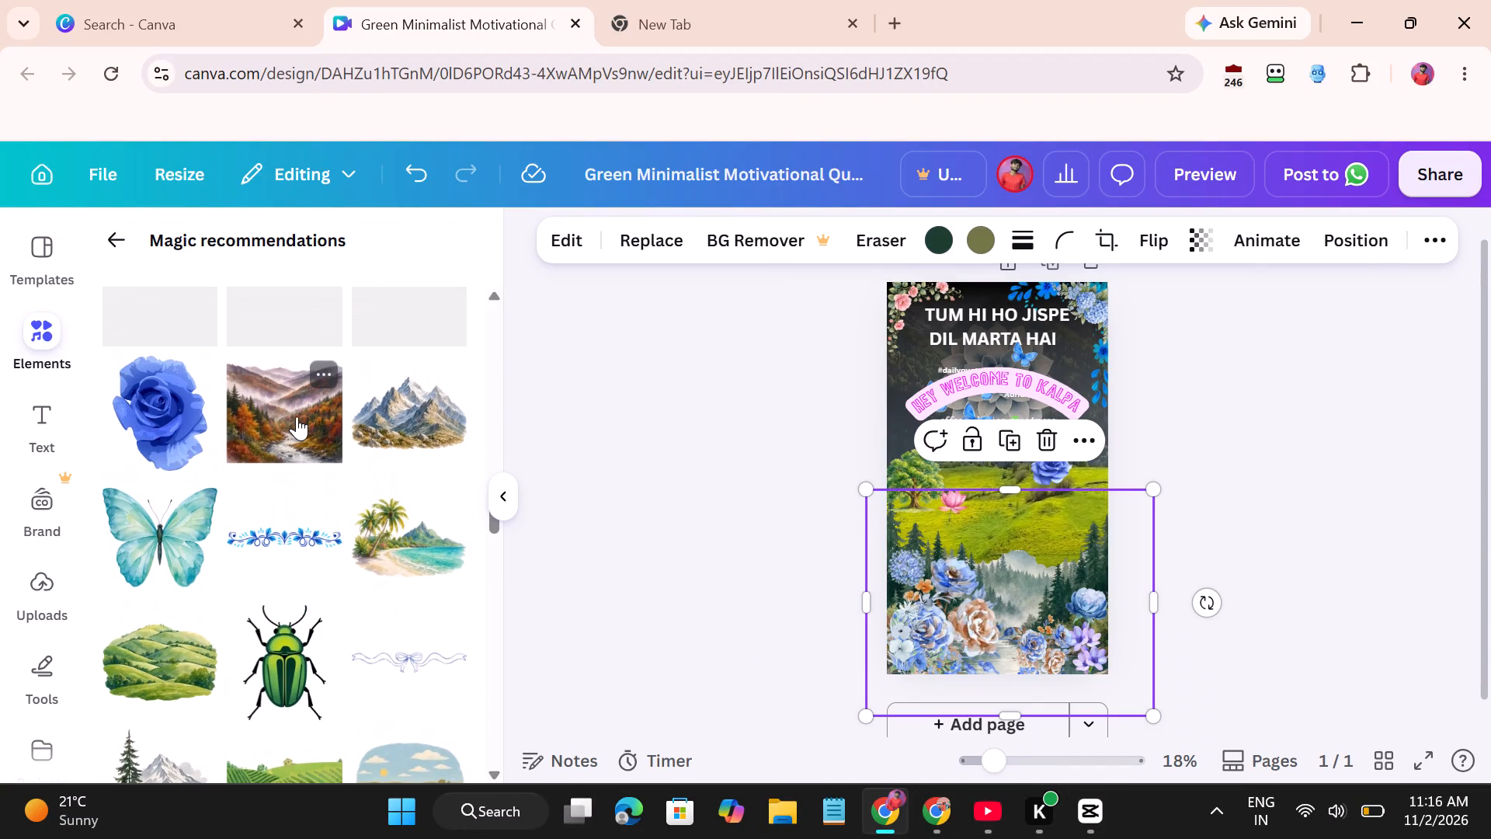
scroll(297, 416, "up", 3)
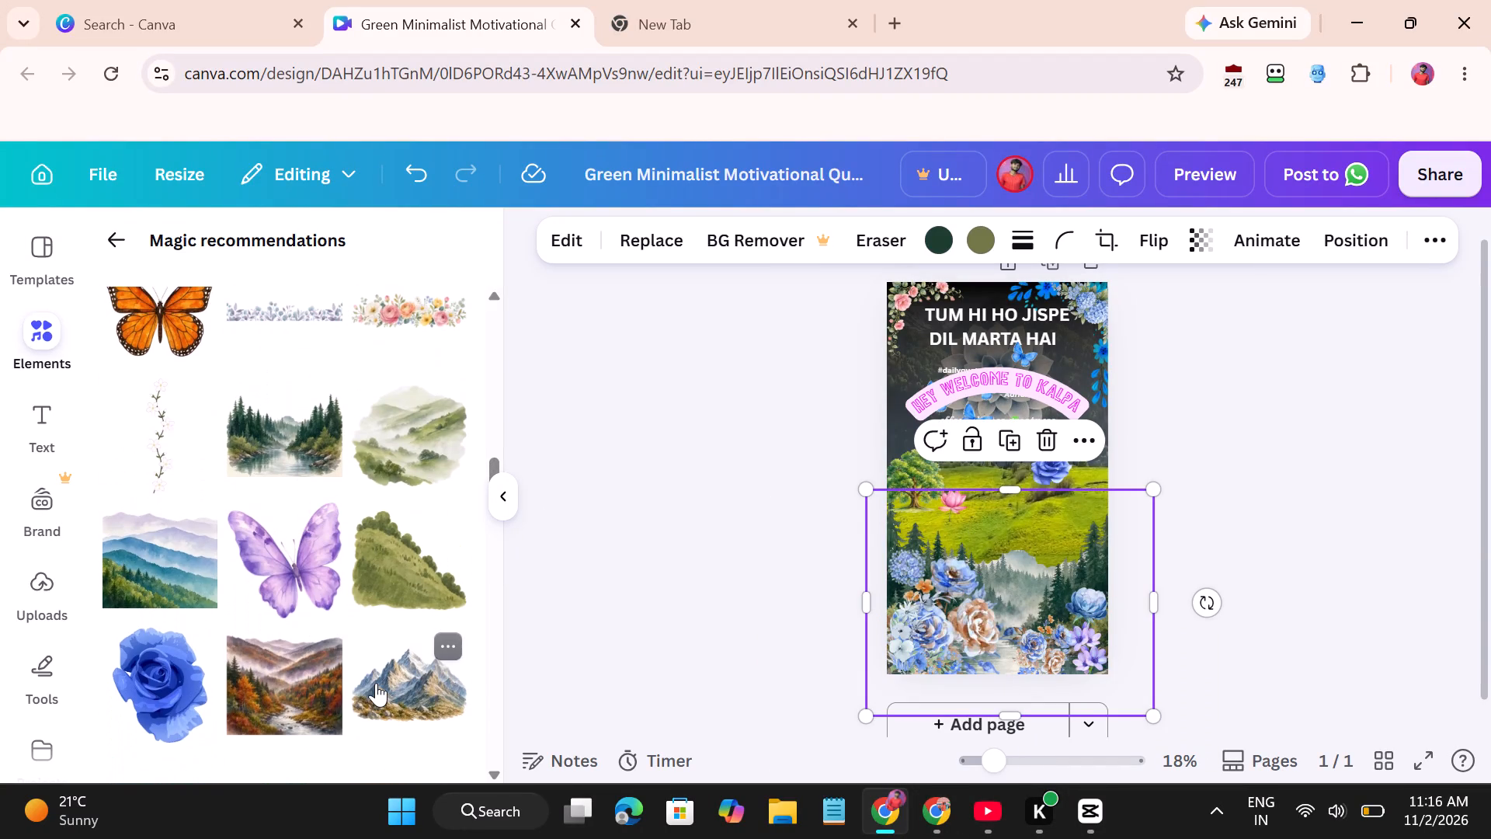
left_click_drag(376, 683, 914, 418)
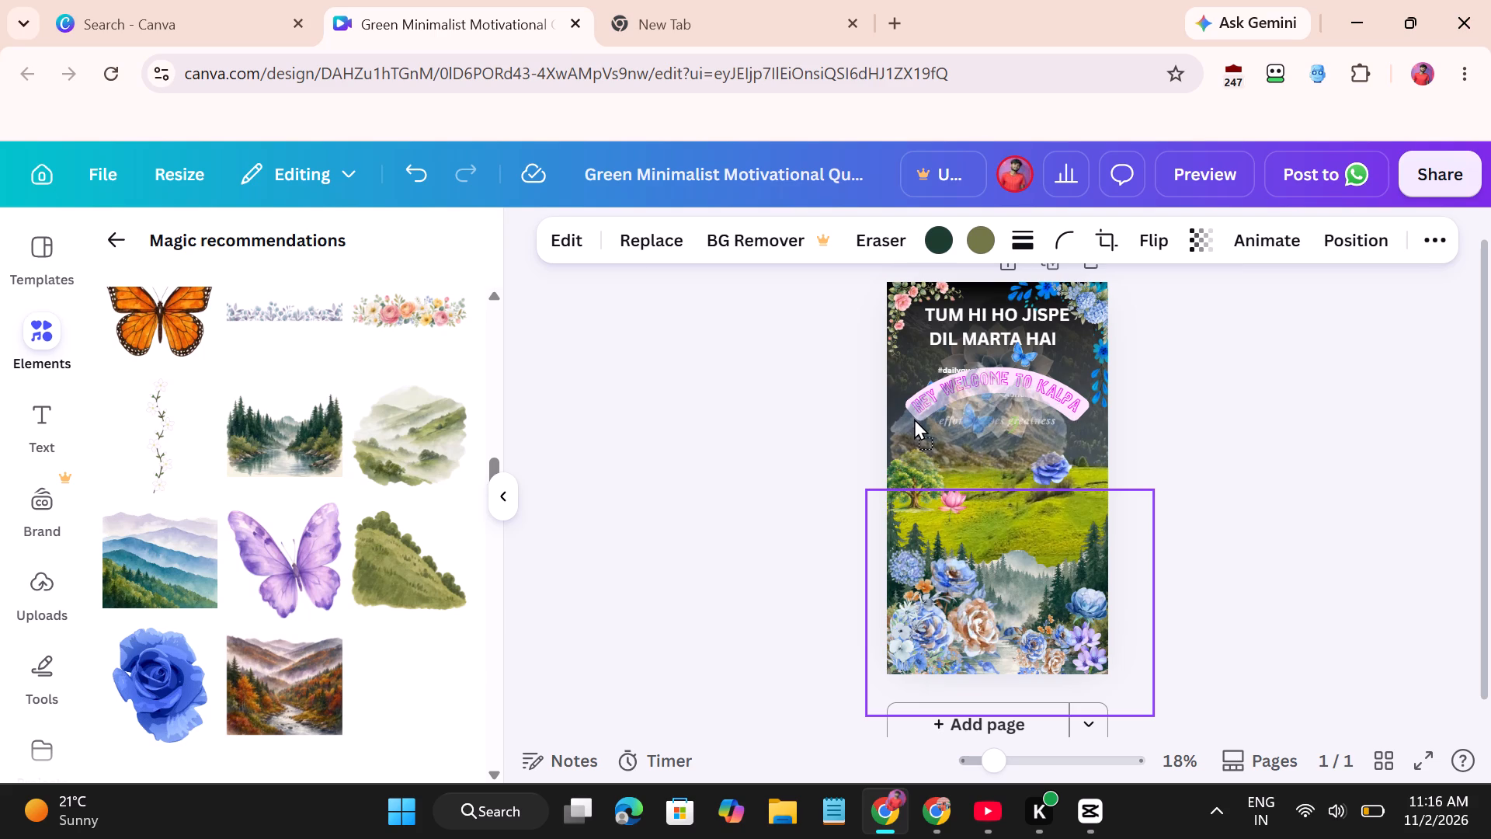
left_click_drag(914, 418, 927, 417)
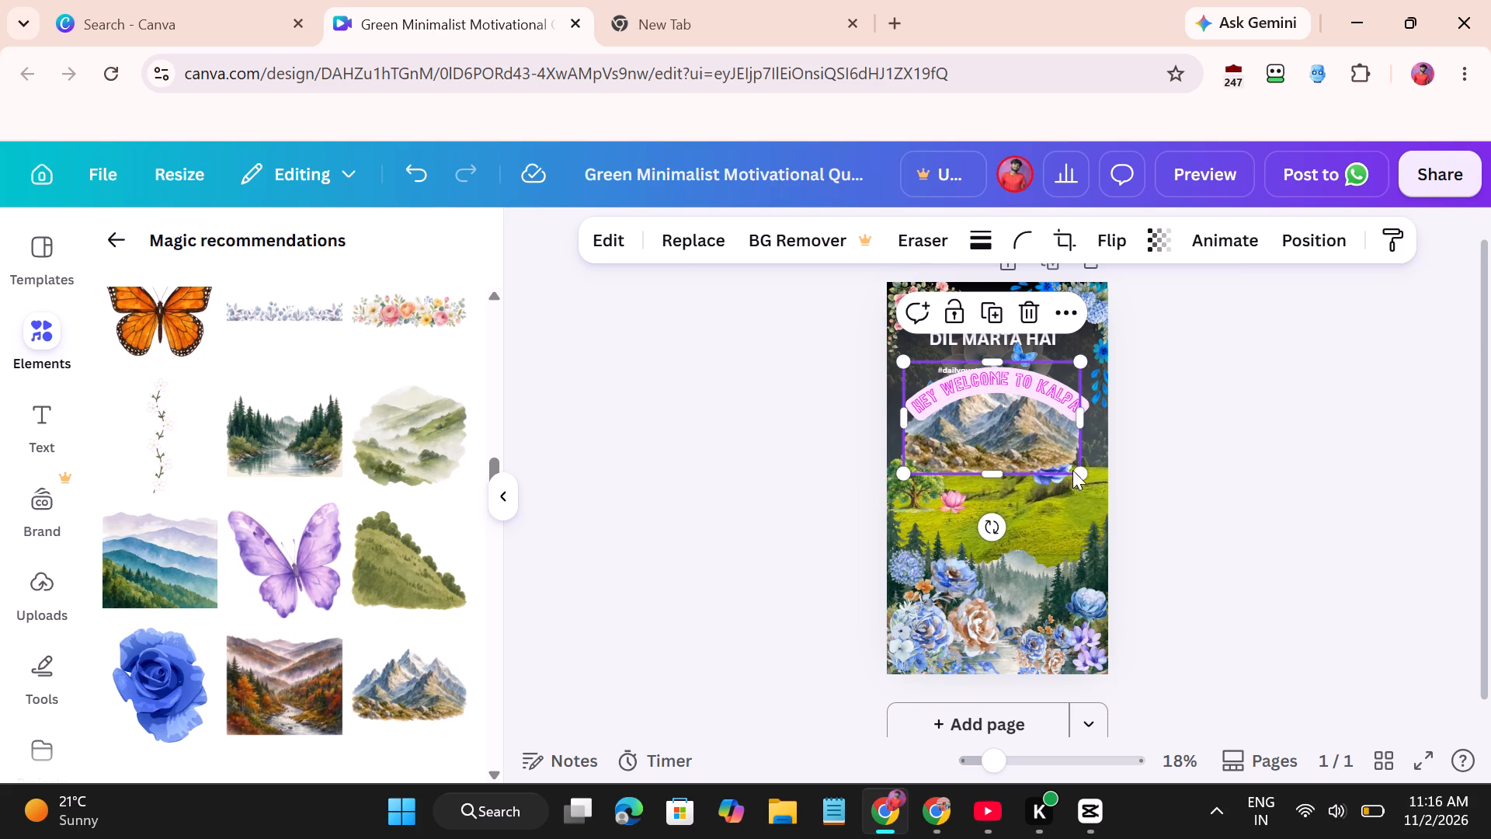
left_click_drag(1076, 472, 1138, 489)
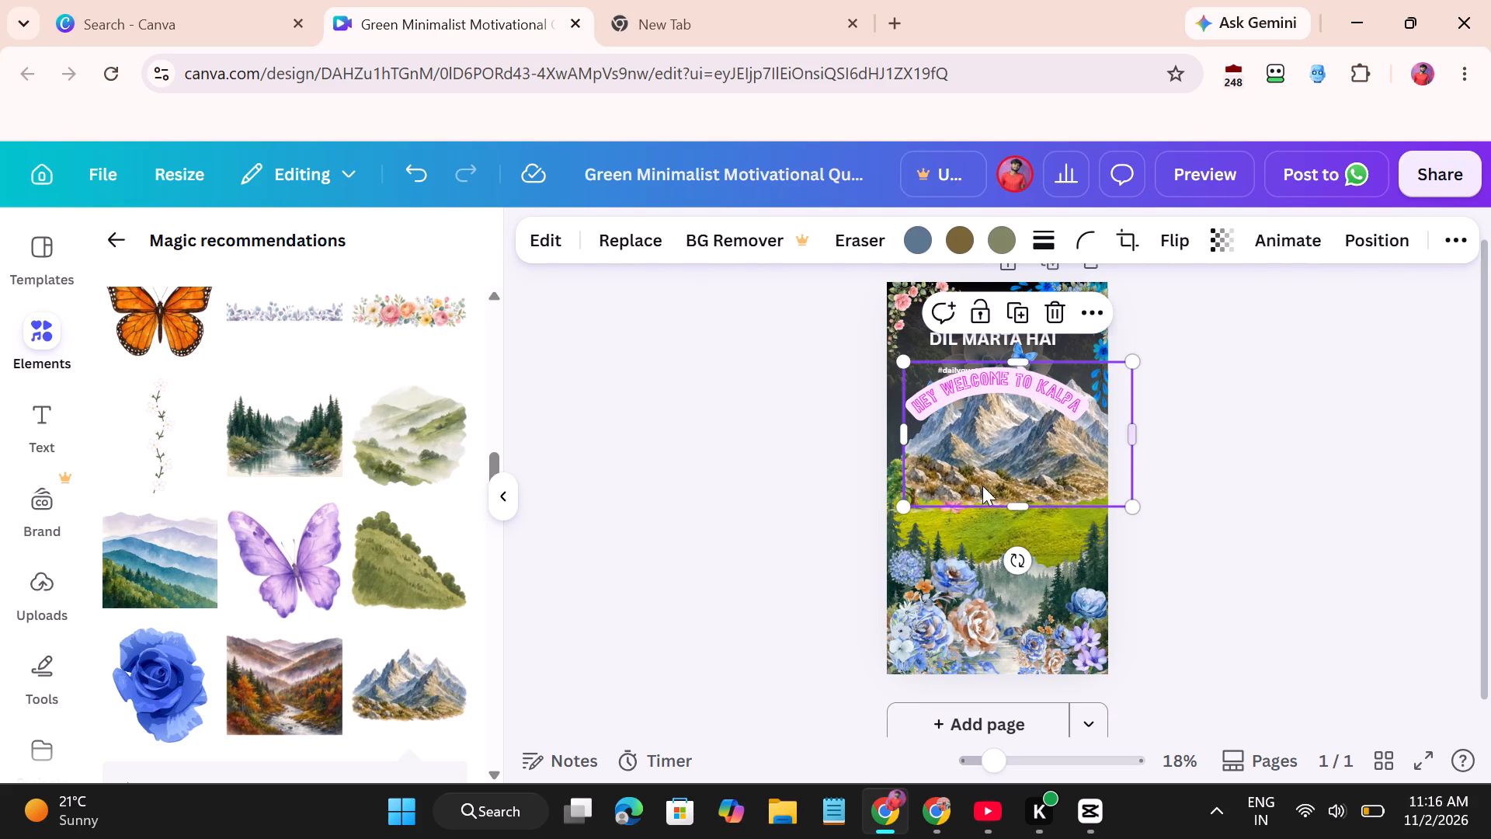
left_click_drag(903, 504, 880, 513)
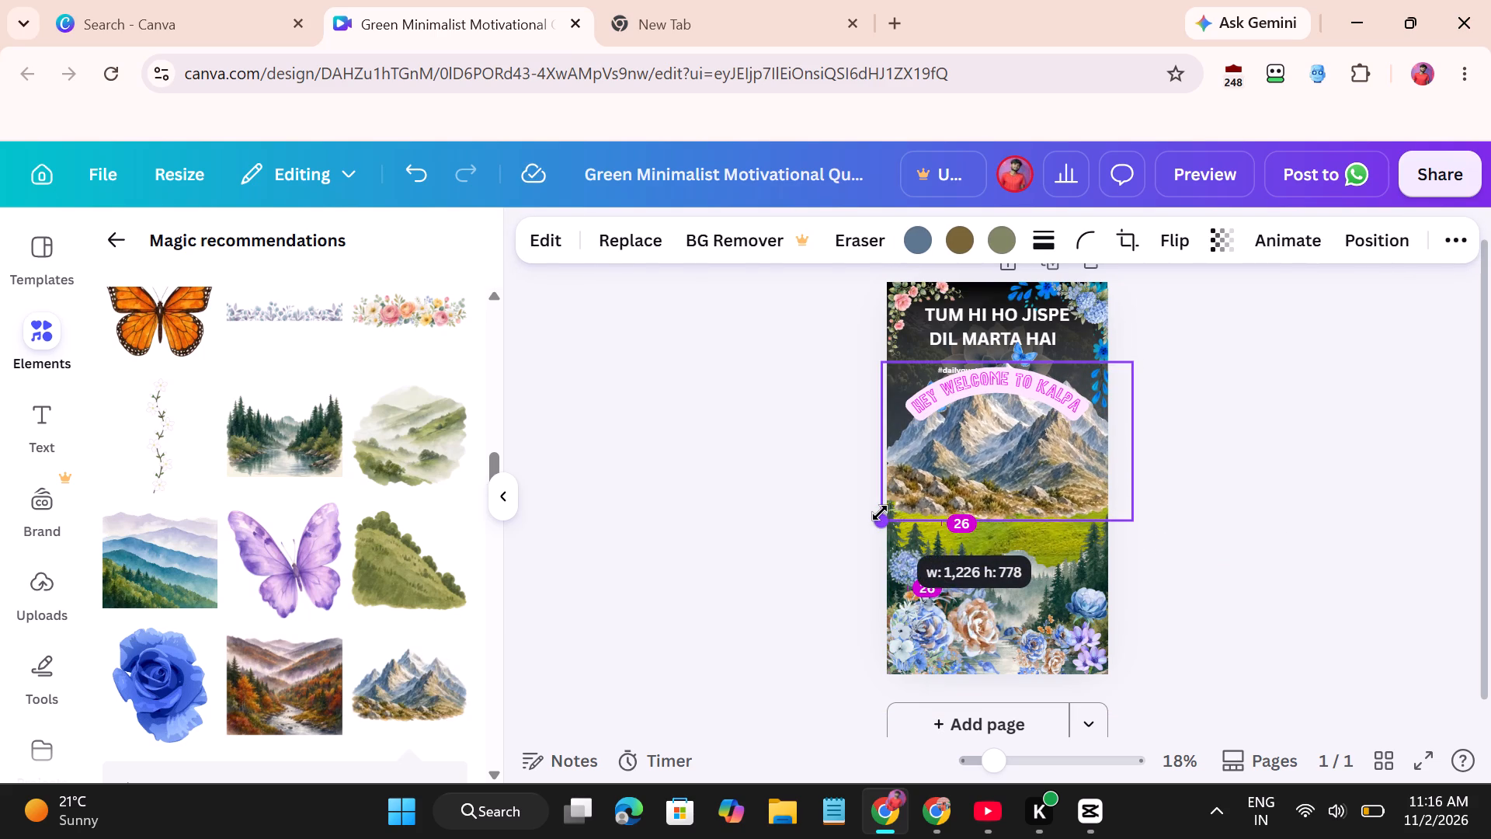
left_click_drag(880, 513, 902, 488)
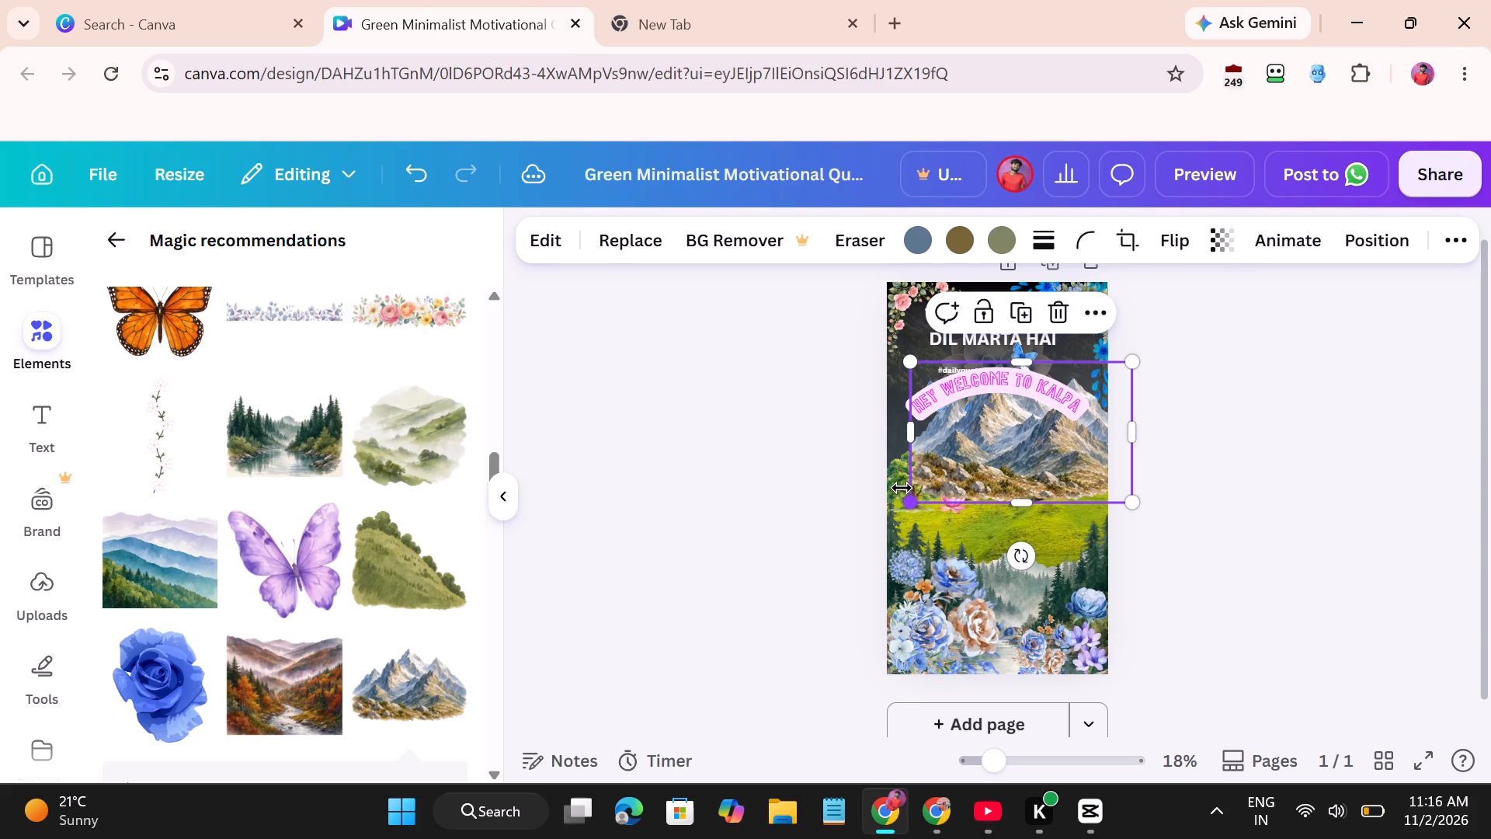
Set the mountain illustration's transparency to 46.
left_click(1235, 251)
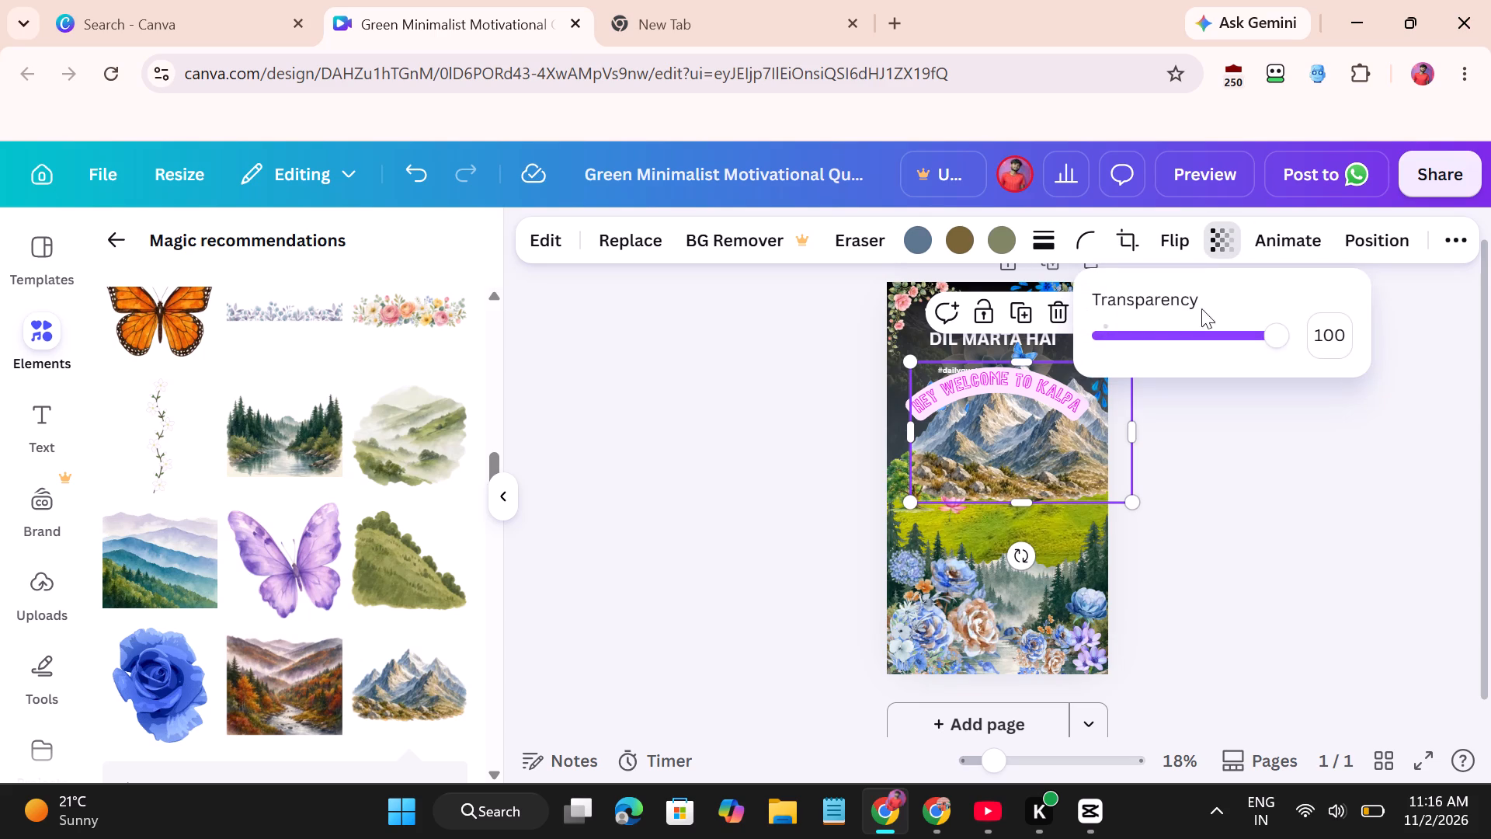
left_click_drag(1173, 330, 1182, 336)
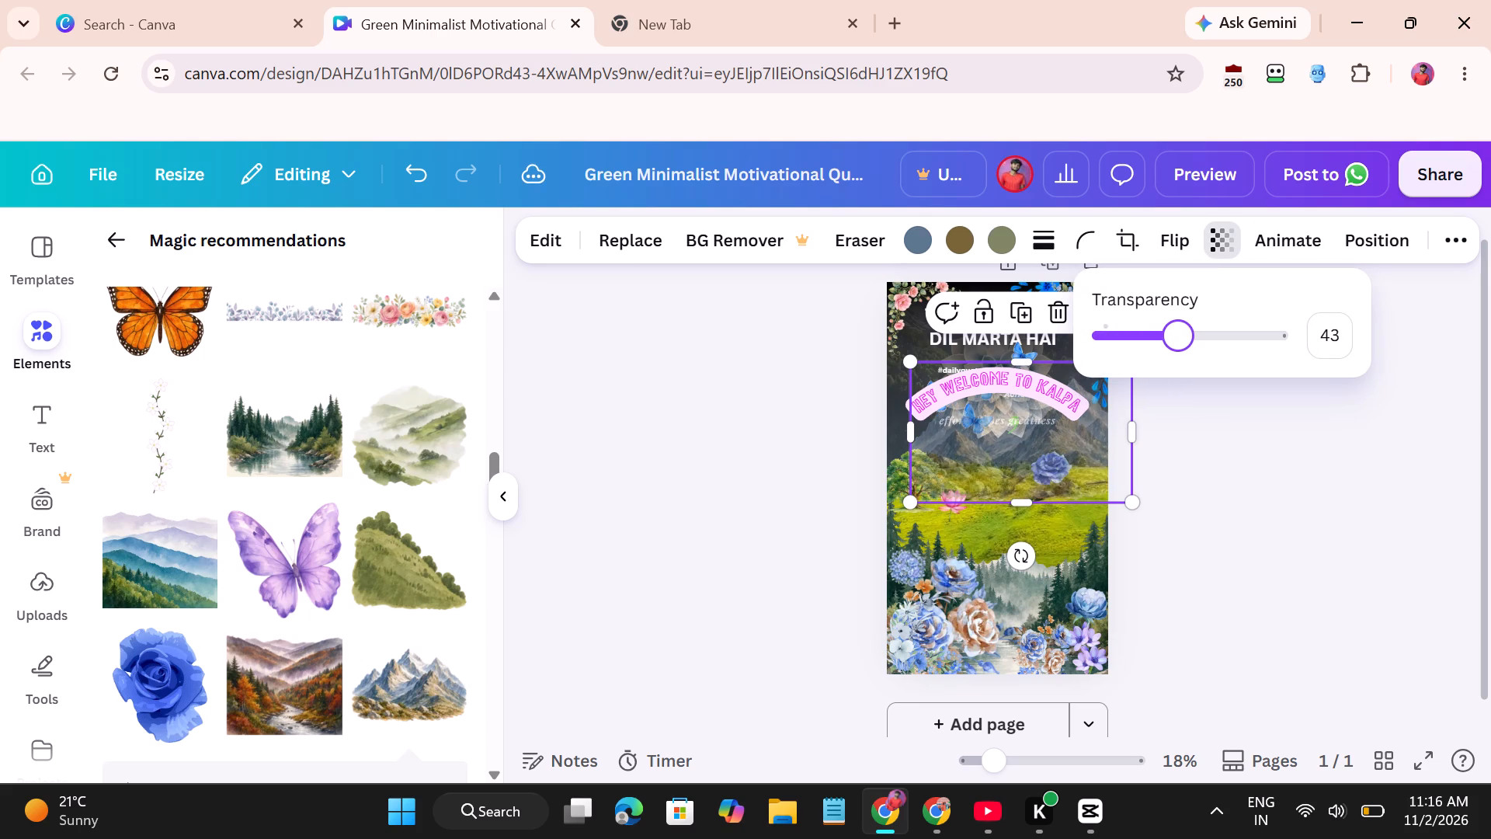
left_click_drag(1182, 336, 1183, 336)
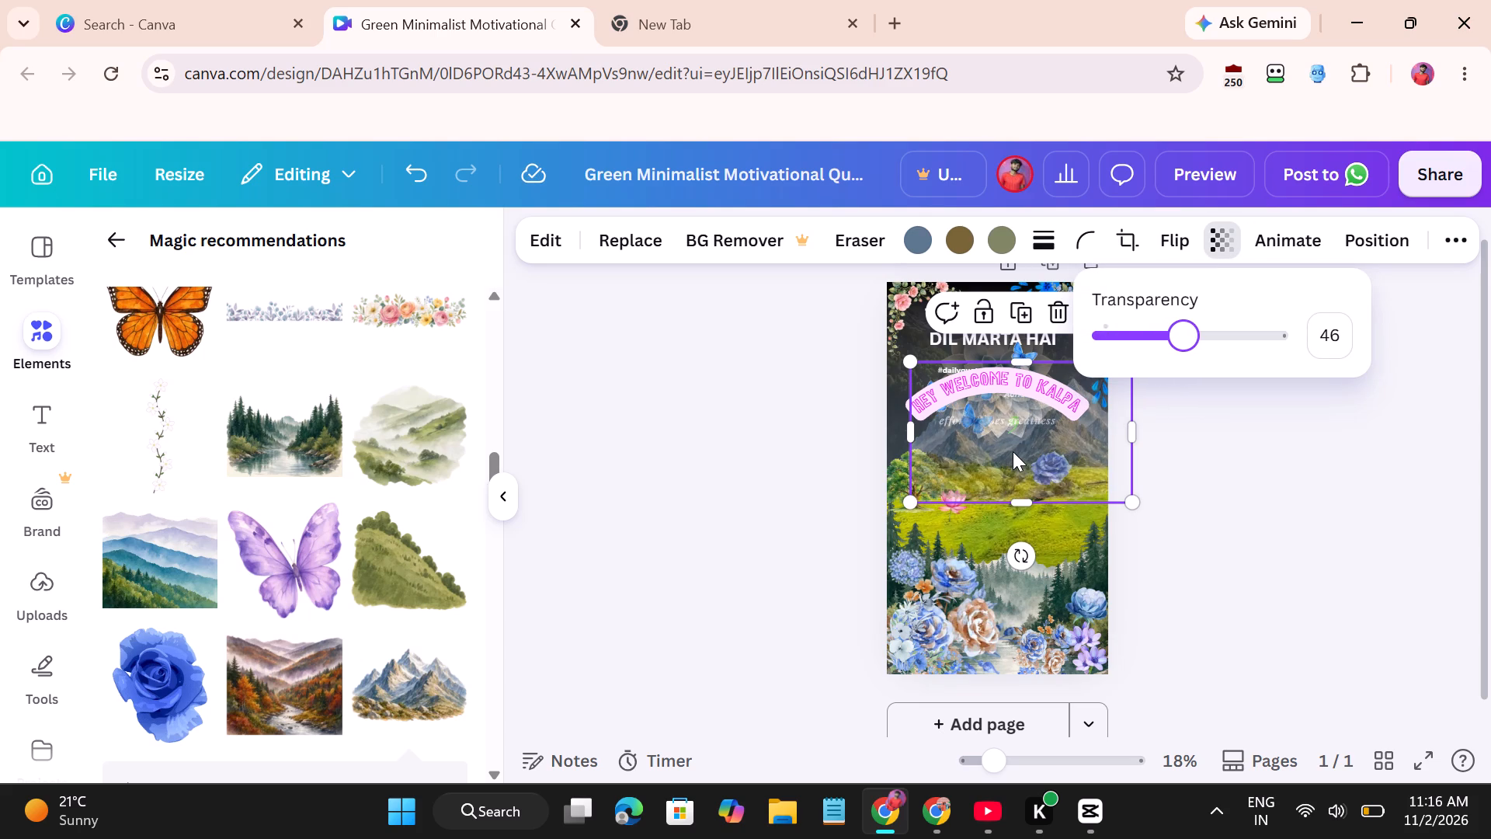
Move the mountain illustration to span the page width just below the heading and send it to the back.
left_click_drag(1013, 451, 988, 441)
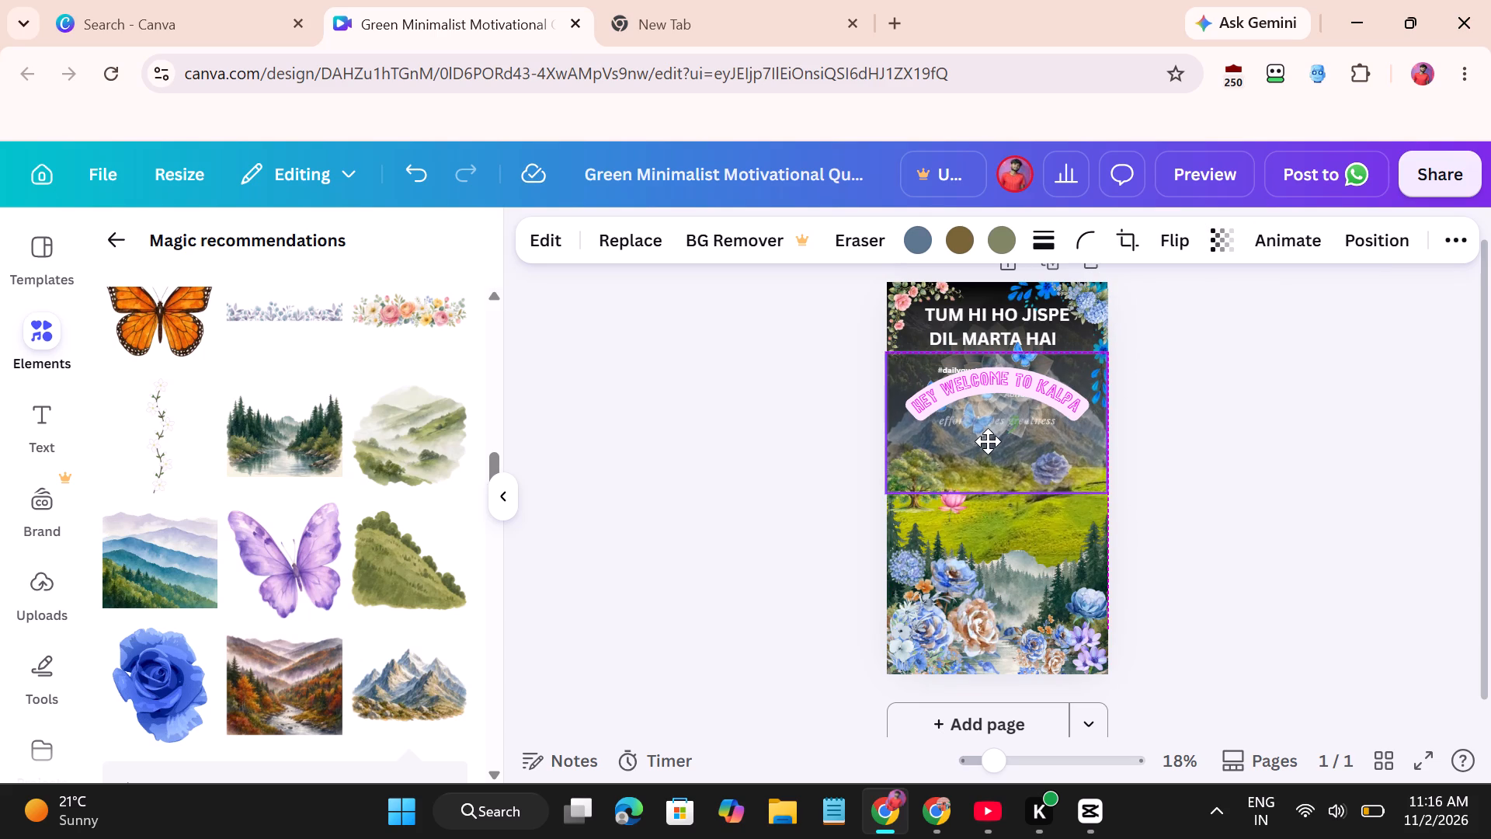
left_click_drag(988, 441, 989, 431)
right_click(989, 431)
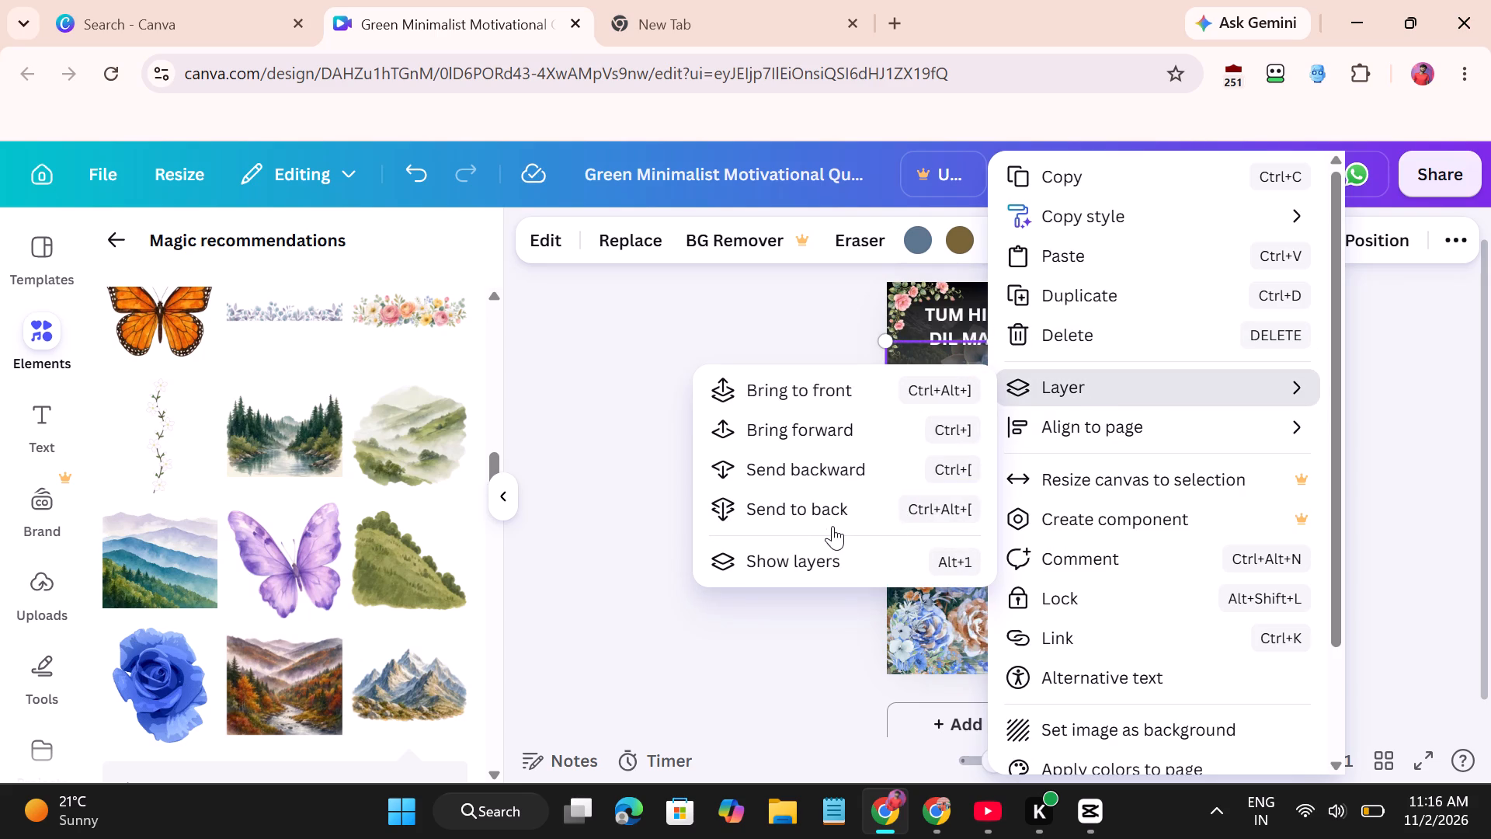
left_click(834, 521)
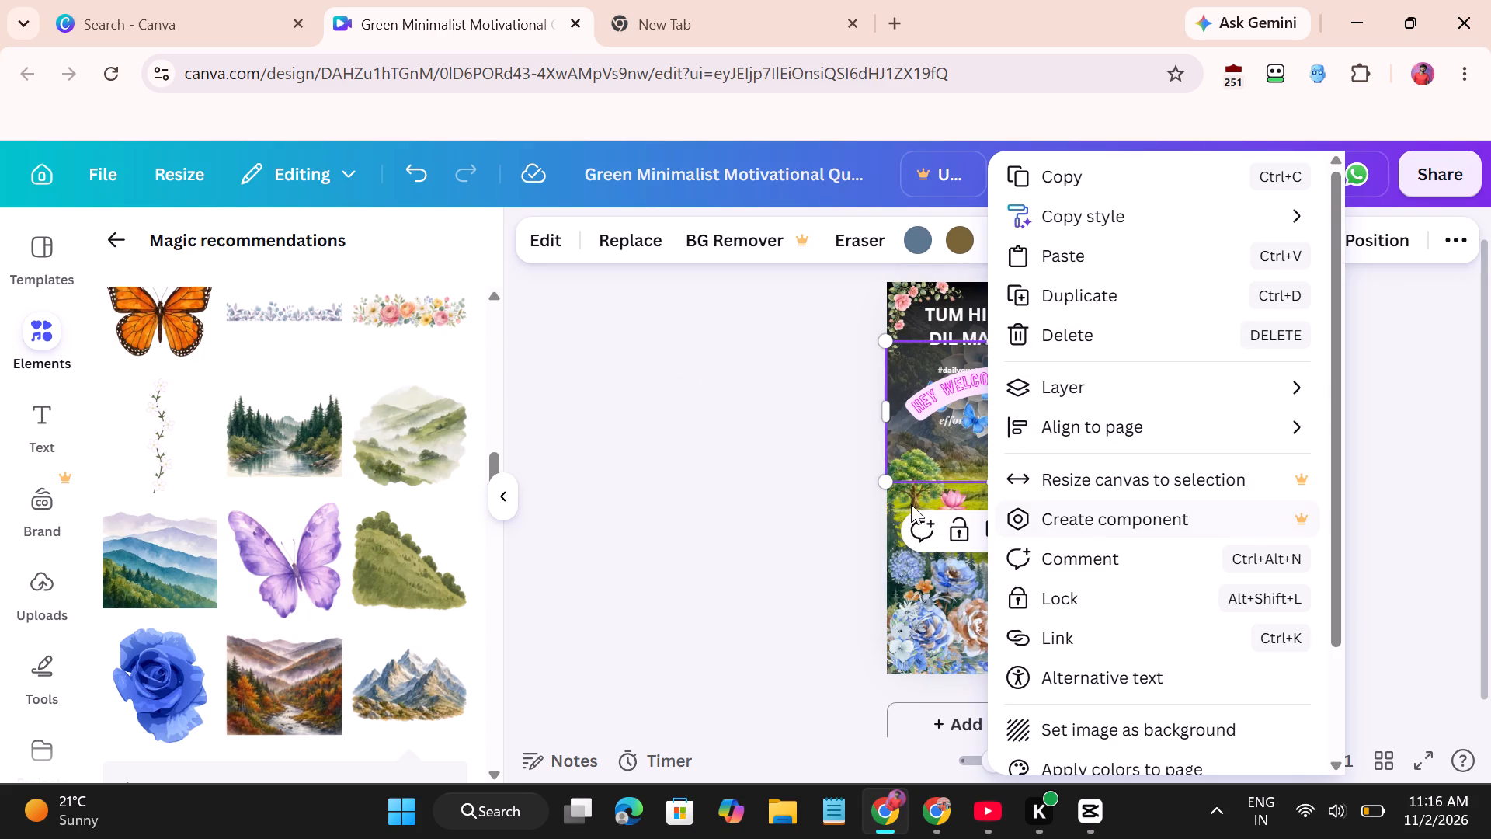
Enlarge the mountain illustration slightly so it extends just past the page's right edge.
left_click(902, 460)
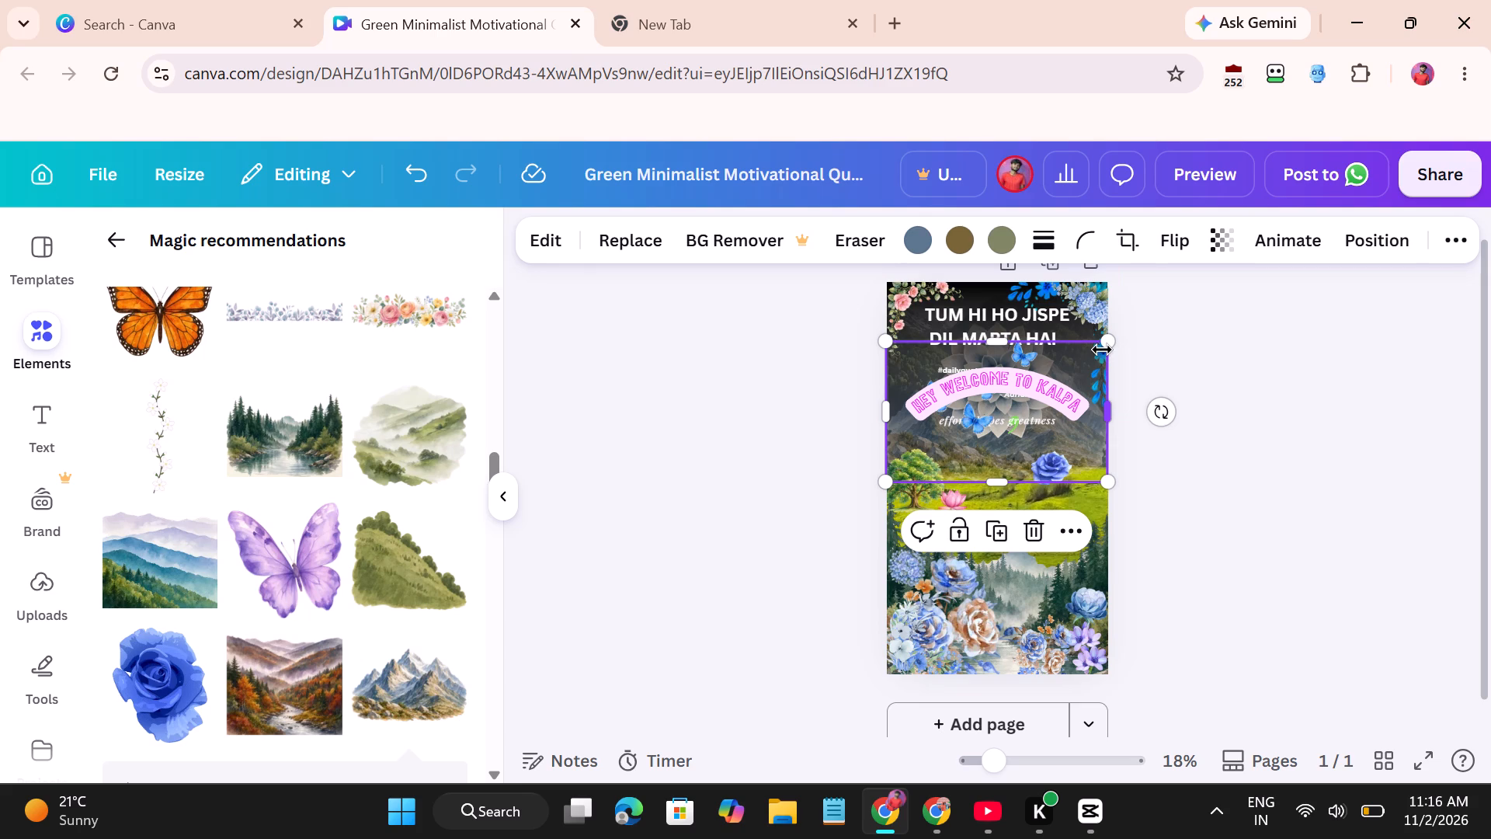
left_click_drag(1104, 343, 1137, 298)
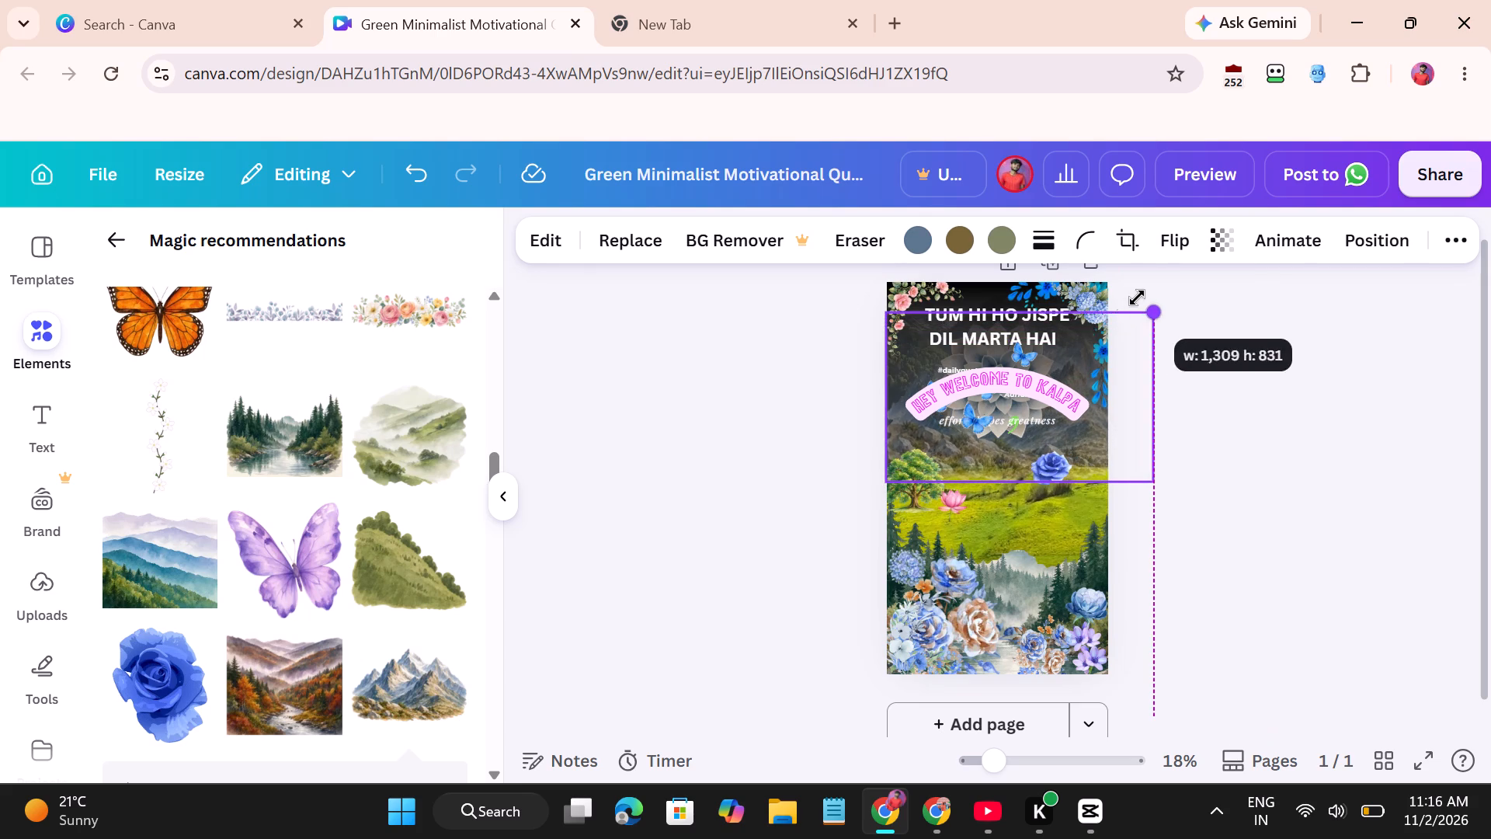
left_click_drag(1137, 298, 1127, 350)
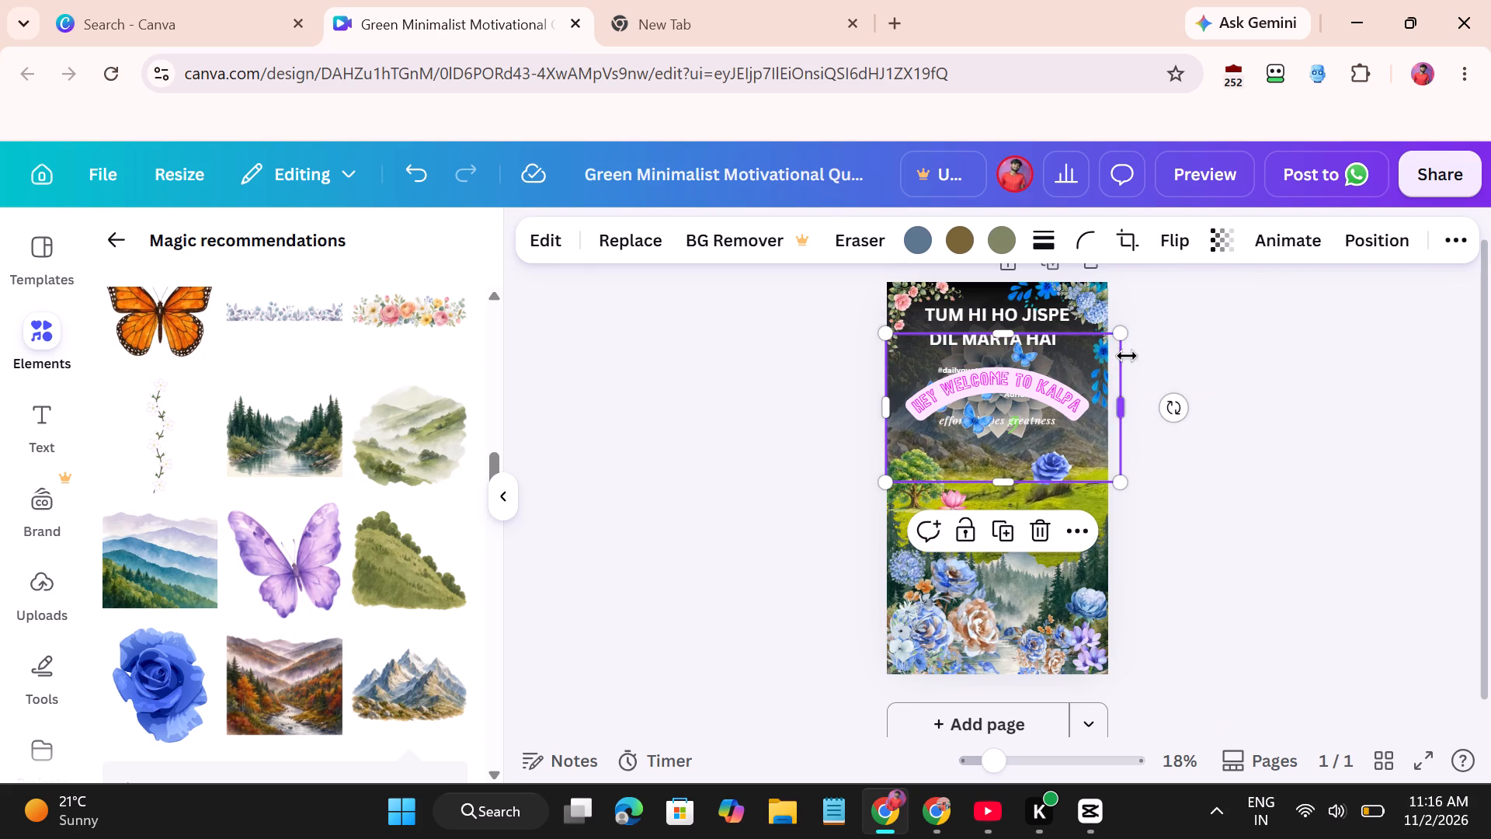
left_click(1178, 491)
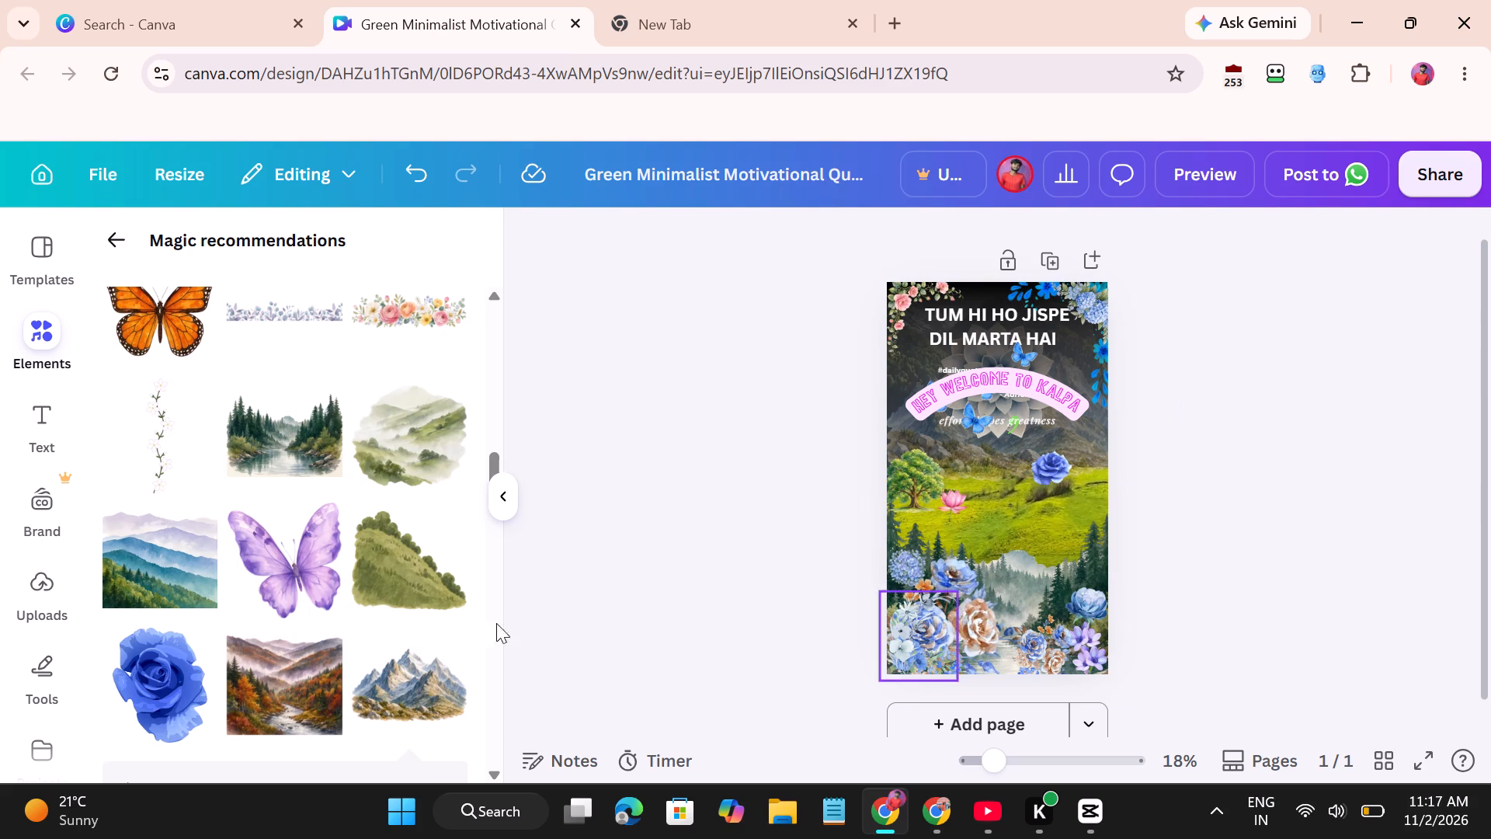
Add the curved grey-green branch with blue flowers below the welcome subheading and reduce it to about half the page width.
scroll(411, 553, "up", 3)
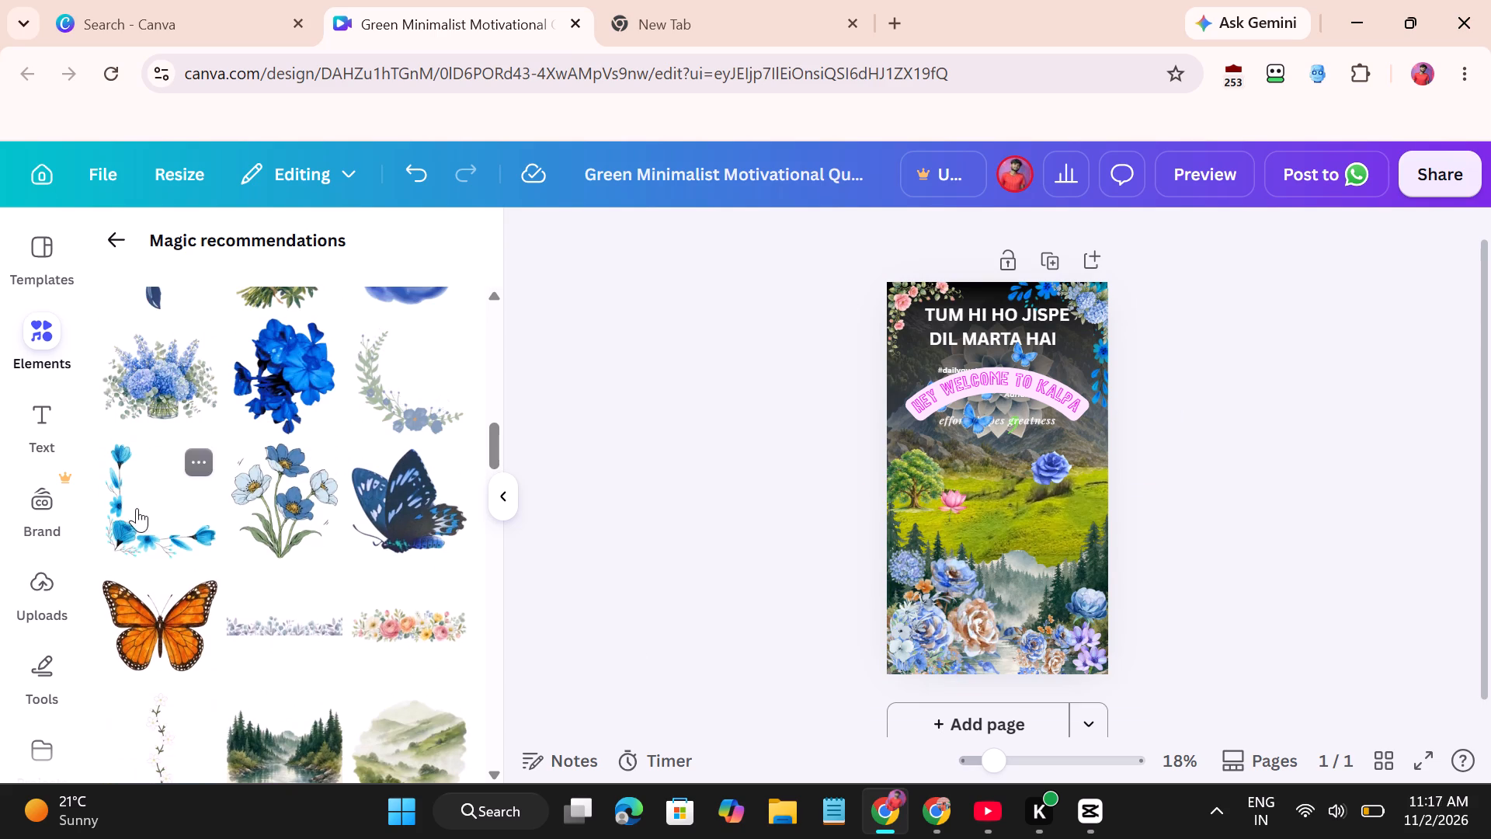
scroll(329, 468, "up", 7)
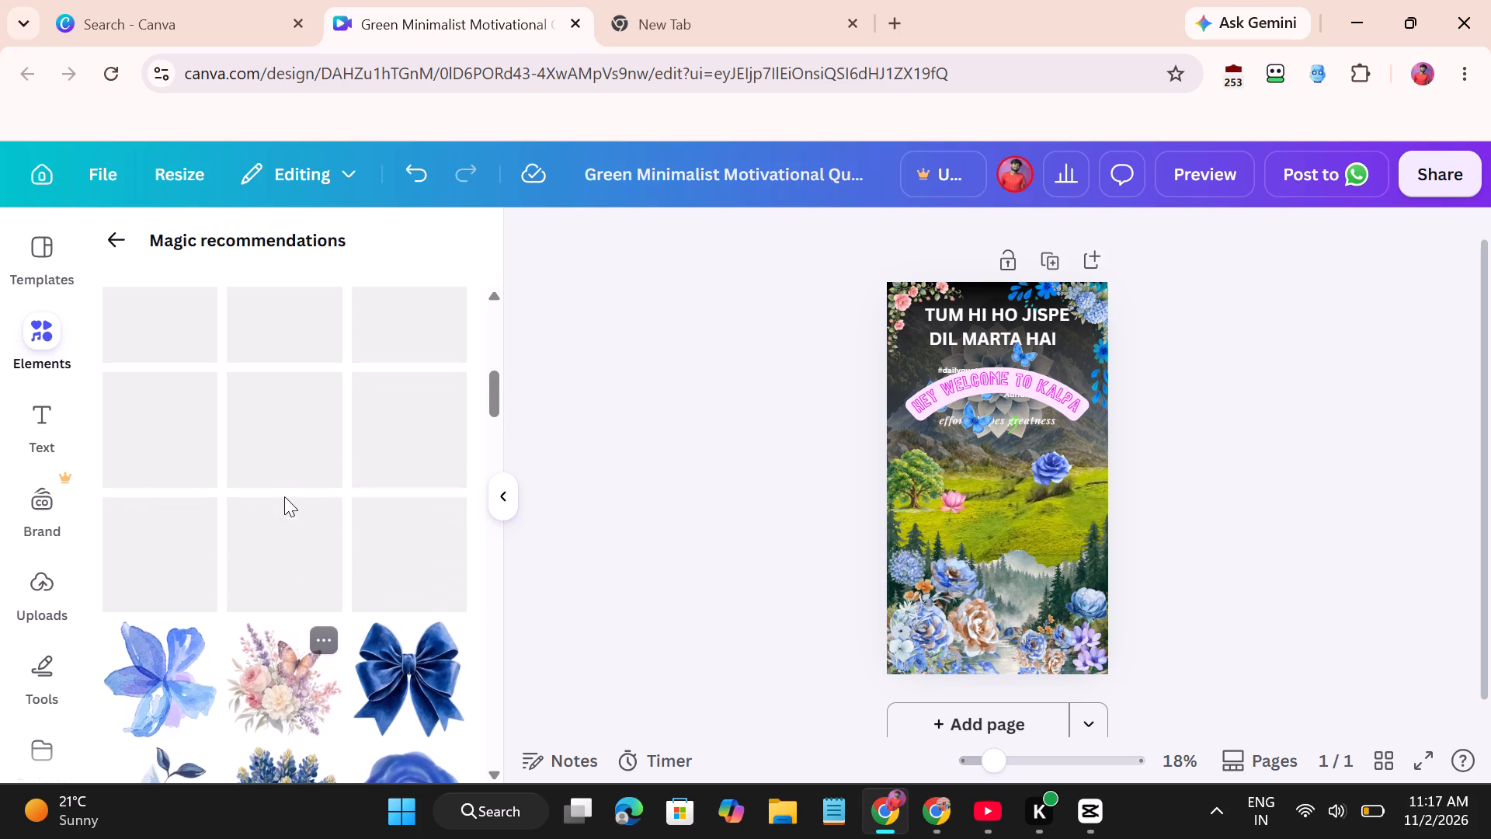
scroll(284, 496, "down", 4)
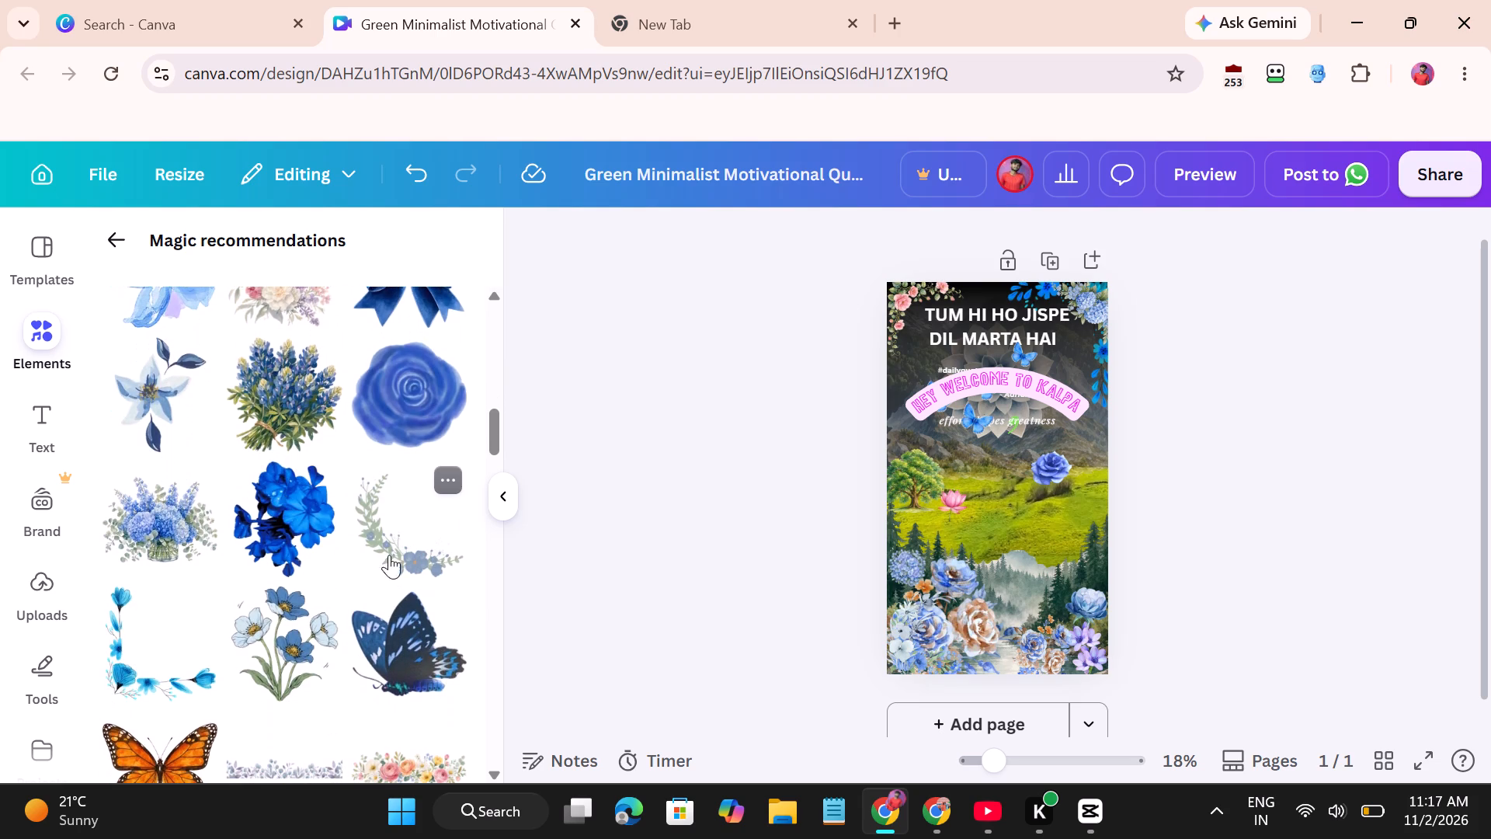
left_click_drag(383, 550, 999, 460)
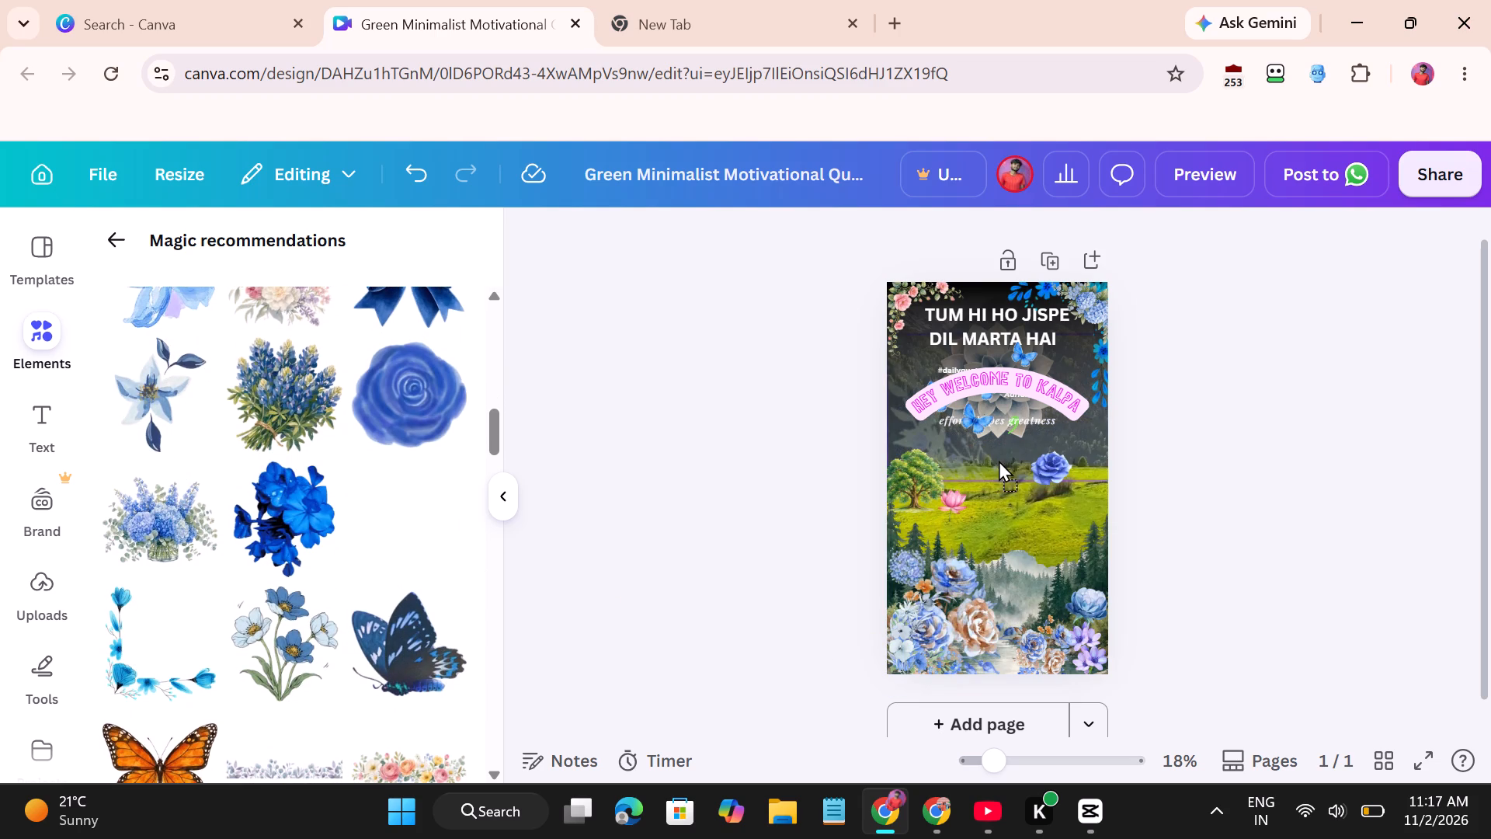
left_click_drag(999, 460, 997, 493)
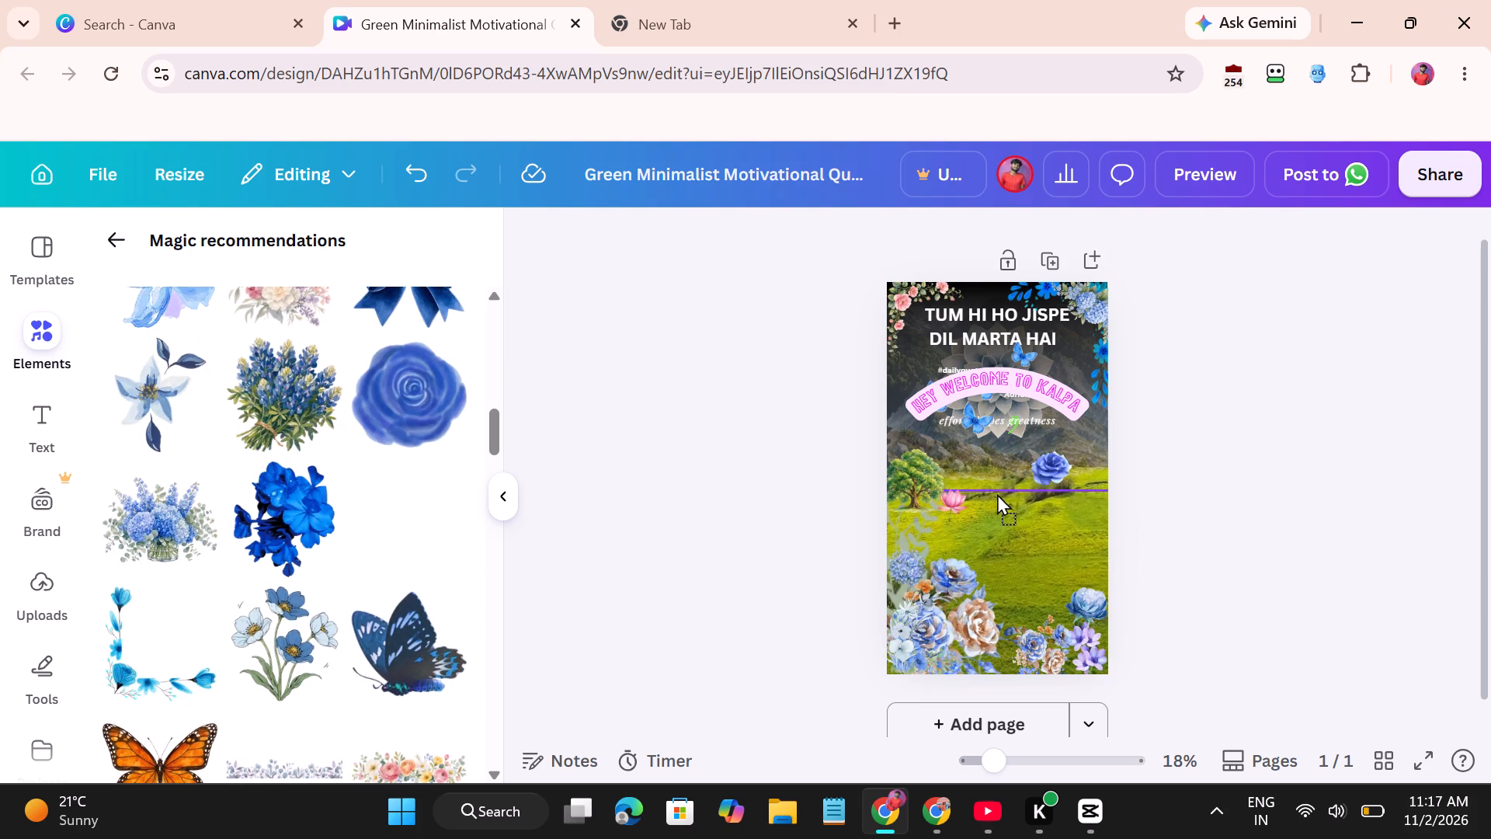
left_click_drag(997, 493, 990, 486)
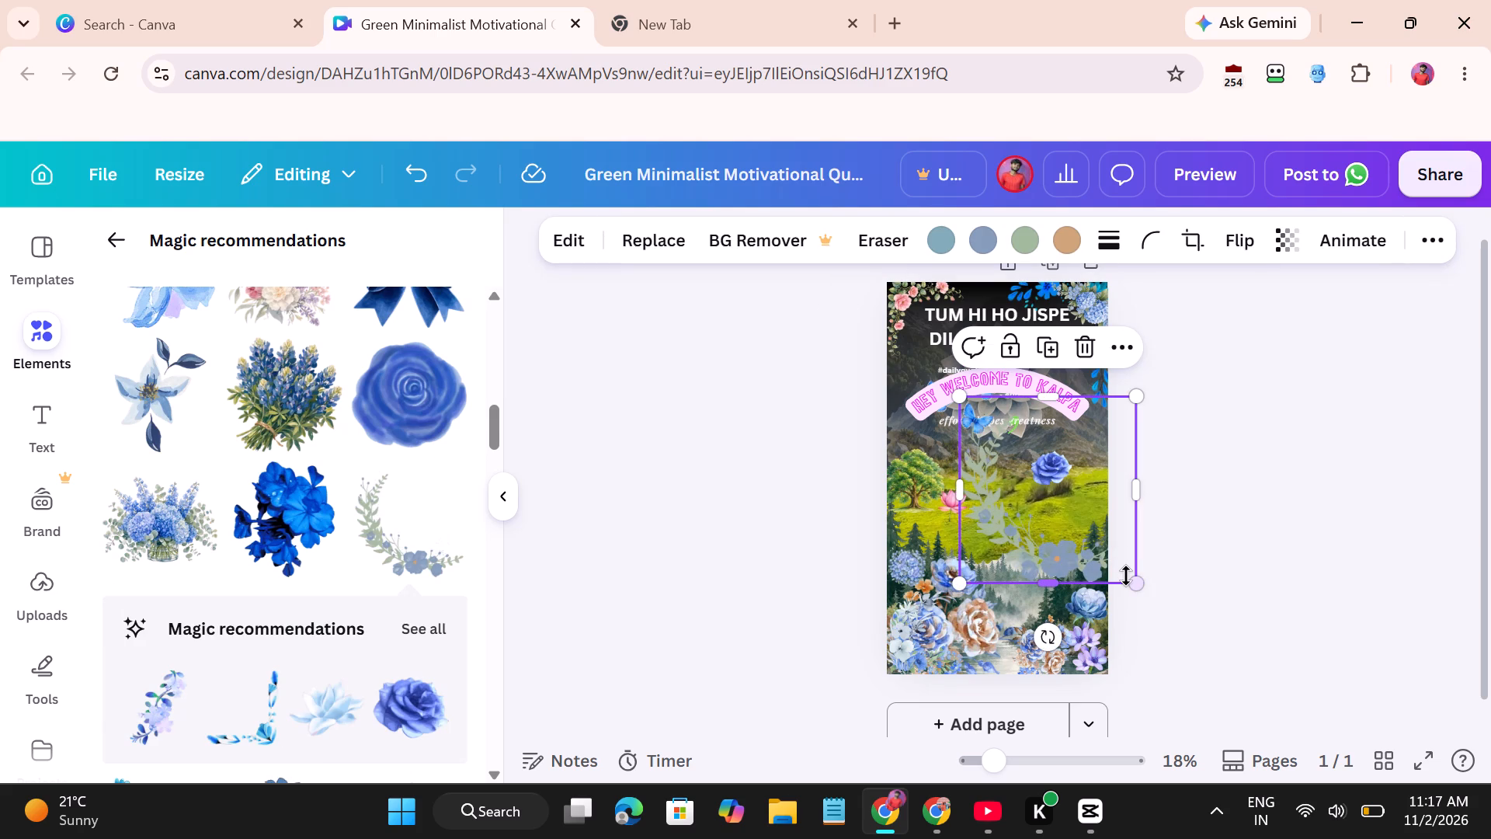
left_click_drag(1144, 580, 1105, 566)
left_click_drag(1105, 566, 1056, 538)
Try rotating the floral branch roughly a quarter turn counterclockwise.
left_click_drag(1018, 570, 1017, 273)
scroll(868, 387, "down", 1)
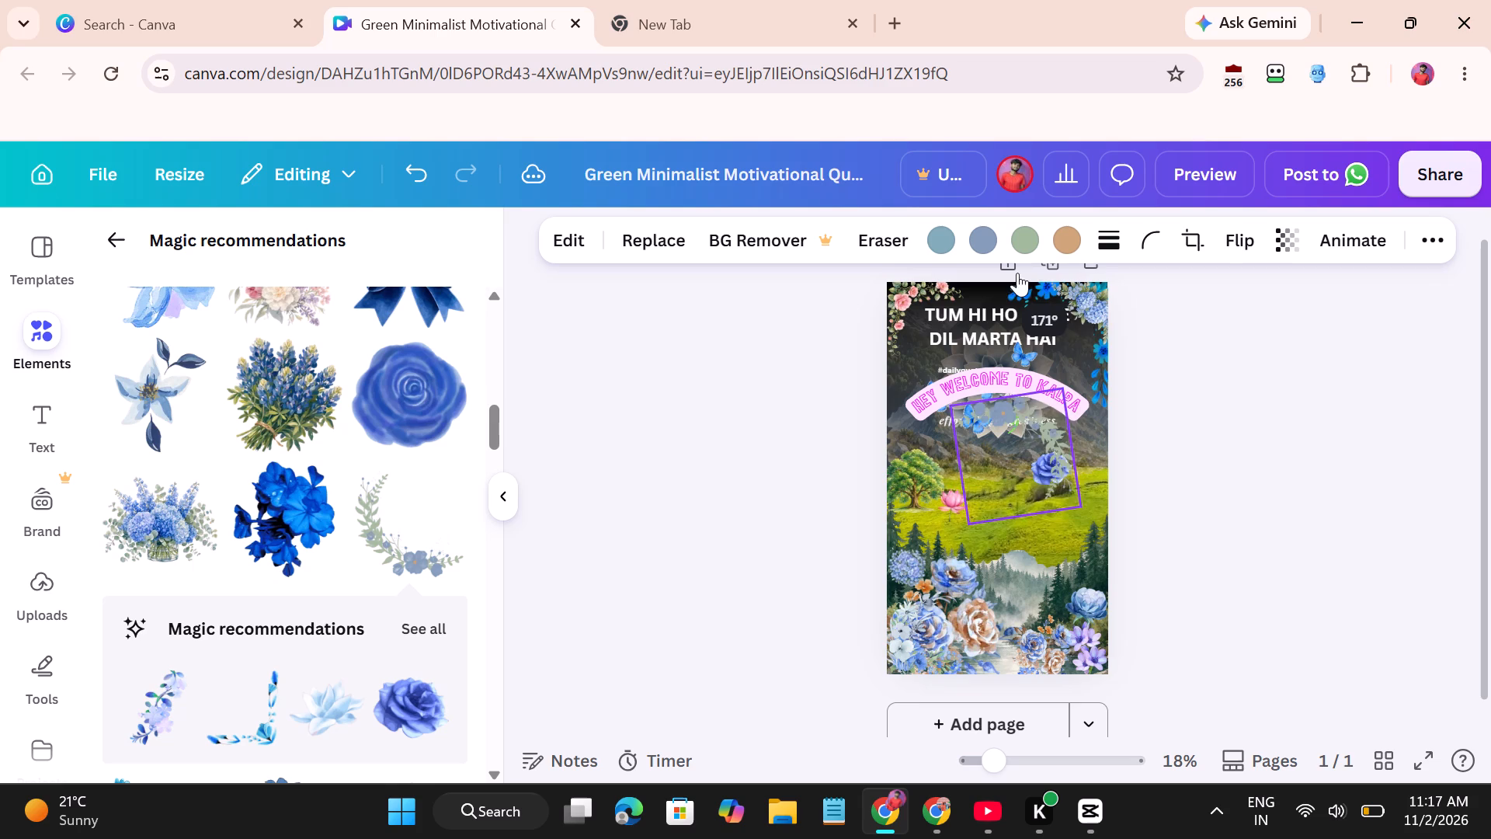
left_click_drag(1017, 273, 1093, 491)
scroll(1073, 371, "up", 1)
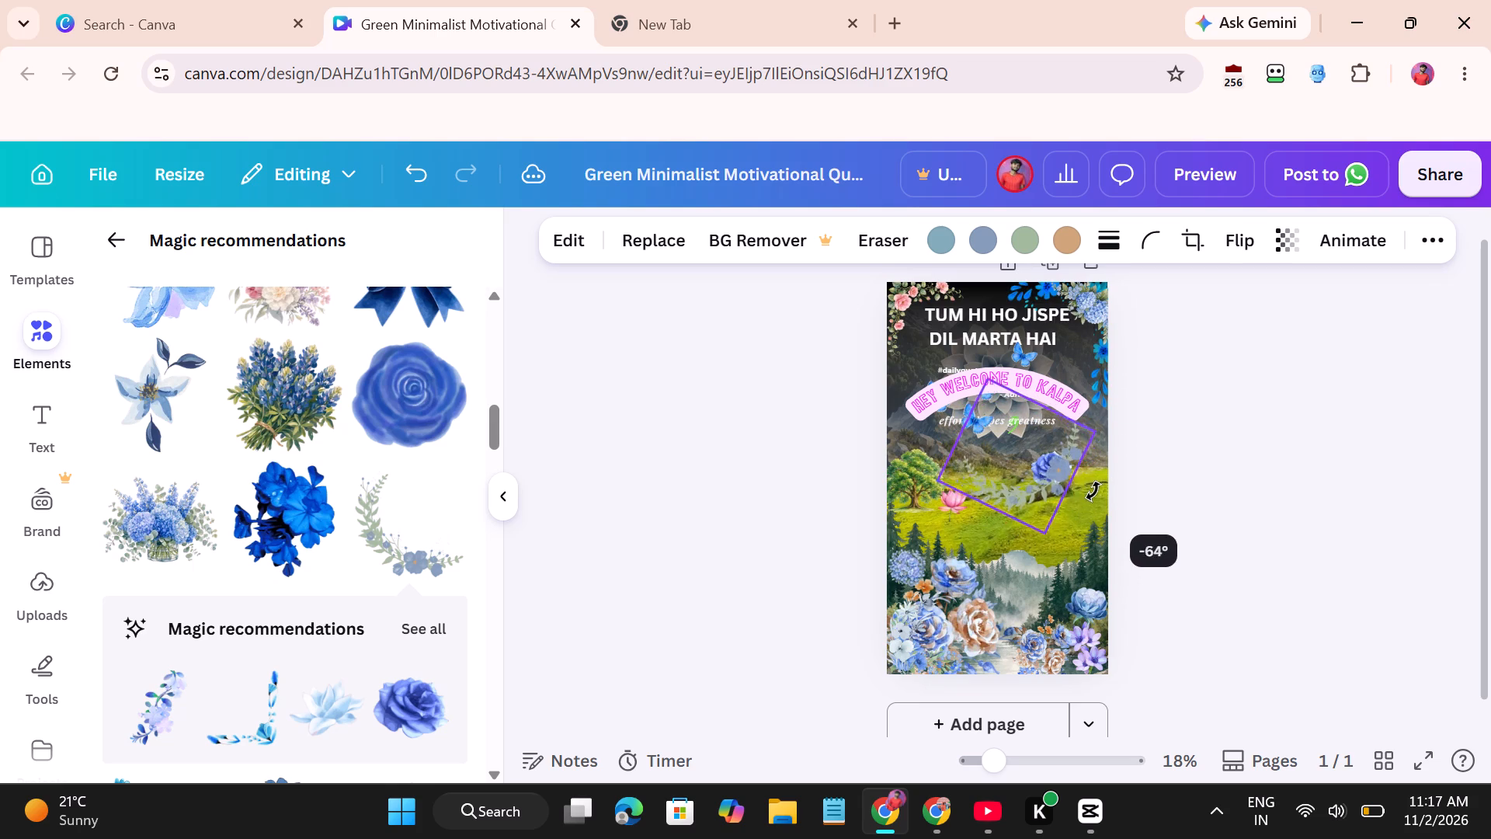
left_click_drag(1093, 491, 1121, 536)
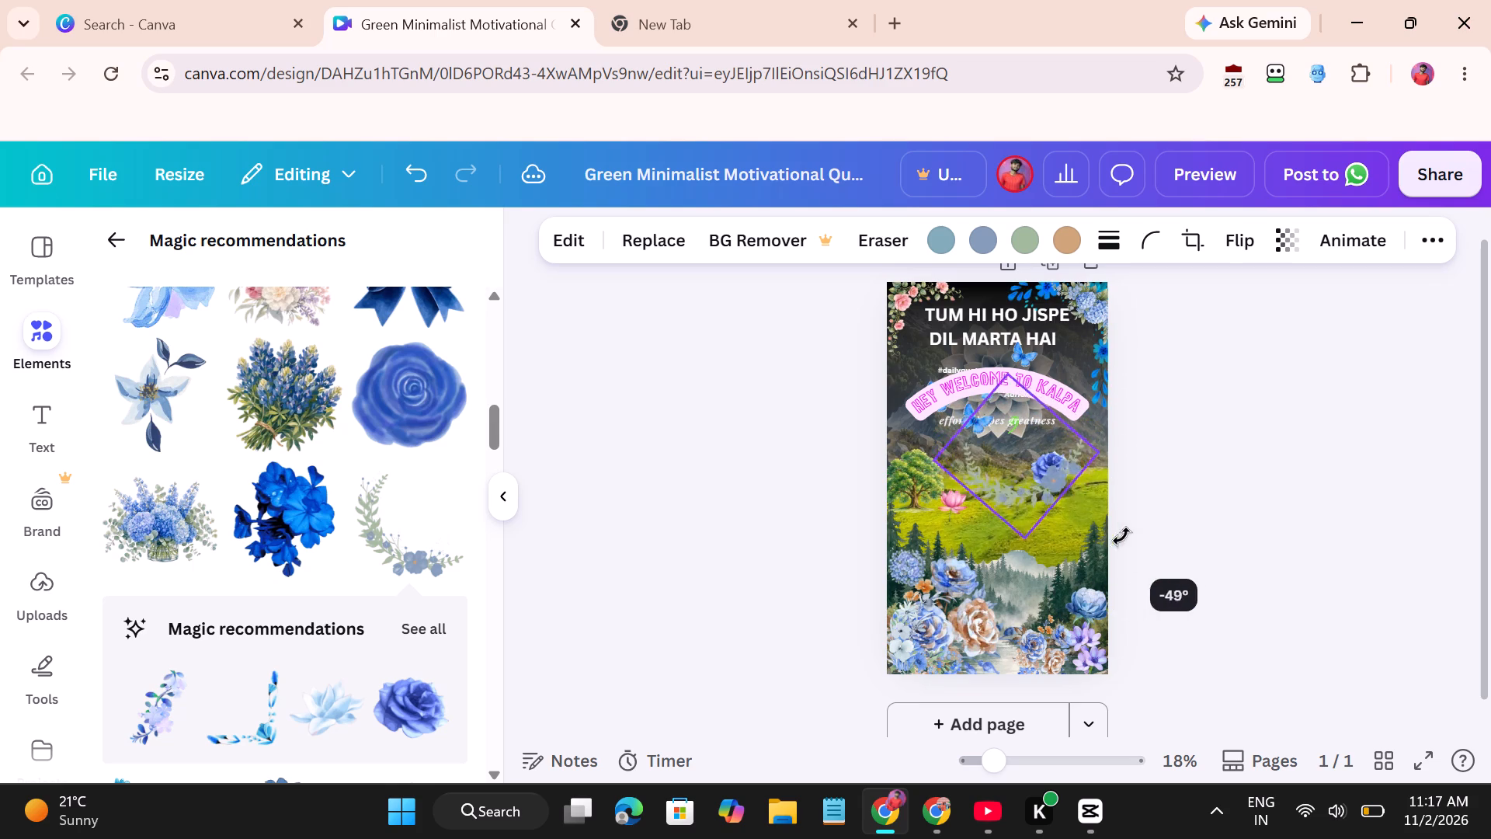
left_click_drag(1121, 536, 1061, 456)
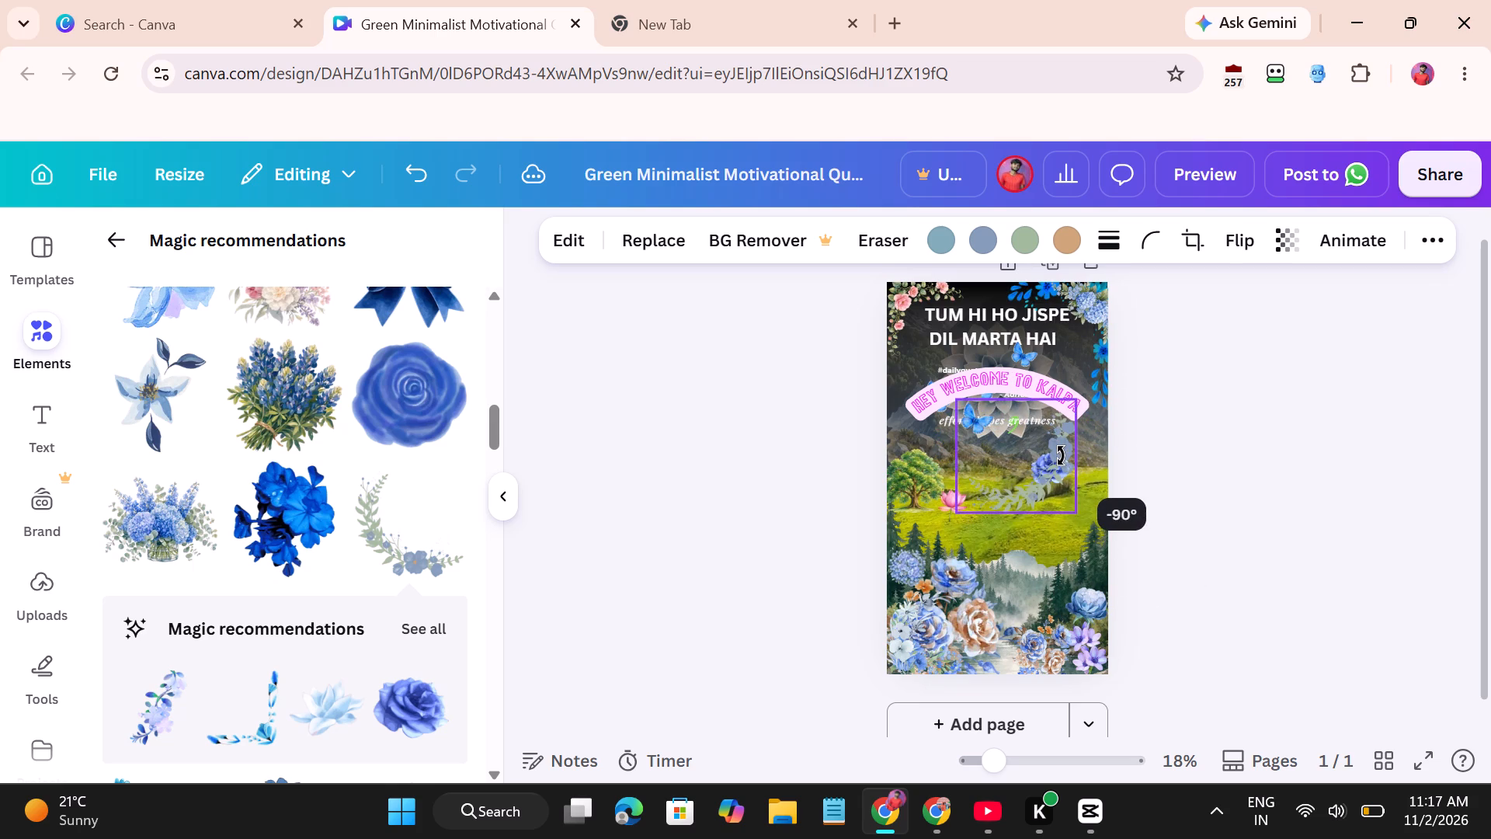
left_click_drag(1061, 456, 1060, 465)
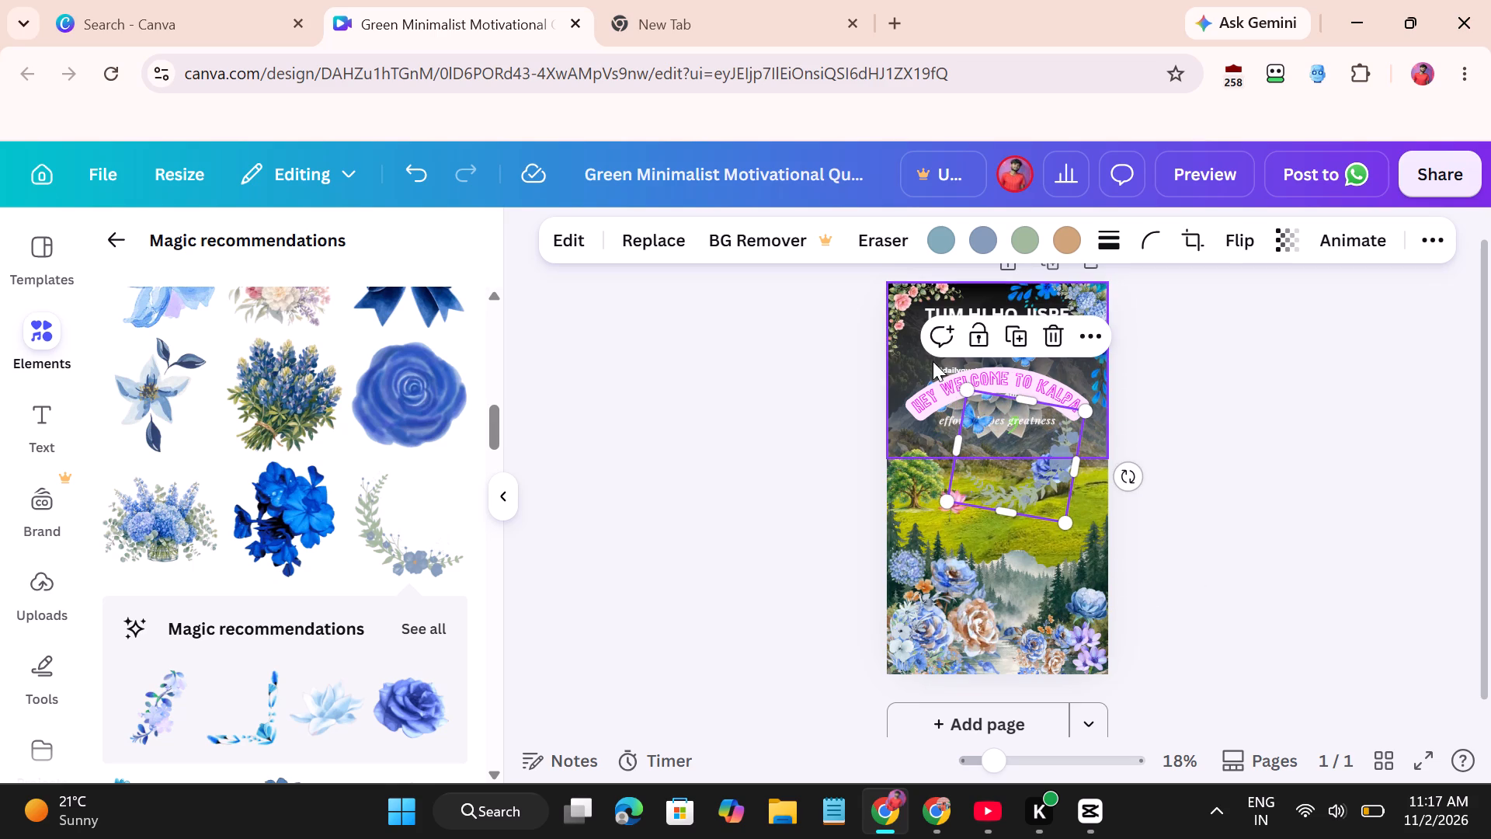
Shrink the floral branch to a tiny accent, place it below the single blue rose near the page's right edge, and set it upright.
left_click_drag(971, 393, 1041, 480)
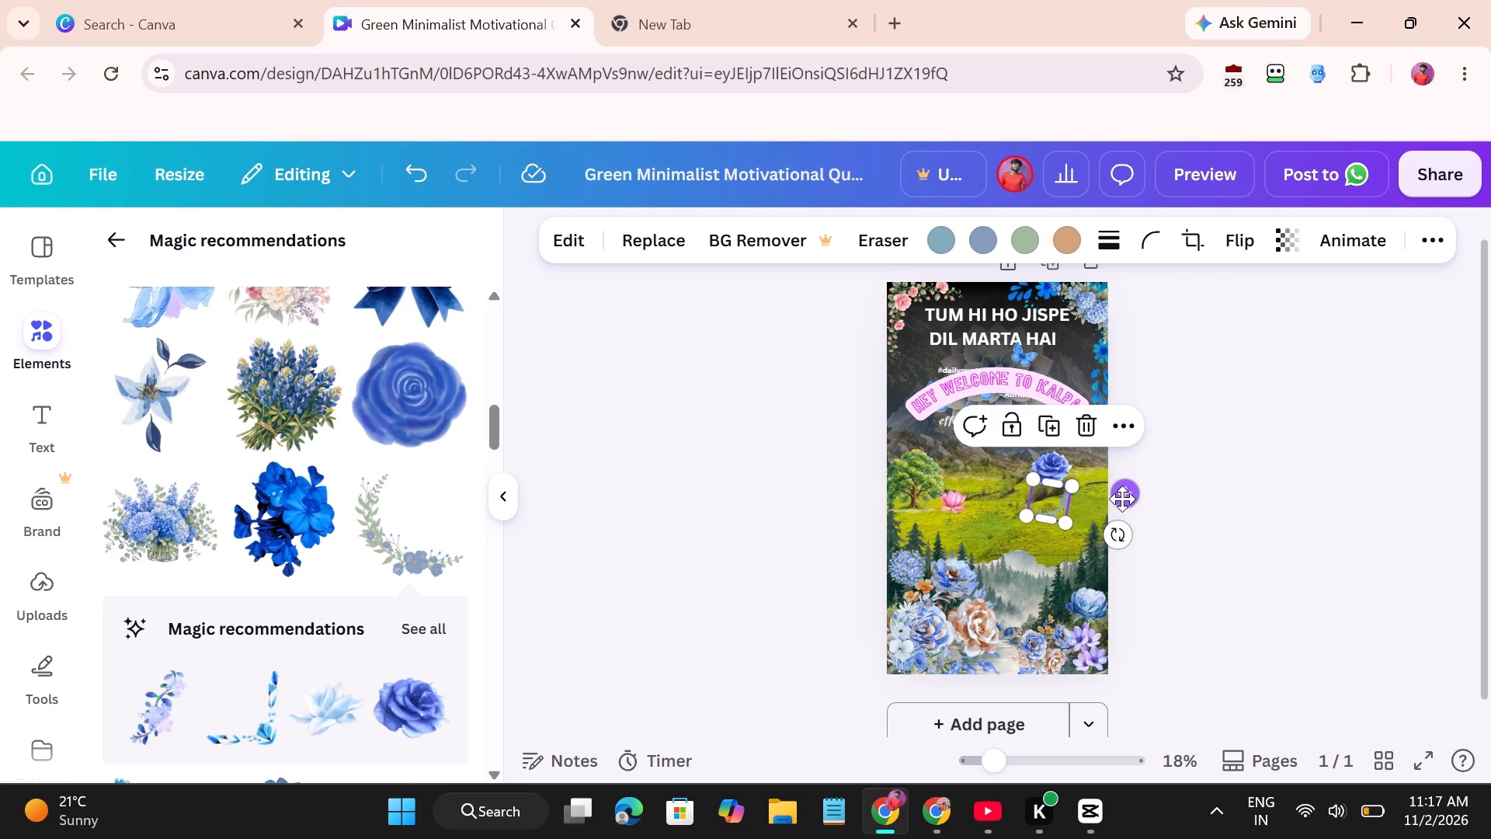
left_click_drag(1124, 494, 1156, 510)
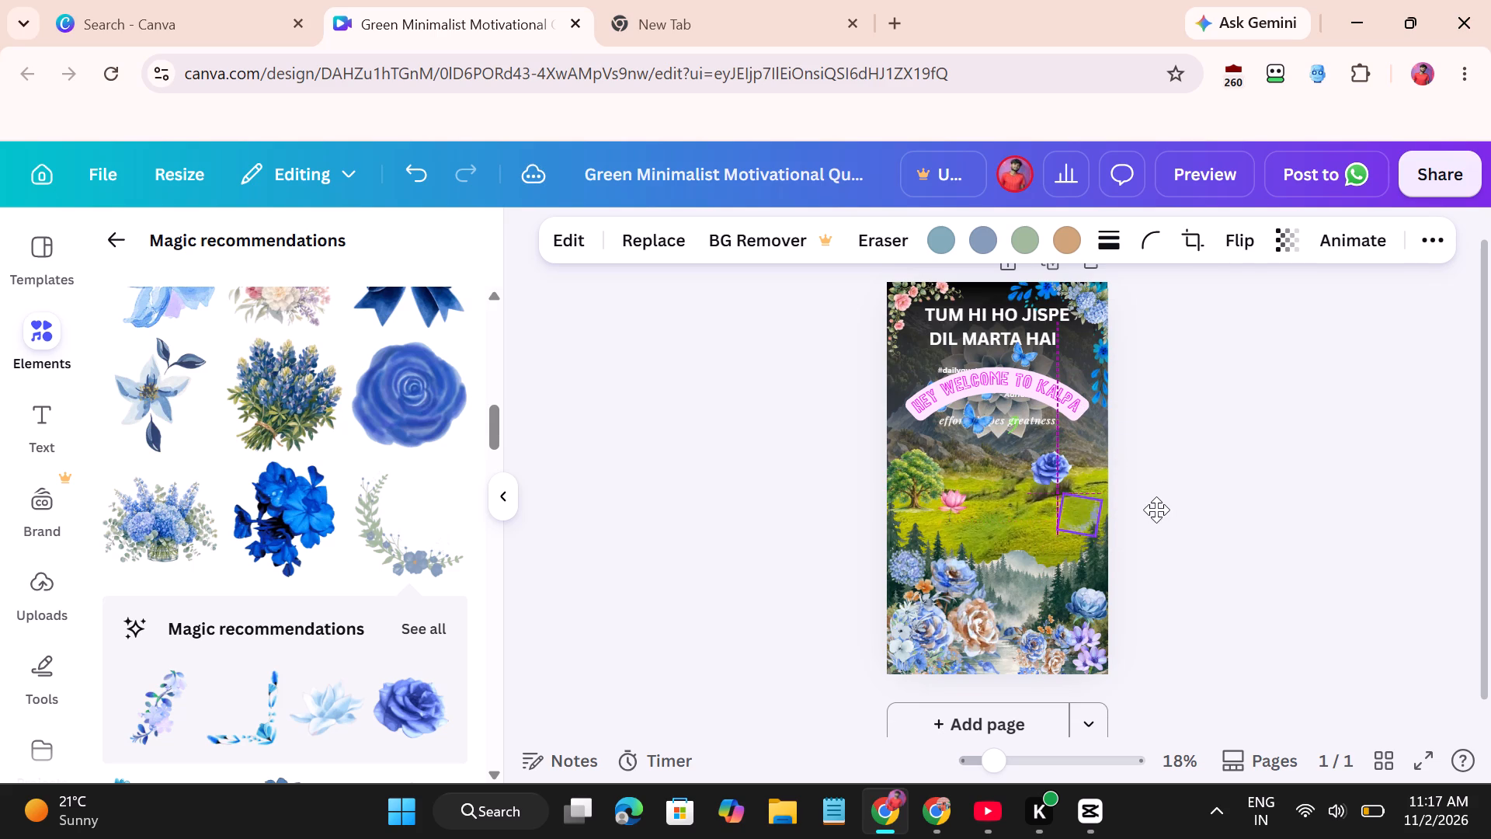
left_click_drag(1156, 510, 1157, 500)
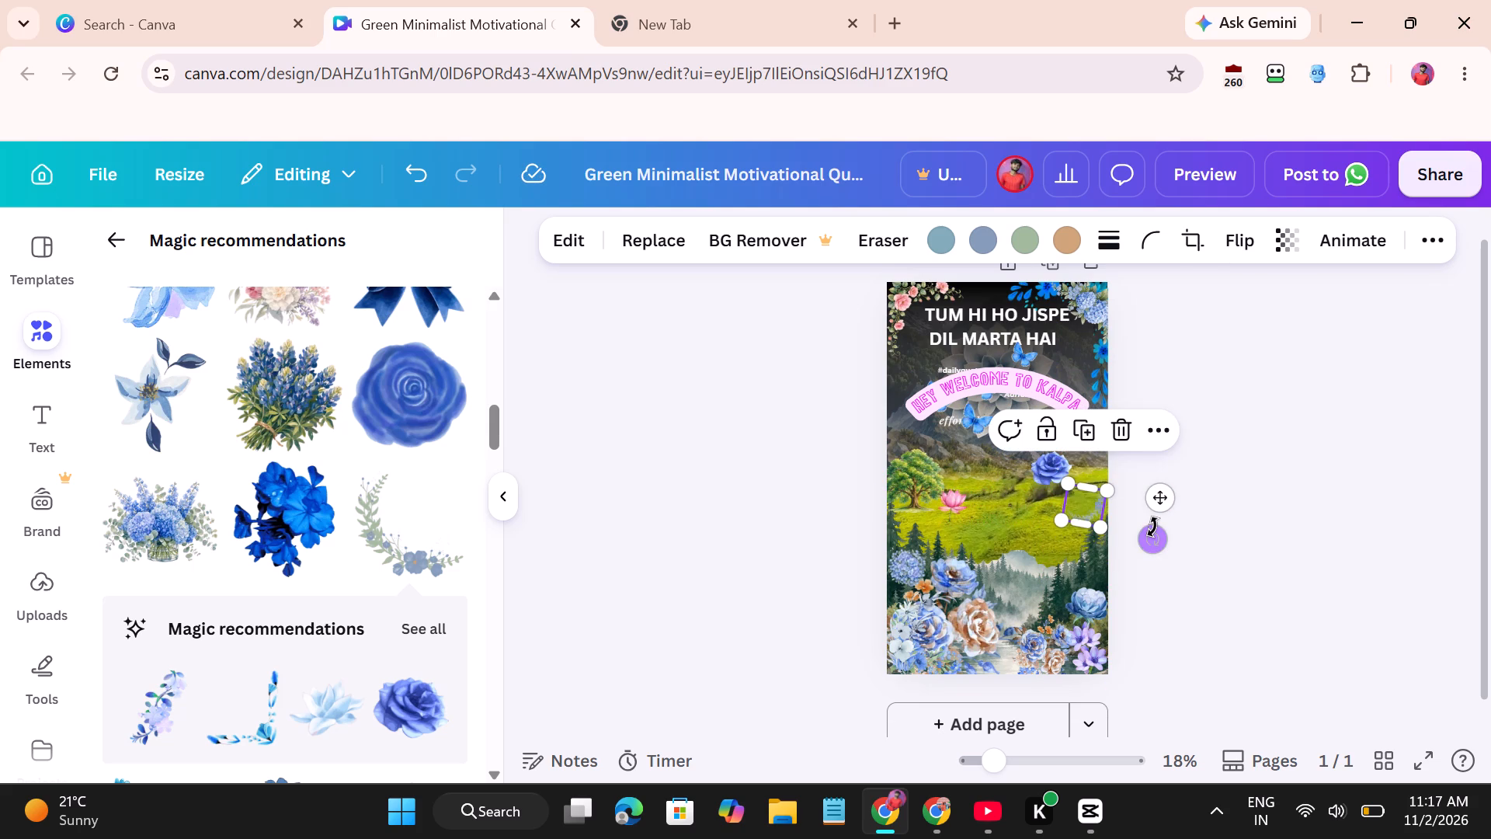
left_click_drag(1152, 527, 1163, 513)
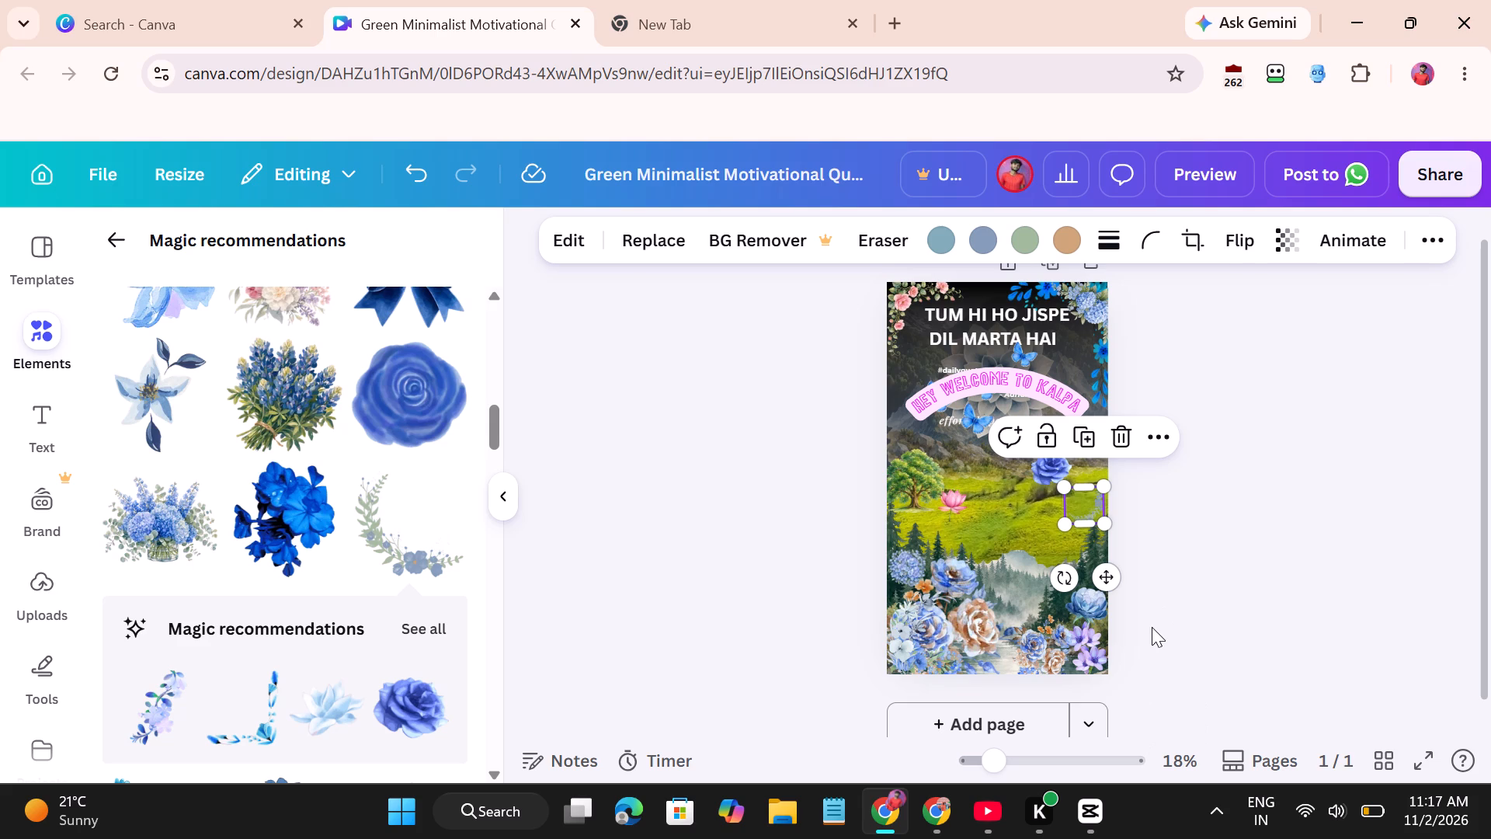
Switch to CapCut, close the open 1031 project, and close the CapCut home window.
left_click(1090, 809)
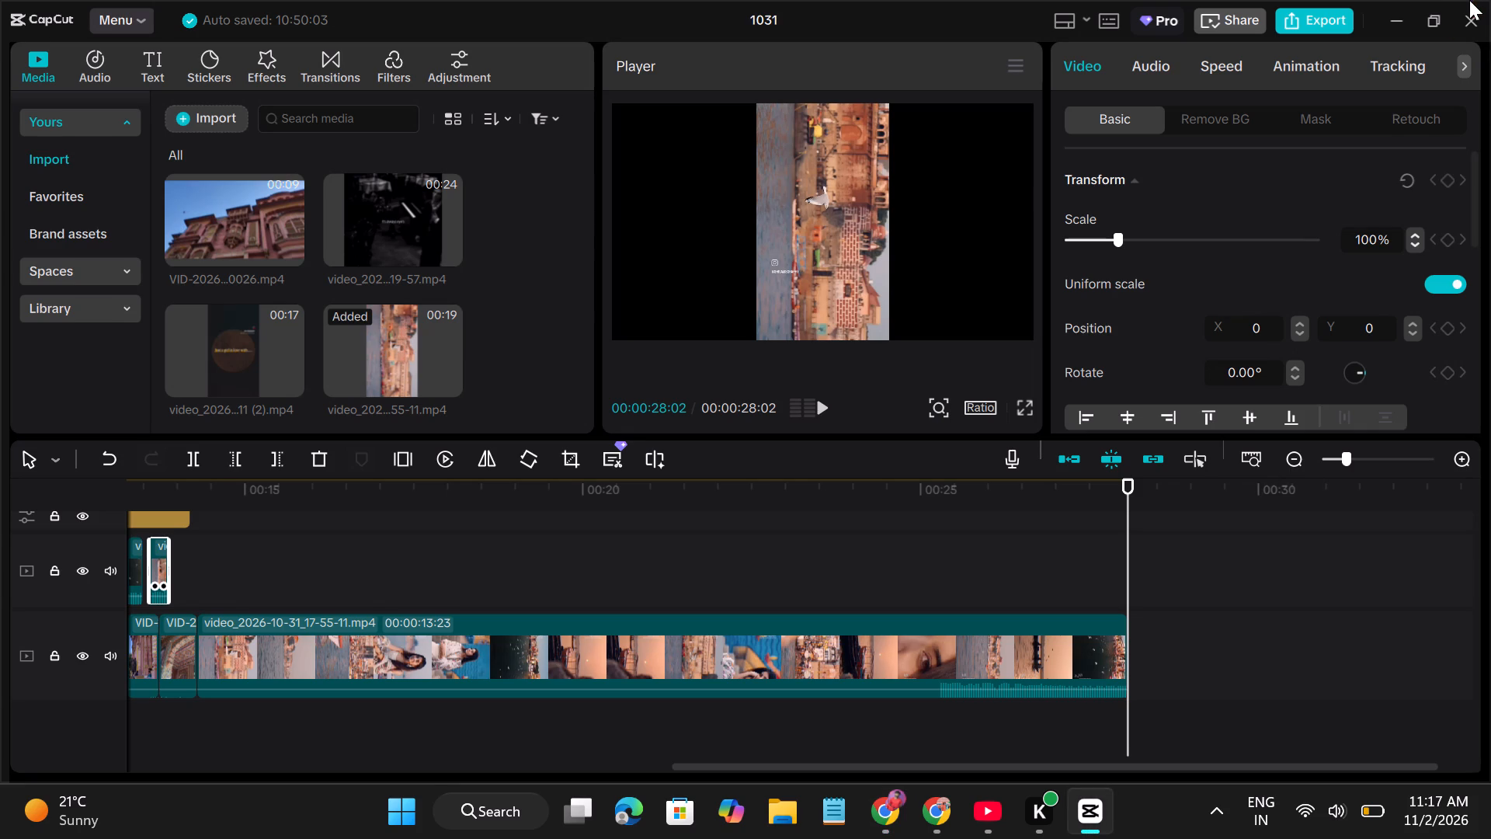
left_click(1469, 0)
left_click(1472, 11)
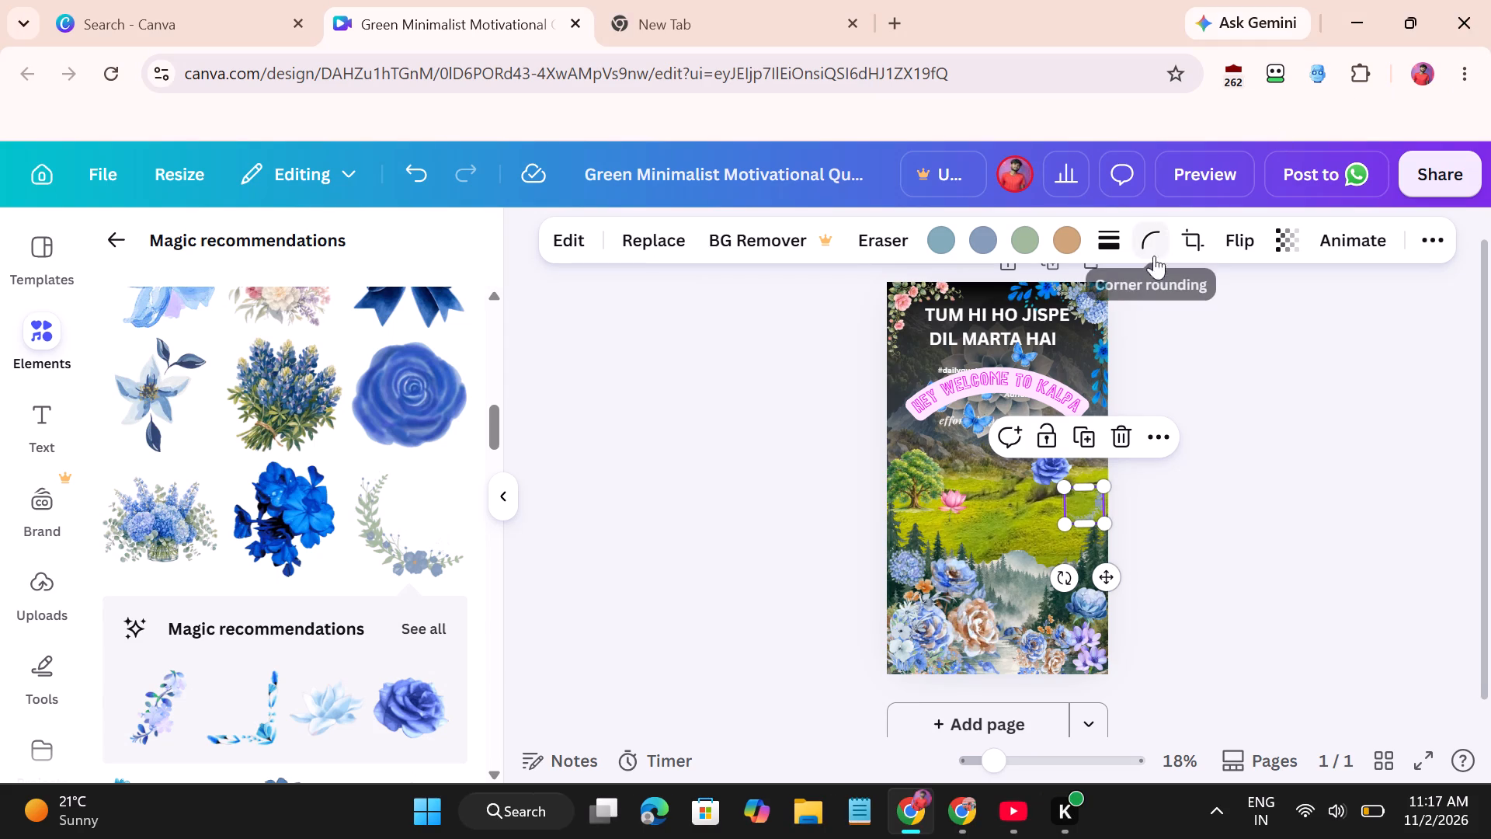
left_click(805, 475)
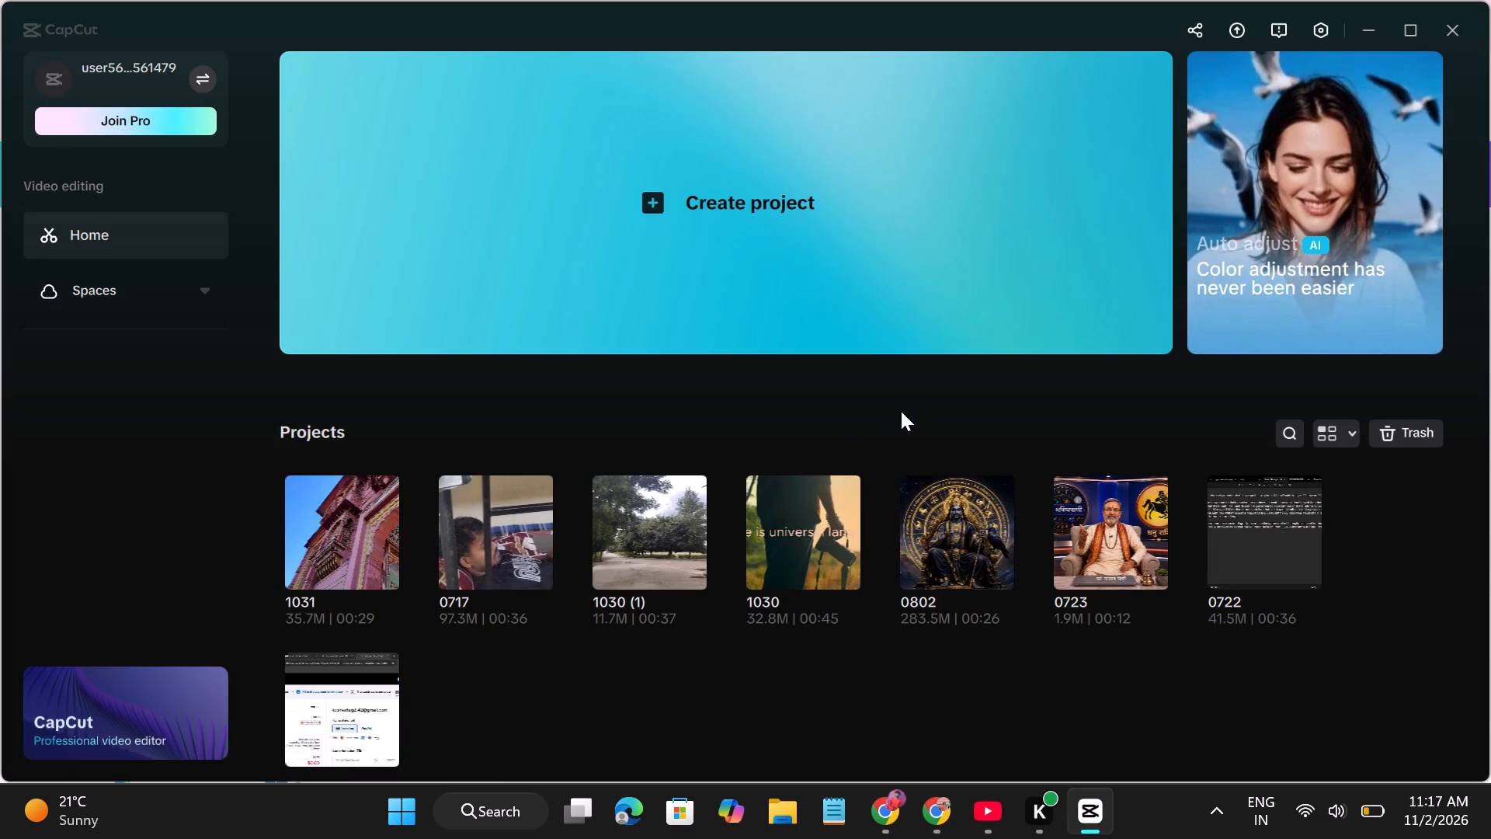
left_click(1455, 23)
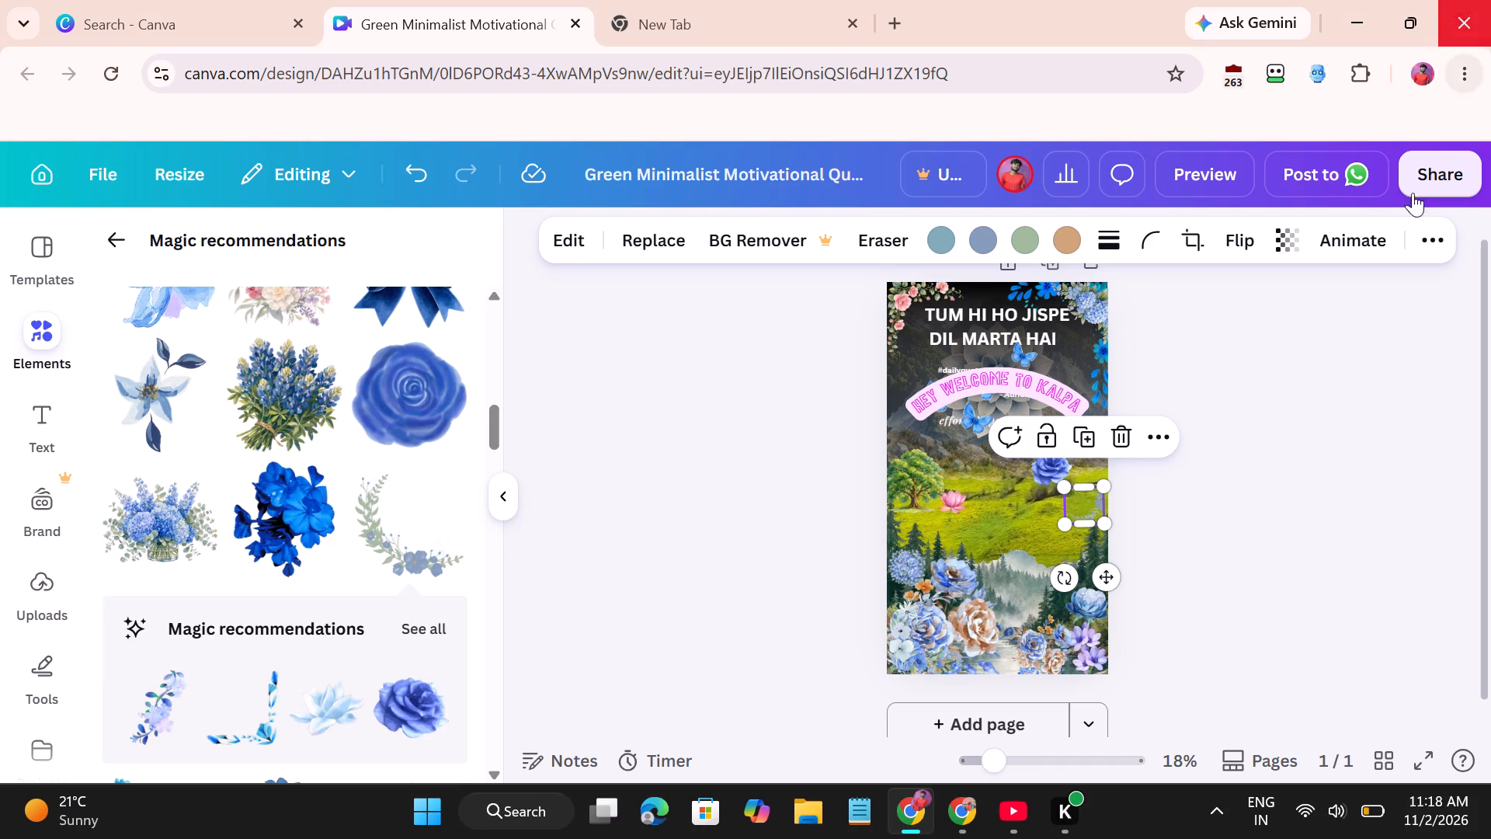
Switch to the AWS Builder Center profile window and look through its badges.
left_click(959, 816)
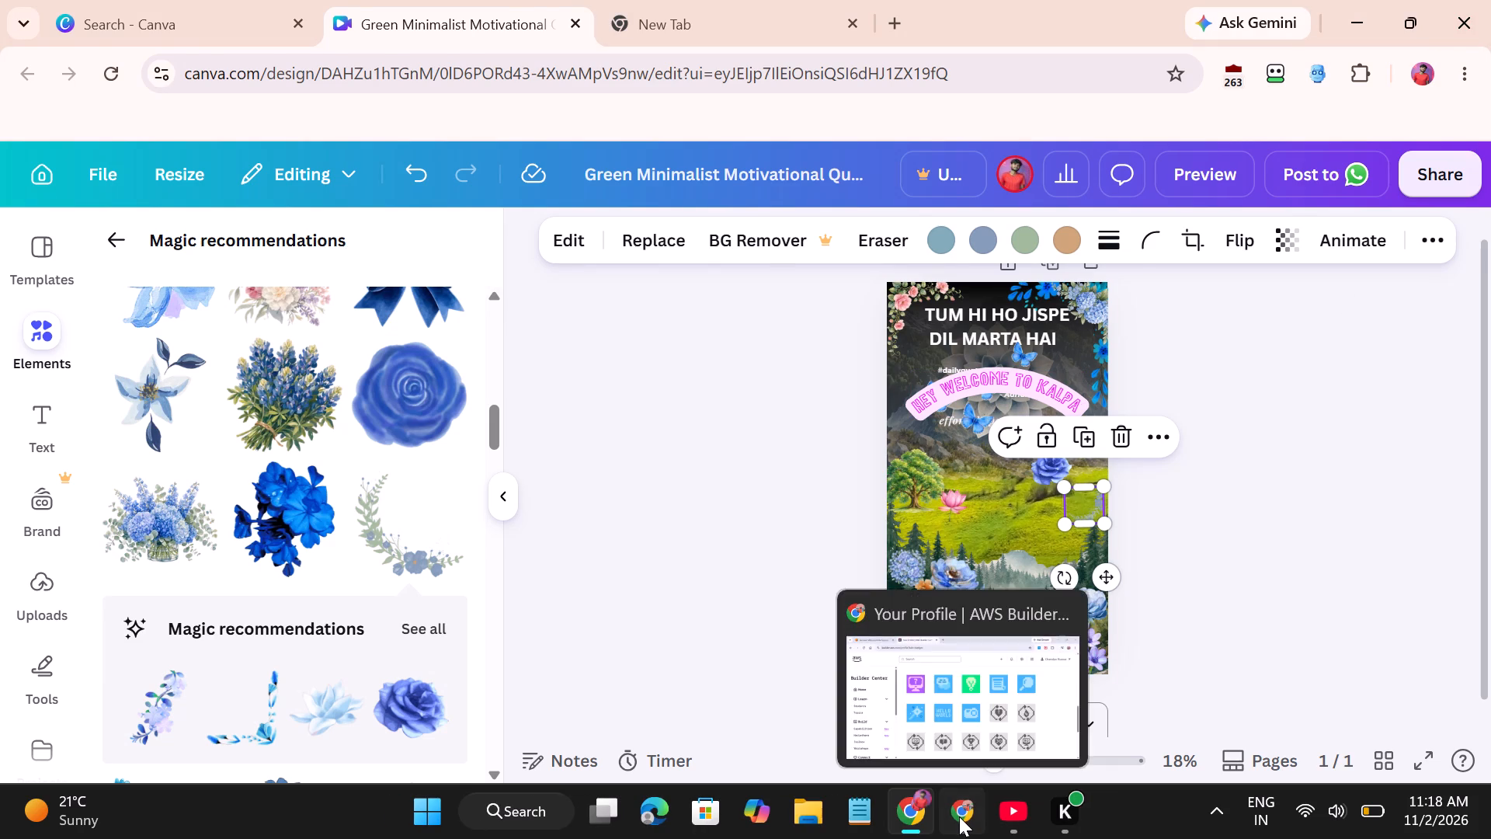
scroll(819, 470, "down", 6)
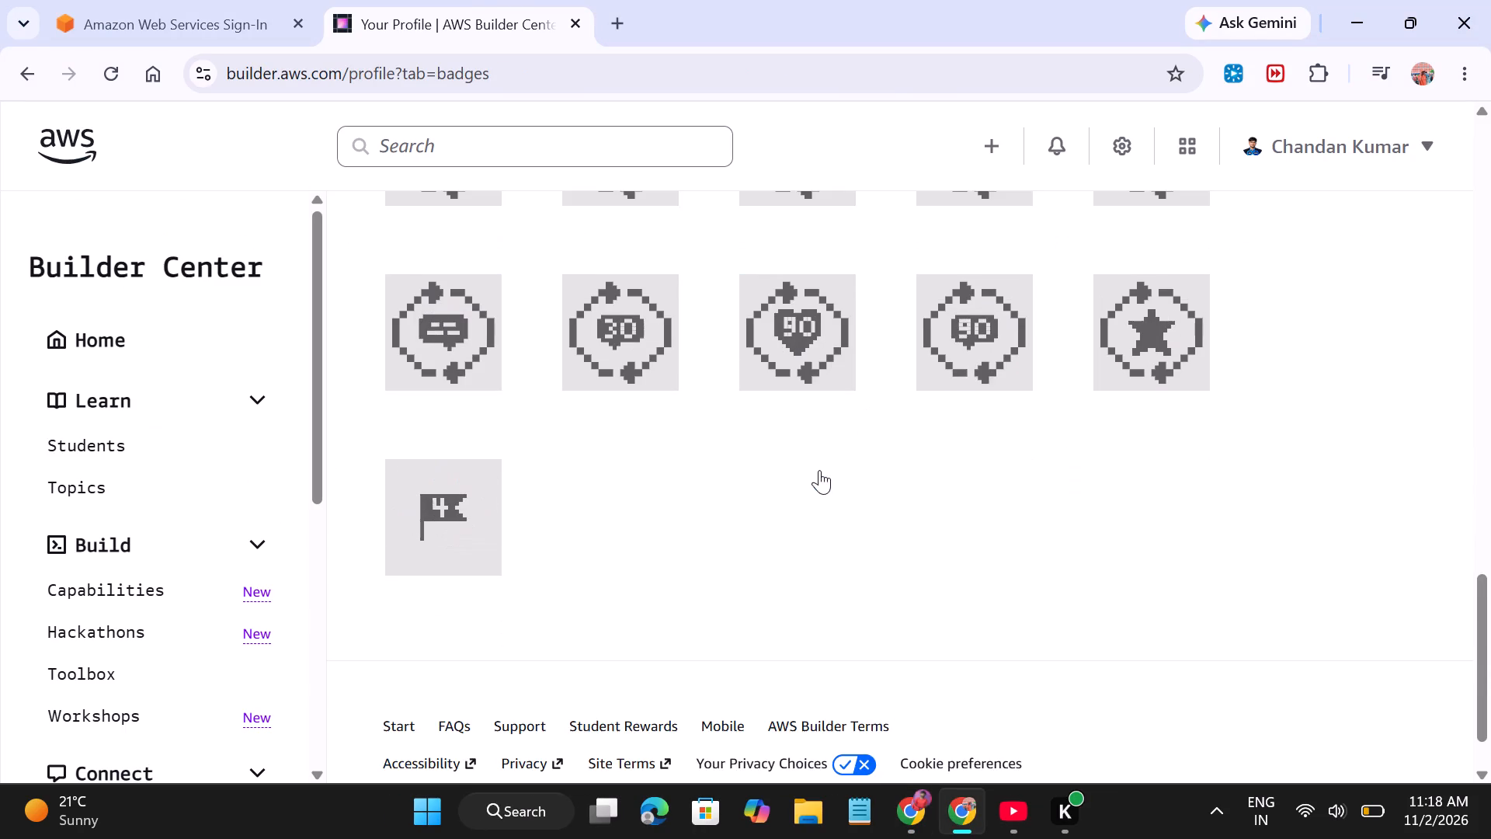
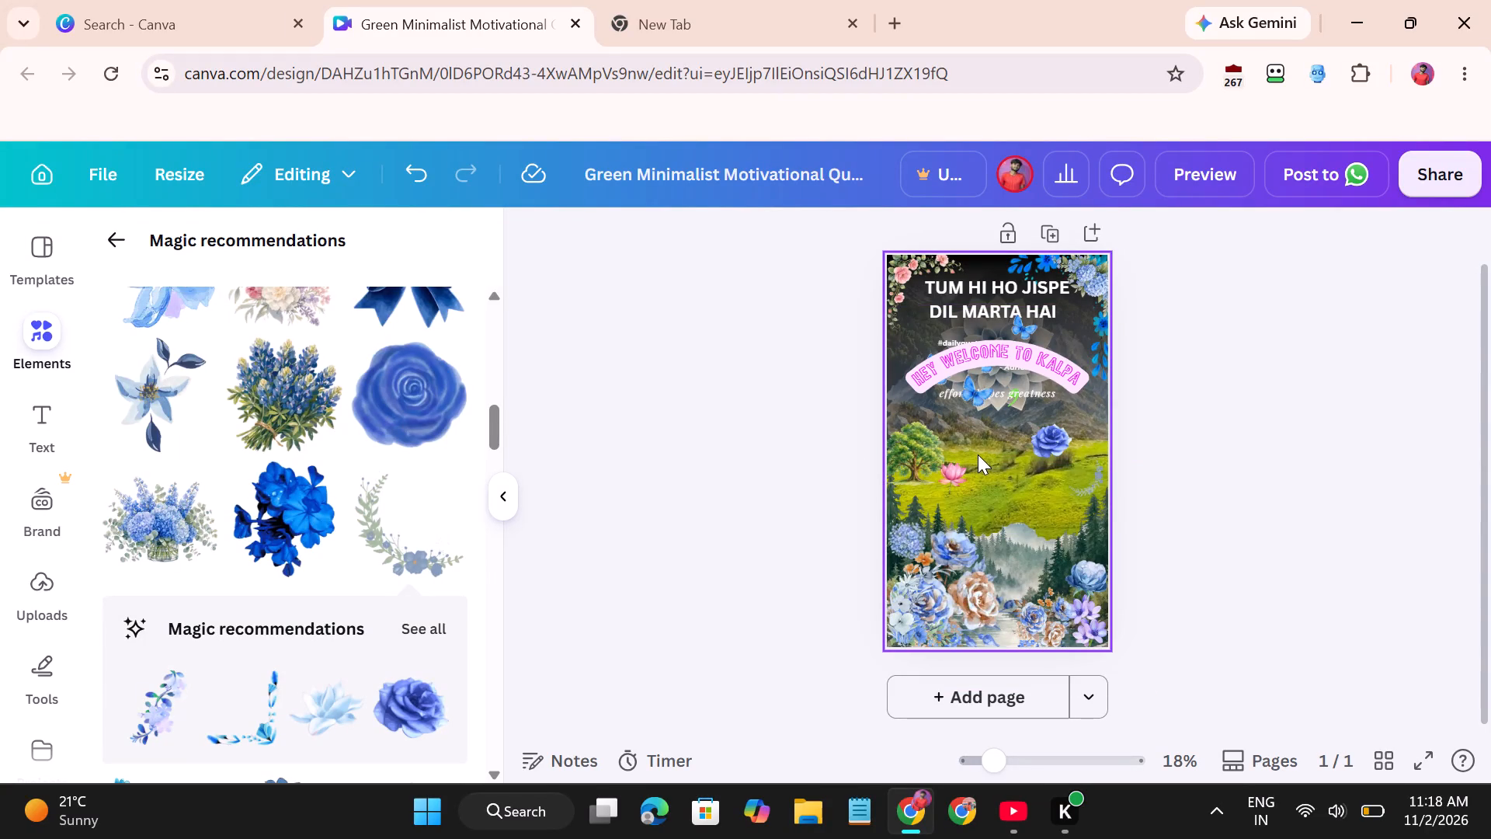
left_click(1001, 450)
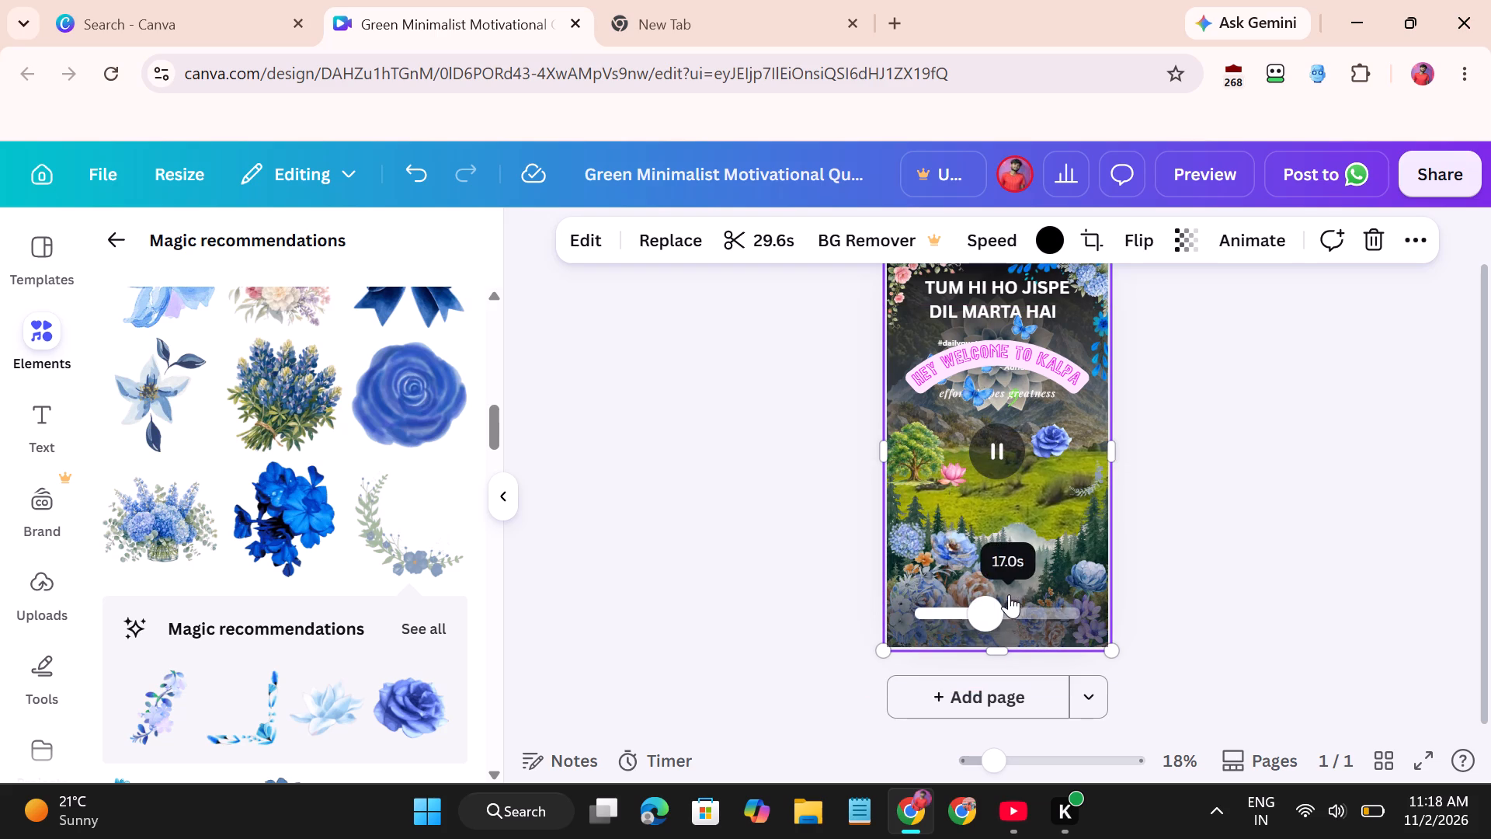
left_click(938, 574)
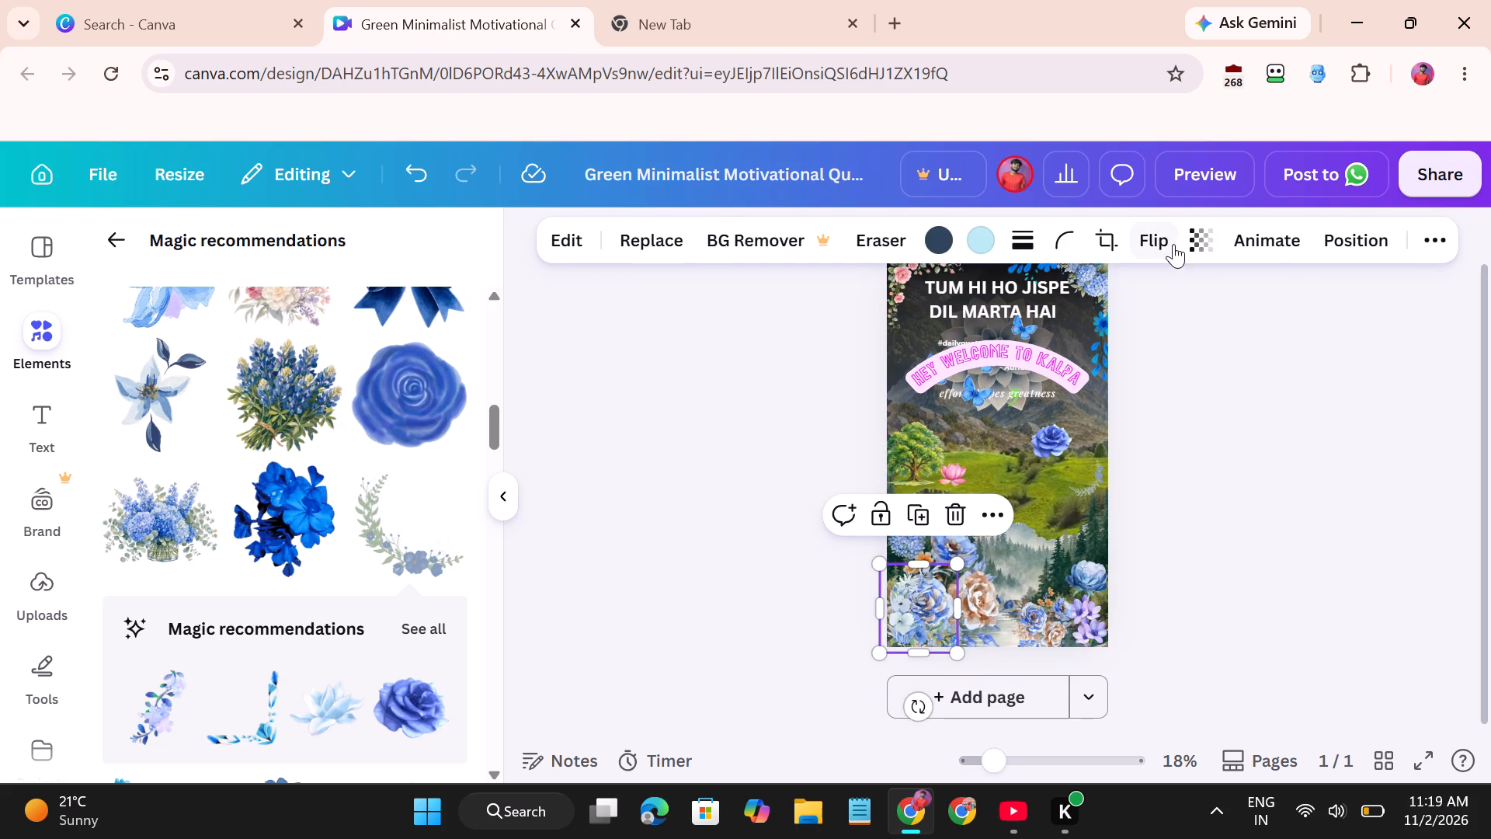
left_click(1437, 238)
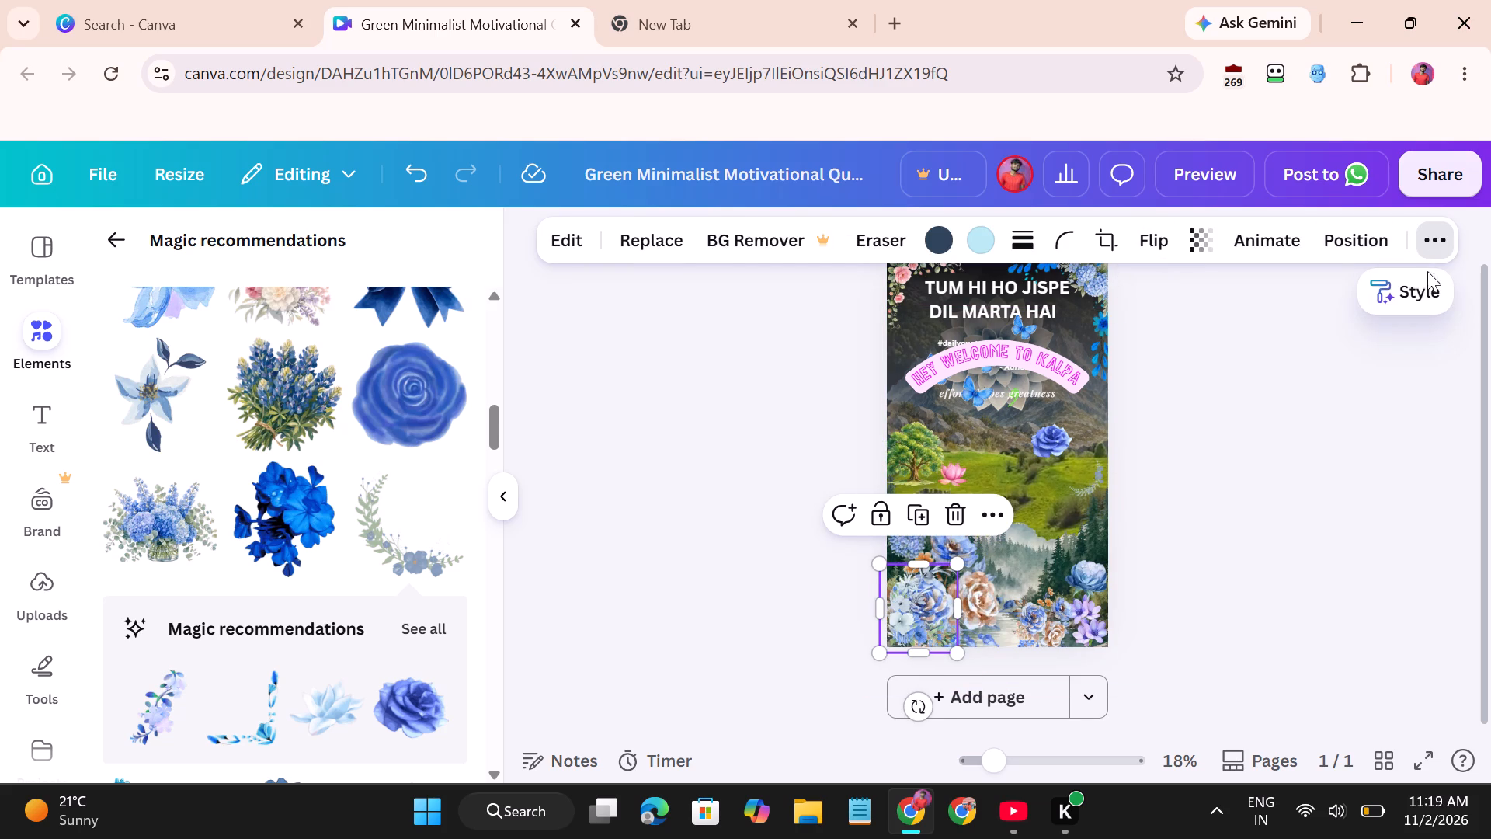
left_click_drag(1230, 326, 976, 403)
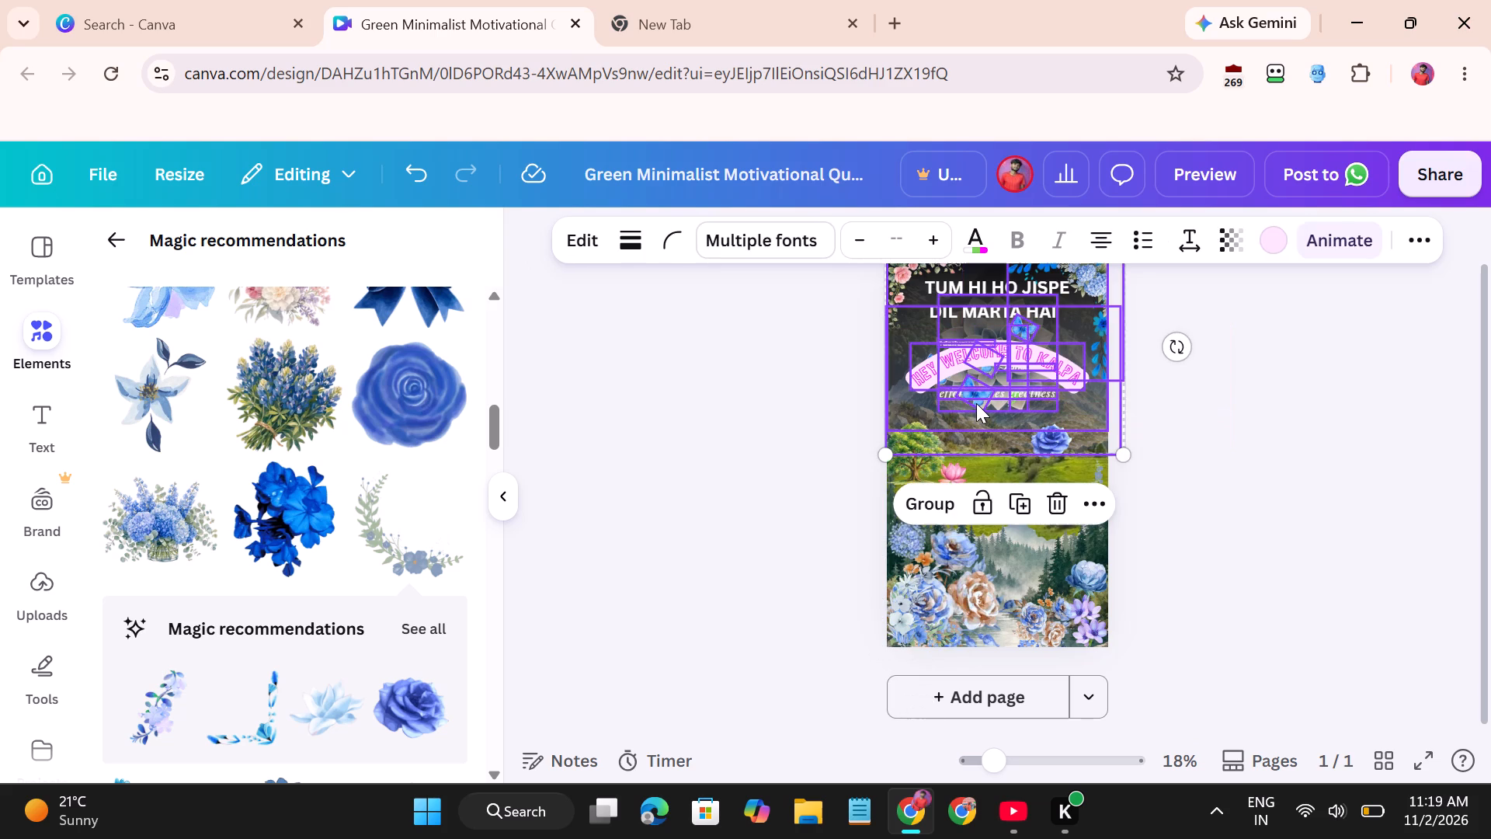
Find the curved HEY WELCOME TO KALPA subheading among the page's layers and apply the Burst animation to it.
left_click(976, 403)
right_click(976, 403)
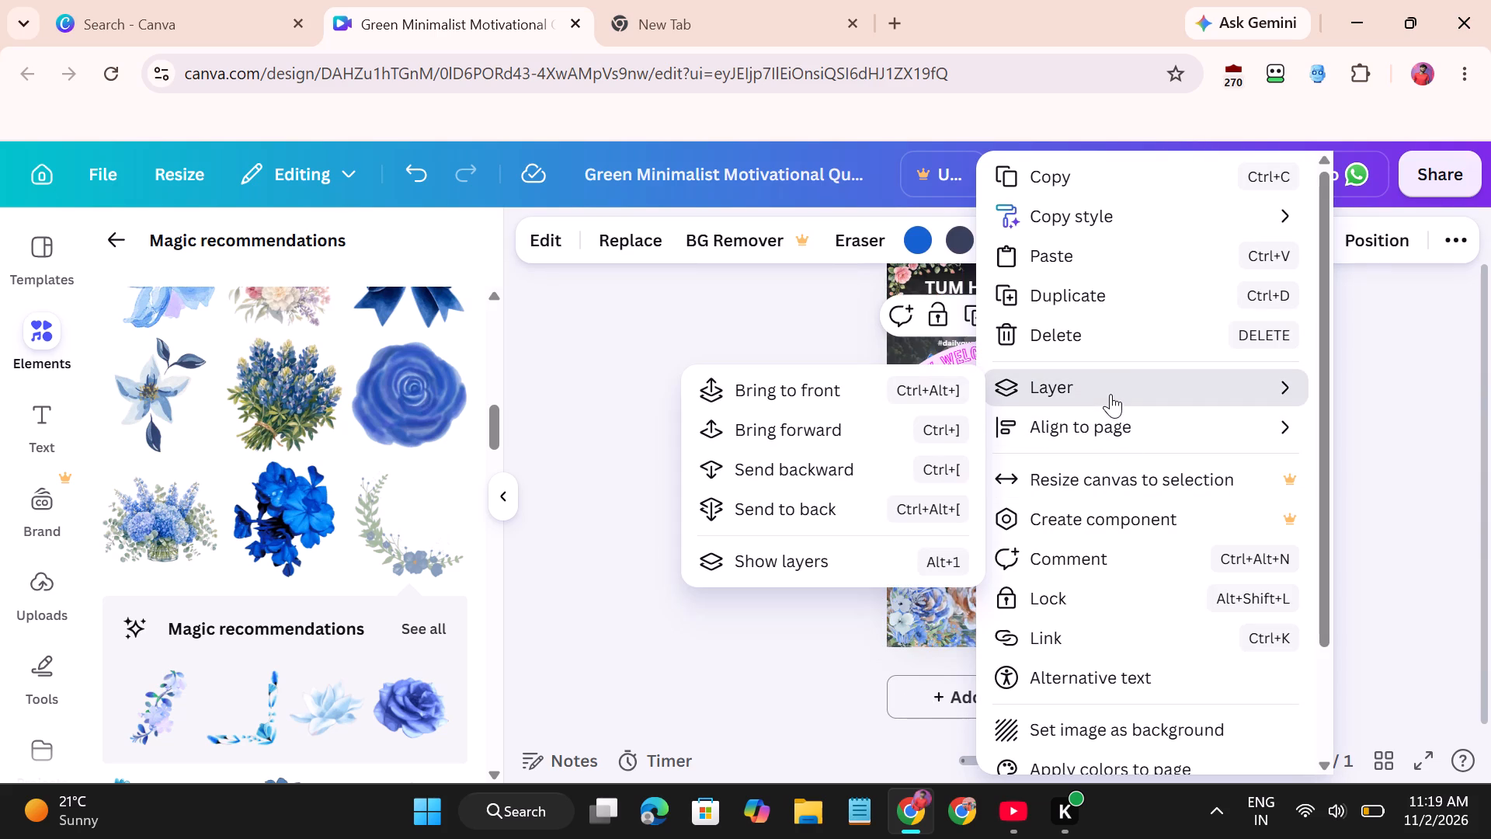
left_click(859, 551)
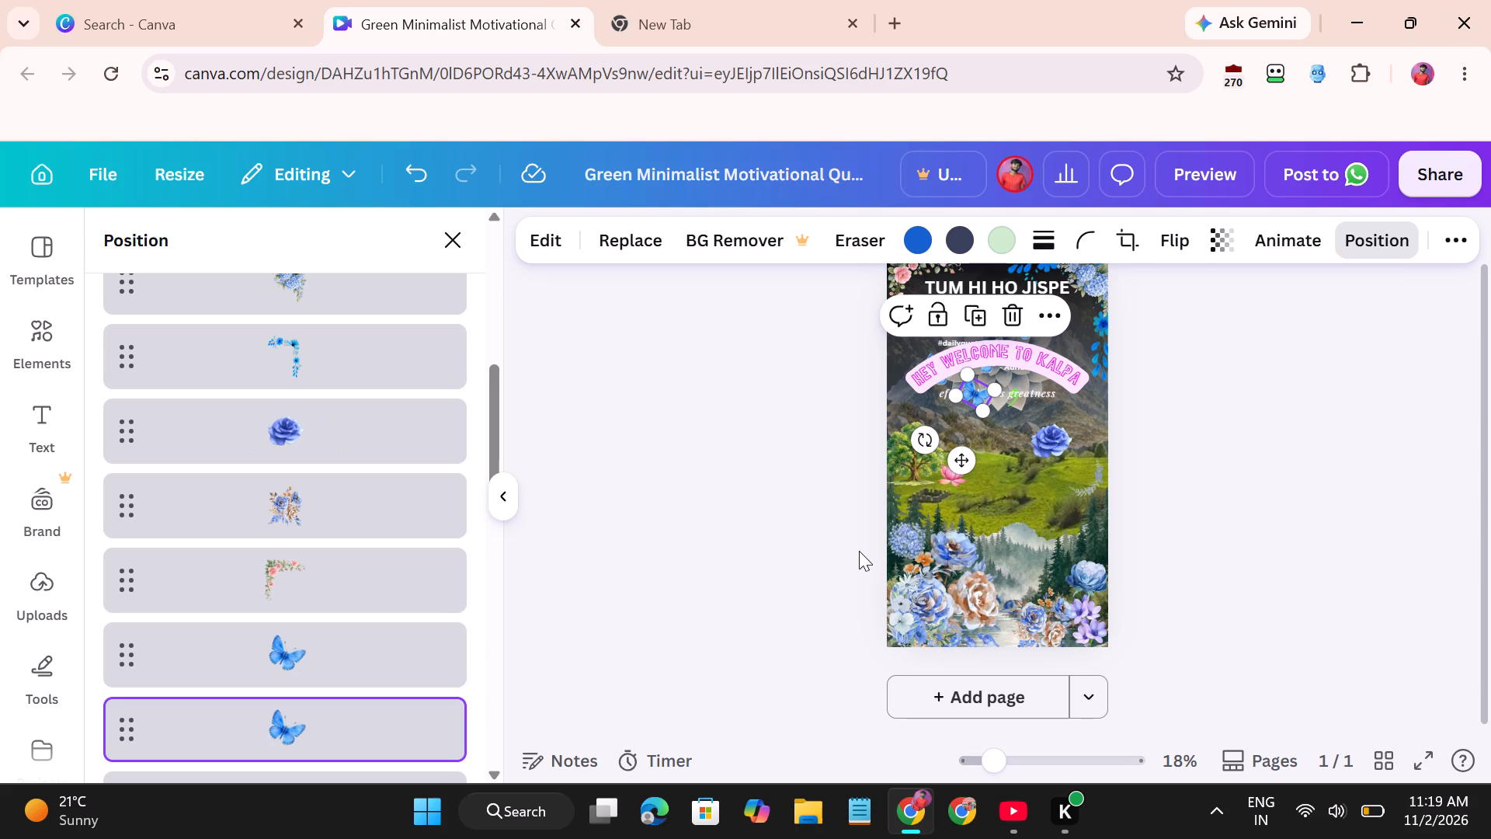
scroll(296, 567, "up", 7)
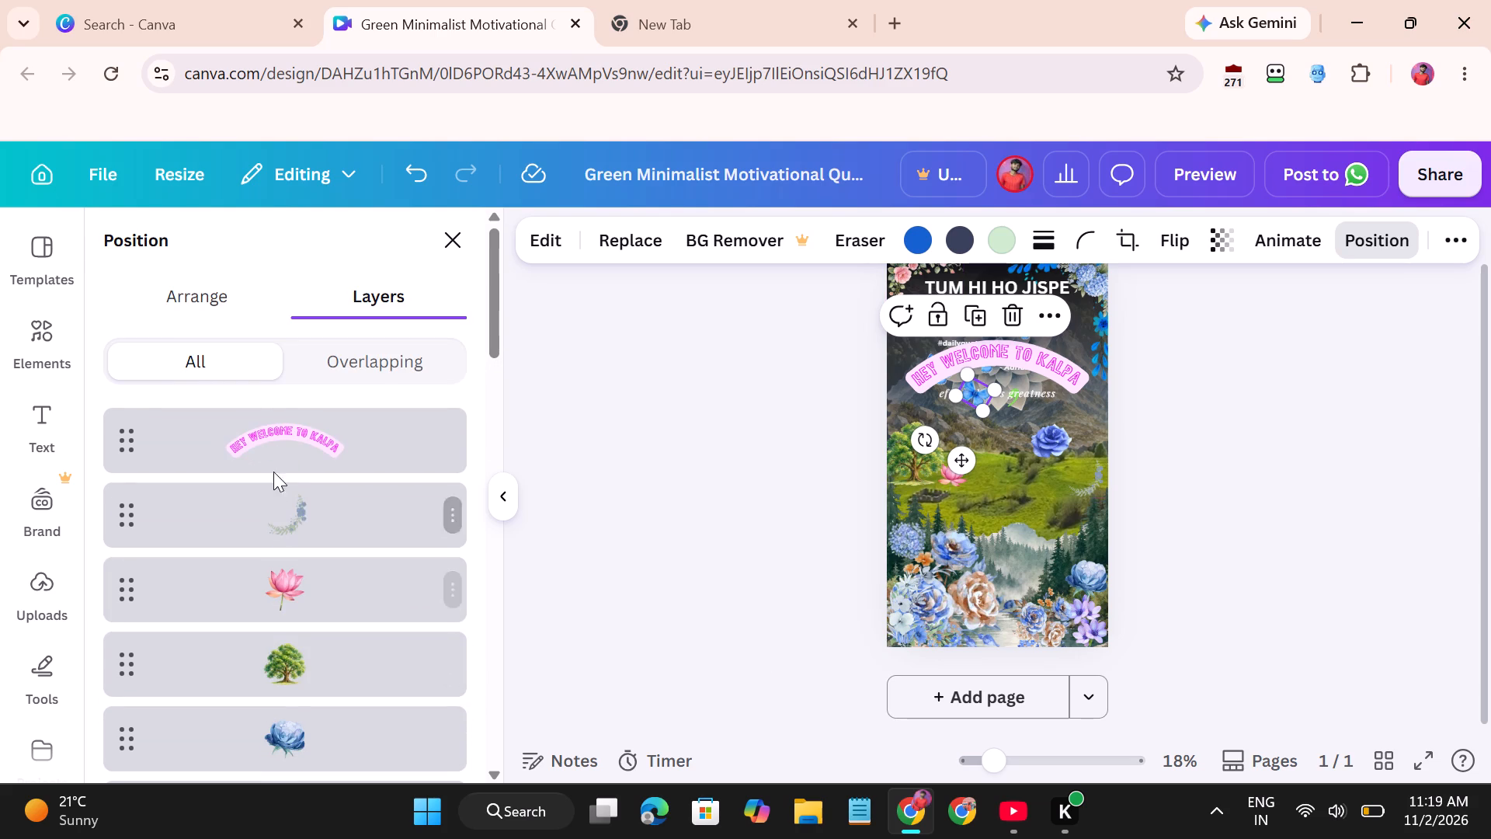
left_click(374, 369)
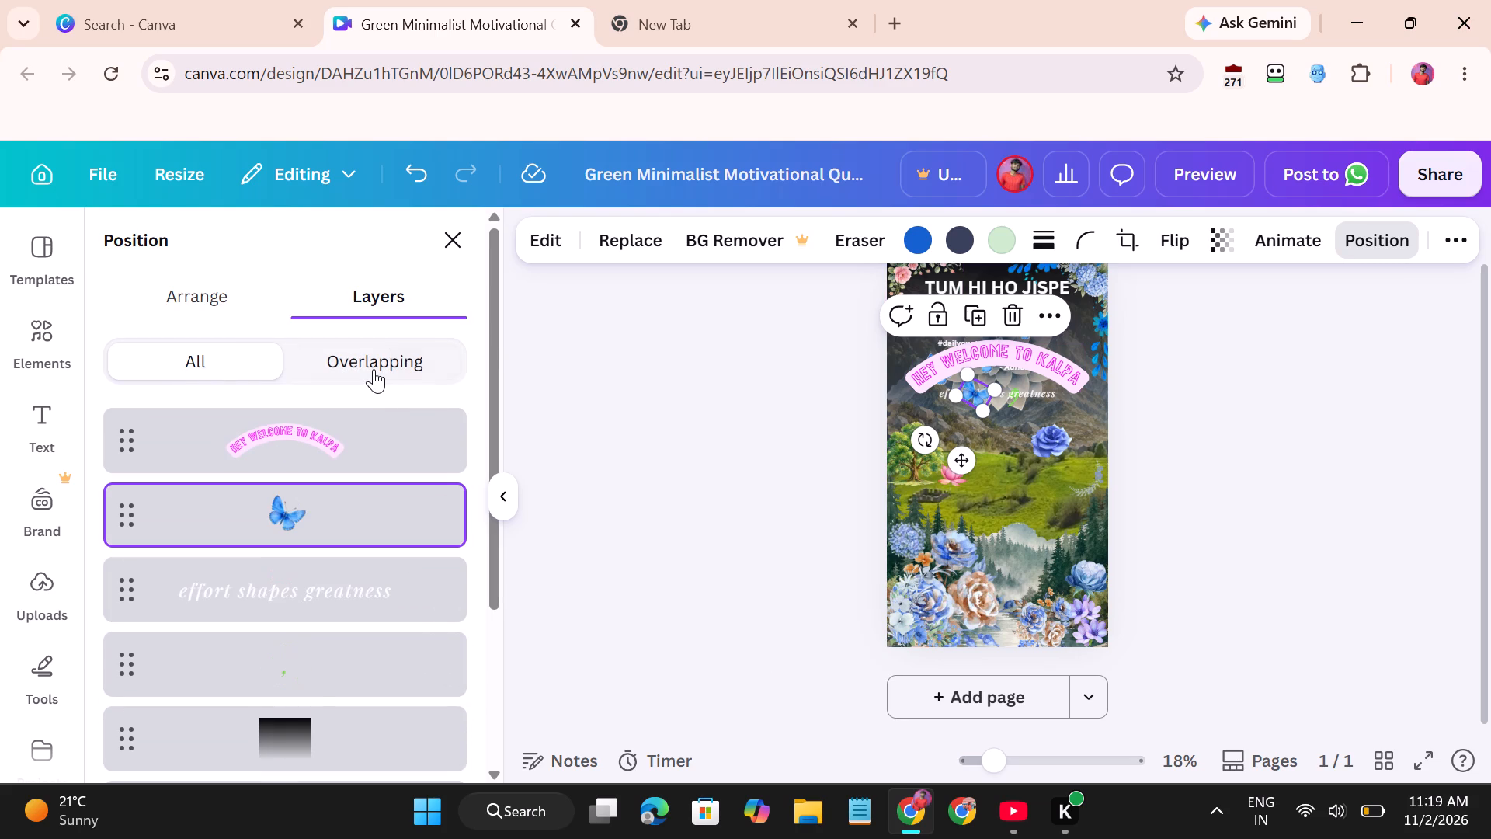
left_click(245, 366)
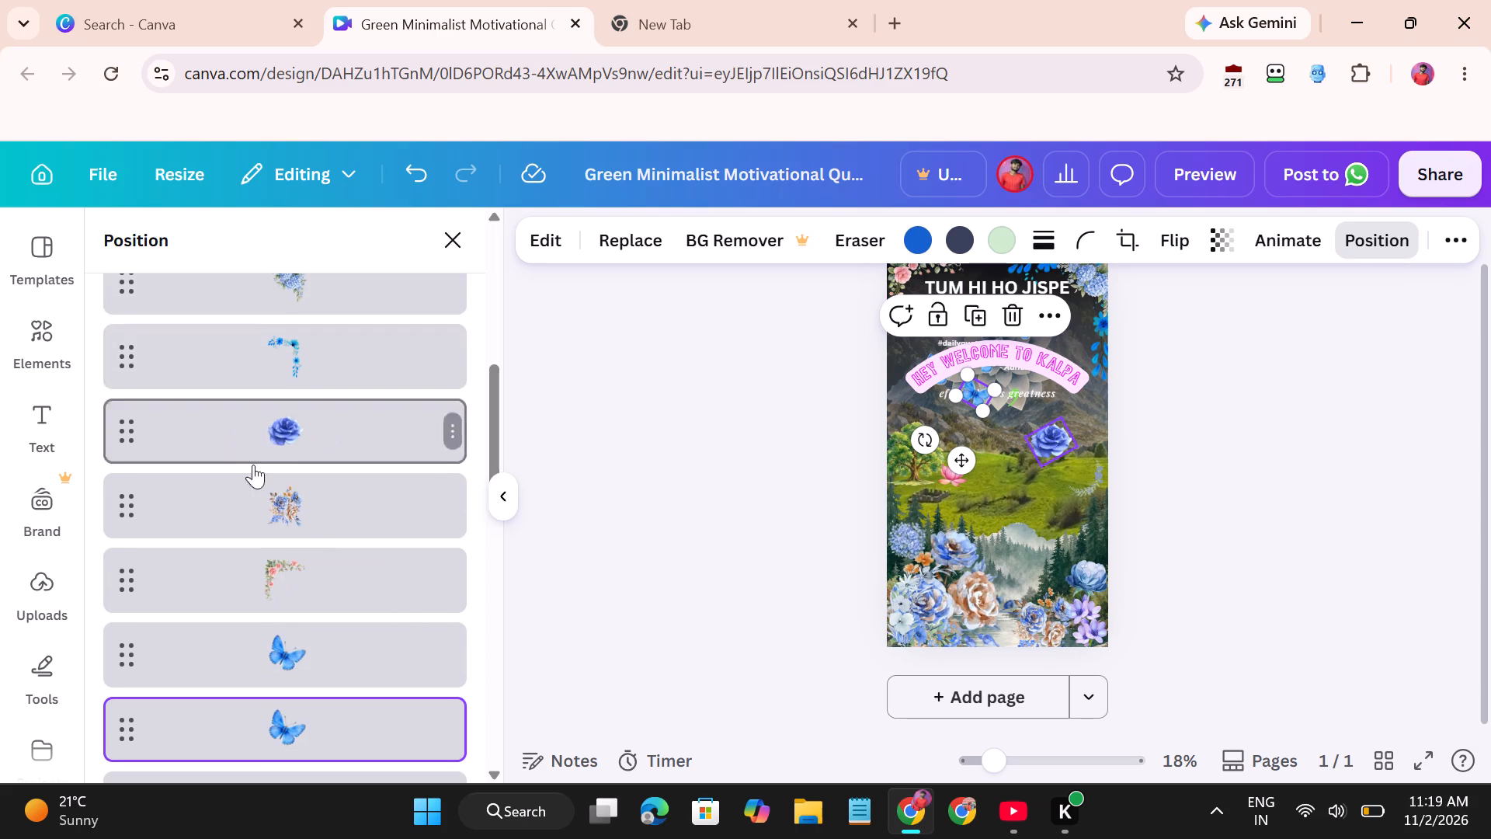
scroll(325, 385, "up", 5)
right_click(325, 427)
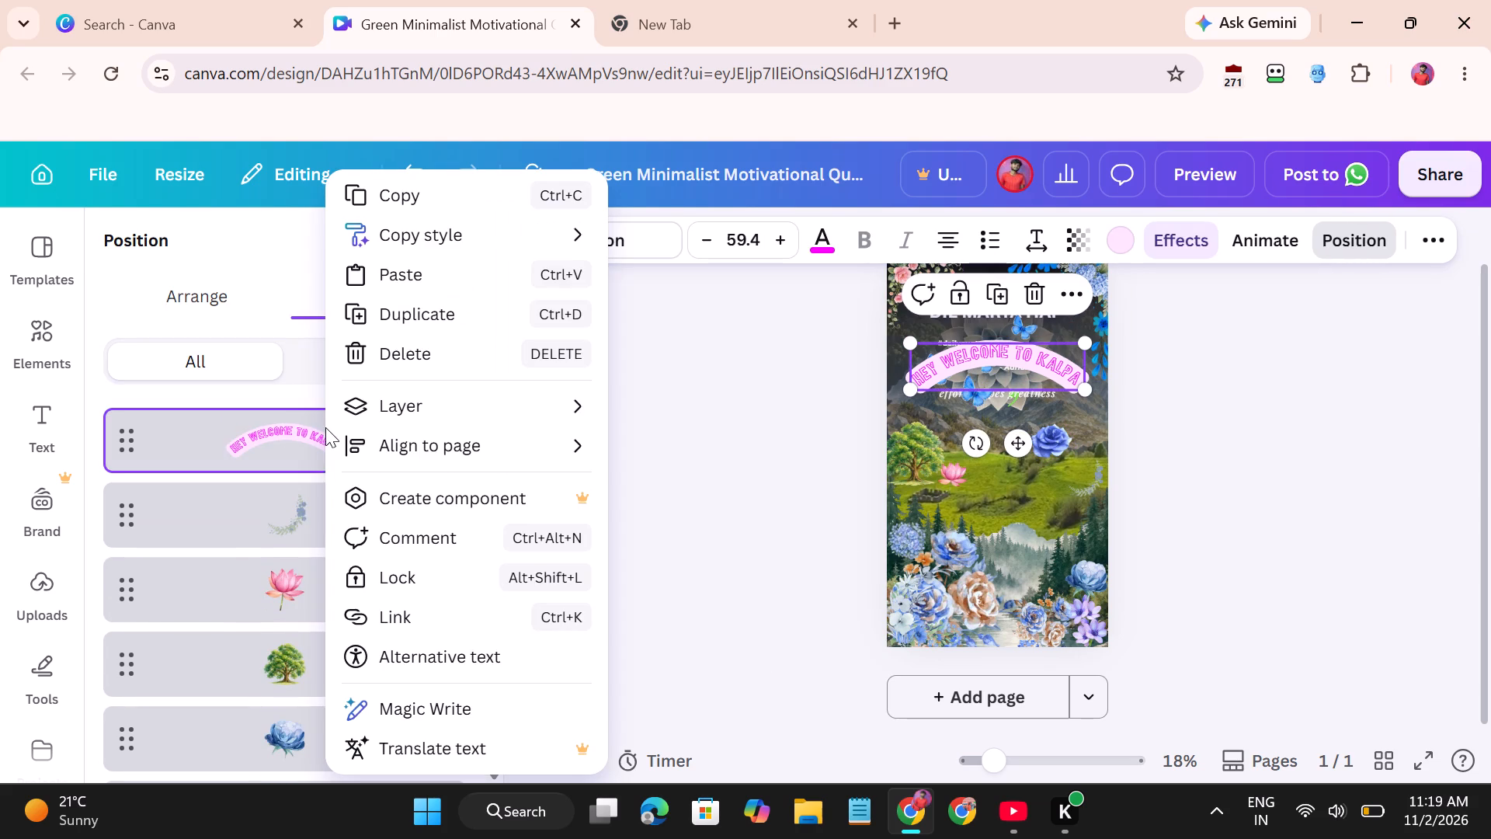
left_click(225, 441)
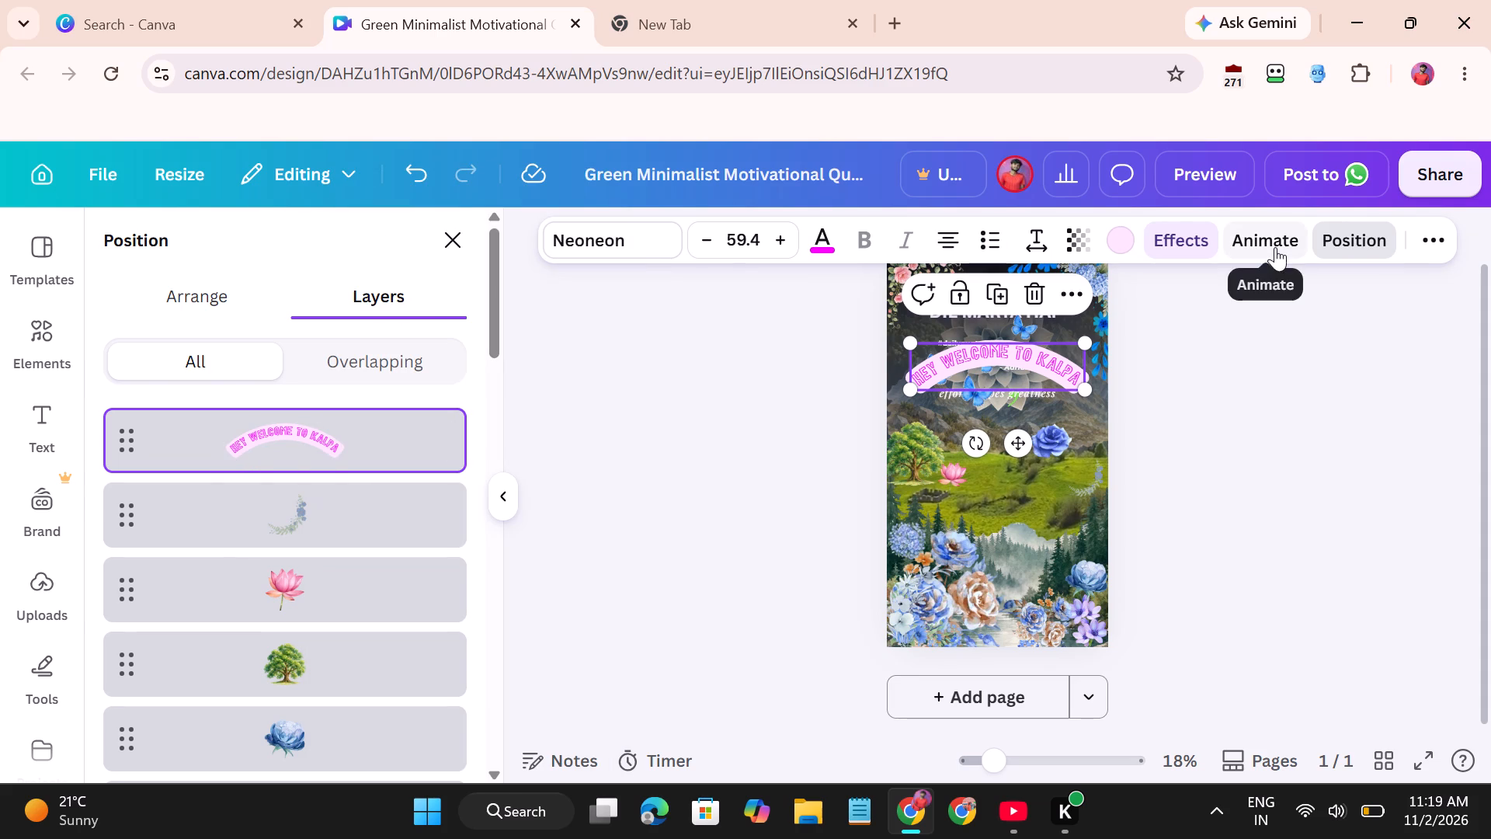
left_click(1275, 247)
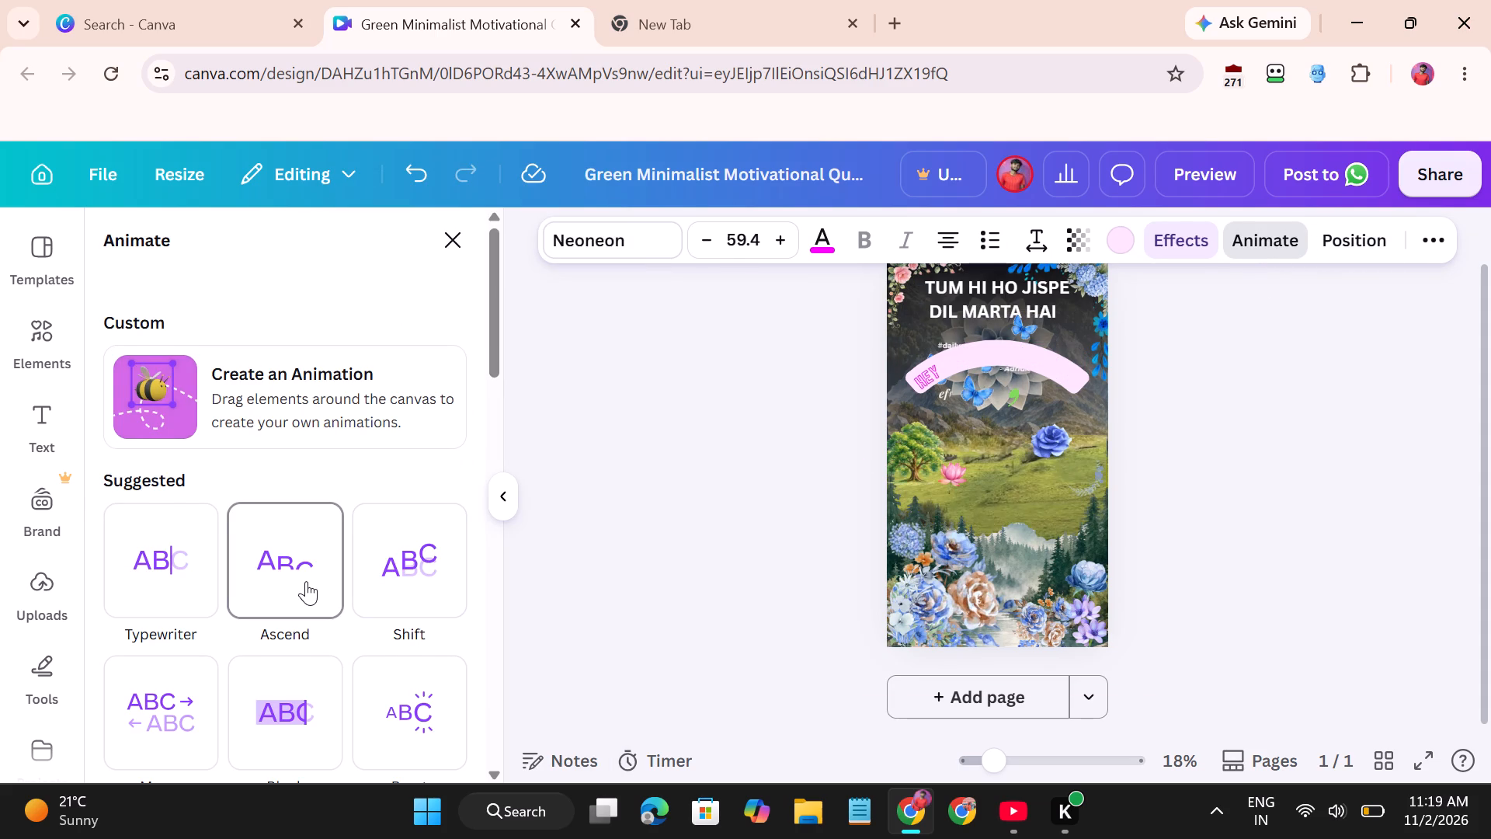
scroll(306, 581, "down", 1)
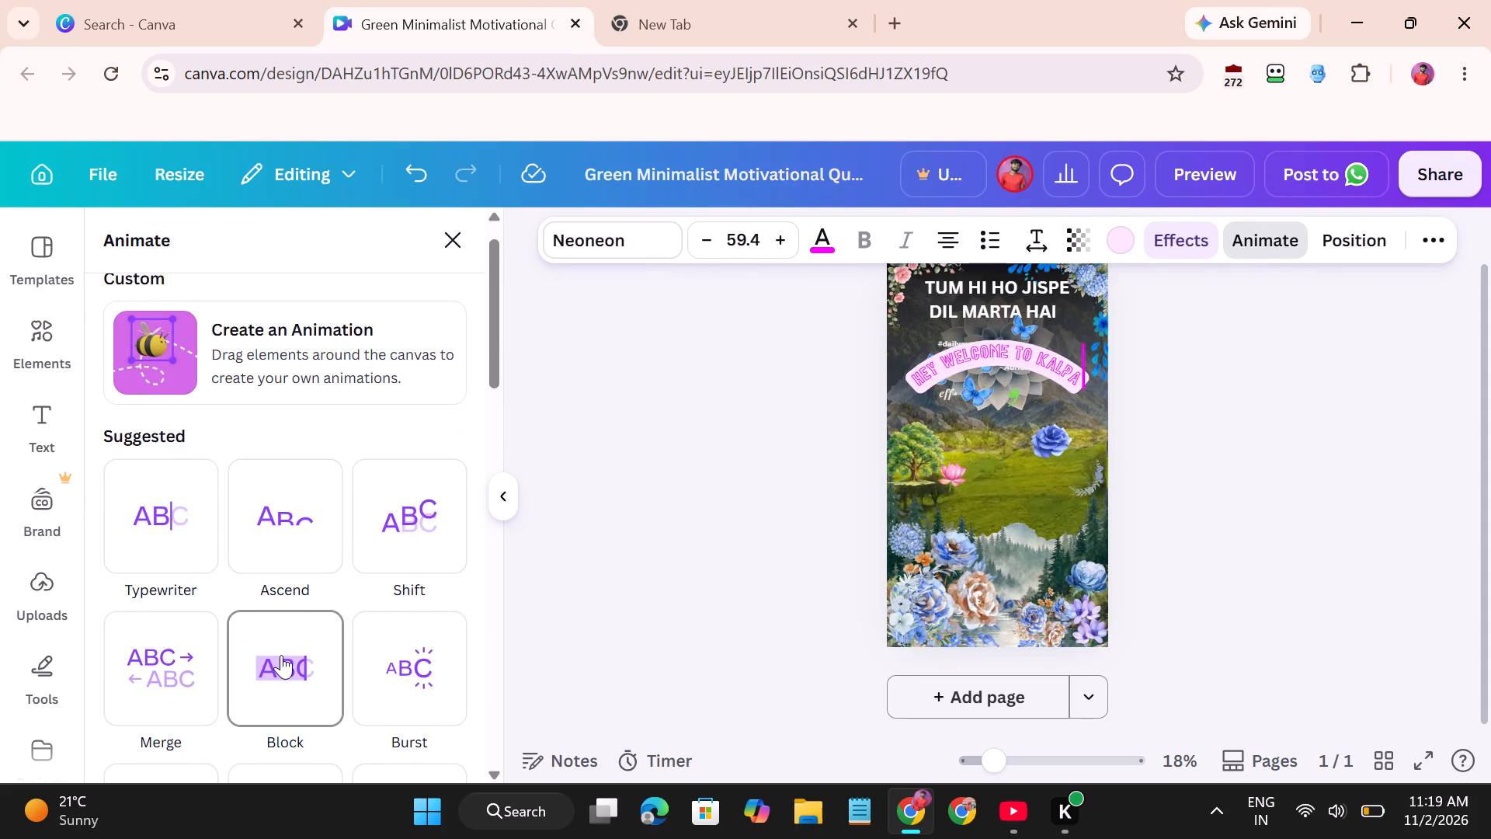
left_click(403, 674)
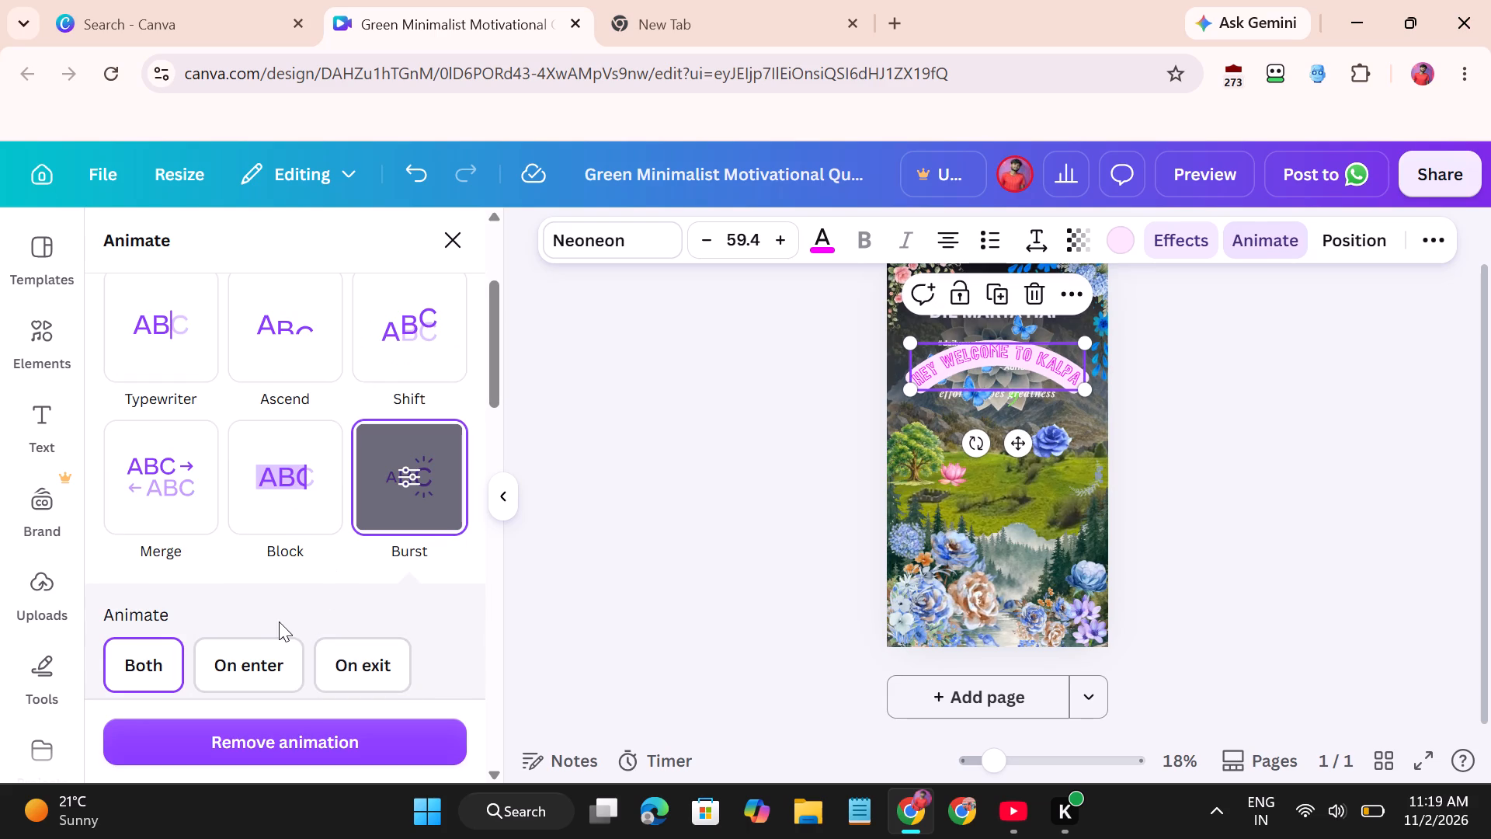
scroll(279, 621, "up", 3)
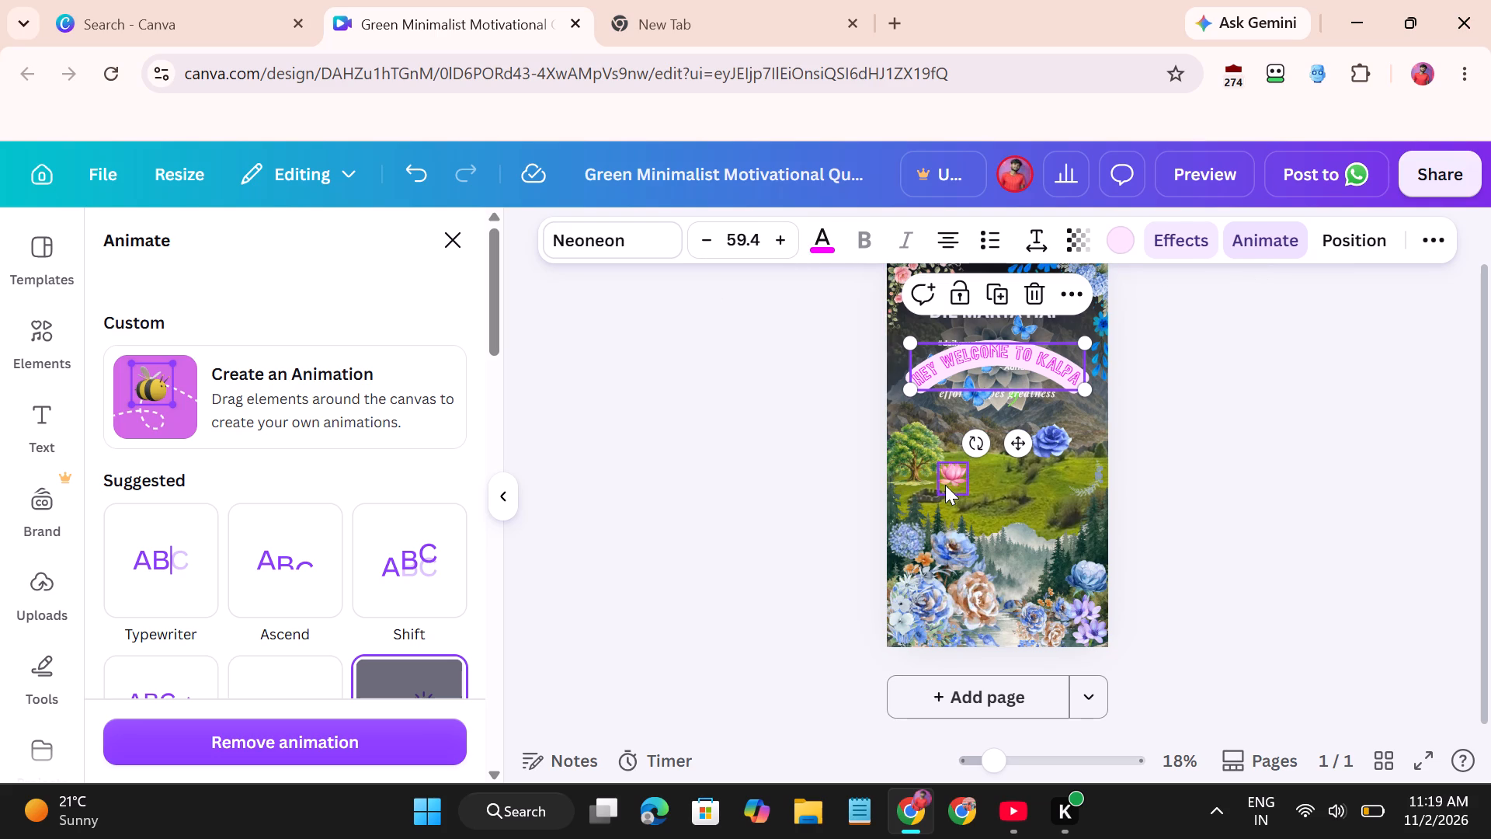
left_click(451, 246)
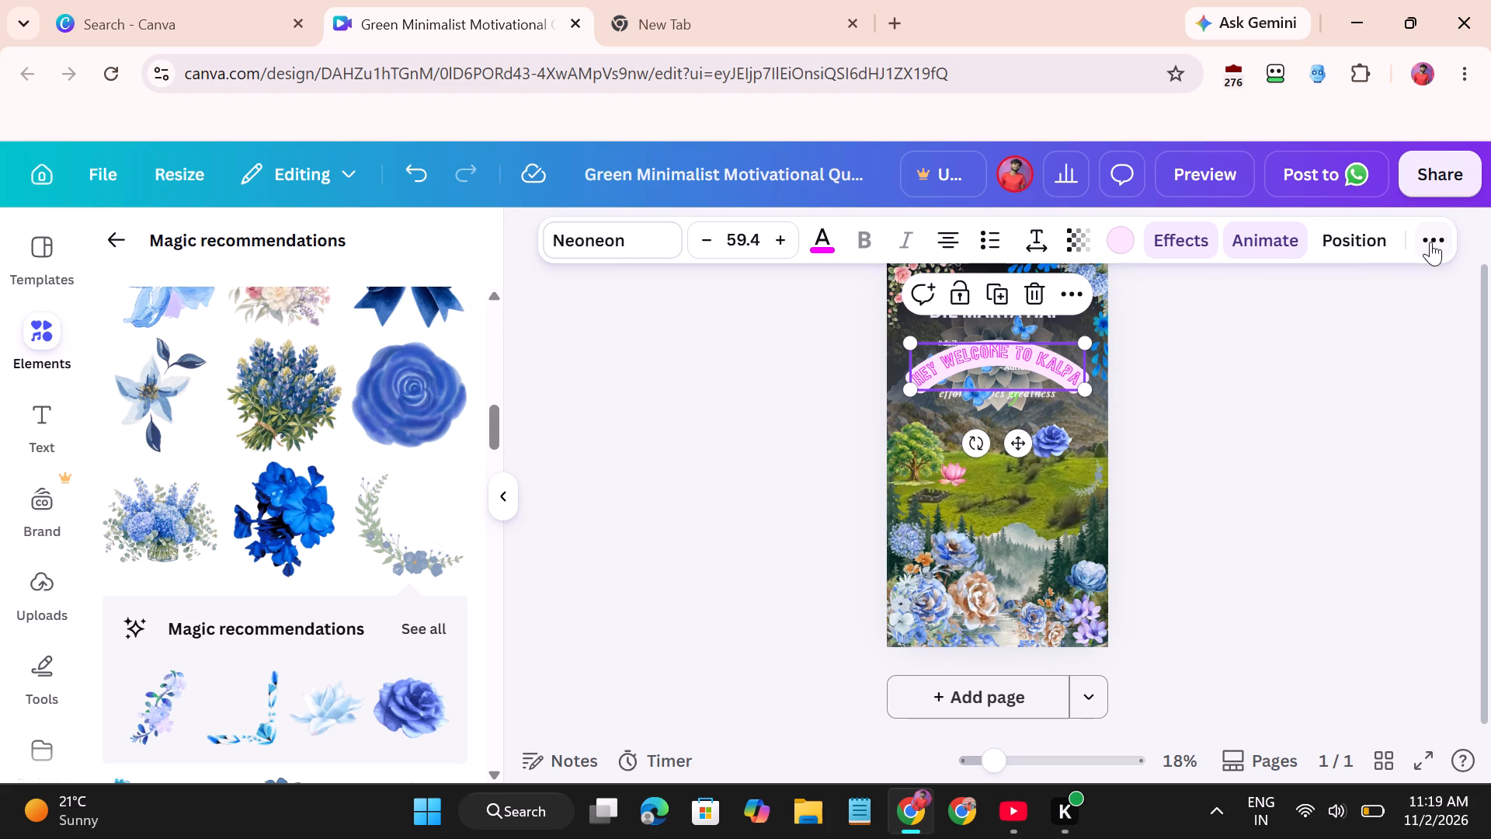
Apply the Shake Zoom animation to the small floral branch, picking the branch from the page's layers.
left_click(1353, 236)
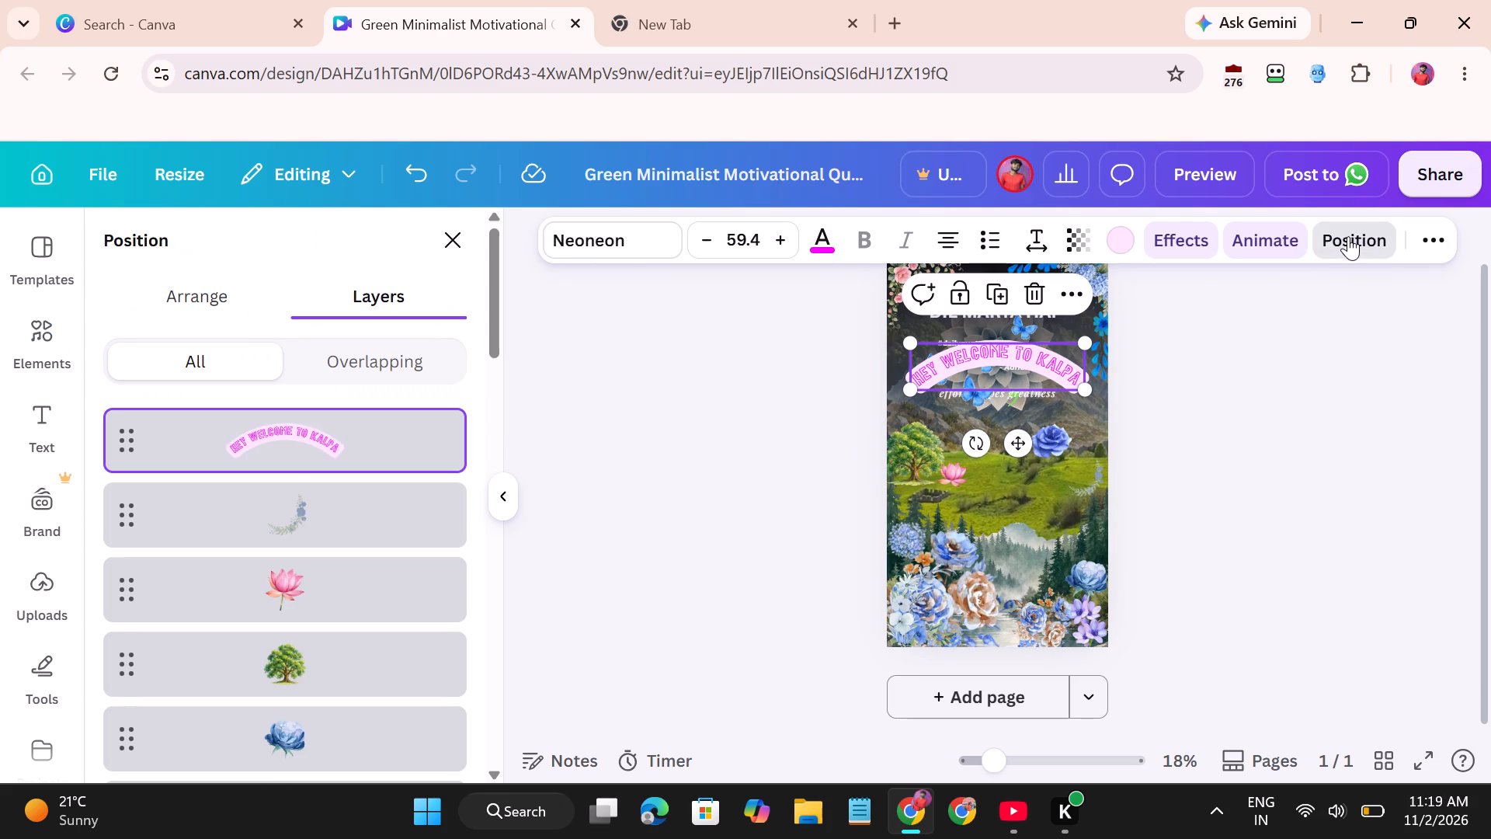
left_click(331, 527)
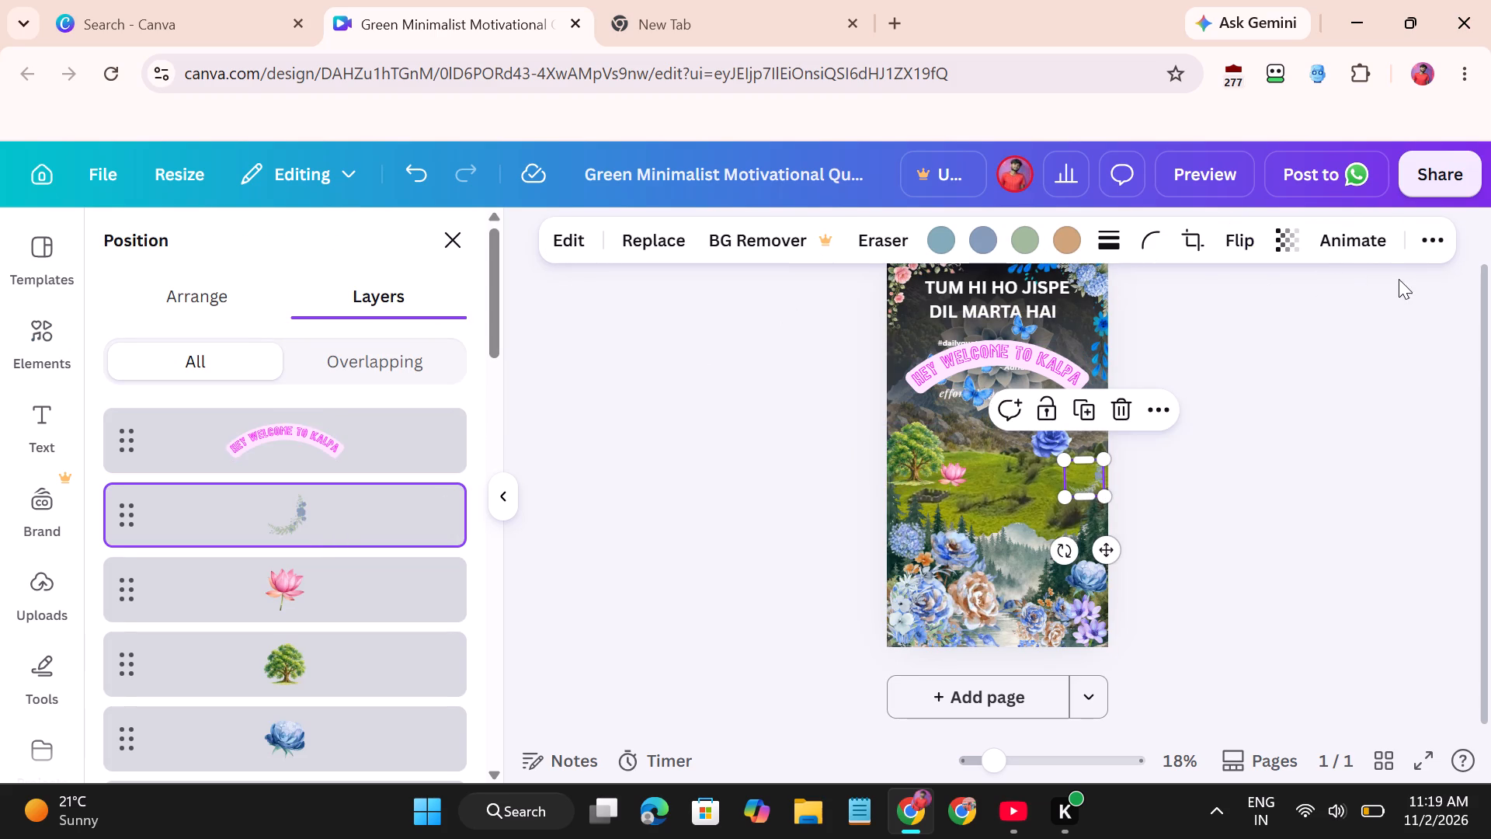
left_click(1353, 235)
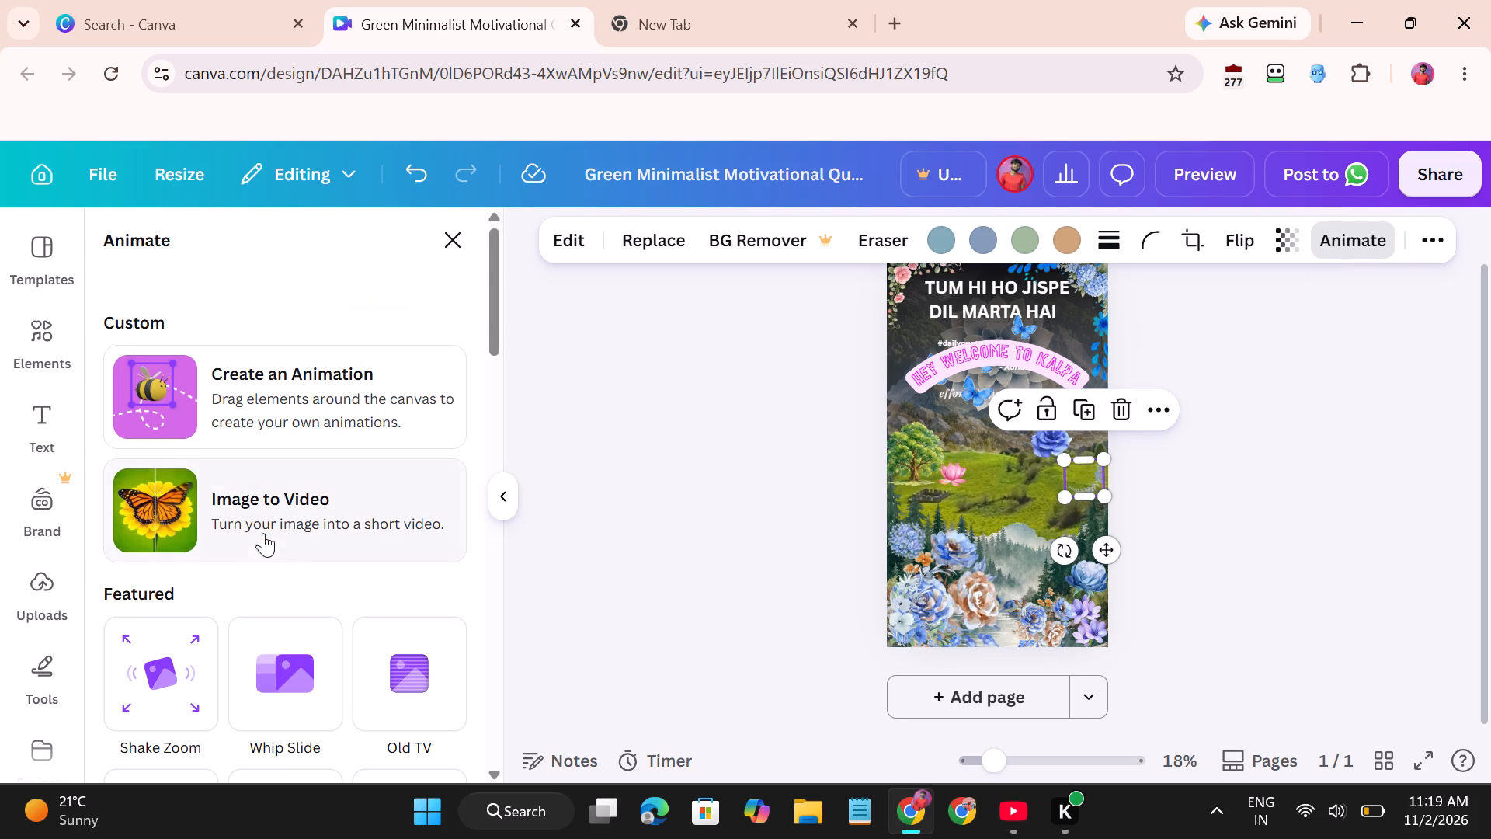
scroll(259, 566, "down", 2)
left_click(162, 451)
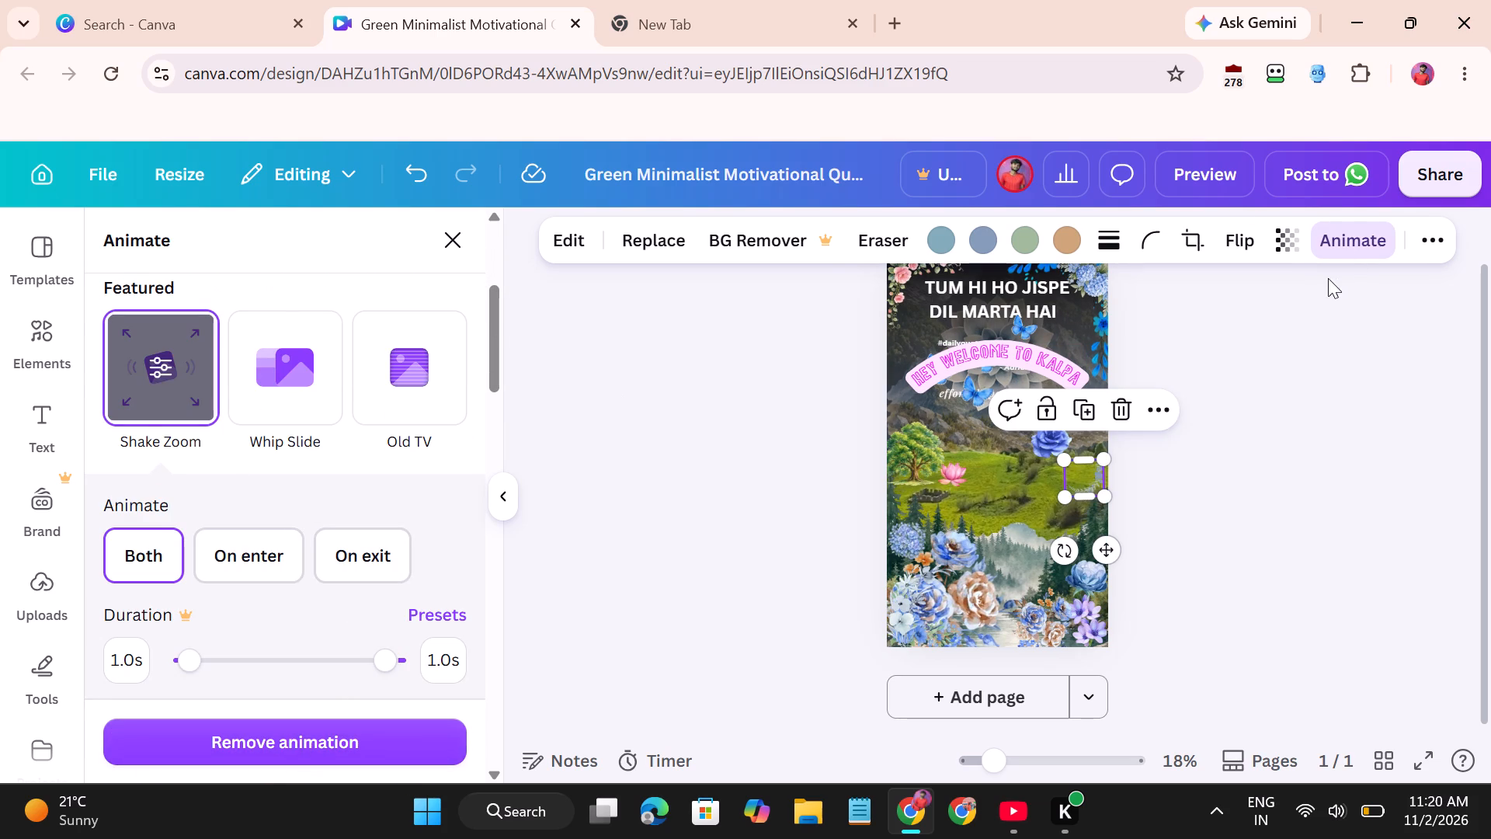
left_click(1290, 355)
Select the pink lotus among the page's layers and open its animation options.
left_click(1428, 235)
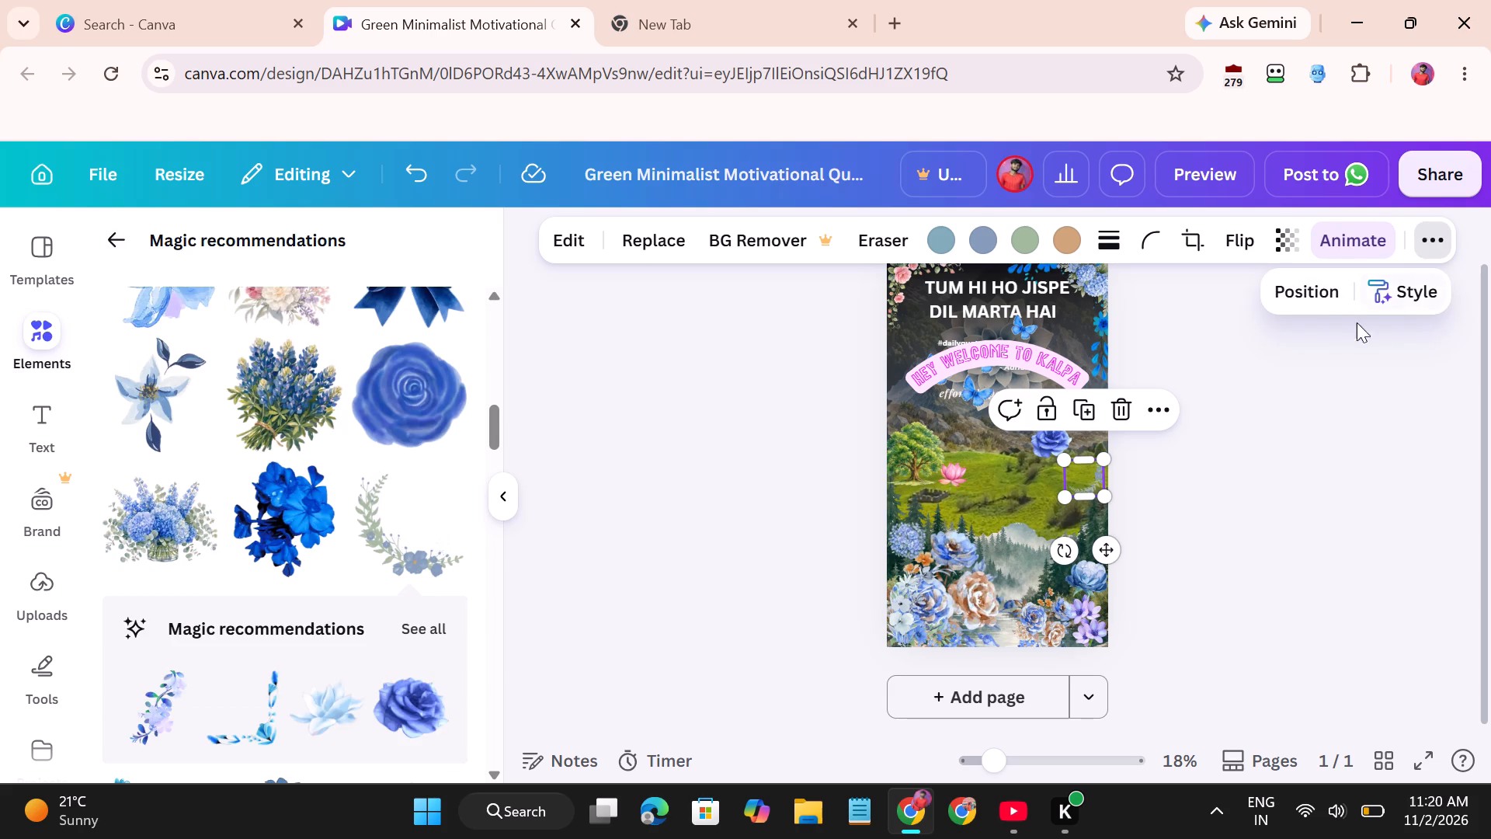
left_click(1302, 291)
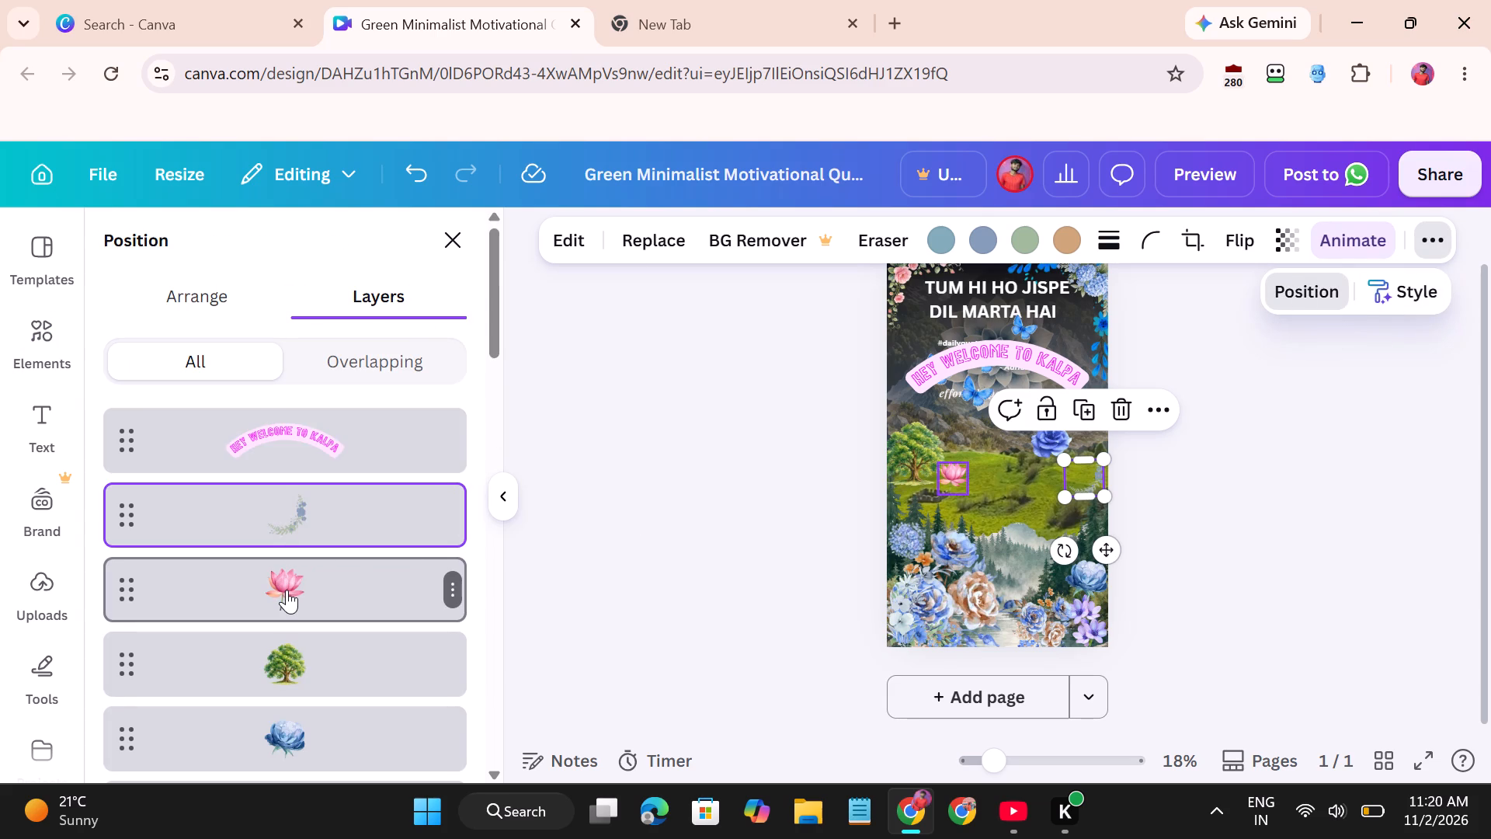
left_click(287, 590)
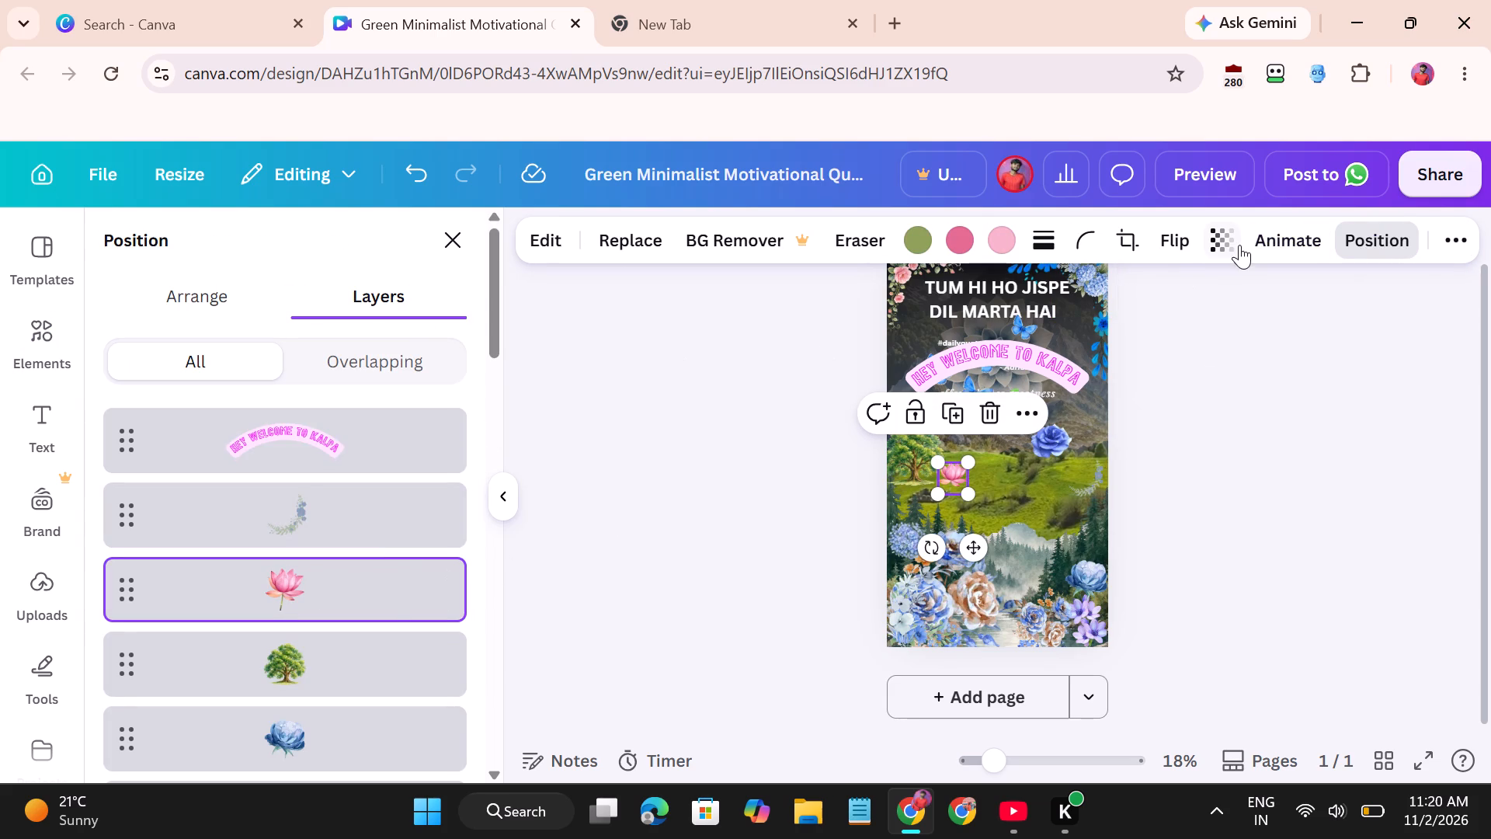
left_click(1298, 235)
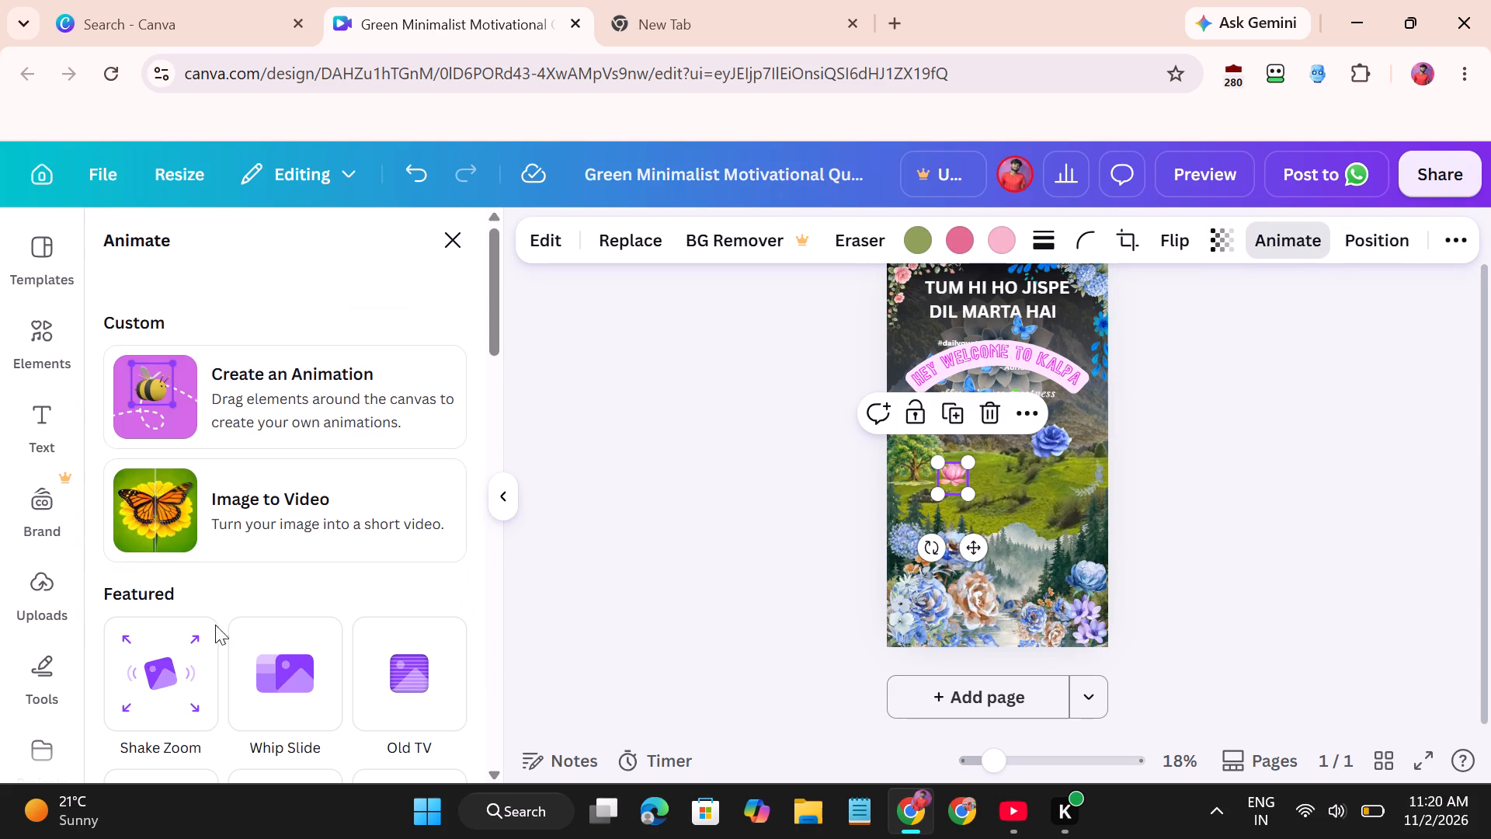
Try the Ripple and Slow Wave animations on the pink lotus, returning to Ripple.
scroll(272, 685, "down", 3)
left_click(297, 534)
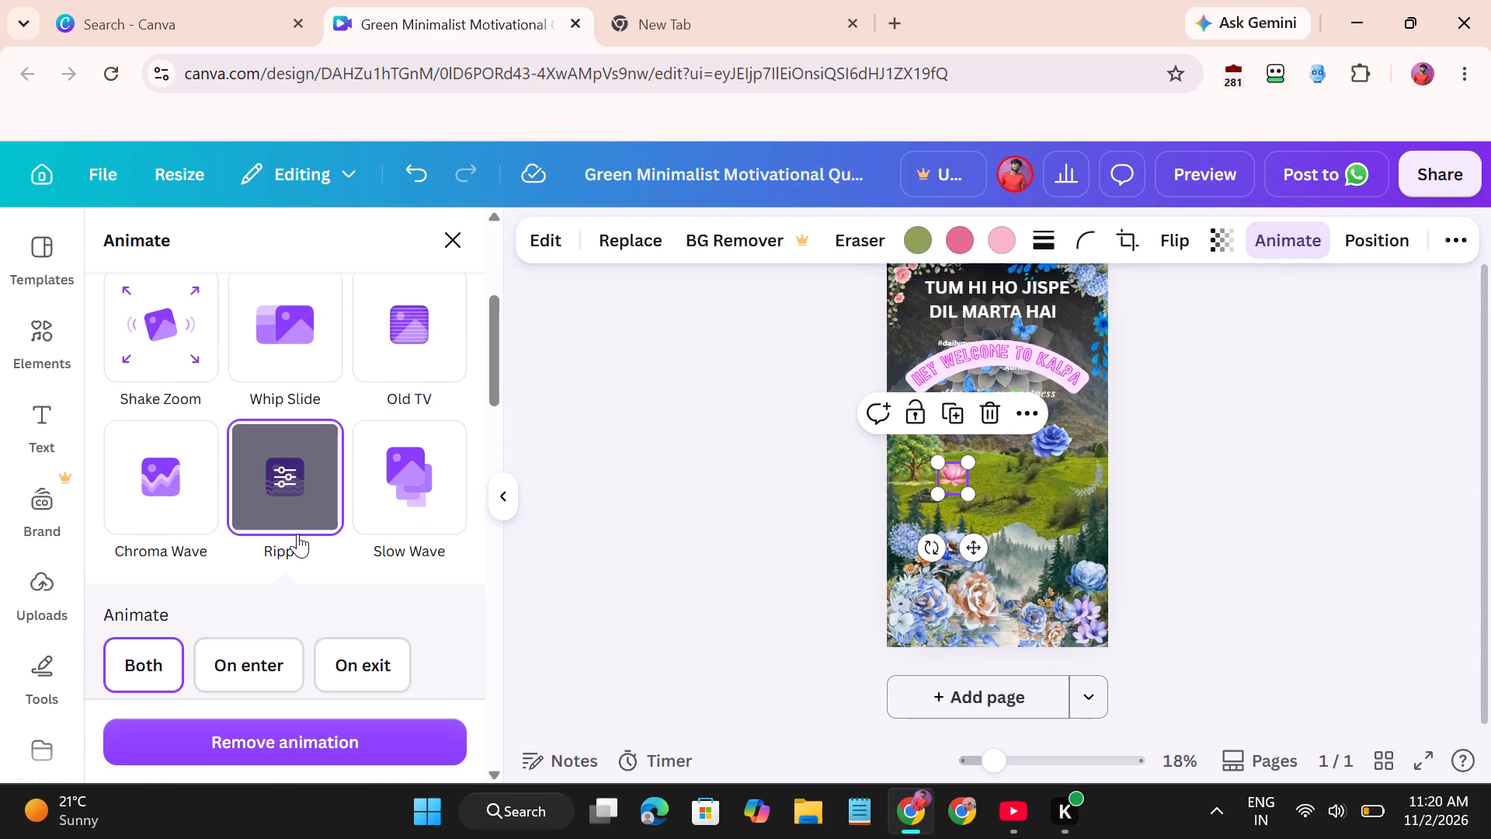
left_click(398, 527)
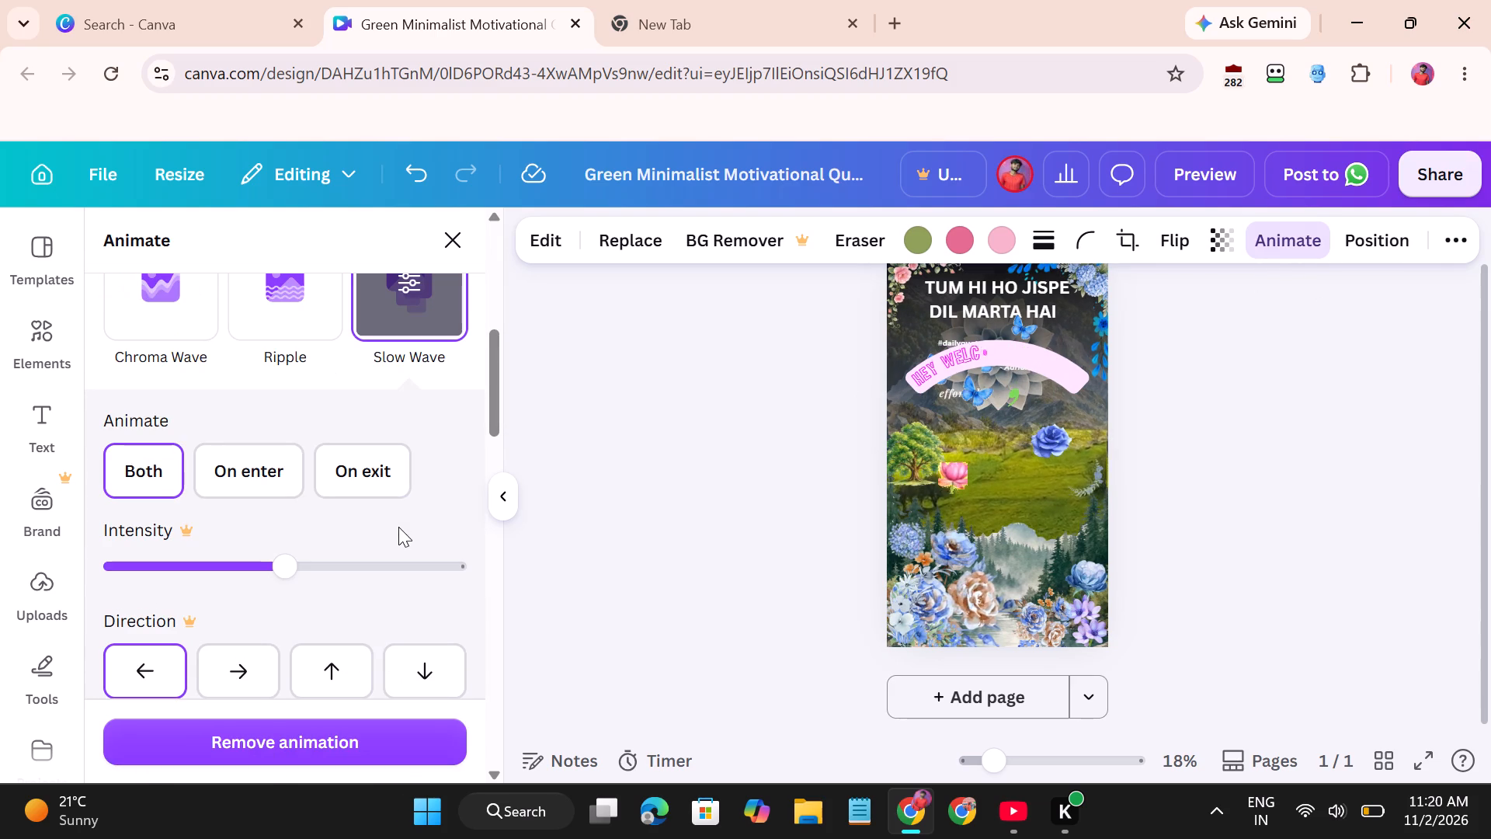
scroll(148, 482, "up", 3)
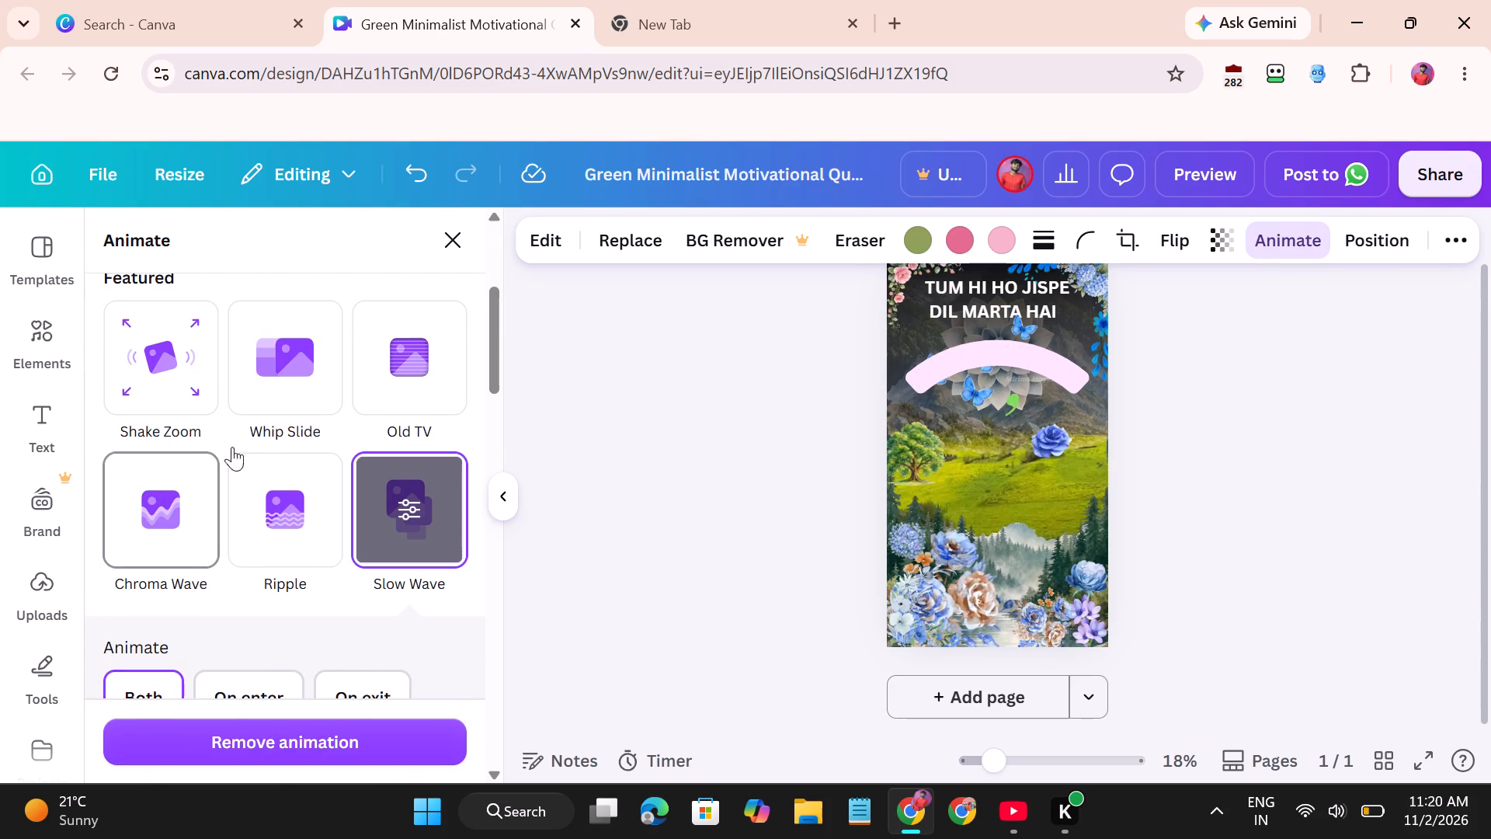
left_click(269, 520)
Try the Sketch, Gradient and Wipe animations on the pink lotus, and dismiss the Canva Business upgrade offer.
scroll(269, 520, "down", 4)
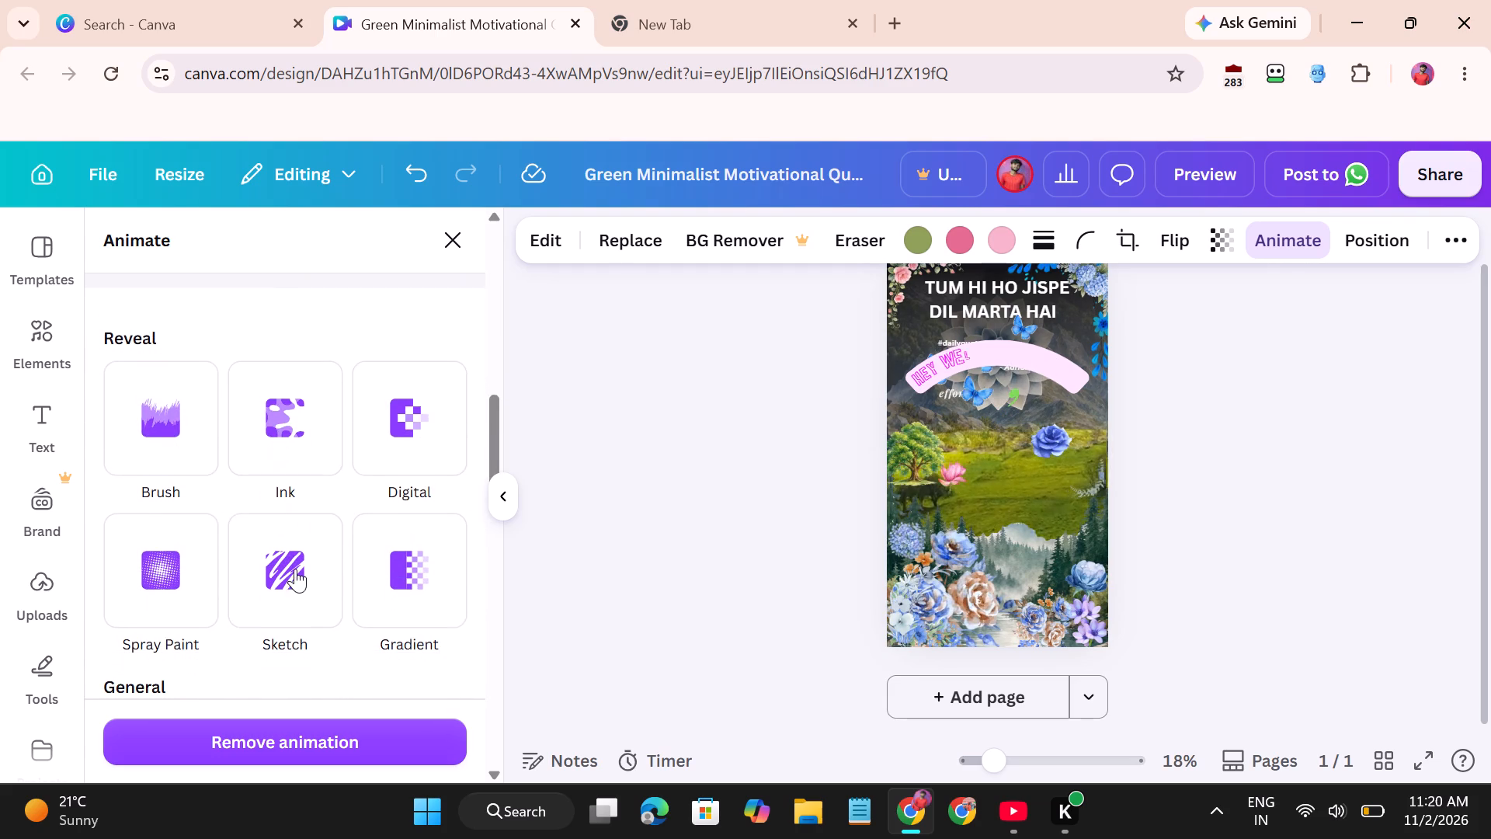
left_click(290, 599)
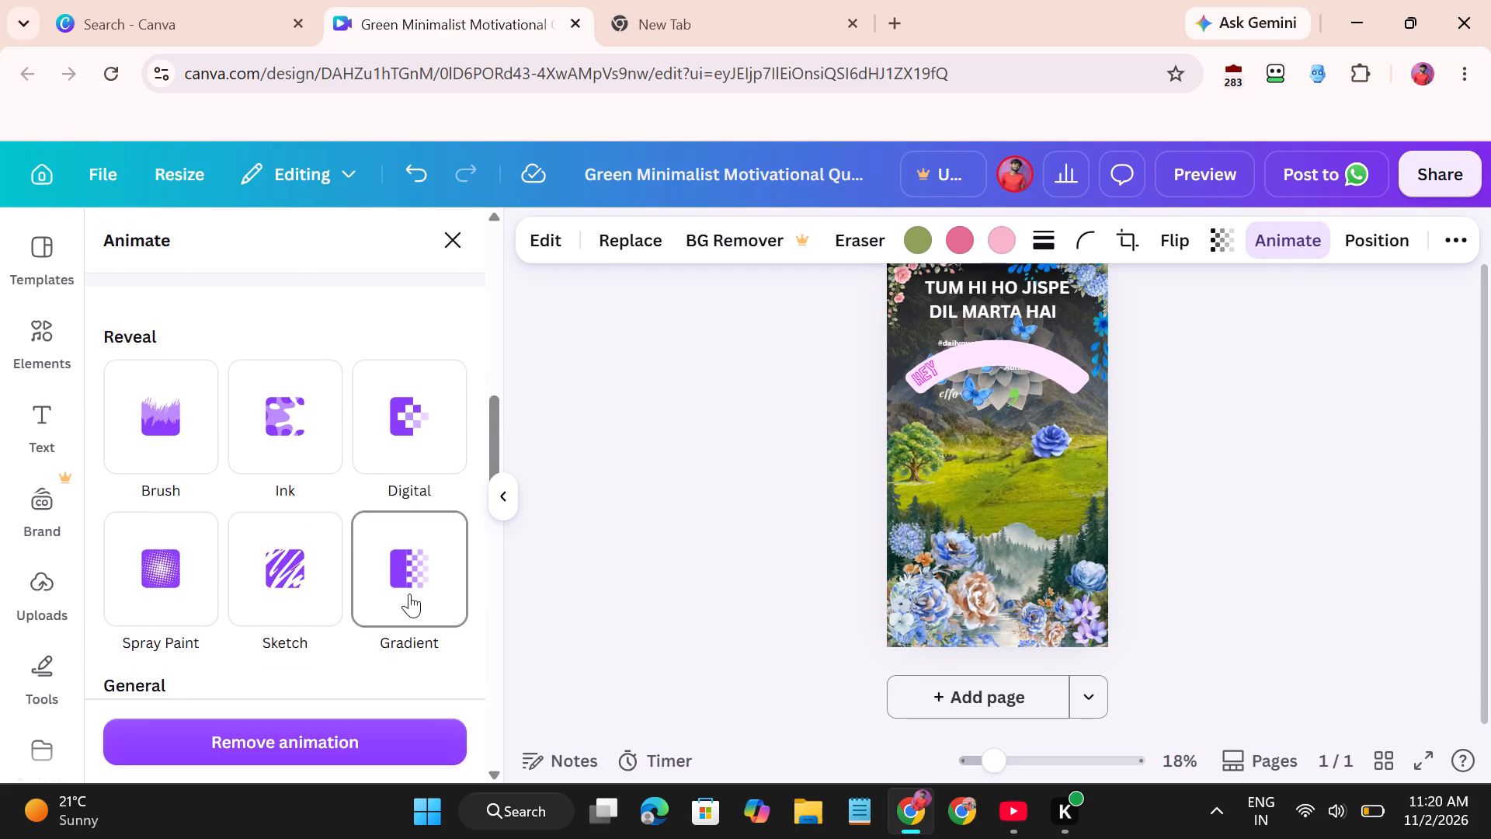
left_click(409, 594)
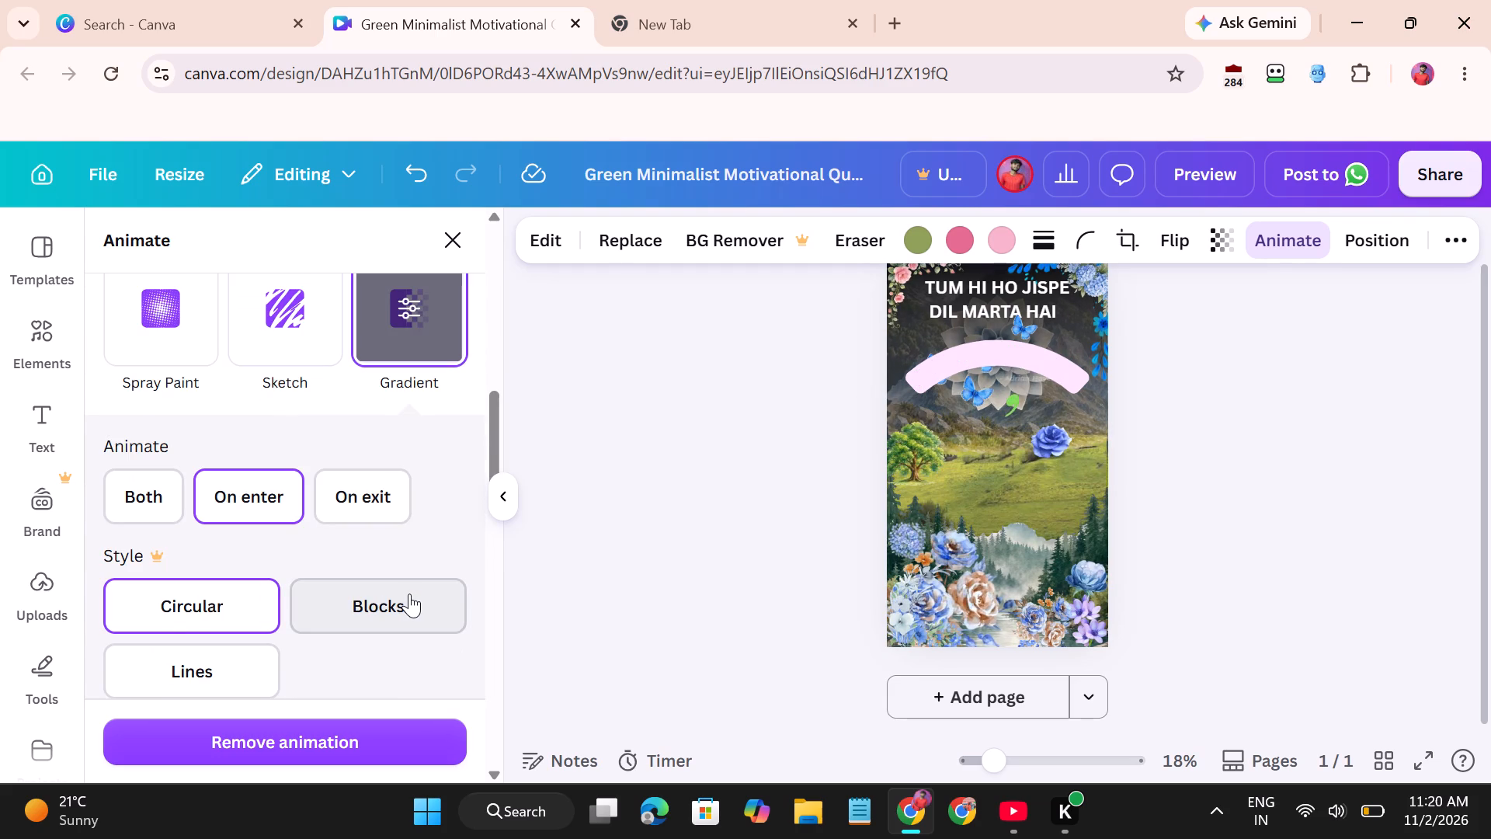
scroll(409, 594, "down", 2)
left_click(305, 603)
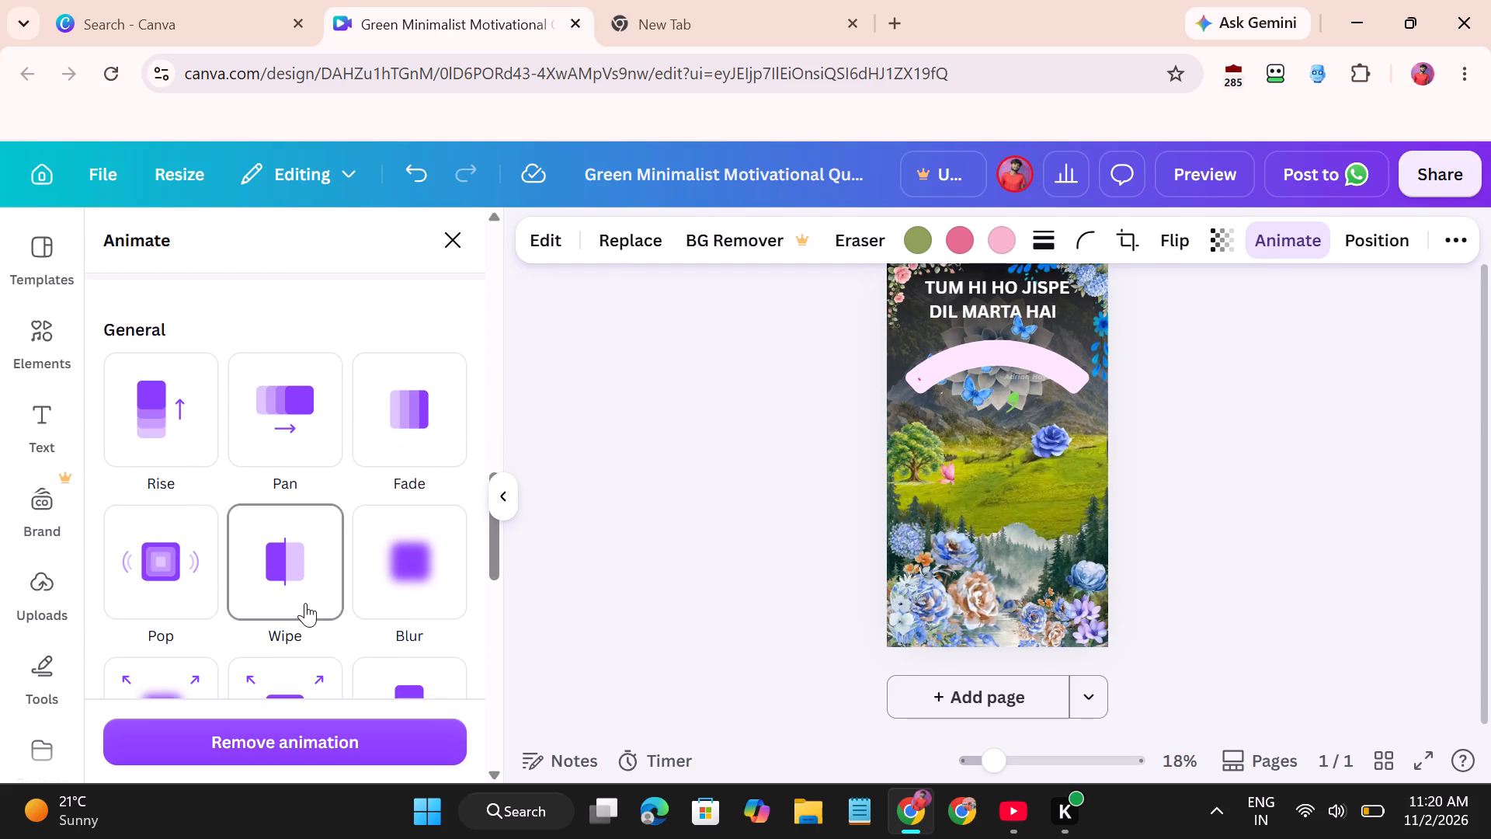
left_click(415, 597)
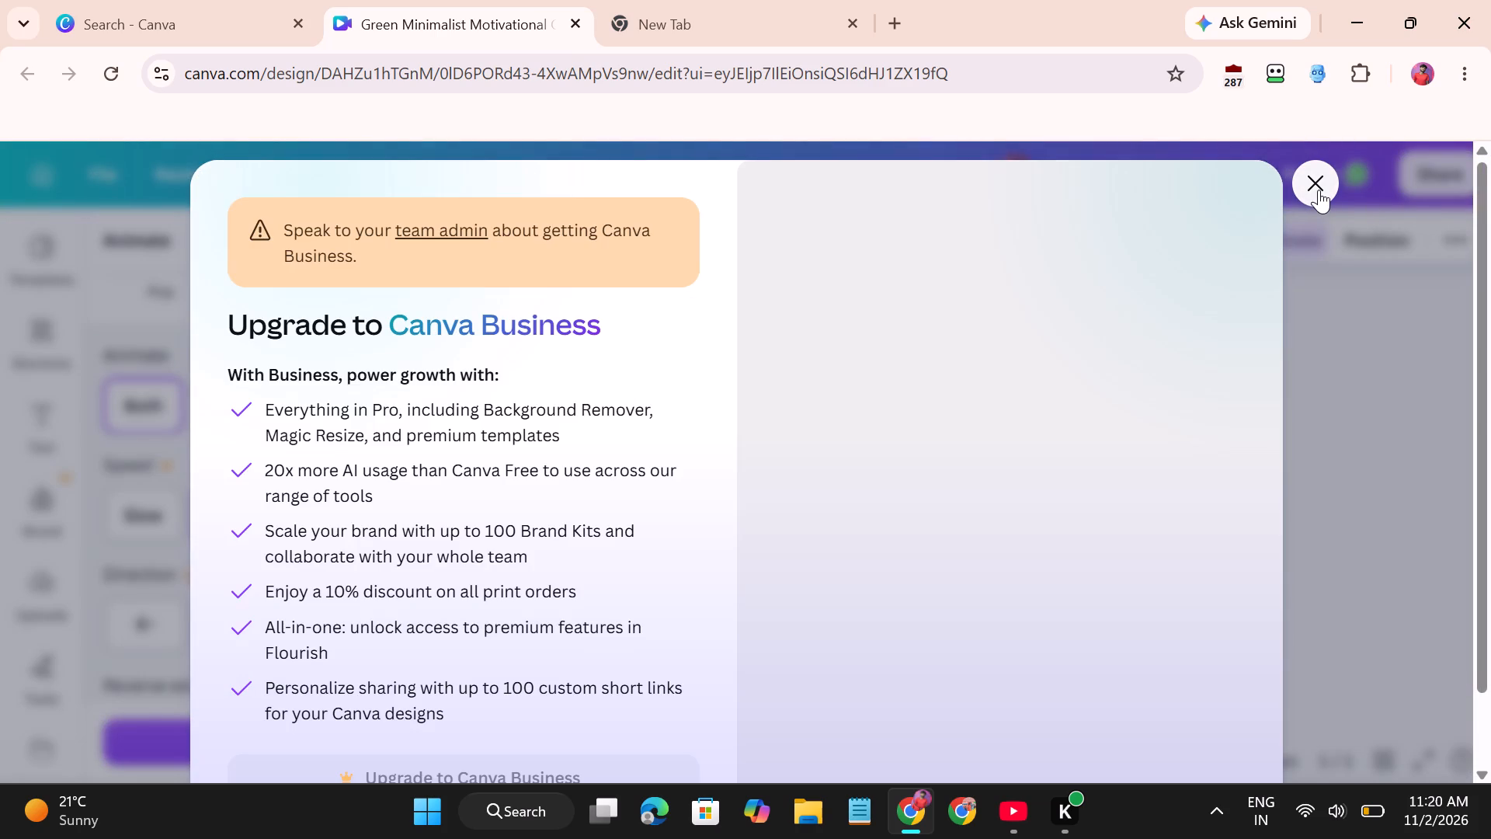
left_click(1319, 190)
Apply the Succession animation to the pink lotus.
scroll(250, 493, "down", 2)
left_click(161, 556)
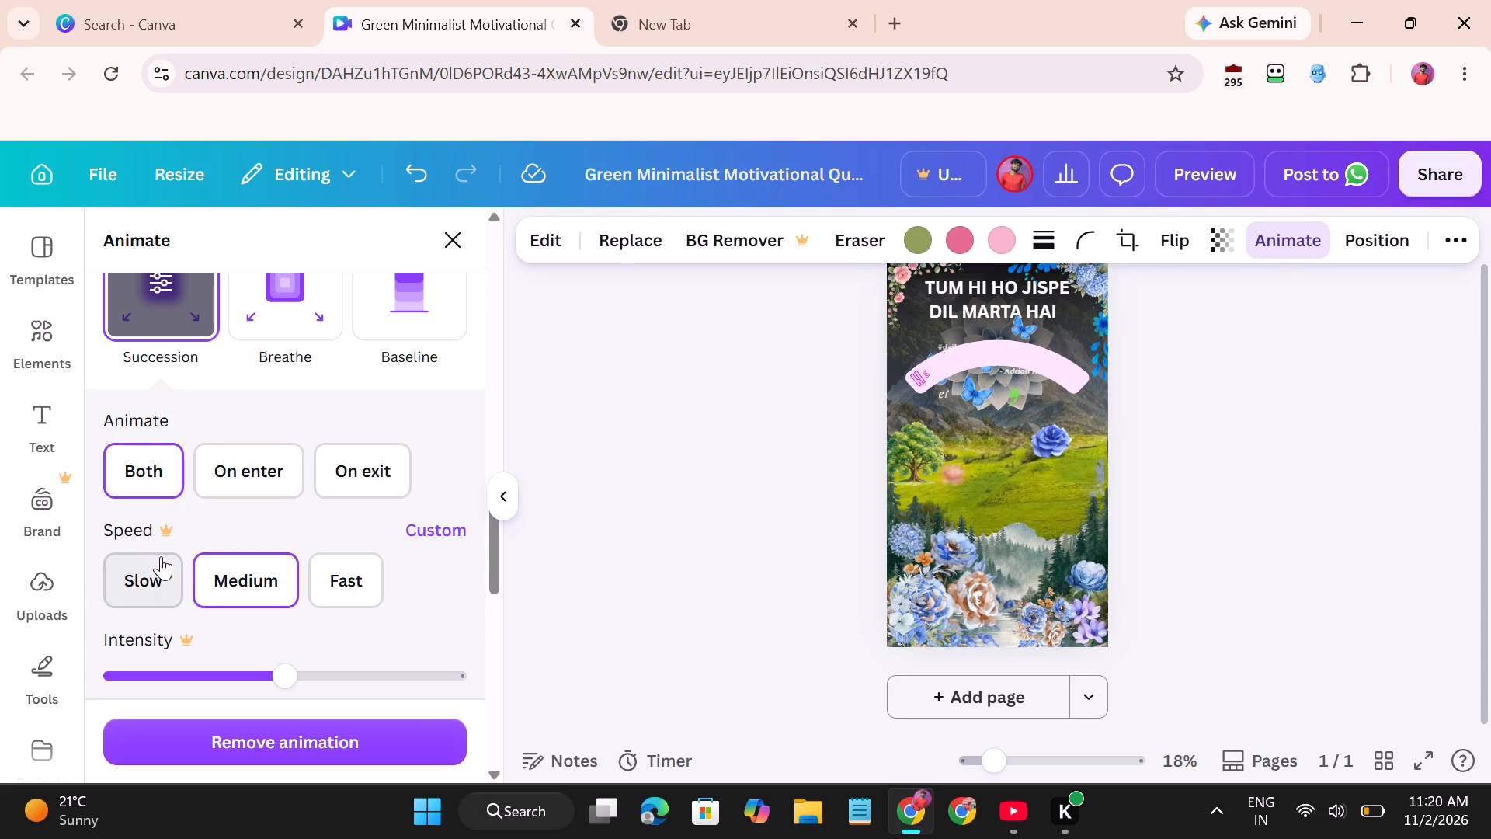
Create a custom animation for the pink lotus that moves it along a freehand looping path over the page.
scroll(292, 590, "up", 4)
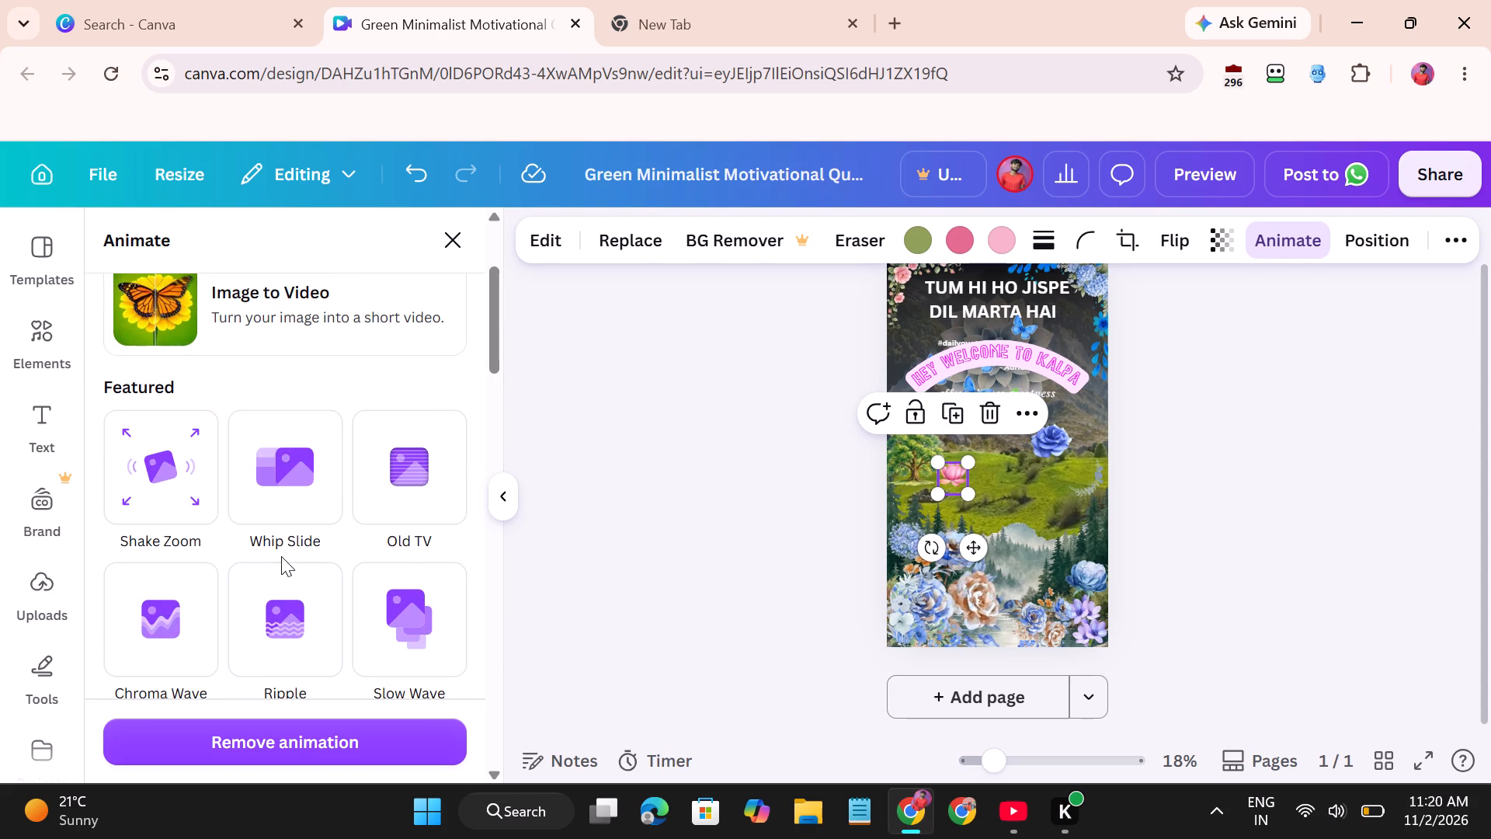
scroll(281, 351, "up", 3)
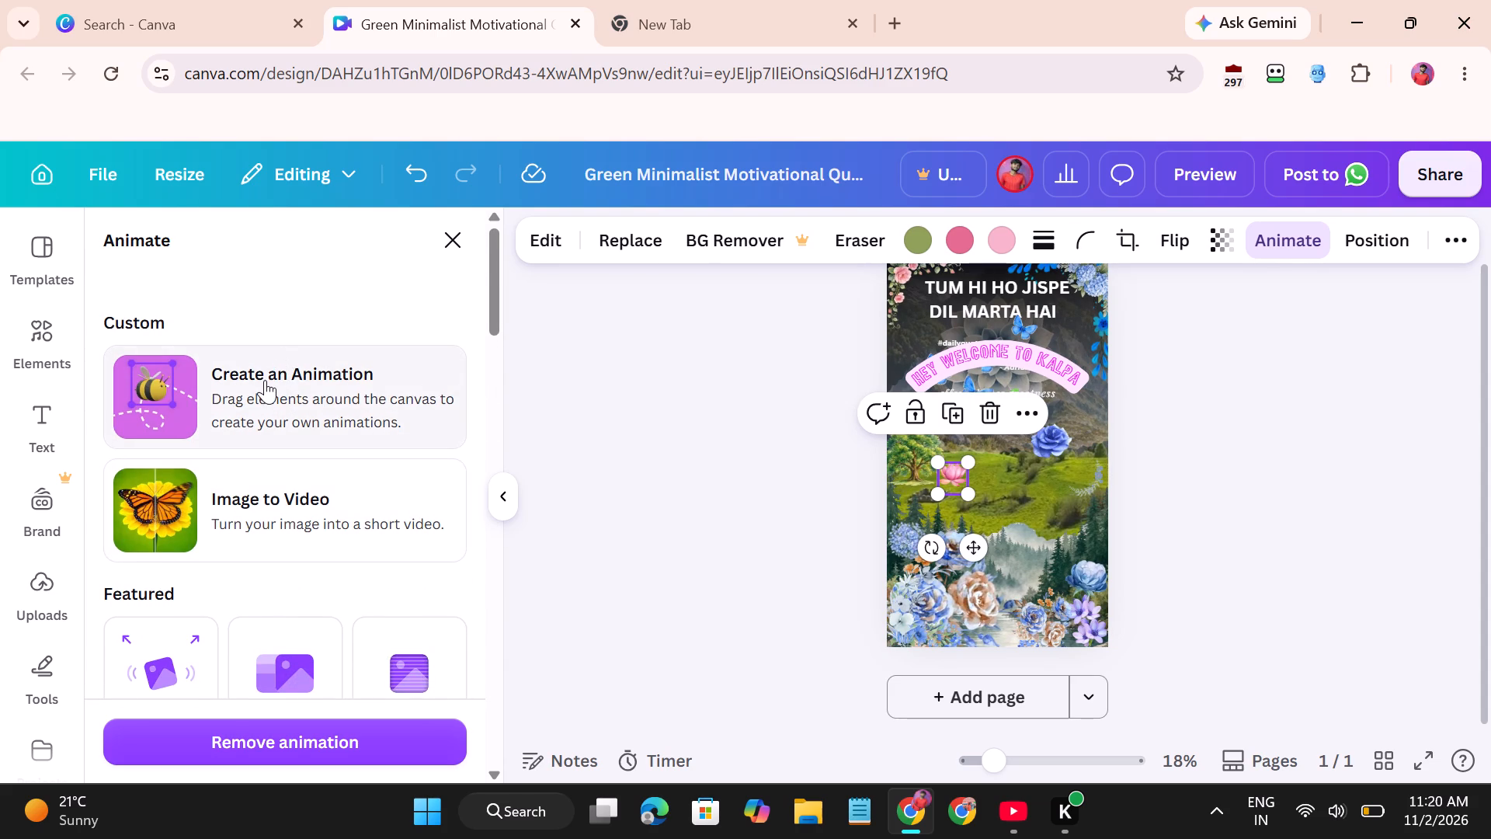
left_click(265, 380)
left_click_drag(953, 475, 1032, 377)
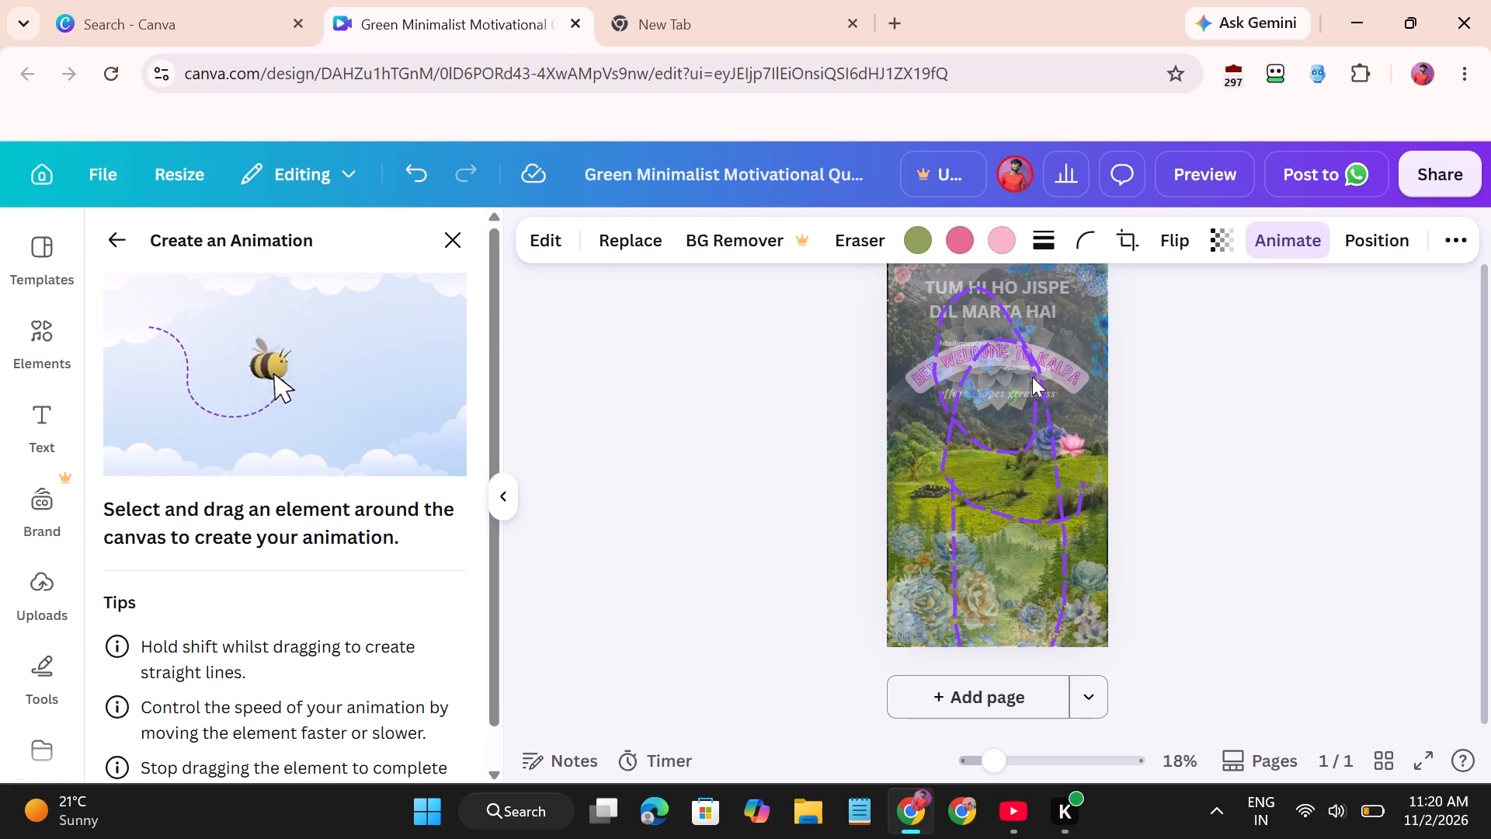
left_click_drag(1032, 377, 1018, 607)
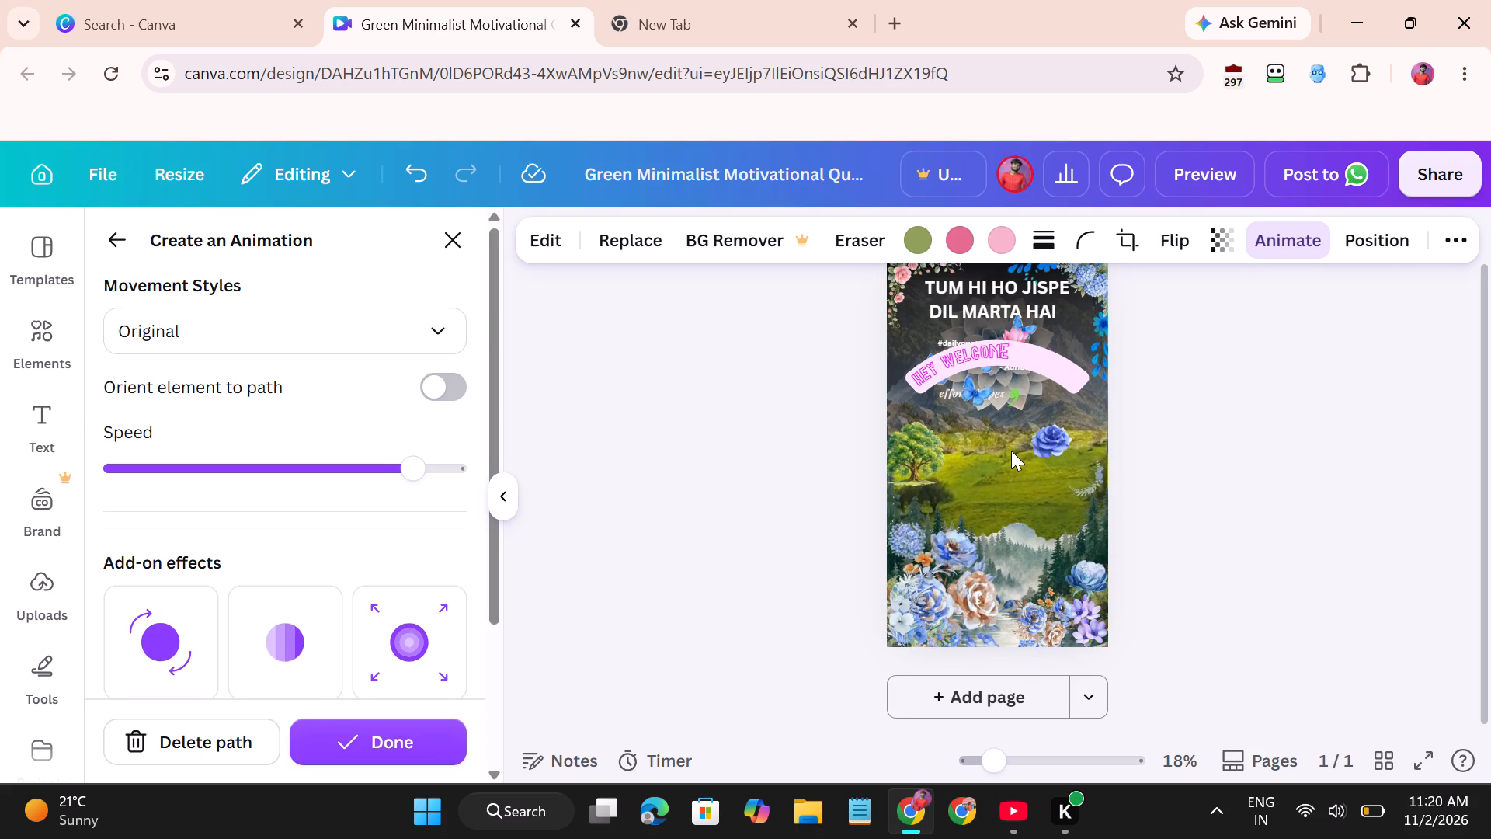
left_click(397, 731)
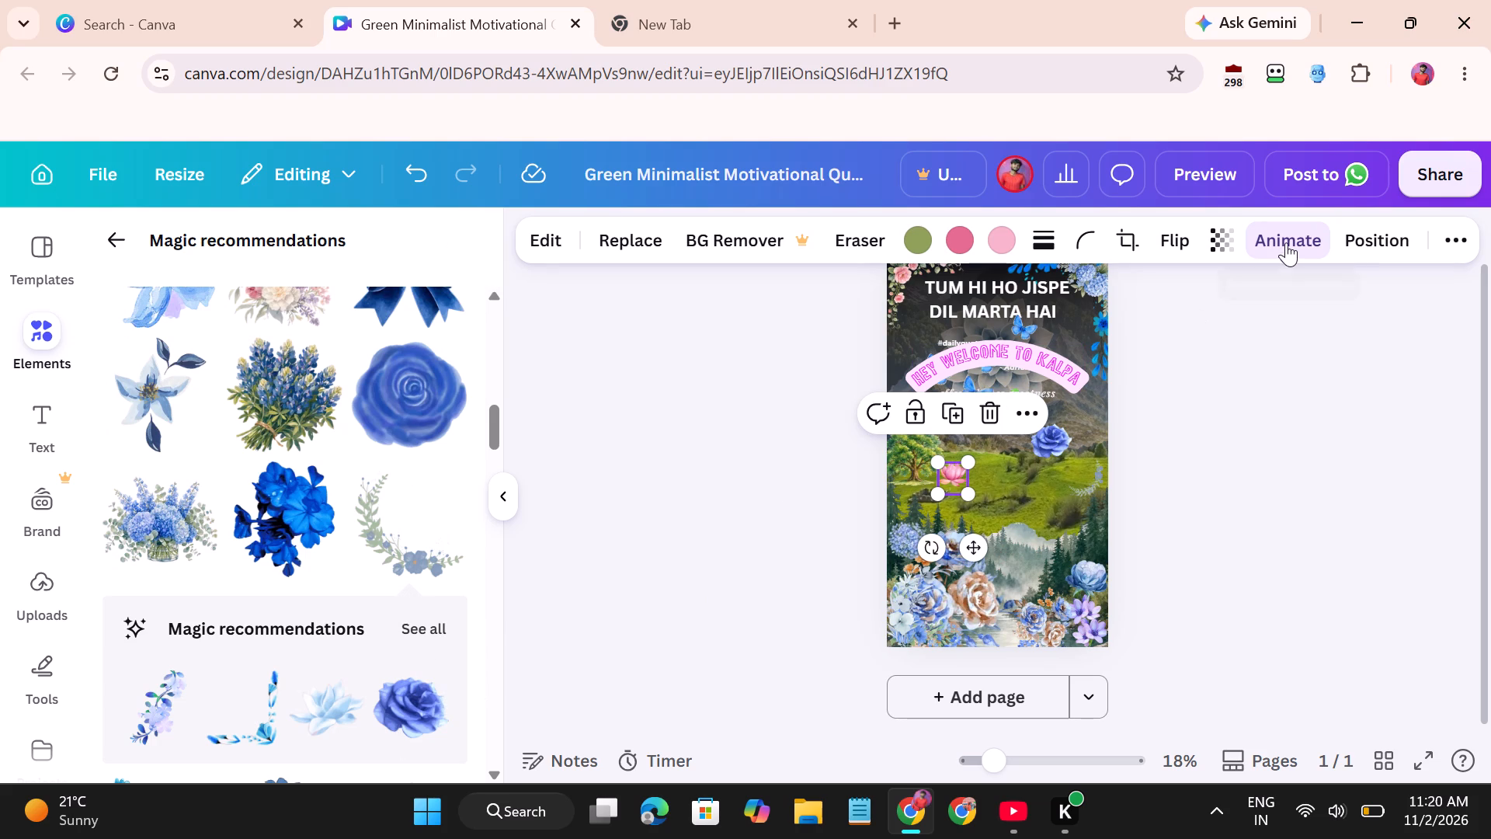
Select the green tree among the page's layers and create a custom animation moving it along a freehand loop across the page.
left_click(1367, 240)
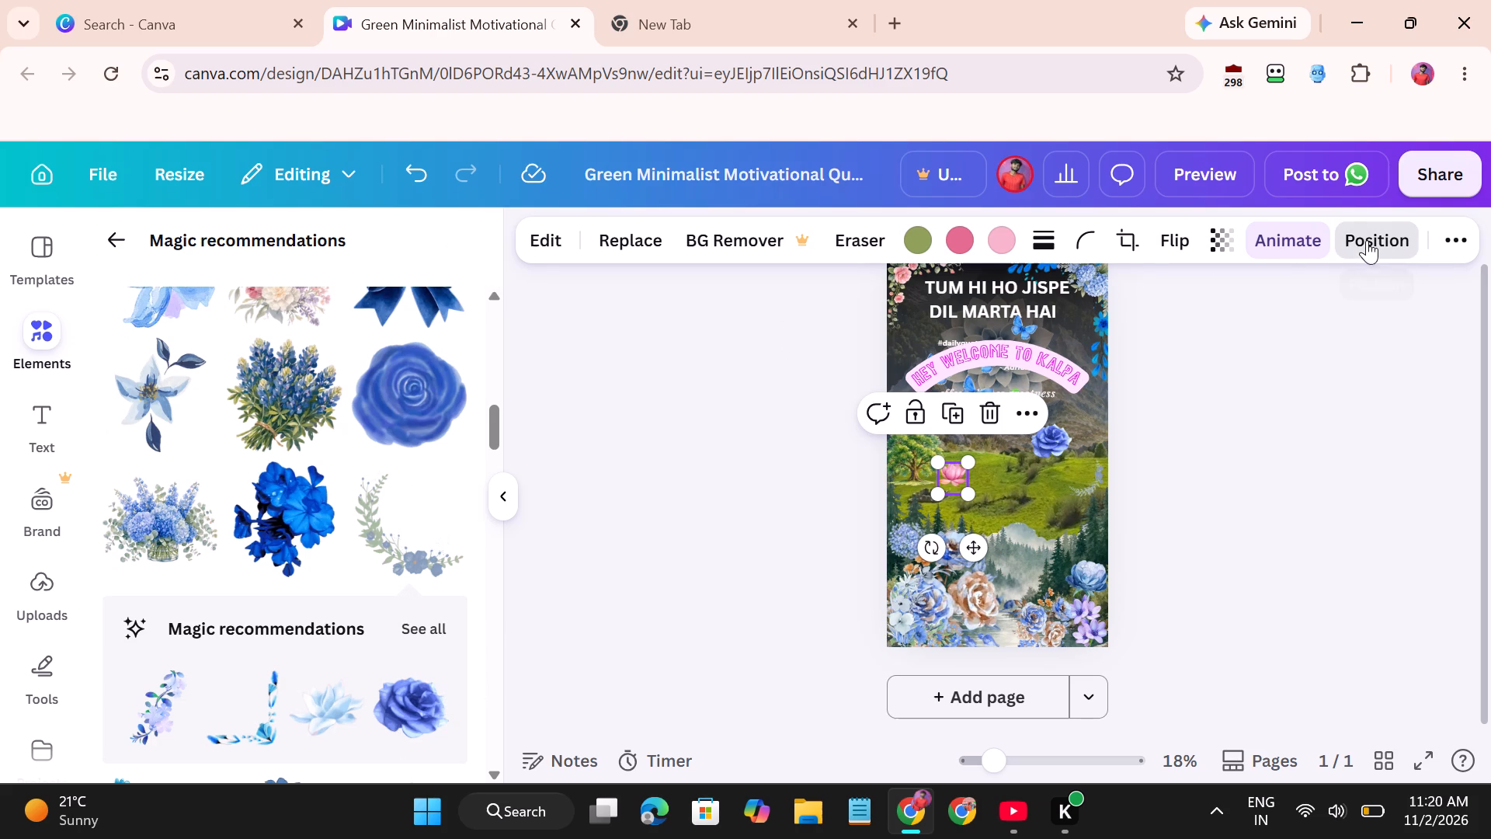
scroll(309, 580, "down", 1)
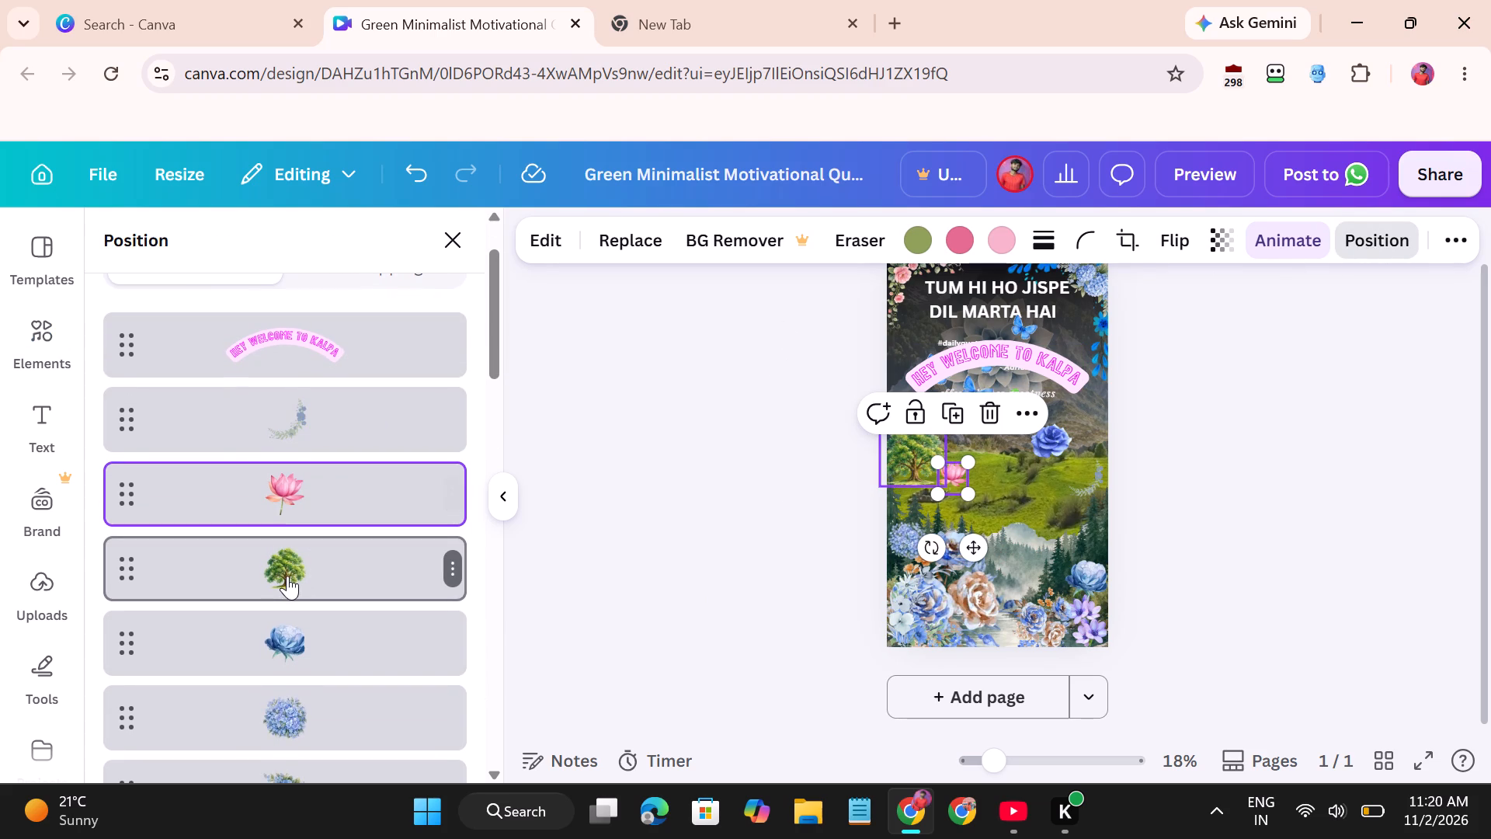
left_click(287, 576)
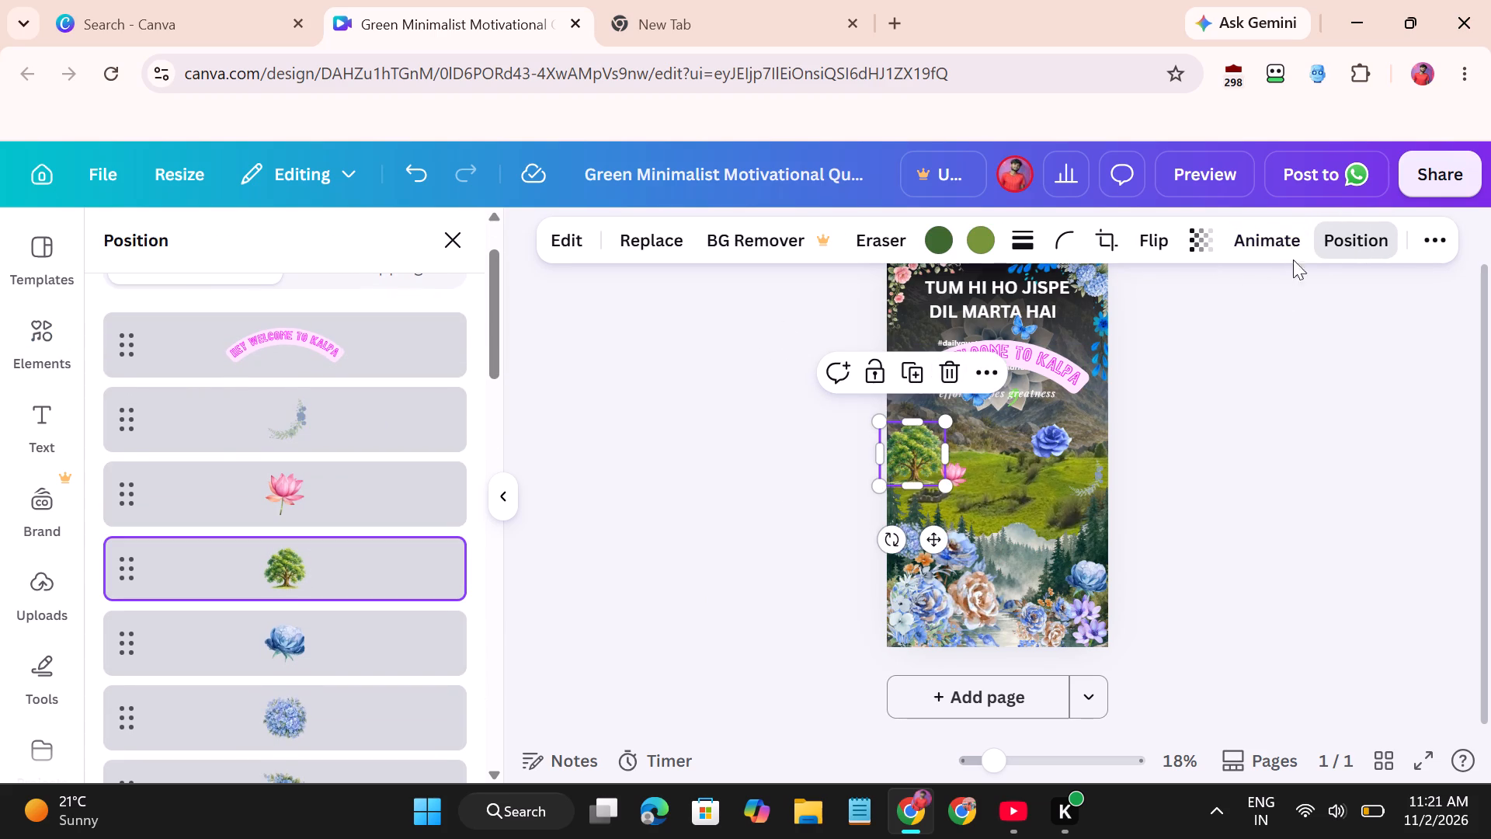
left_click(1284, 232)
left_click(290, 388)
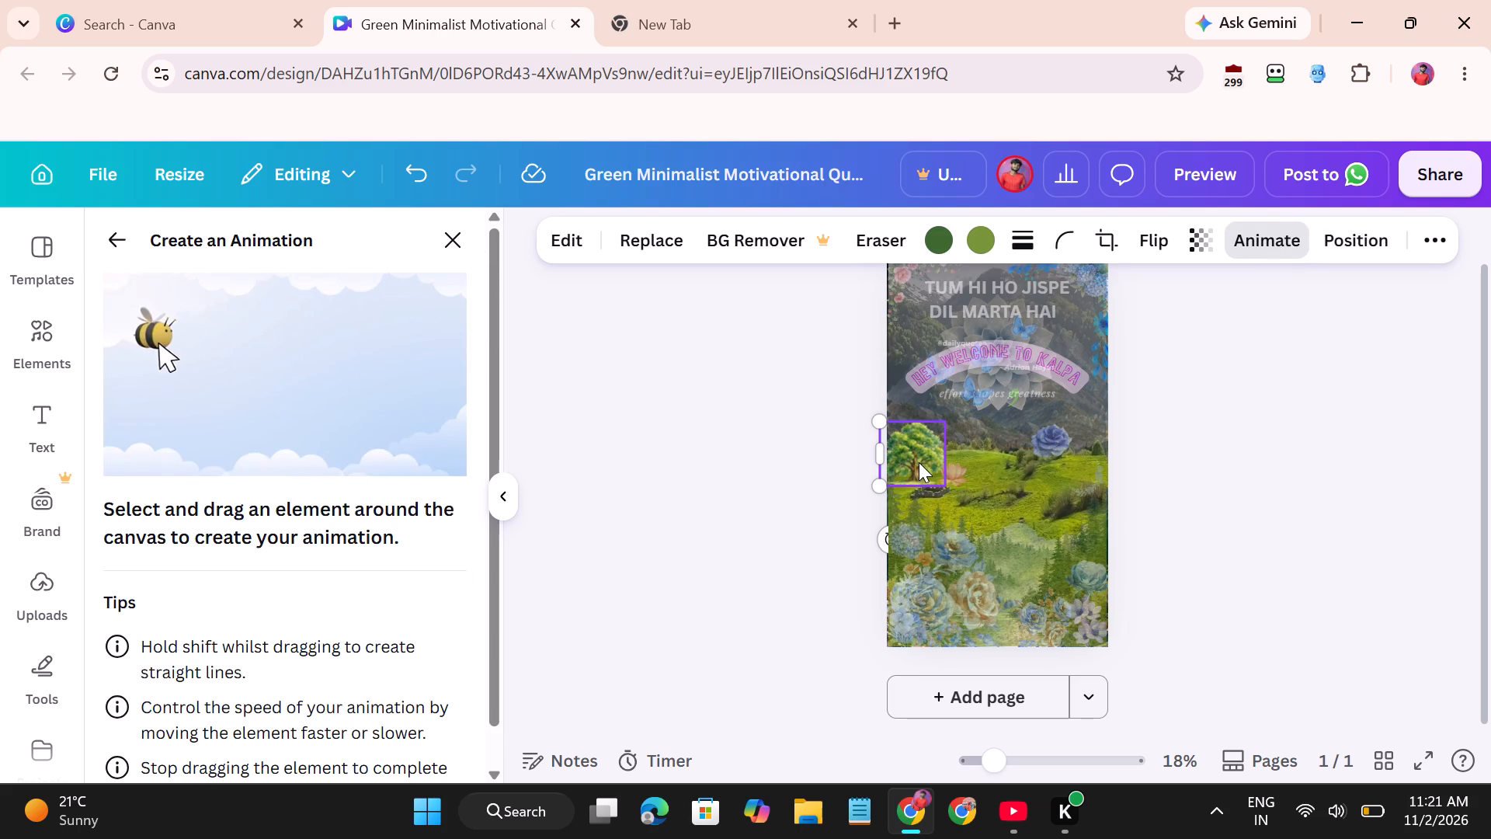
left_click(919, 462)
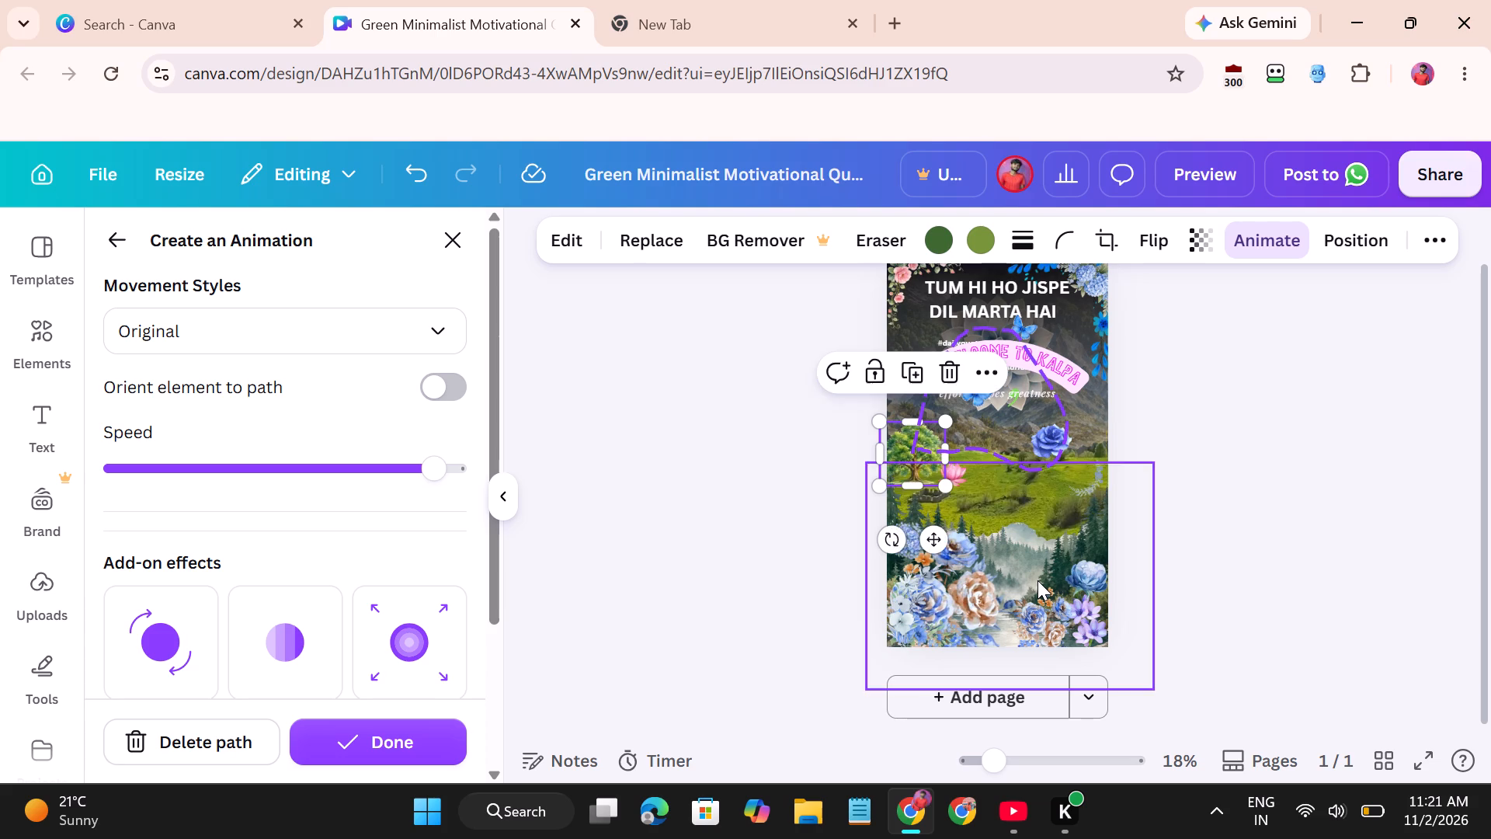
left_click(368, 745)
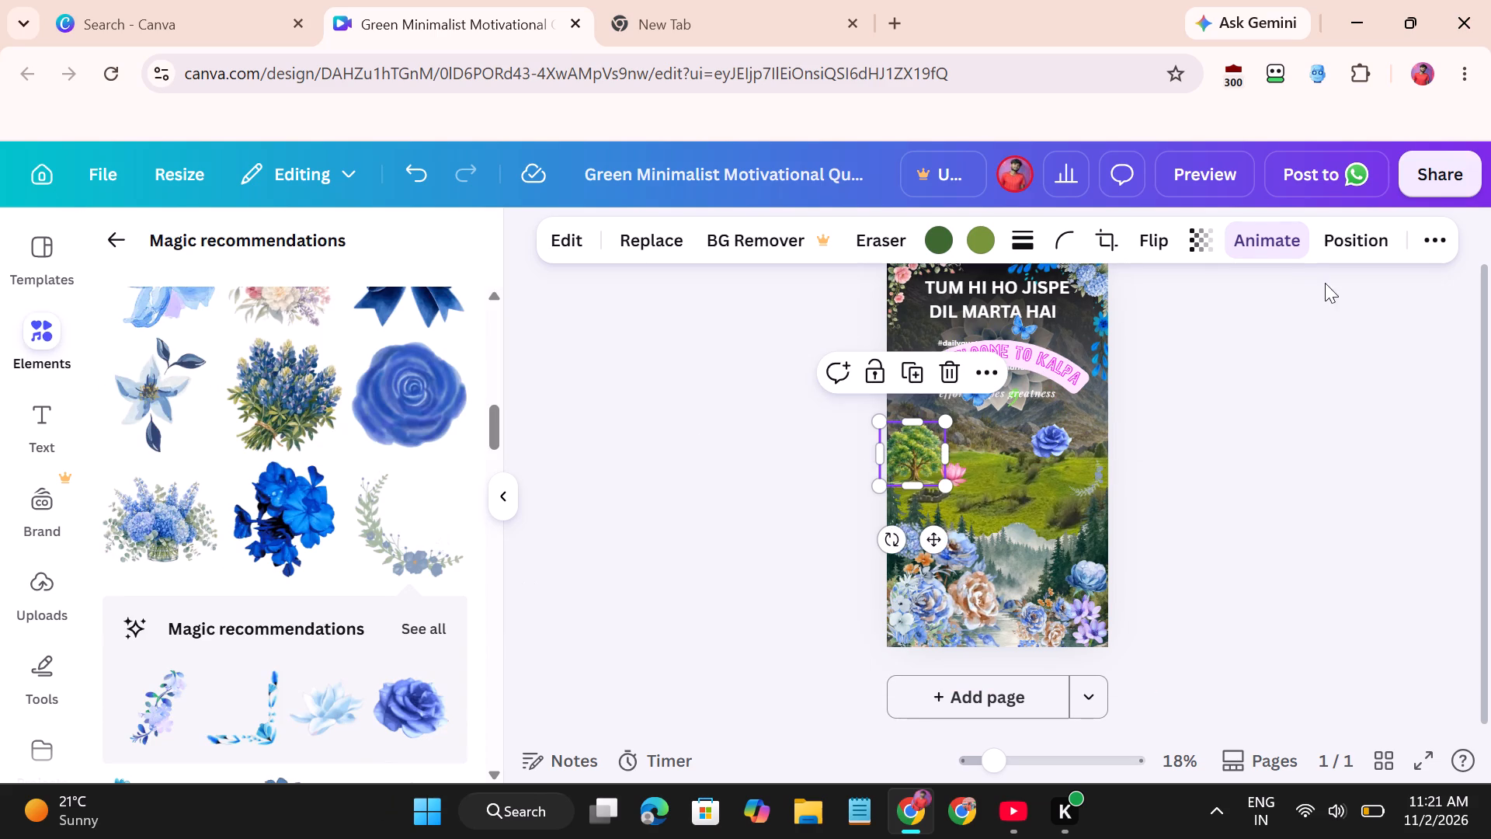
Select the single blue flower below the tree layer and create a custom animation moving it along a freehand looping path over the page.
left_click(1371, 254)
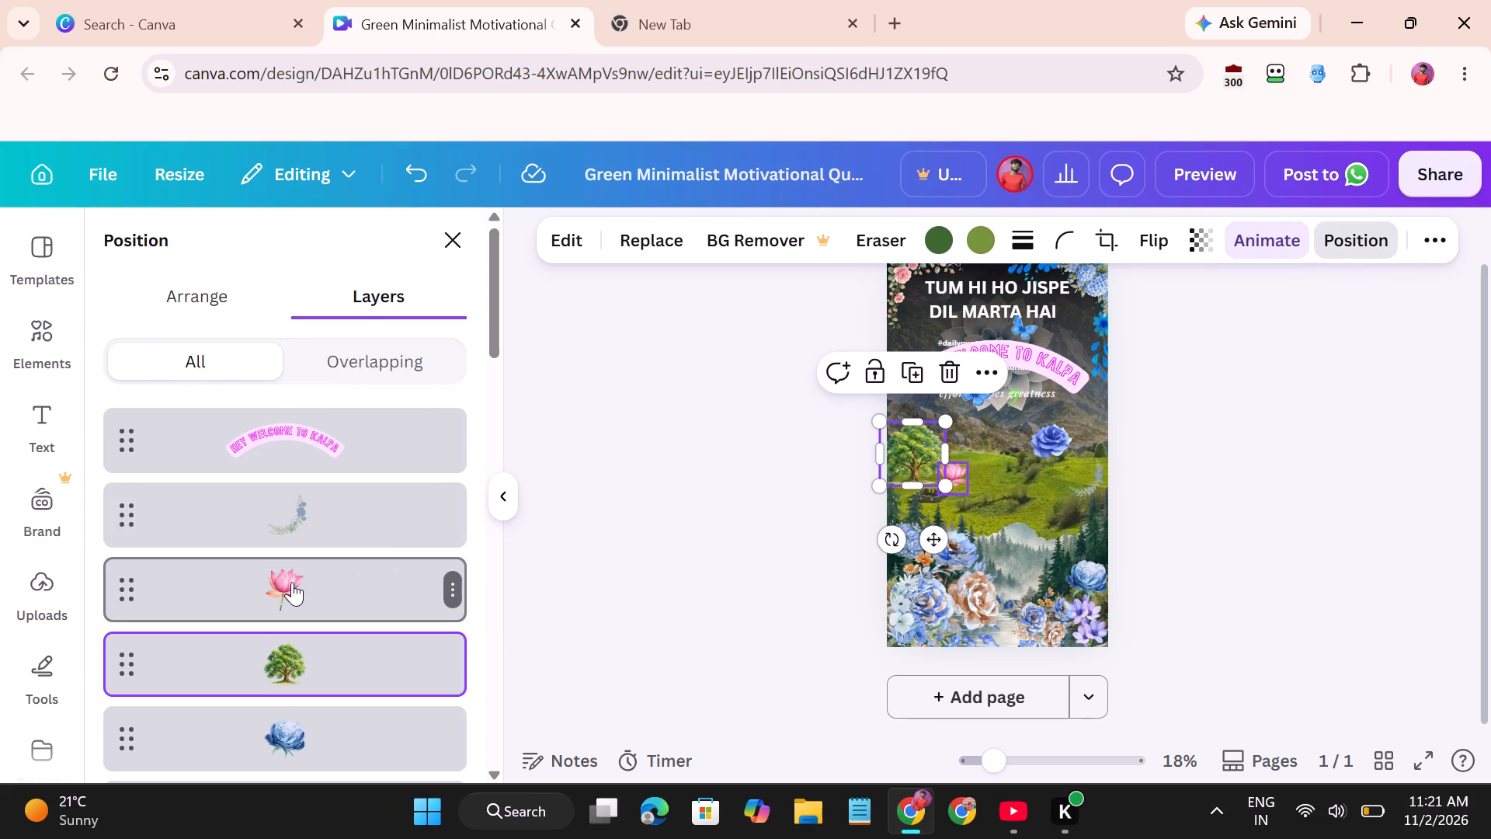
scroll(292, 582, "down", 2)
left_click(288, 599)
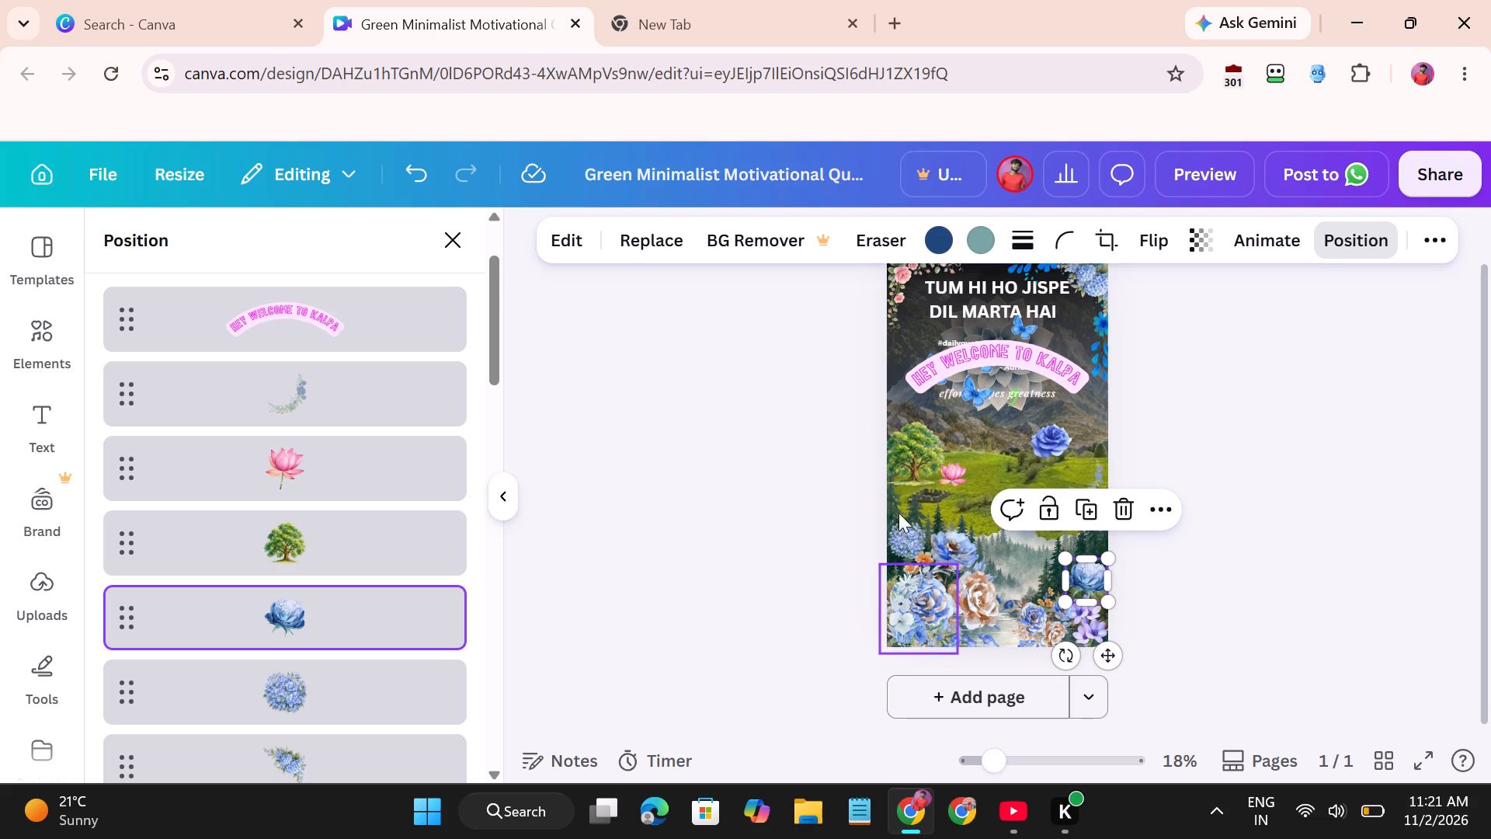
left_click(1260, 232)
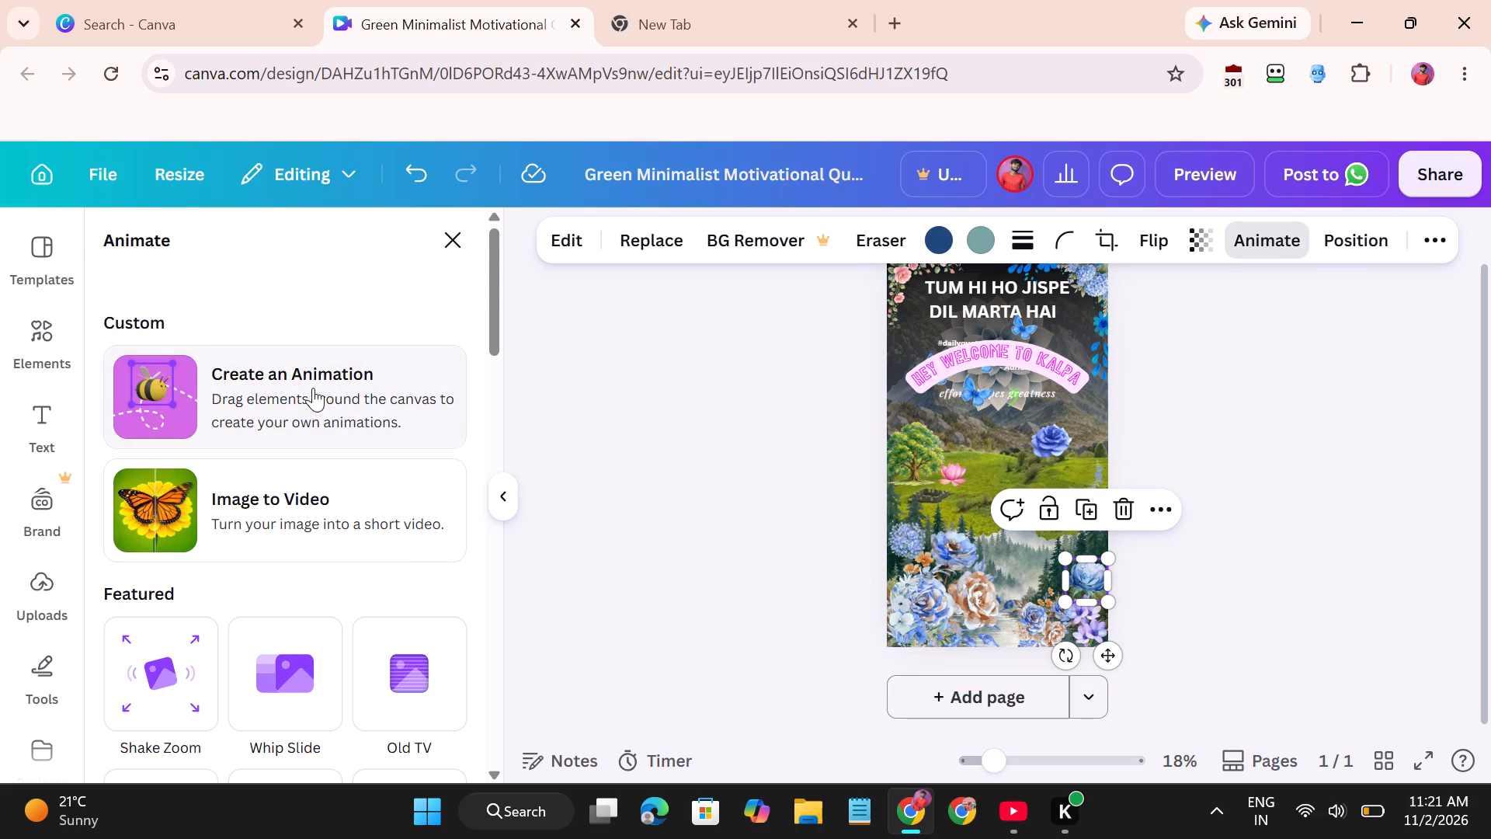
left_click(307, 393)
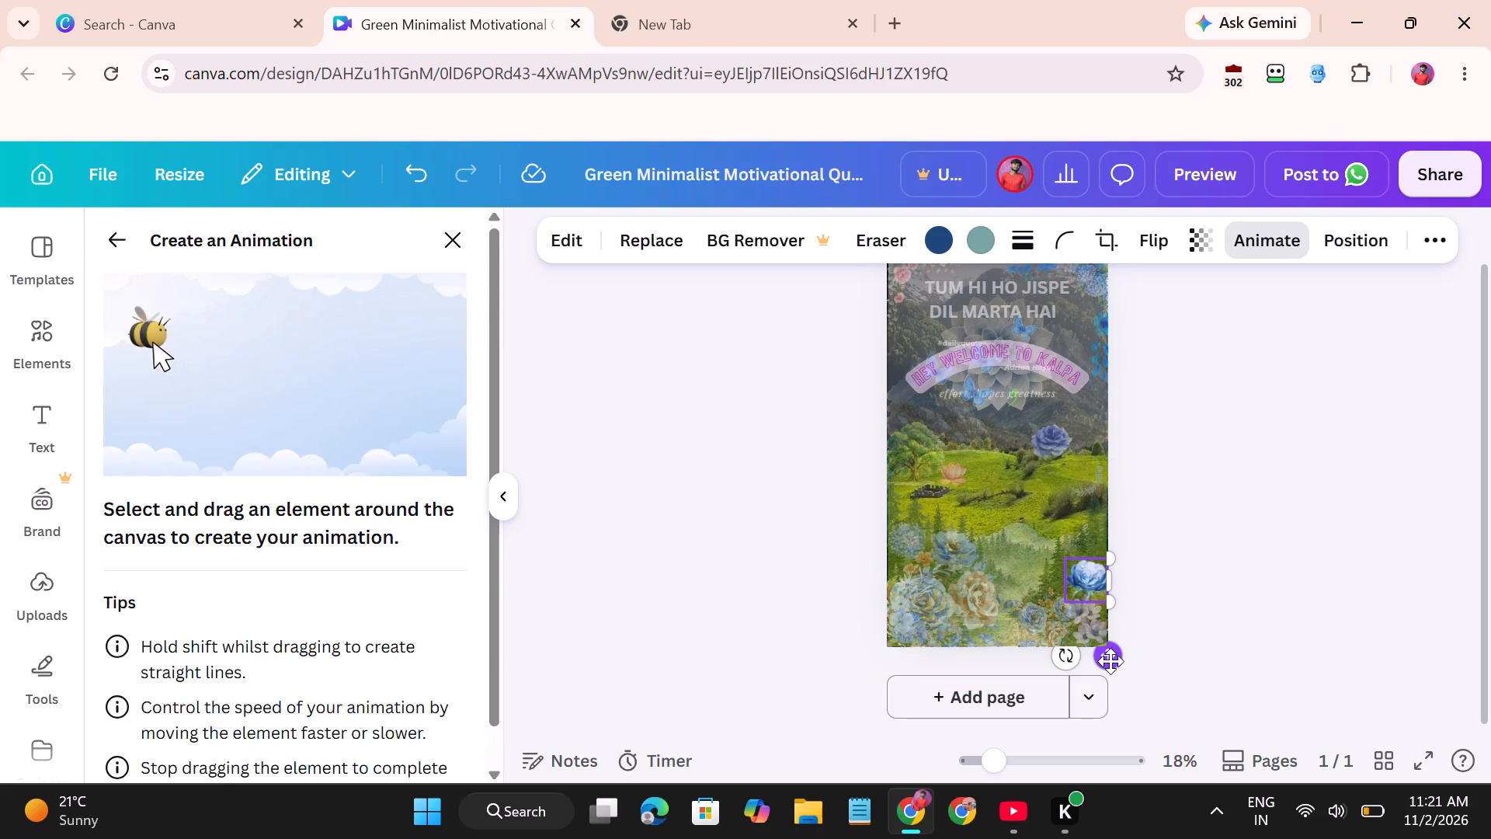
left_click_drag(1110, 661, 1039, 361)
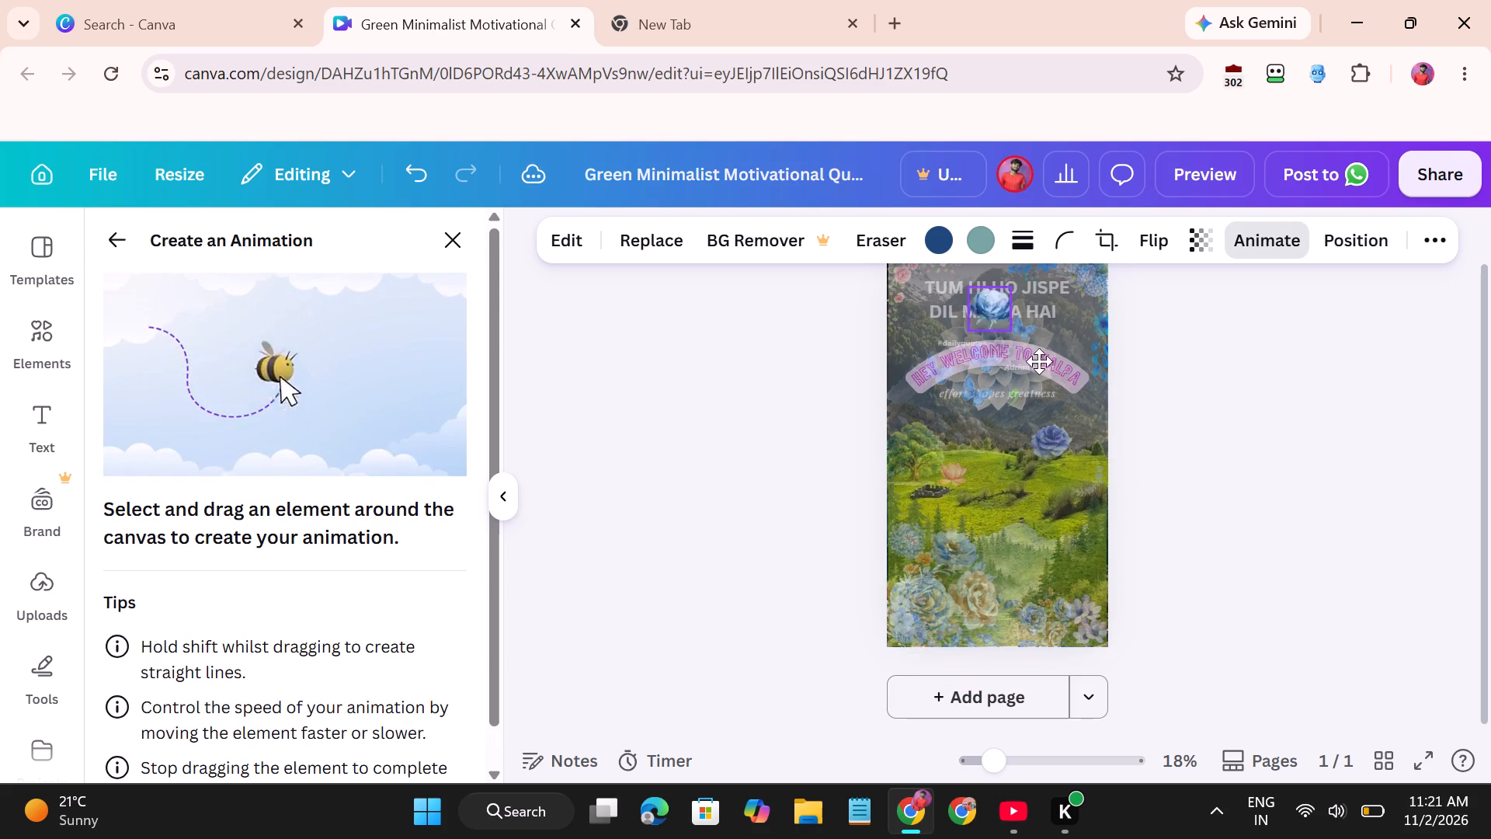
left_click_drag(1039, 361, 1110, 653)
left_click_drag(1088, 589, 944, 463)
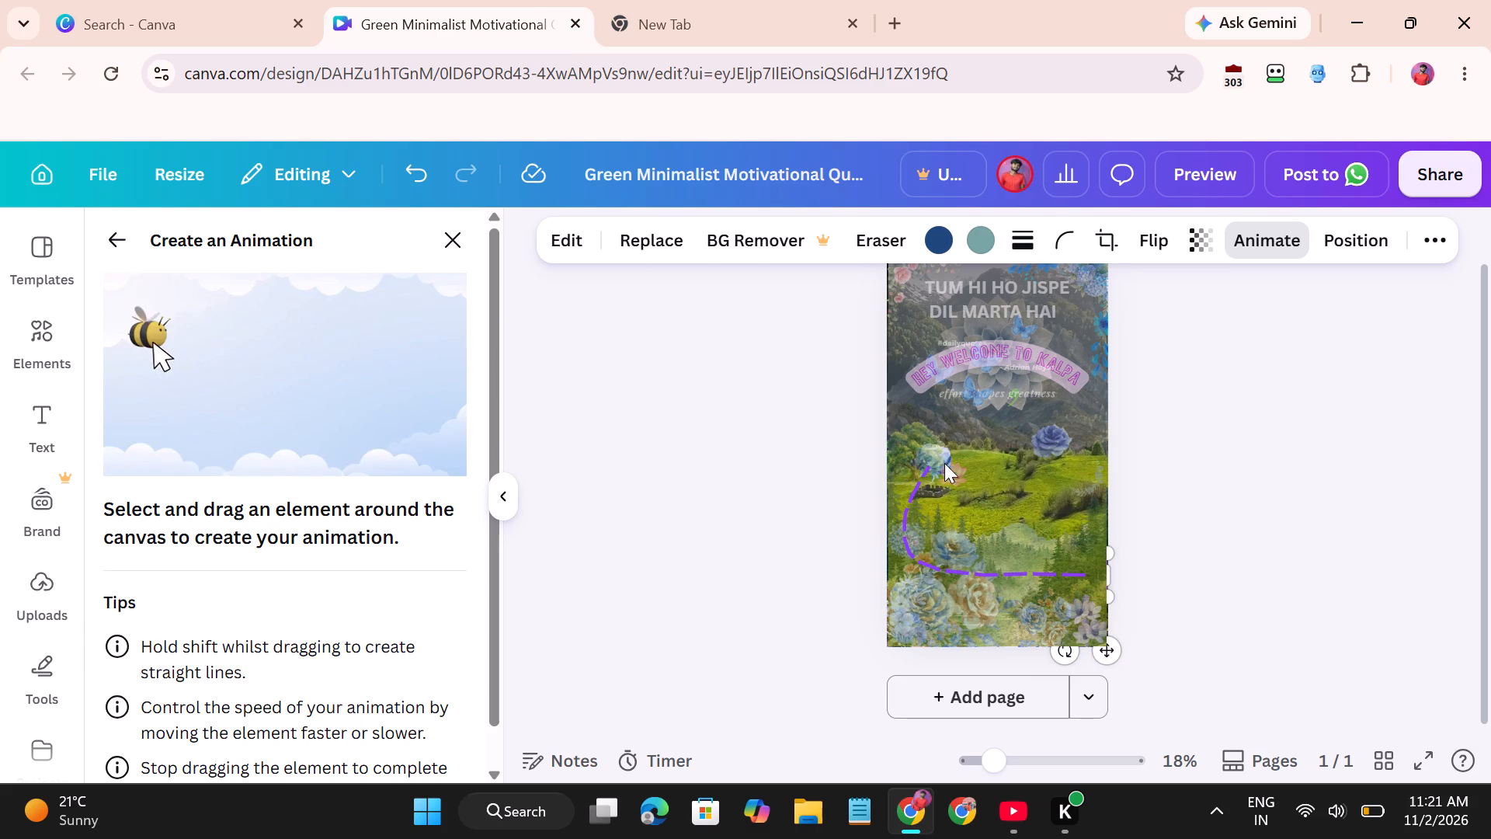
left_click_drag(944, 463, 999, 611)
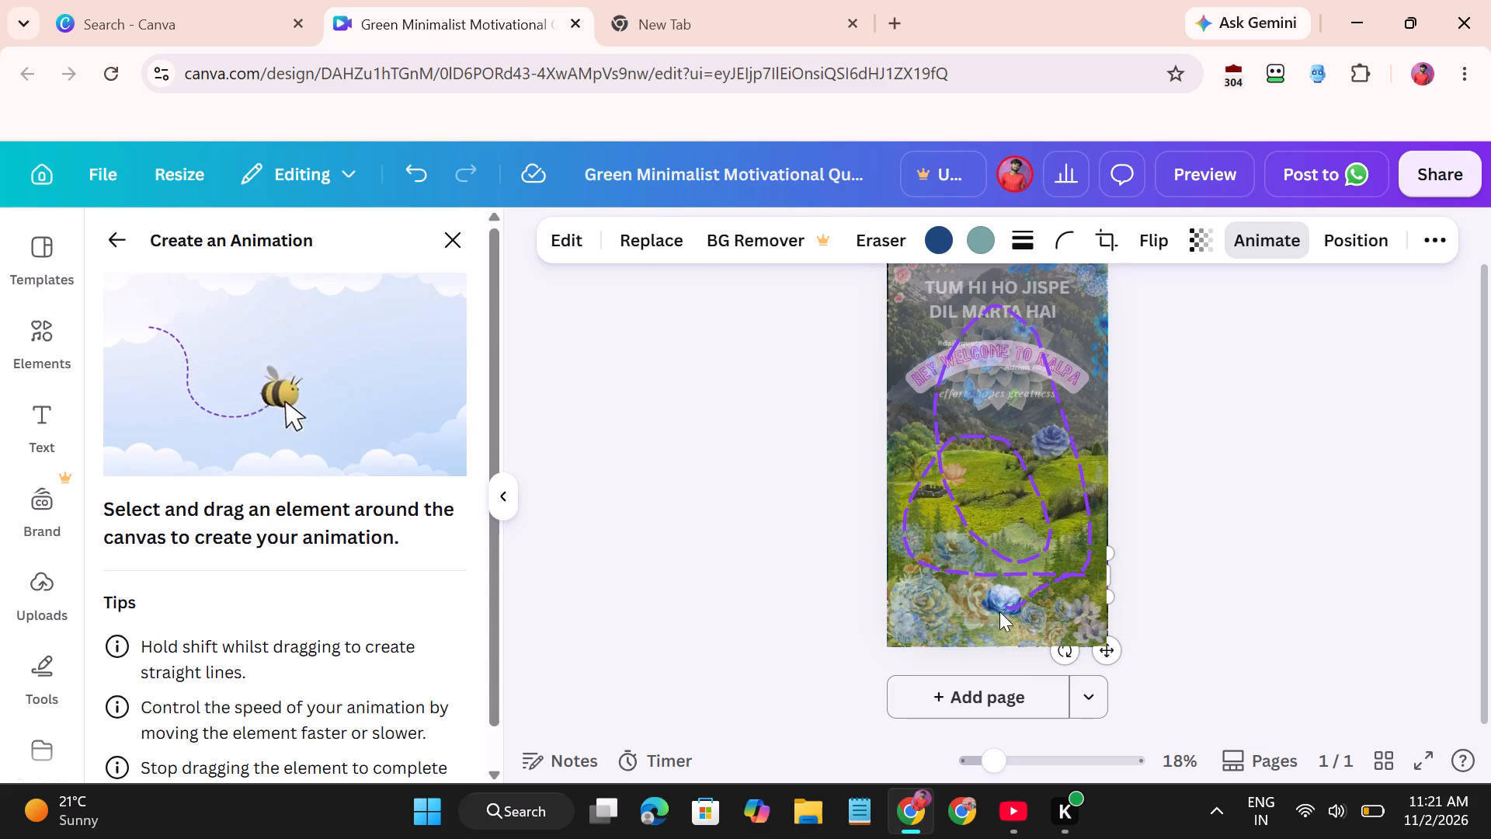
left_click_drag(999, 611, 1091, 578)
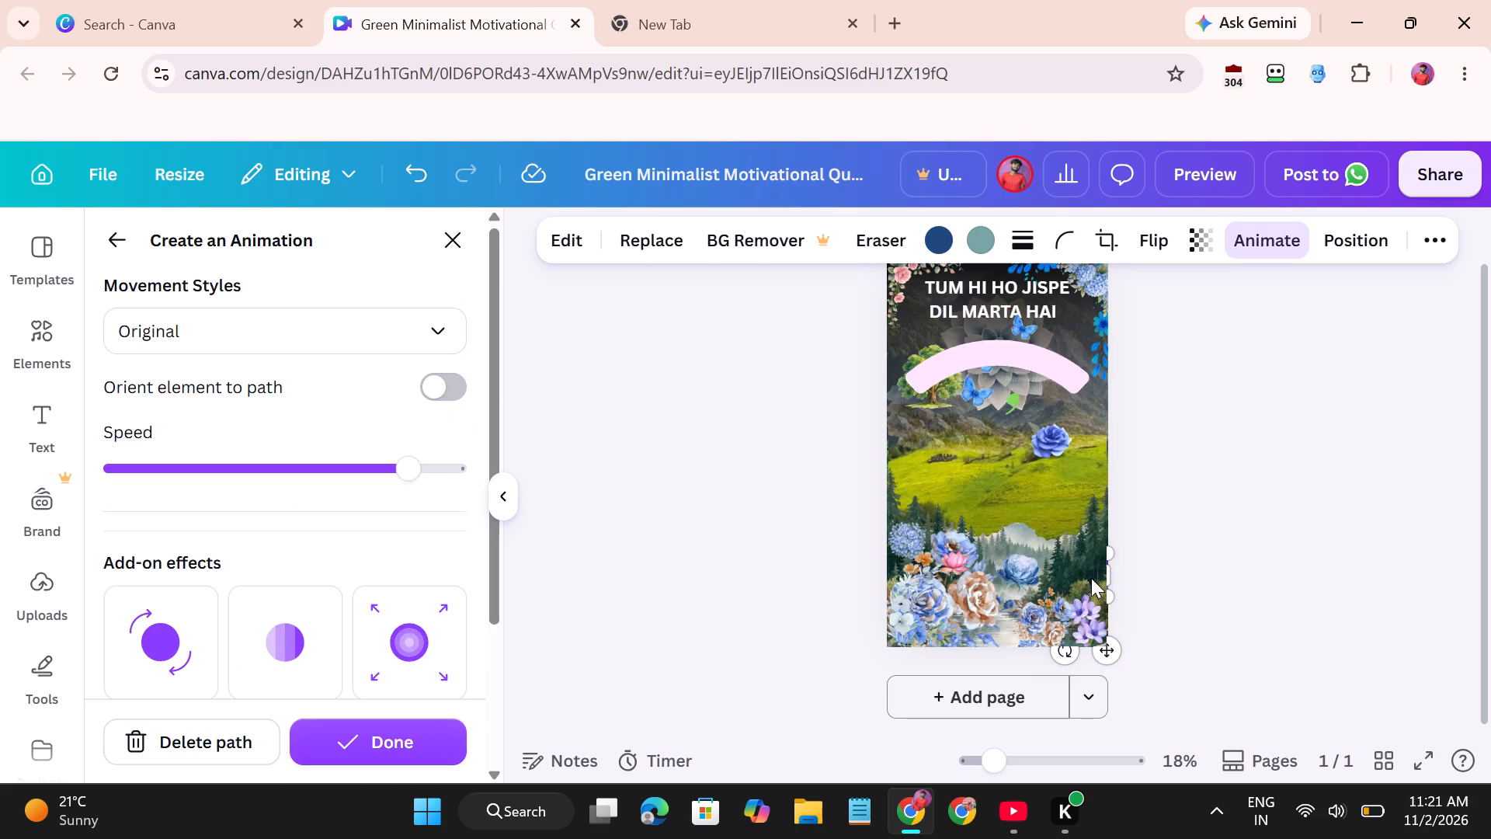
left_click(376, 740)
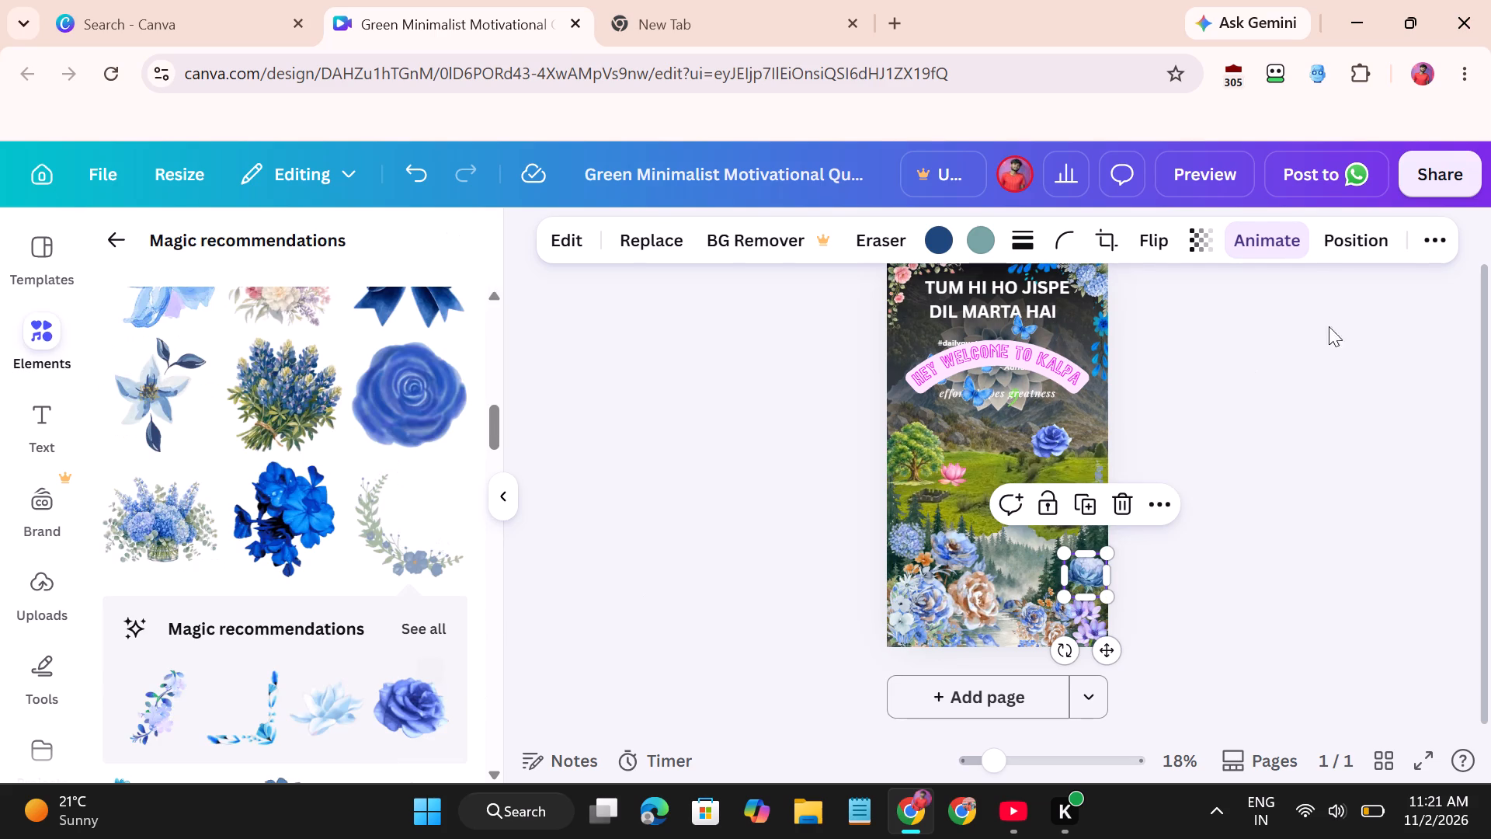
Select the round blue hydrangea layer and create a custom animation moving it along a freehand path with several loops over the page.
left_click(1347, 250)
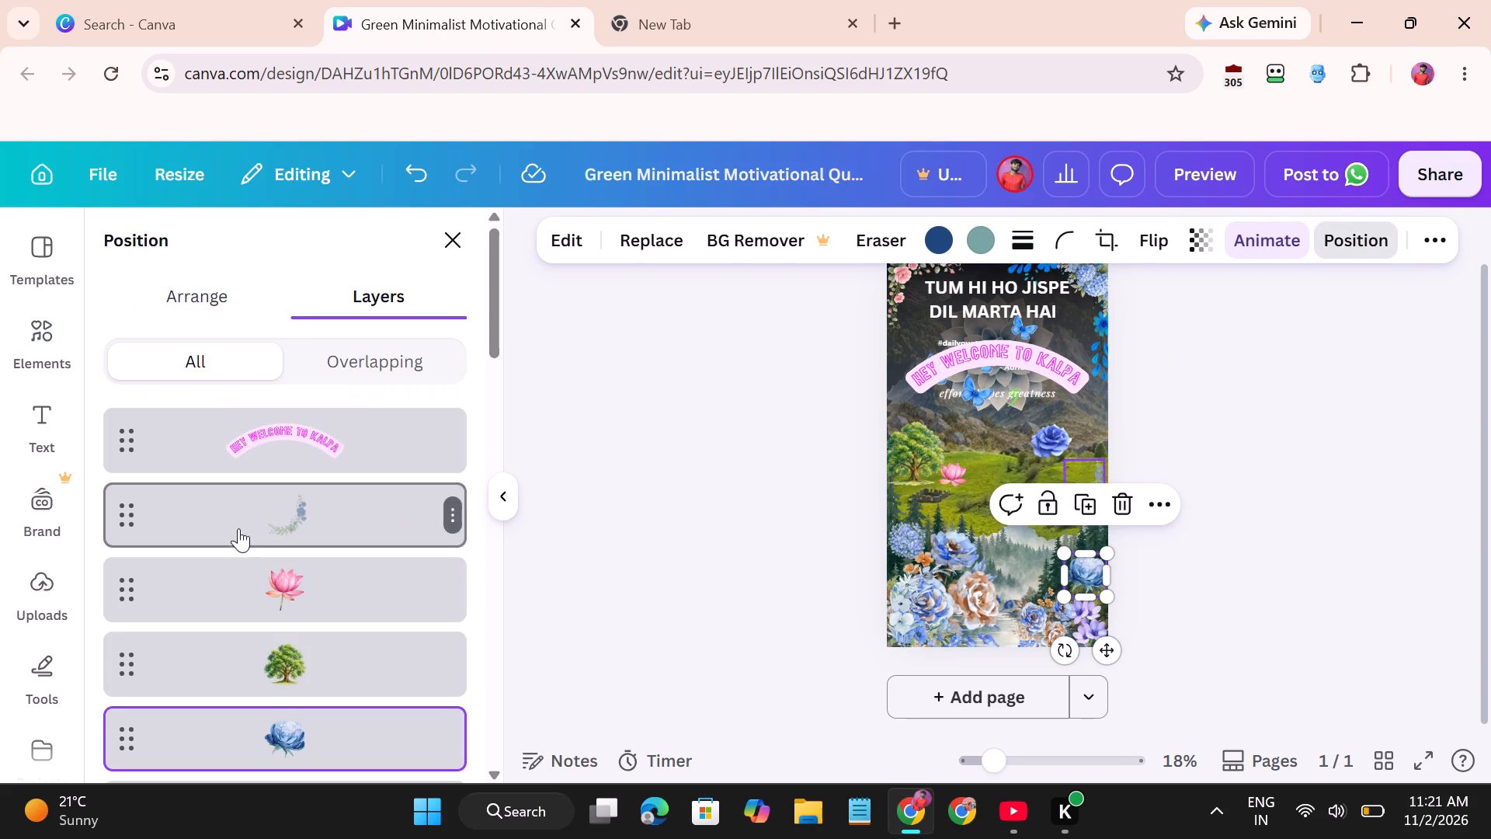
scroll(245, 550, "down", 4)
left_click(325, 567)
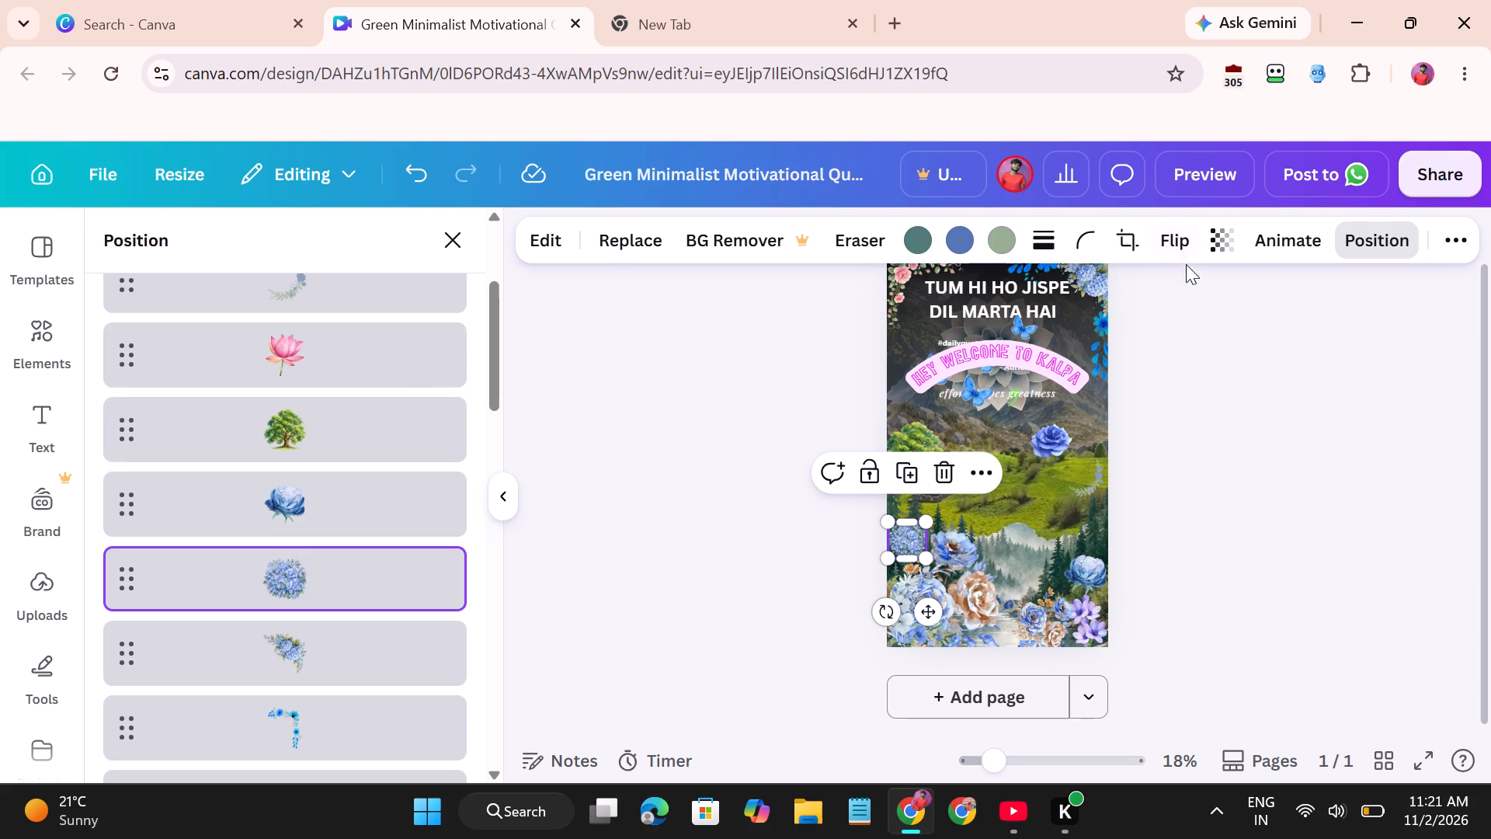
left_click(1272, 238)
left_click(301, 424)
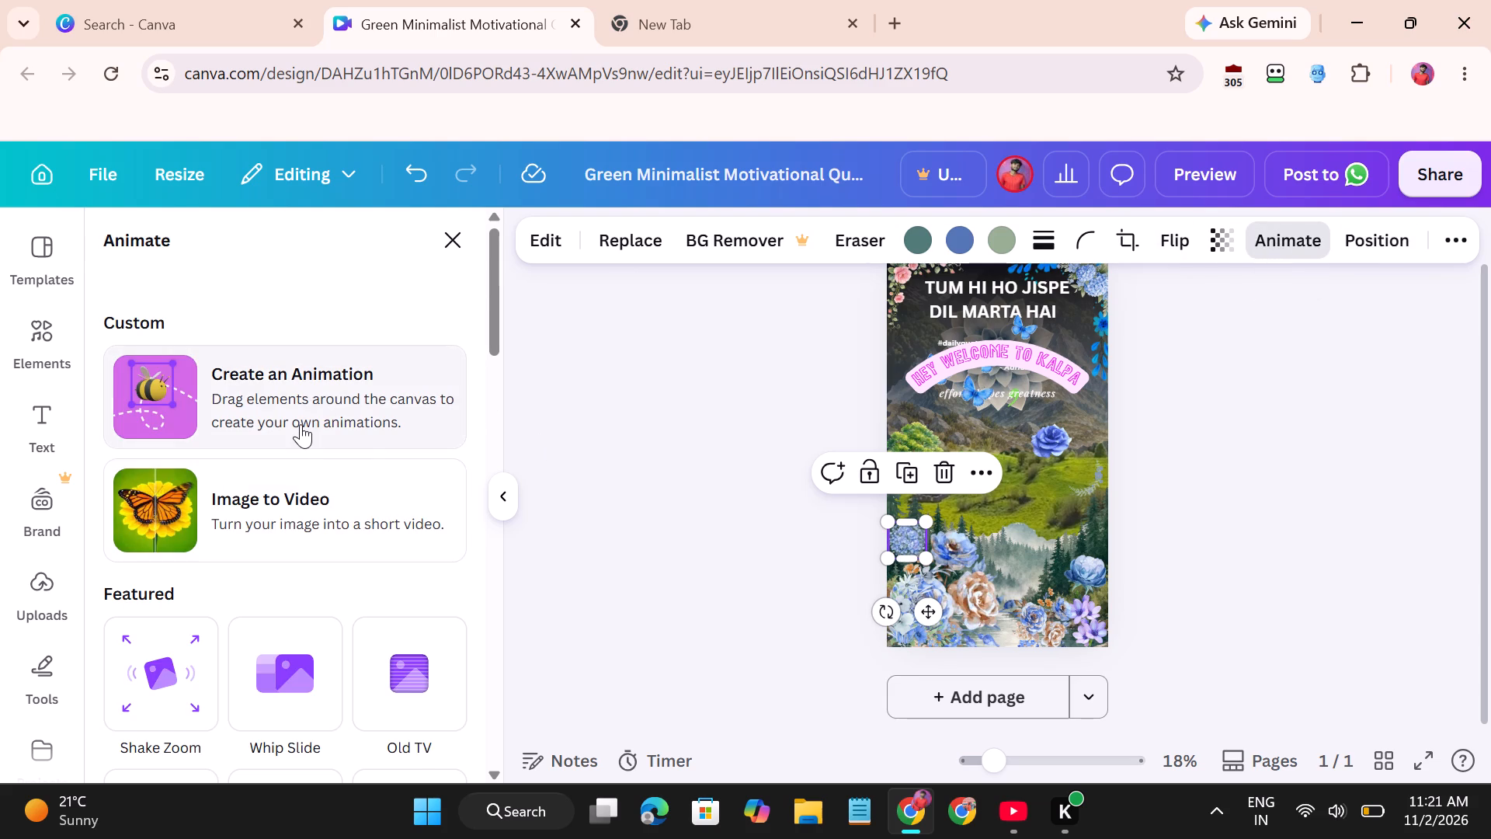
left_click_drag(909, 545, 1034, 584)
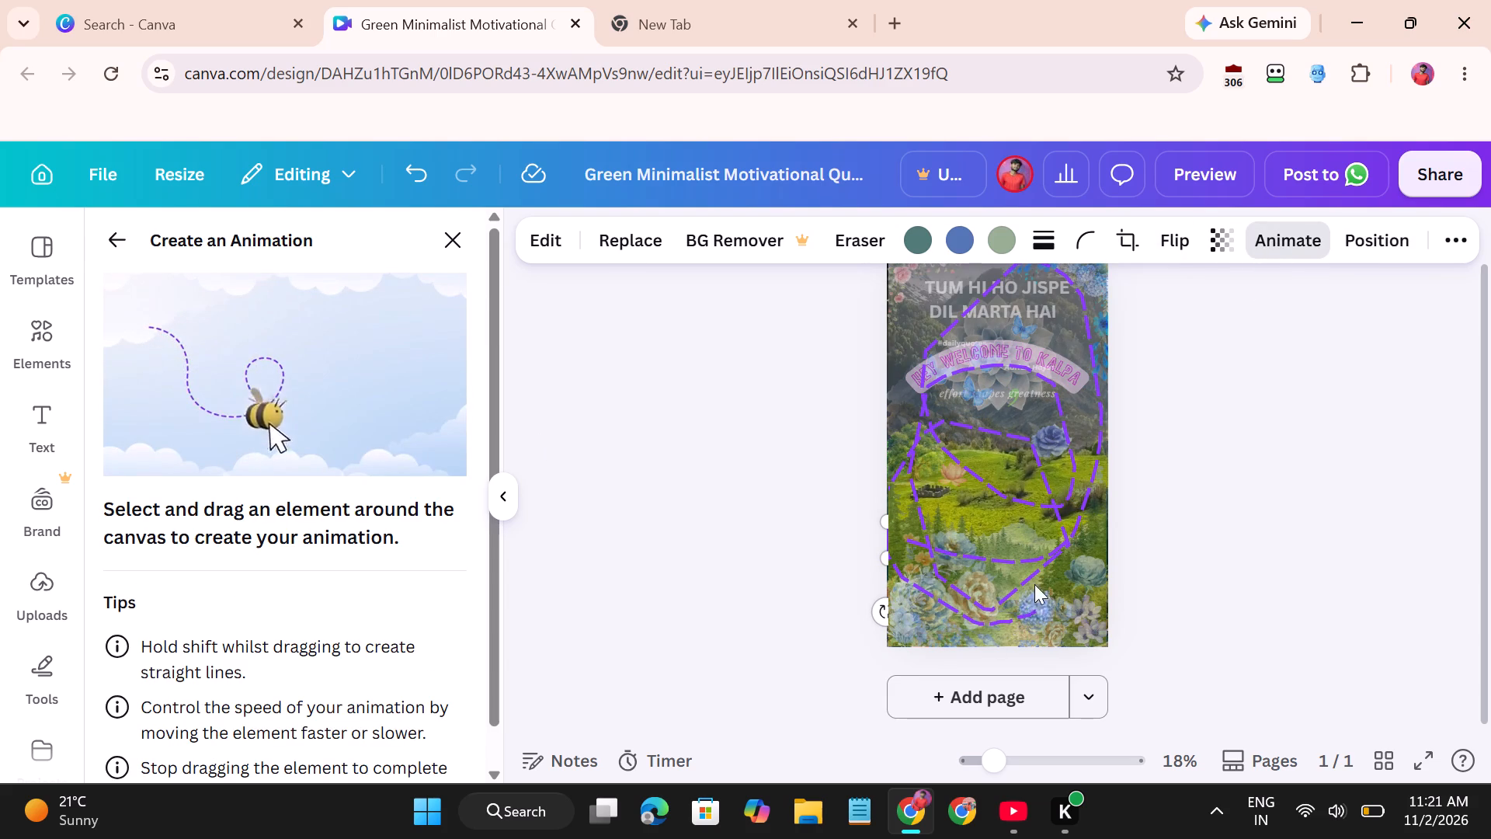
left_click_drag(1034, 584, 912, 526)
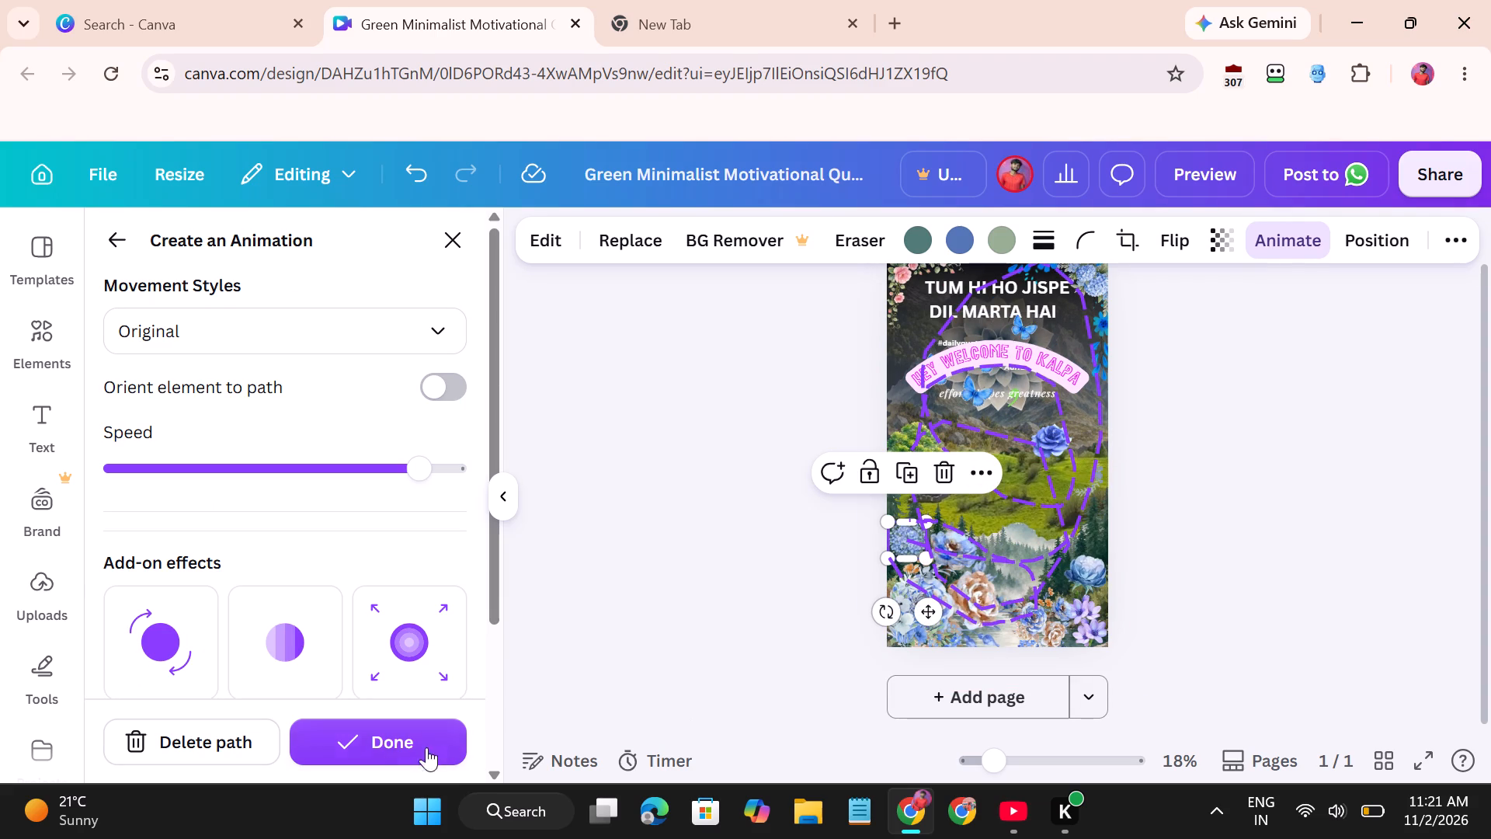
left_click(377, 750)
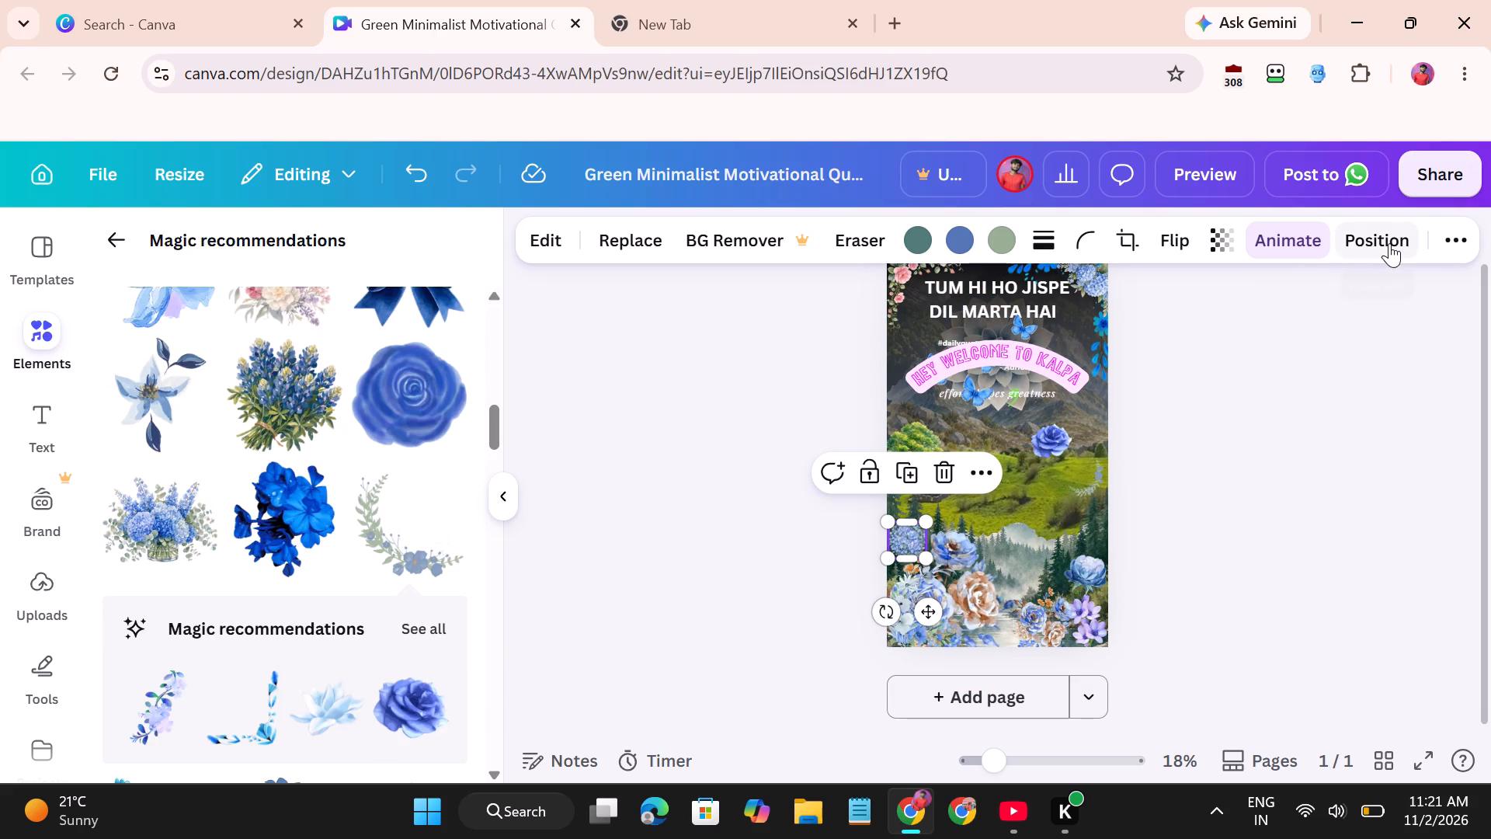
Select the blue floral spray layer from the page's upper corner and create a custom animation with a freehand movement path.
left_click(1389, 243)
scroll(328, 612, "down", 3)
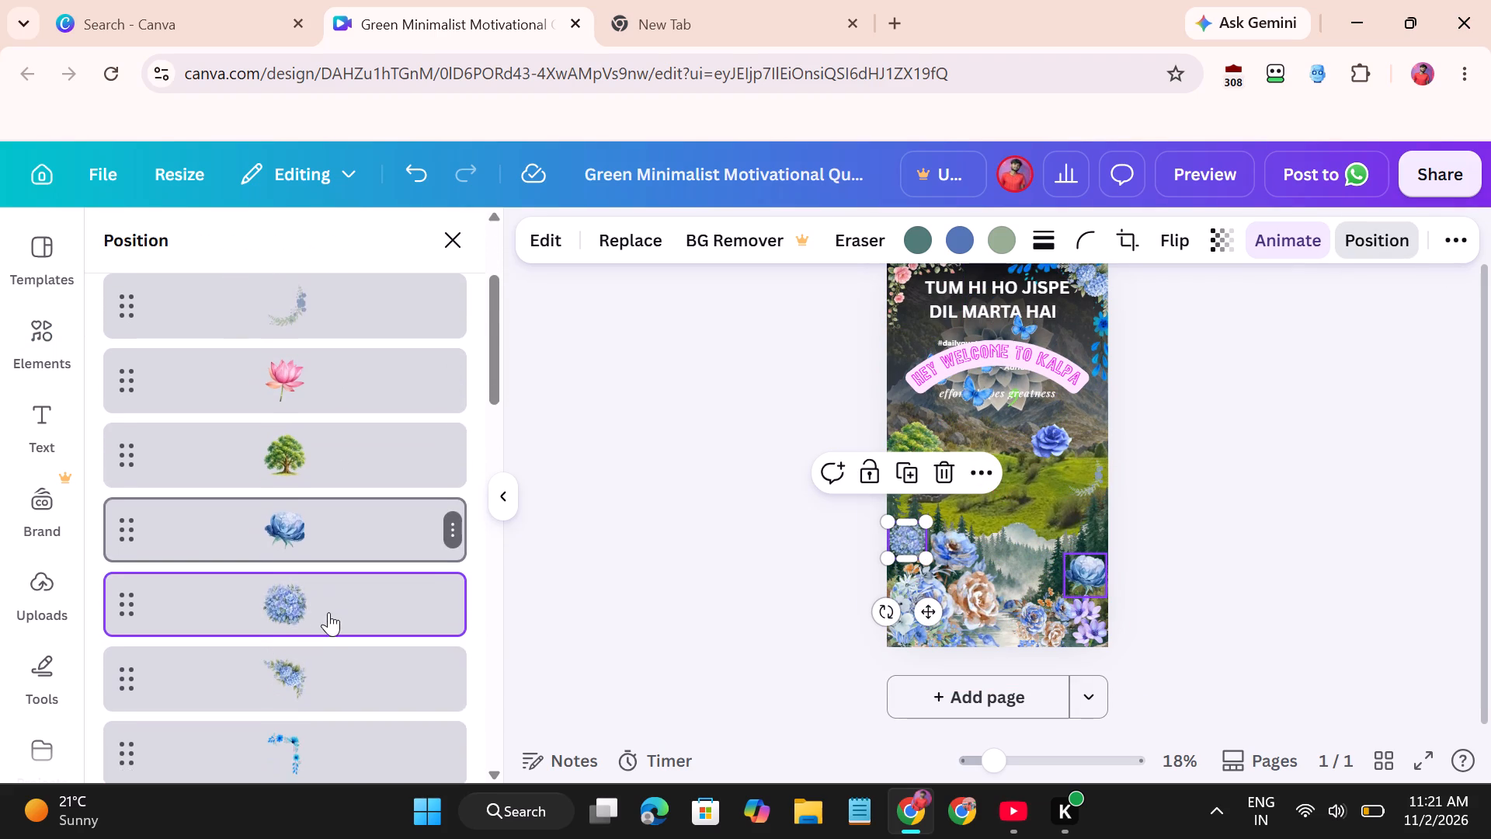
scroll(328, 612, "down", 1)
left_click(287, 639)
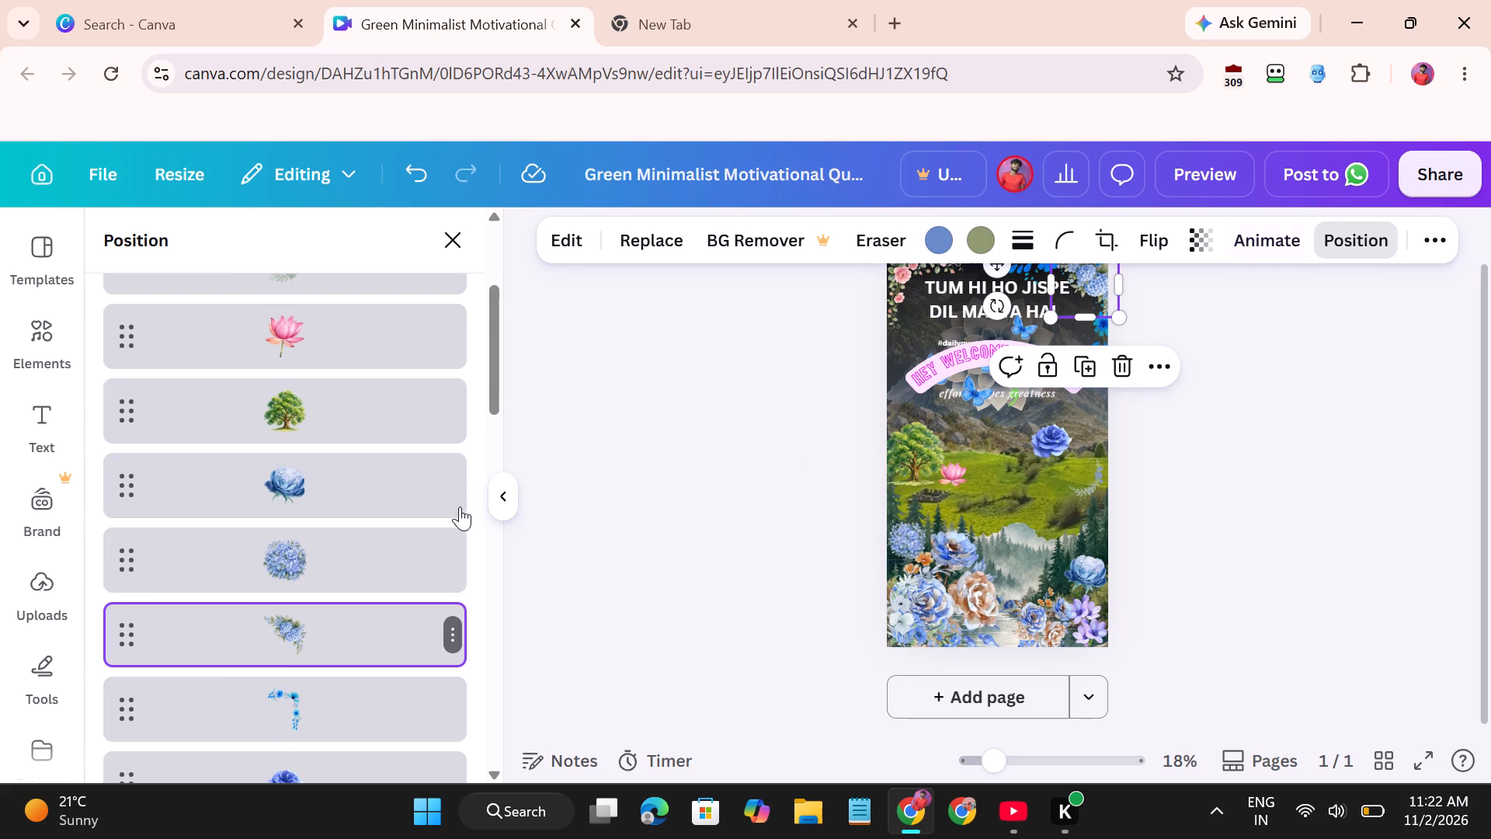
left_click(1252, 238)
left_click(304, 370)
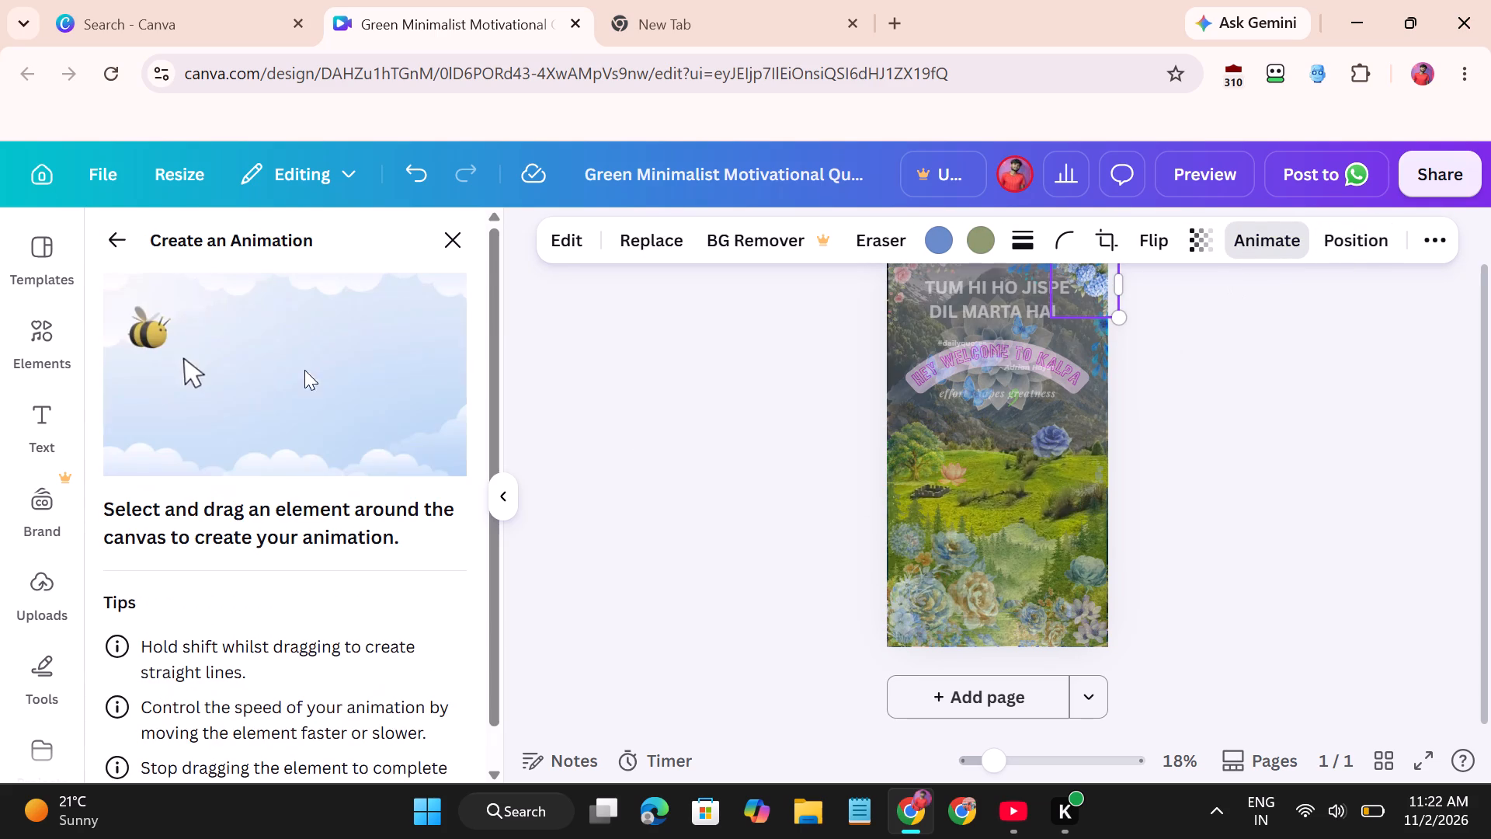
left_click(1081, 298)
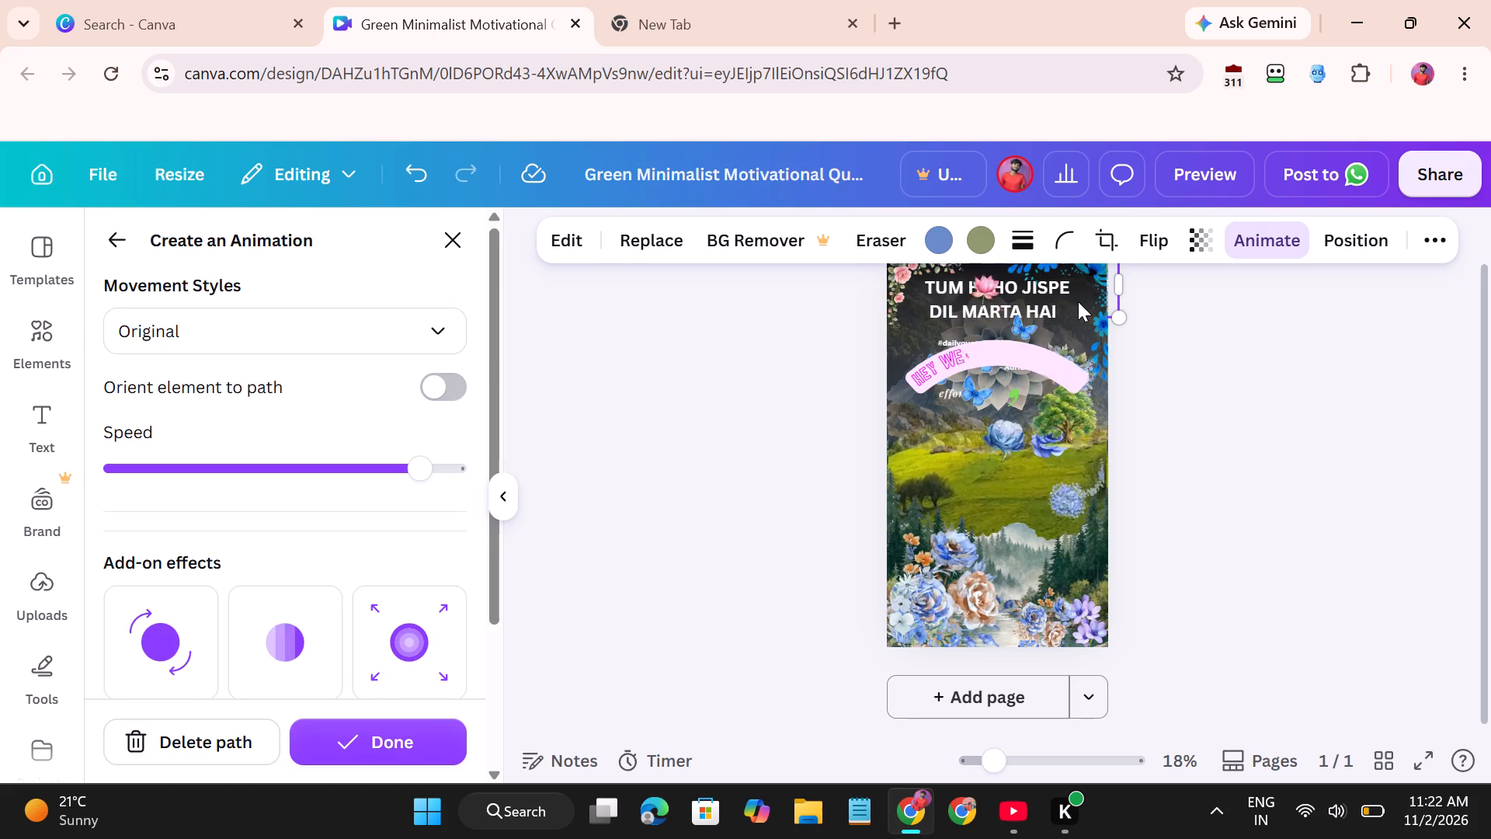
left_click(356, 740)
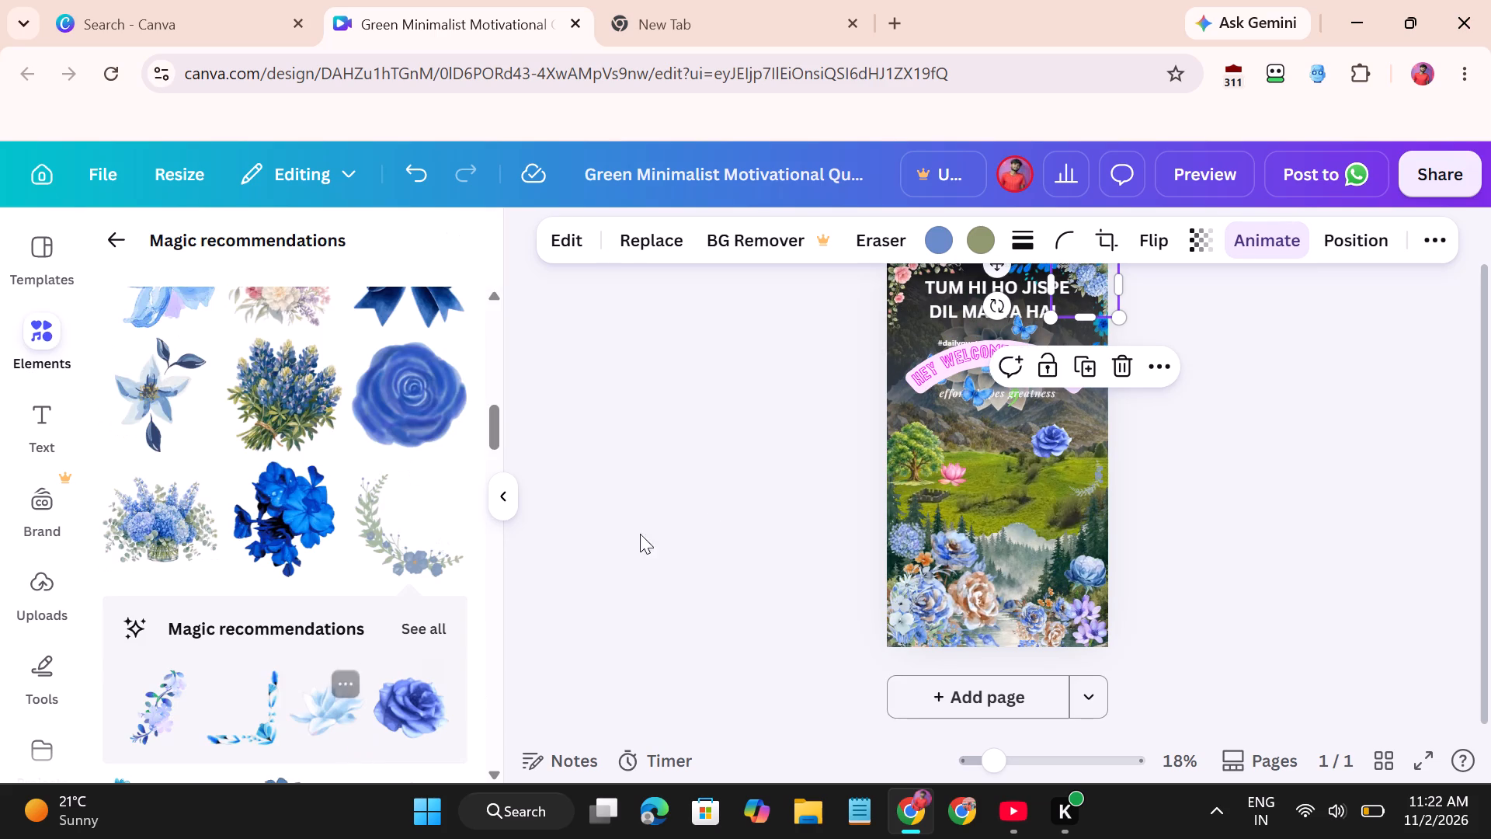
Select the bright blue corner border layer, start a custom animation, and move the overlapping blue floral spray along a large freehand loop.
left_click(1363, 230)
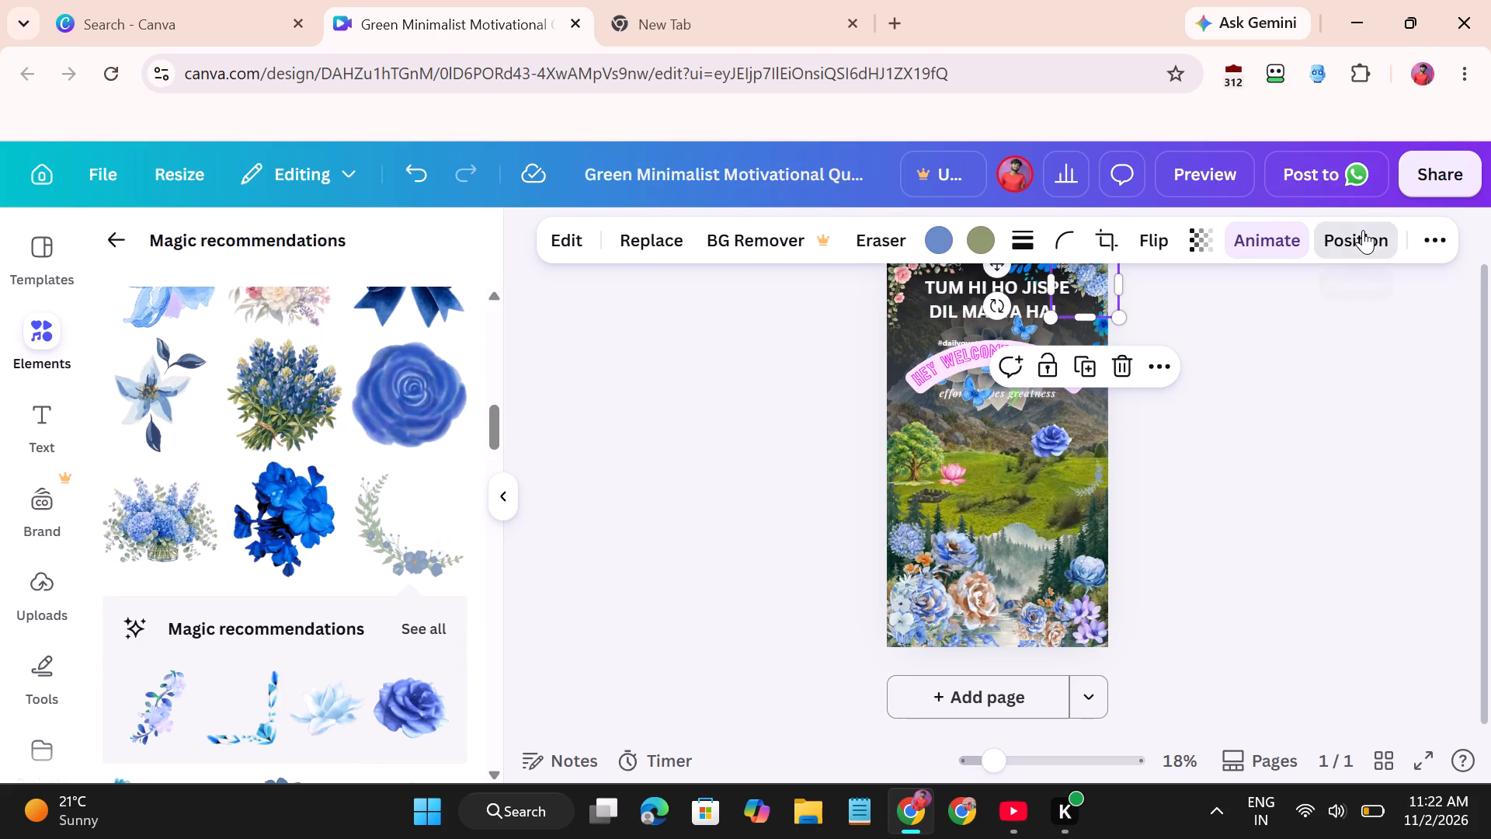
scroll(326, 599, "down", 7)
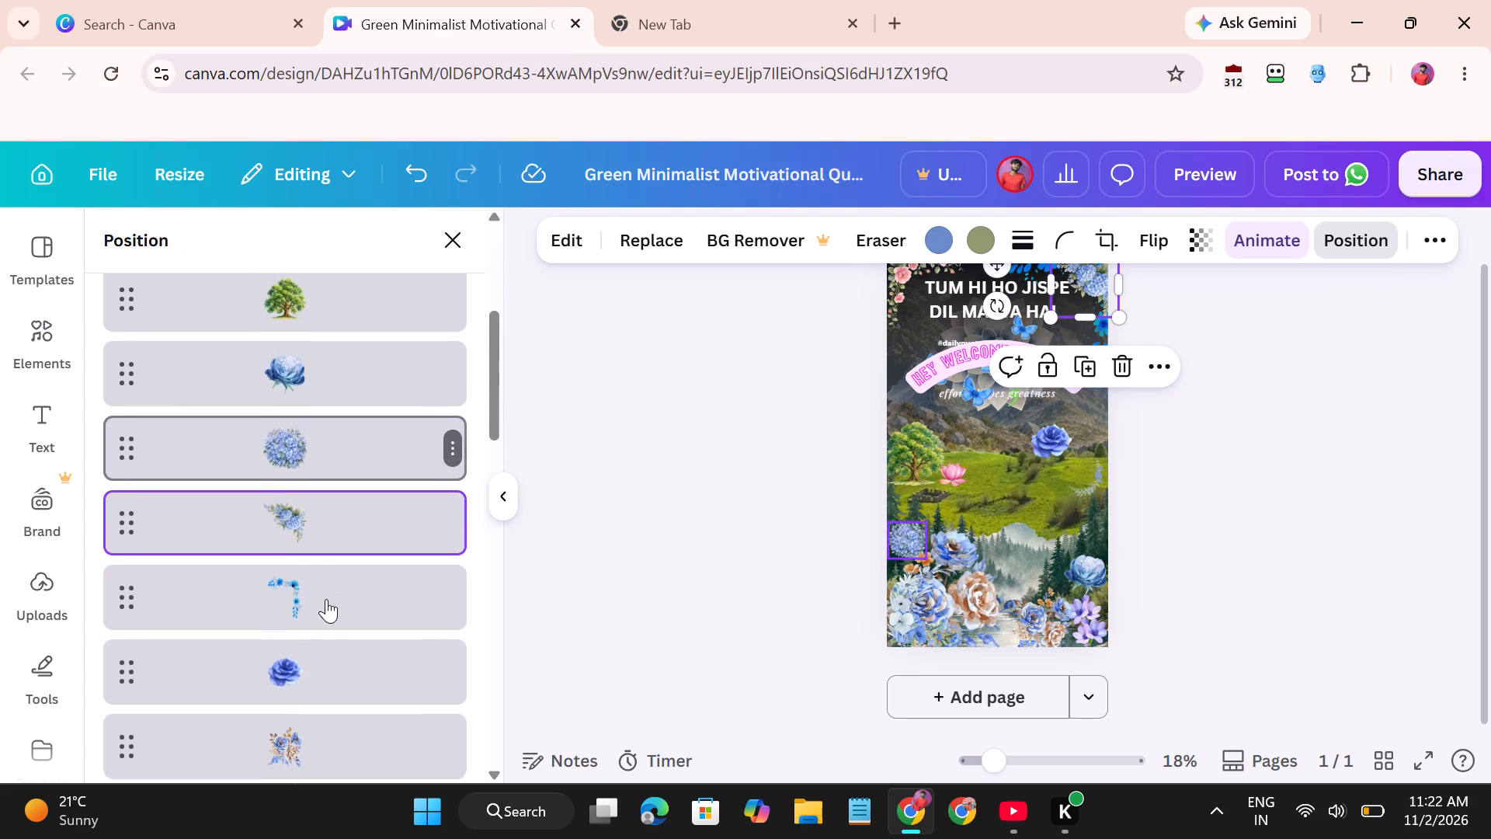
left_click(293, 593)
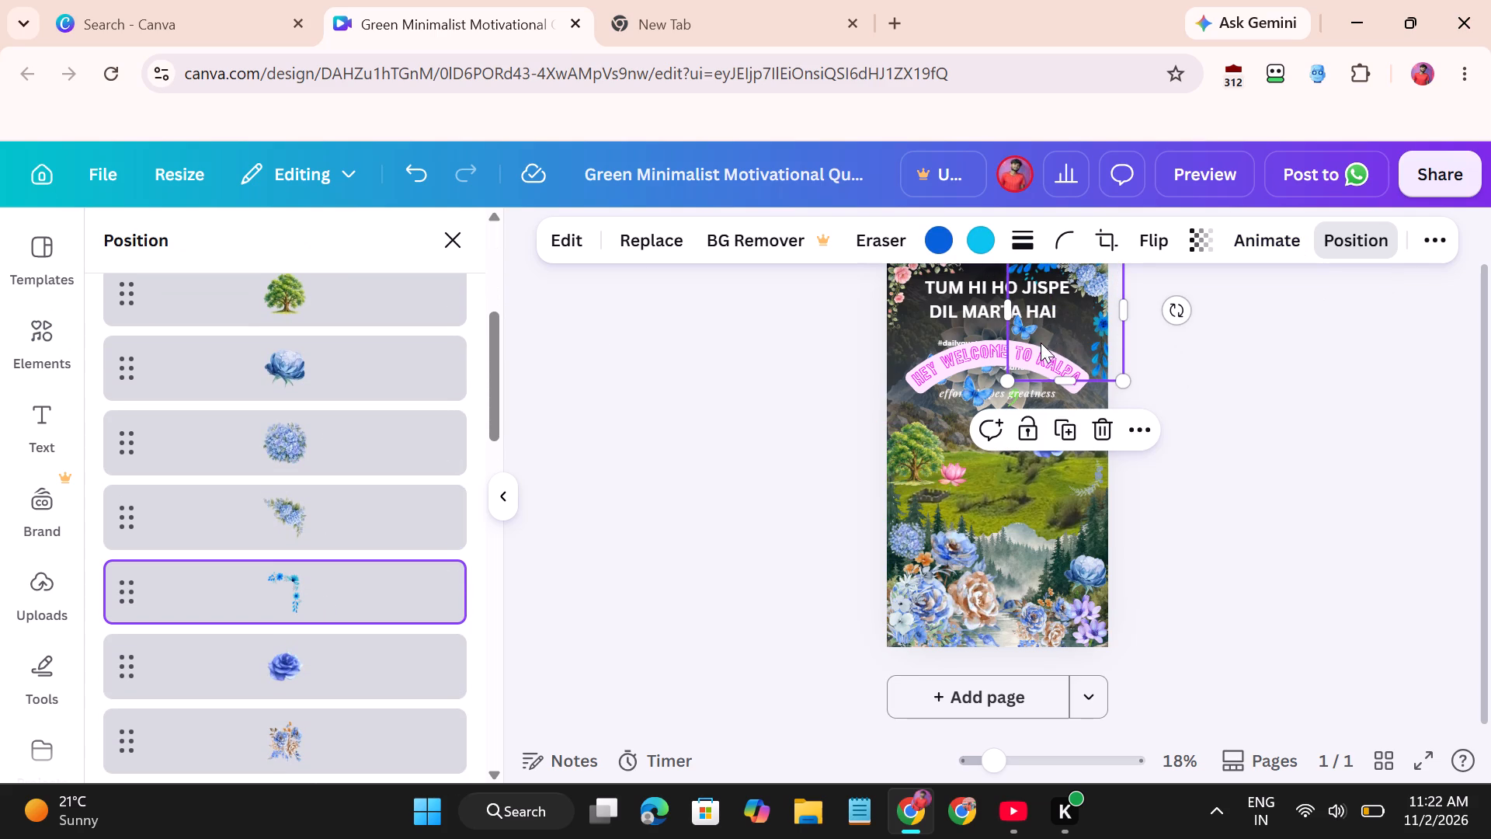
left_click(1284, 234)
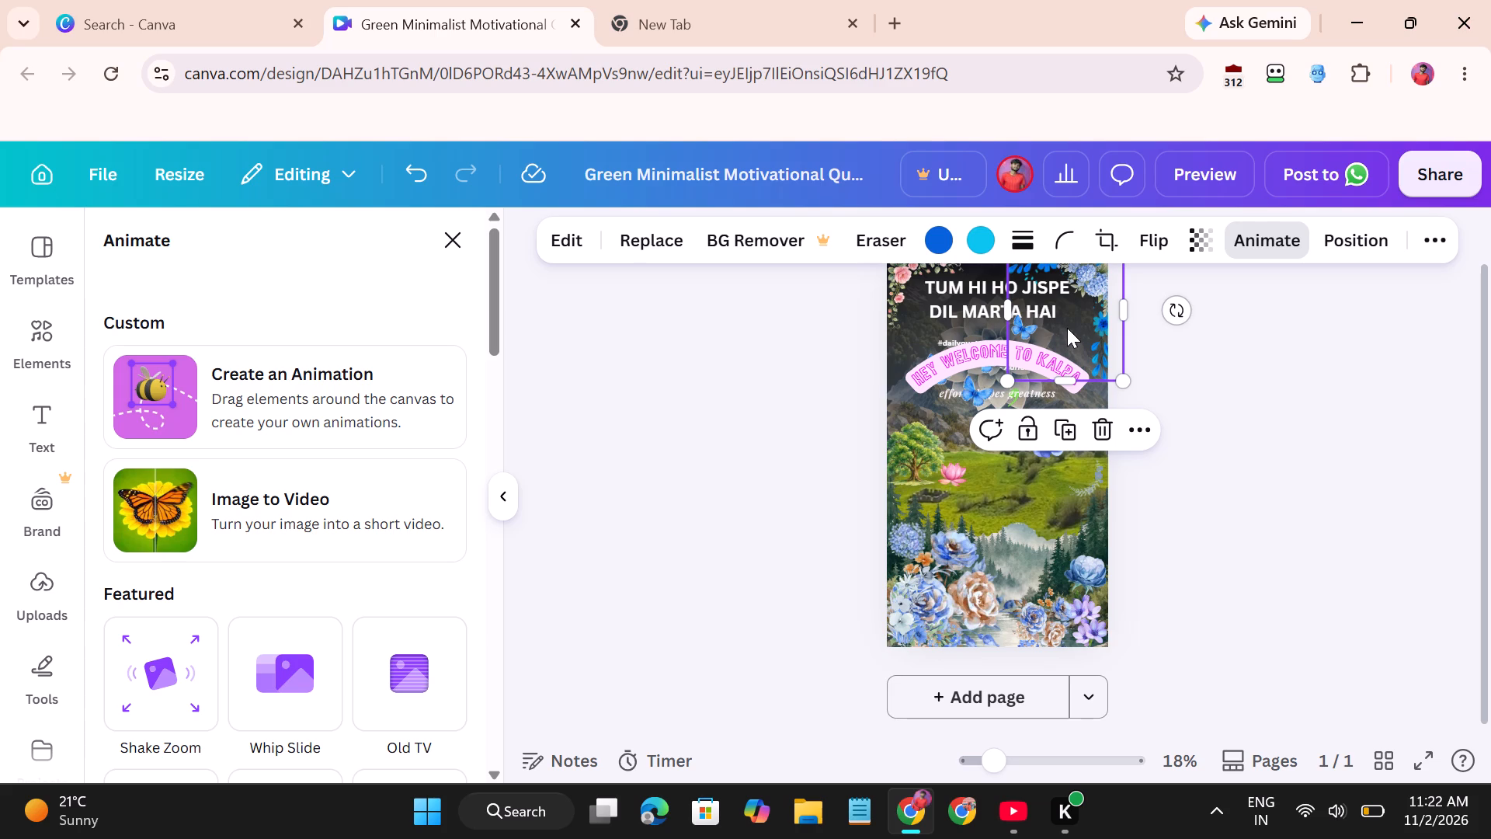
left_click(363, 399)
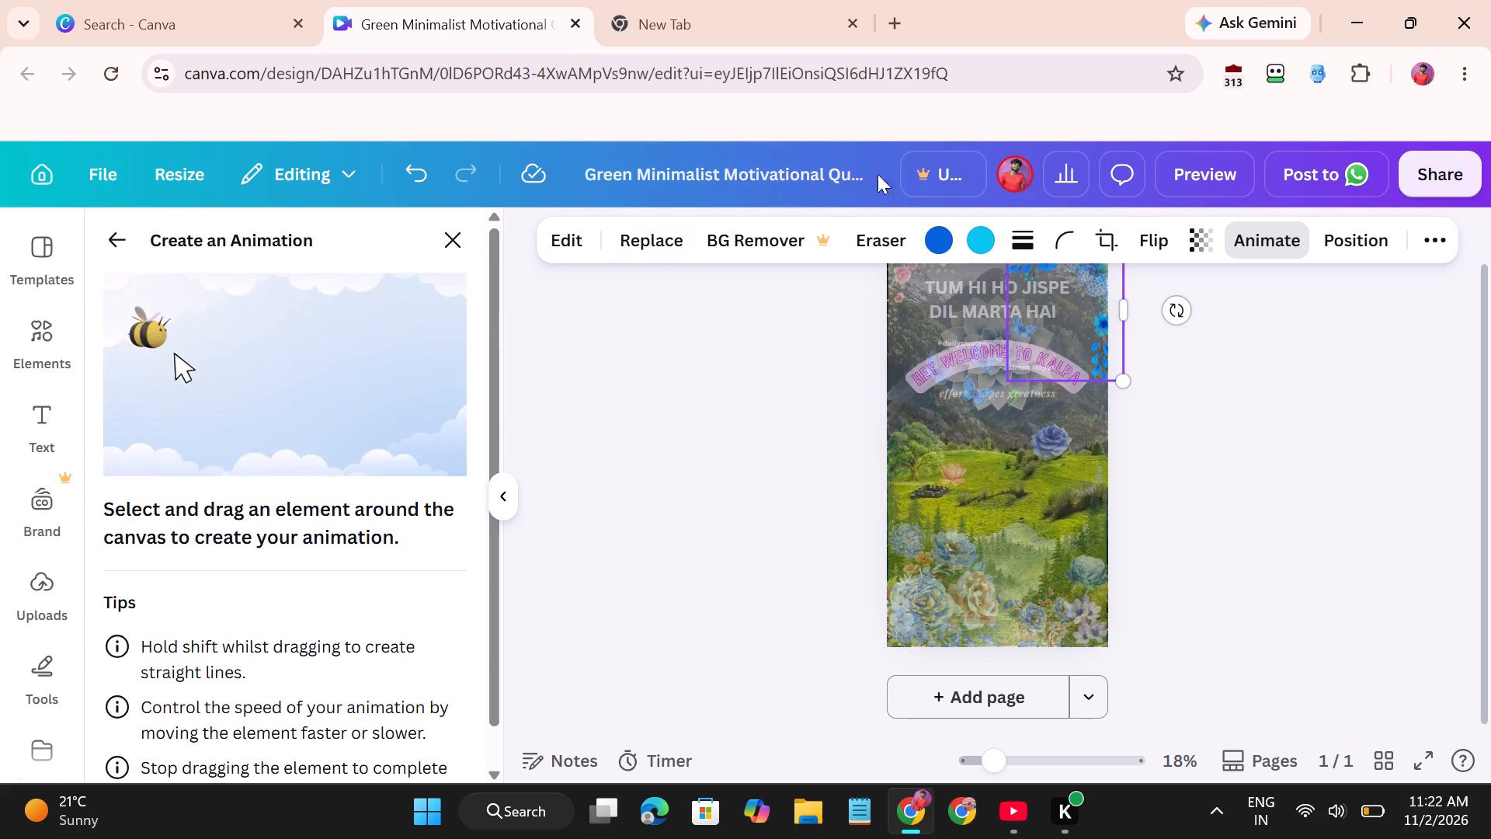
left_click_drag(1067, 315, 1027, 340)
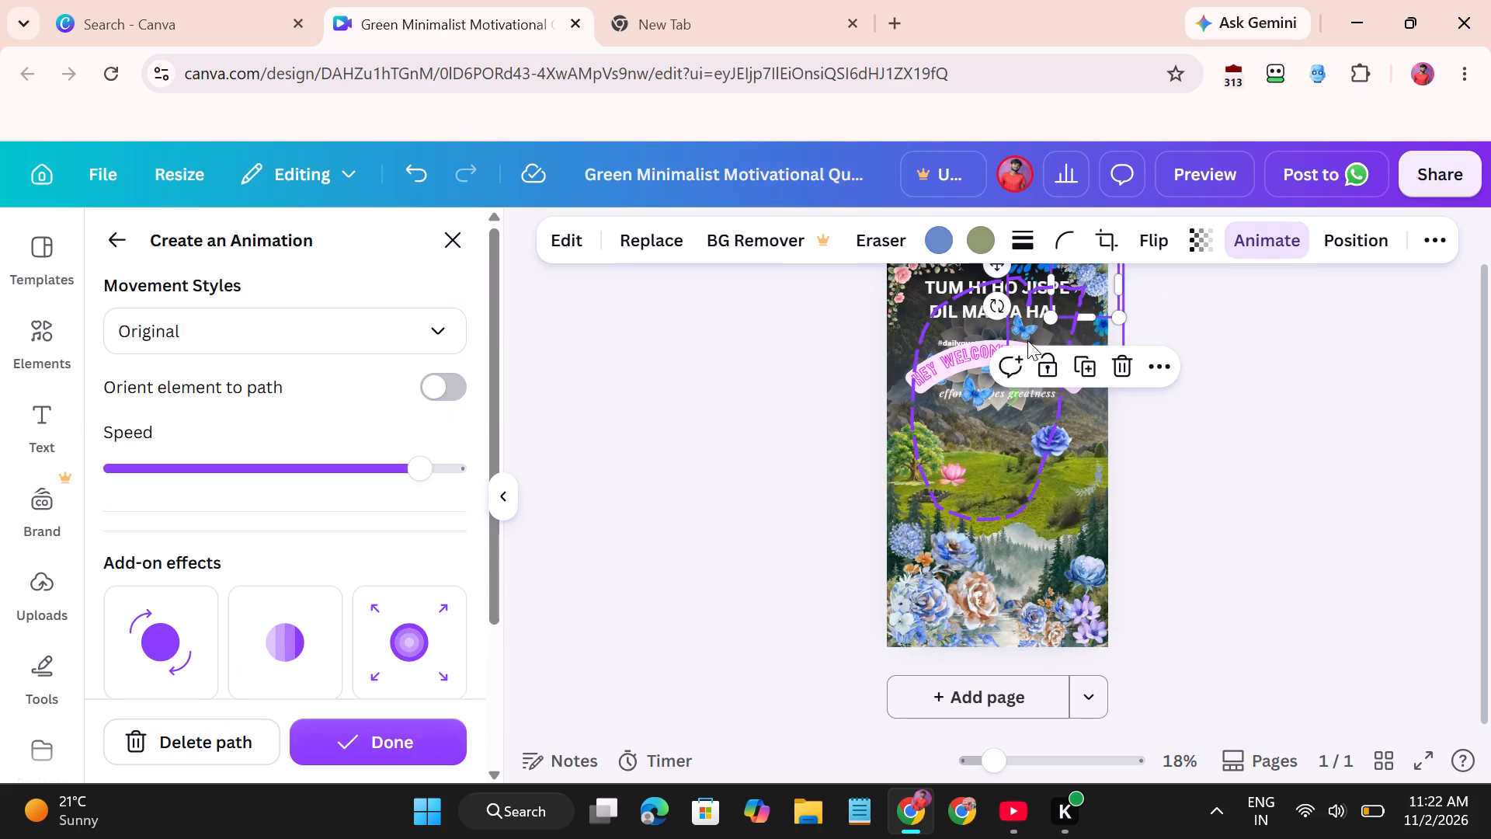
left_click_drag(1027, 340, 1026, 342)
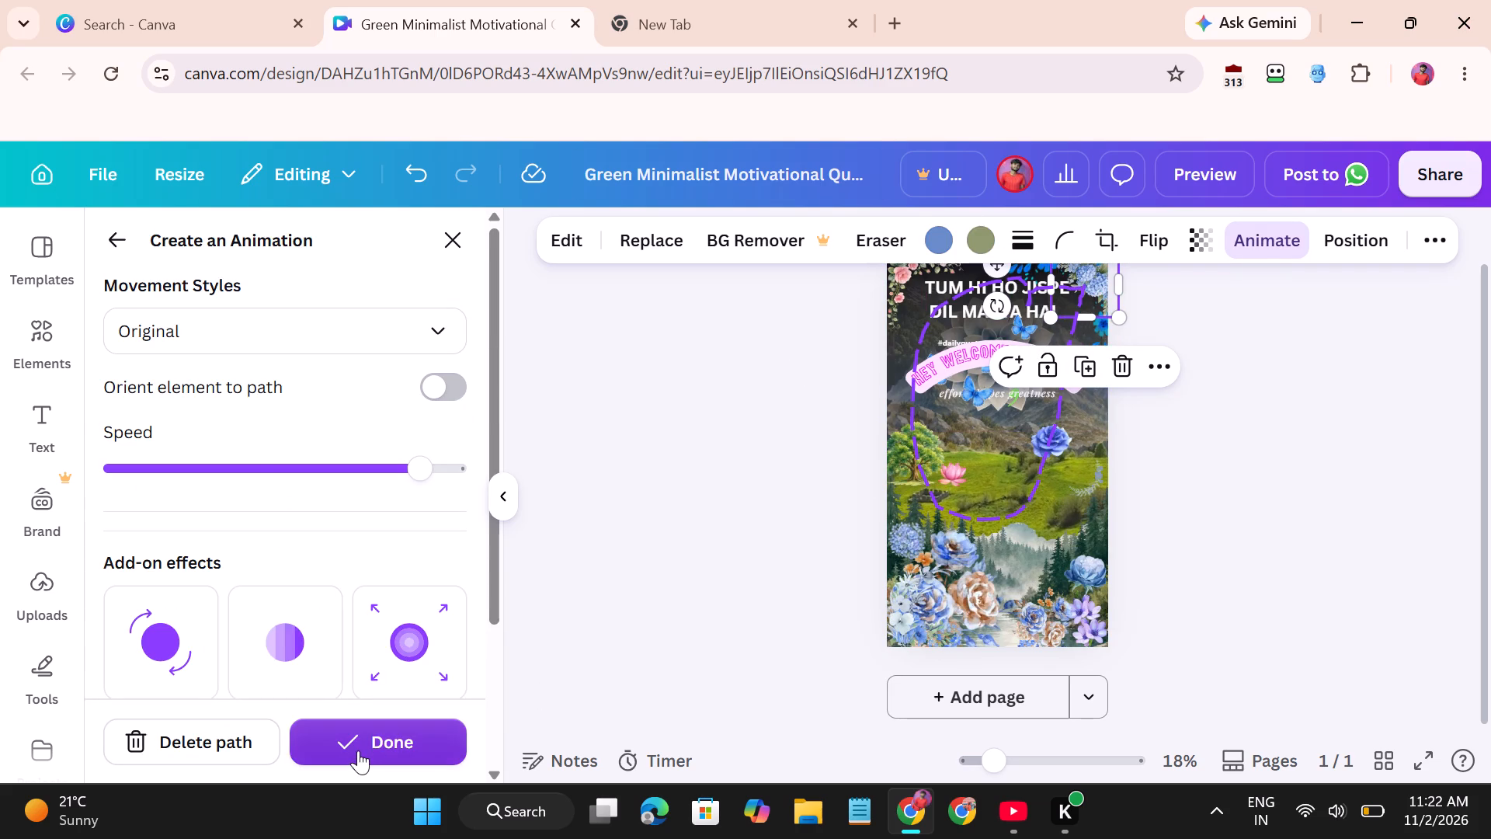
left_click(356, 750)
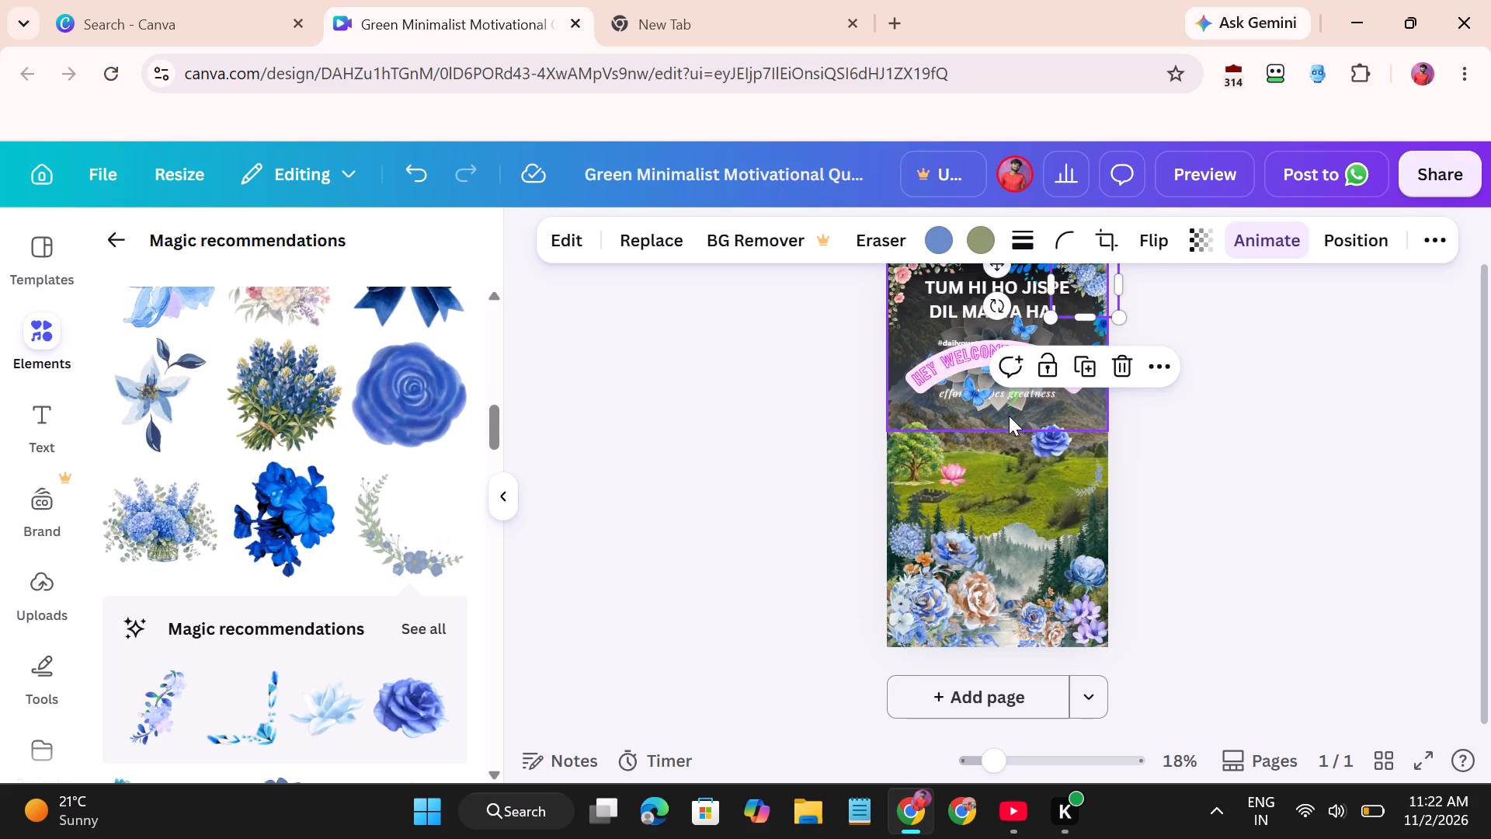
Select the mountain layer, start a custom animation, and move the overlapping curved HEY WELCOME TO KALPA heading along a freehand looping path.
left_click(1359, 249)
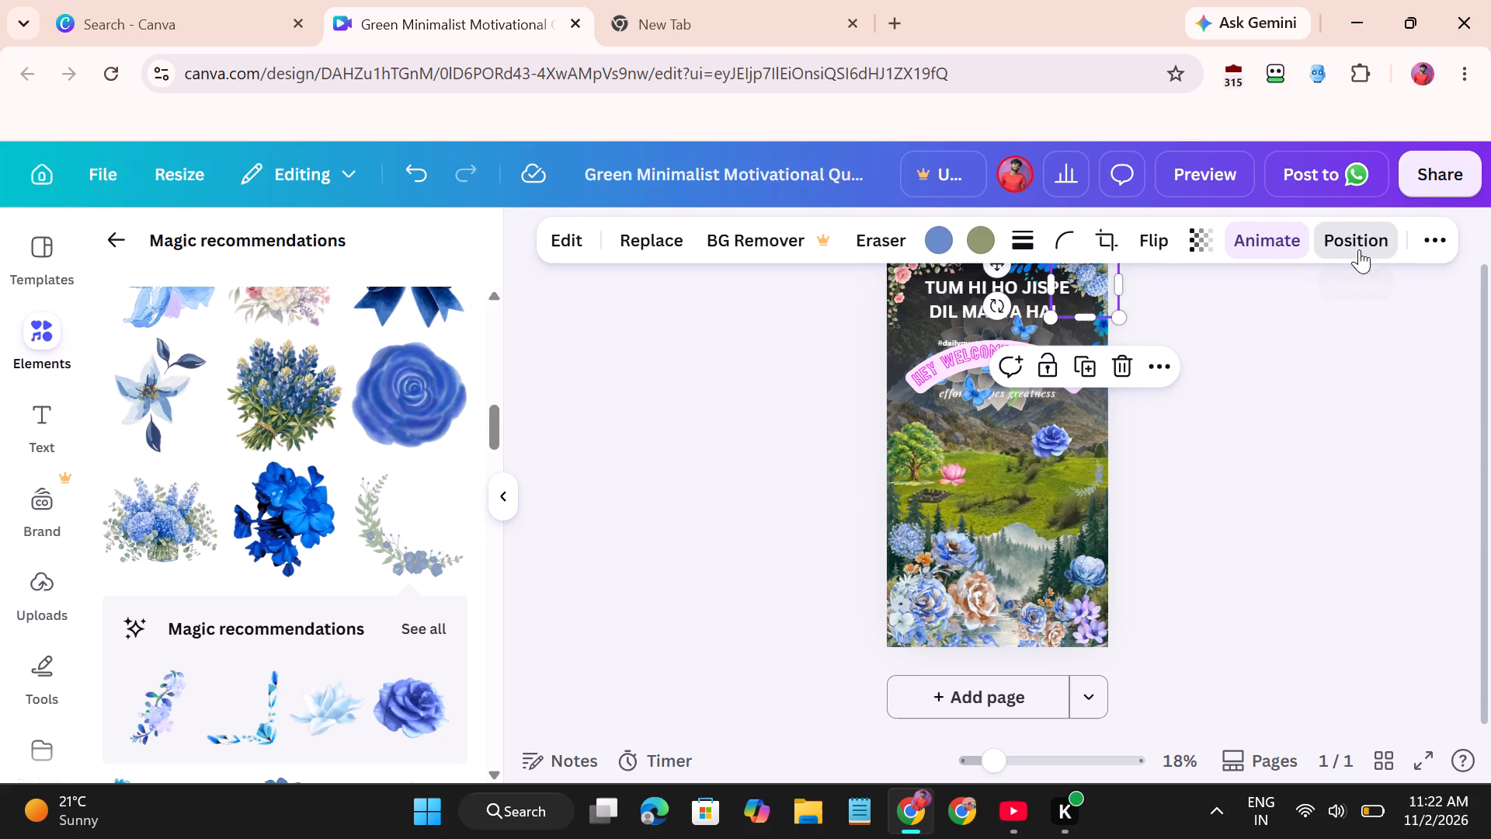
scroll(387, 583, "down", 9)
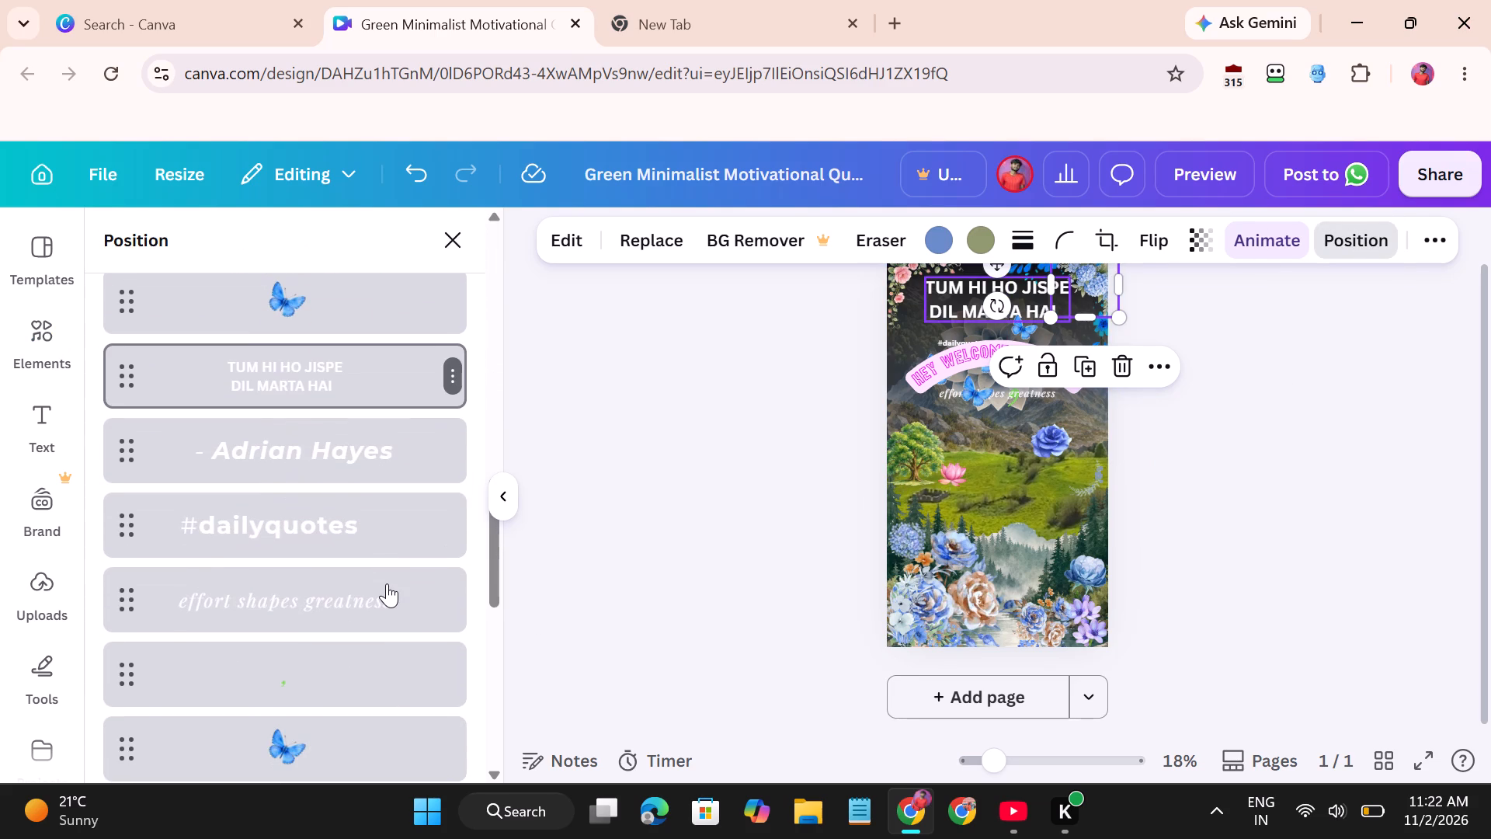
scroll(387, 583, "down", 3)
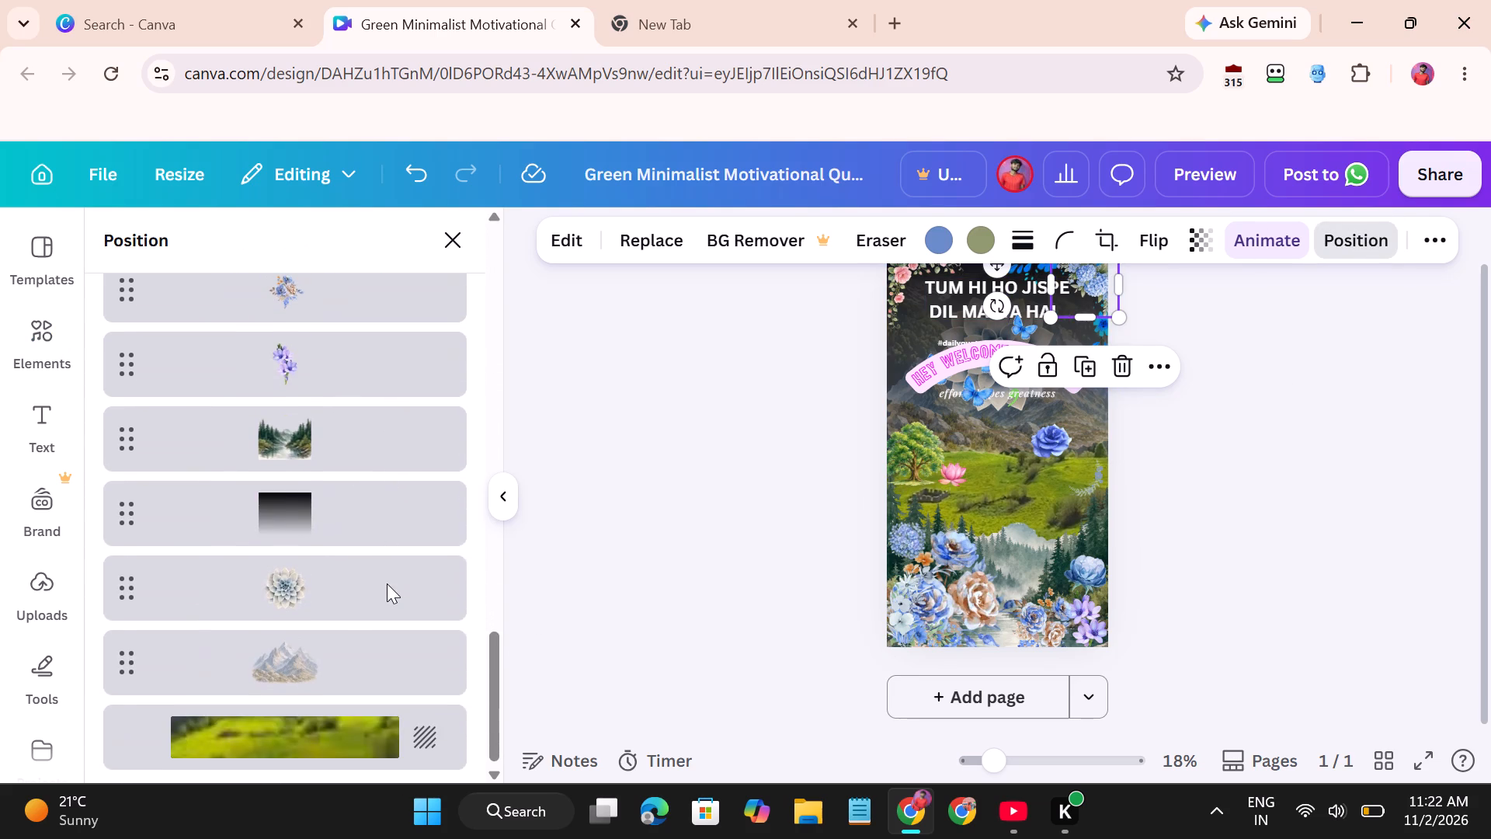
left_click(294, 729)
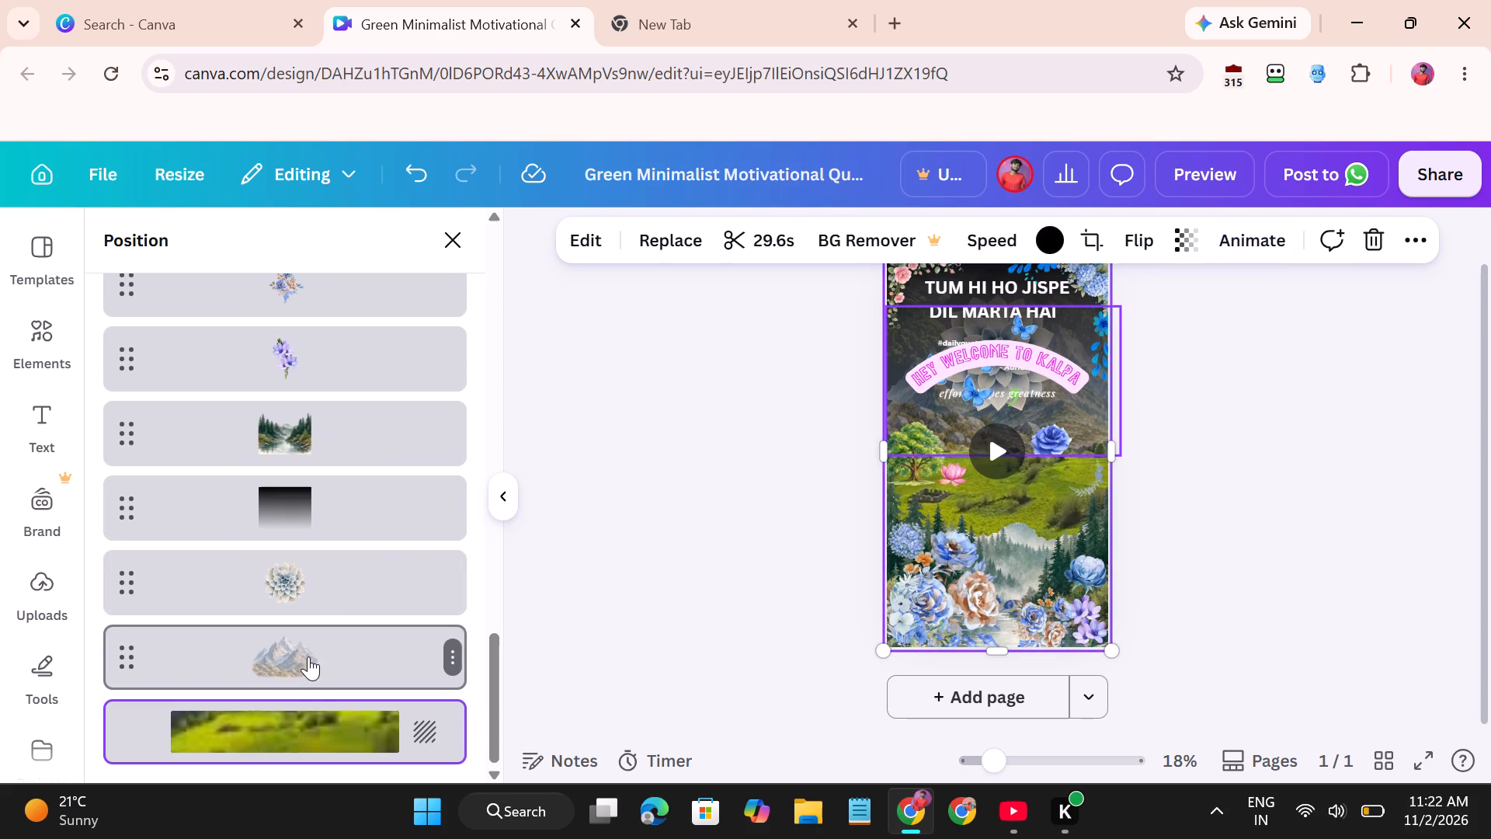
left_click(308, 656)
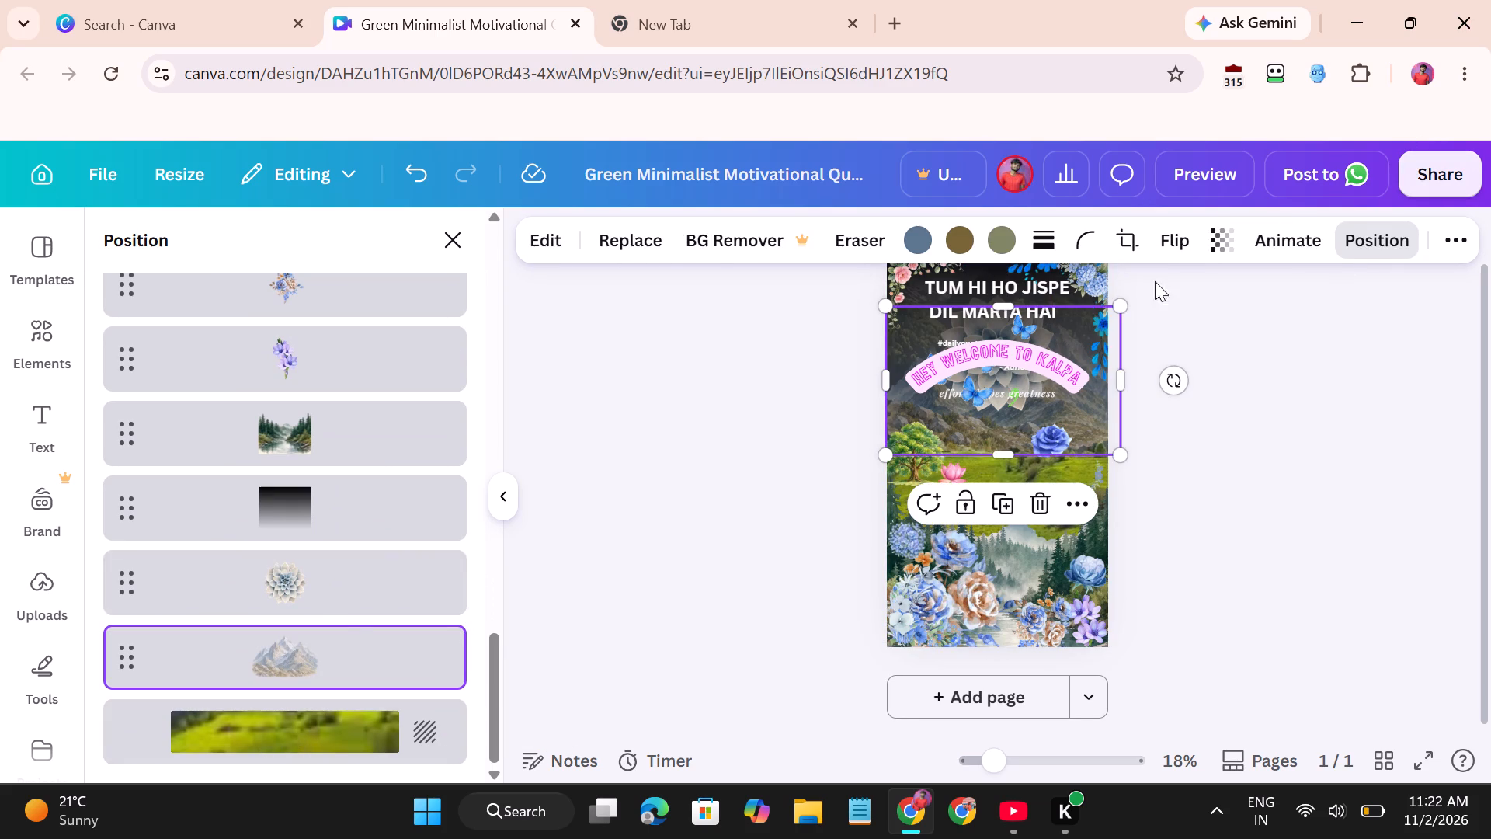
left_click(1273, 245)
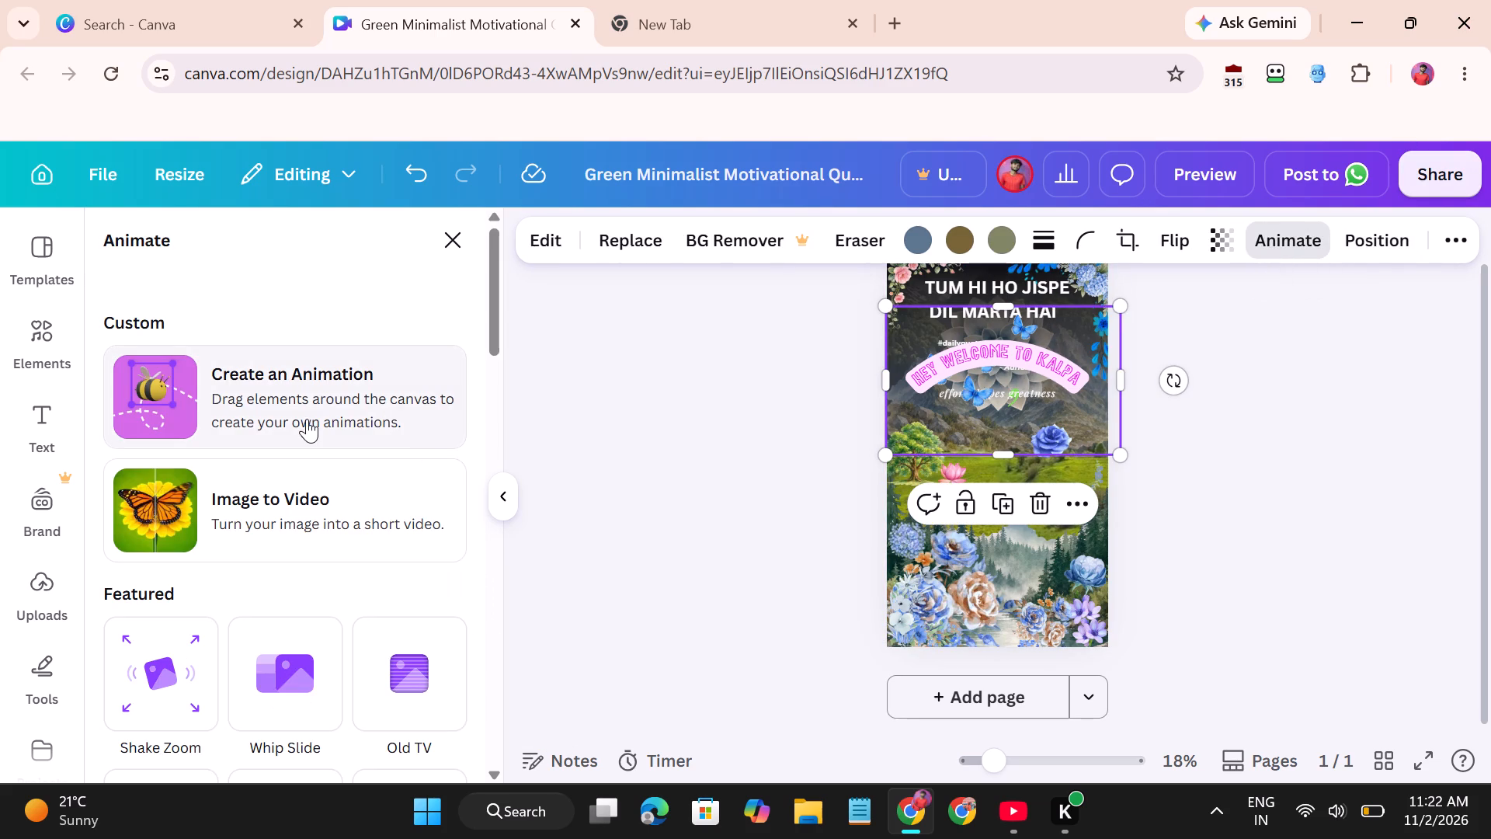
left_click(307, 419)
scroll(315, 474, "down", 7)
scroll(315, 474, "up", 4)
left_click(97, 230)
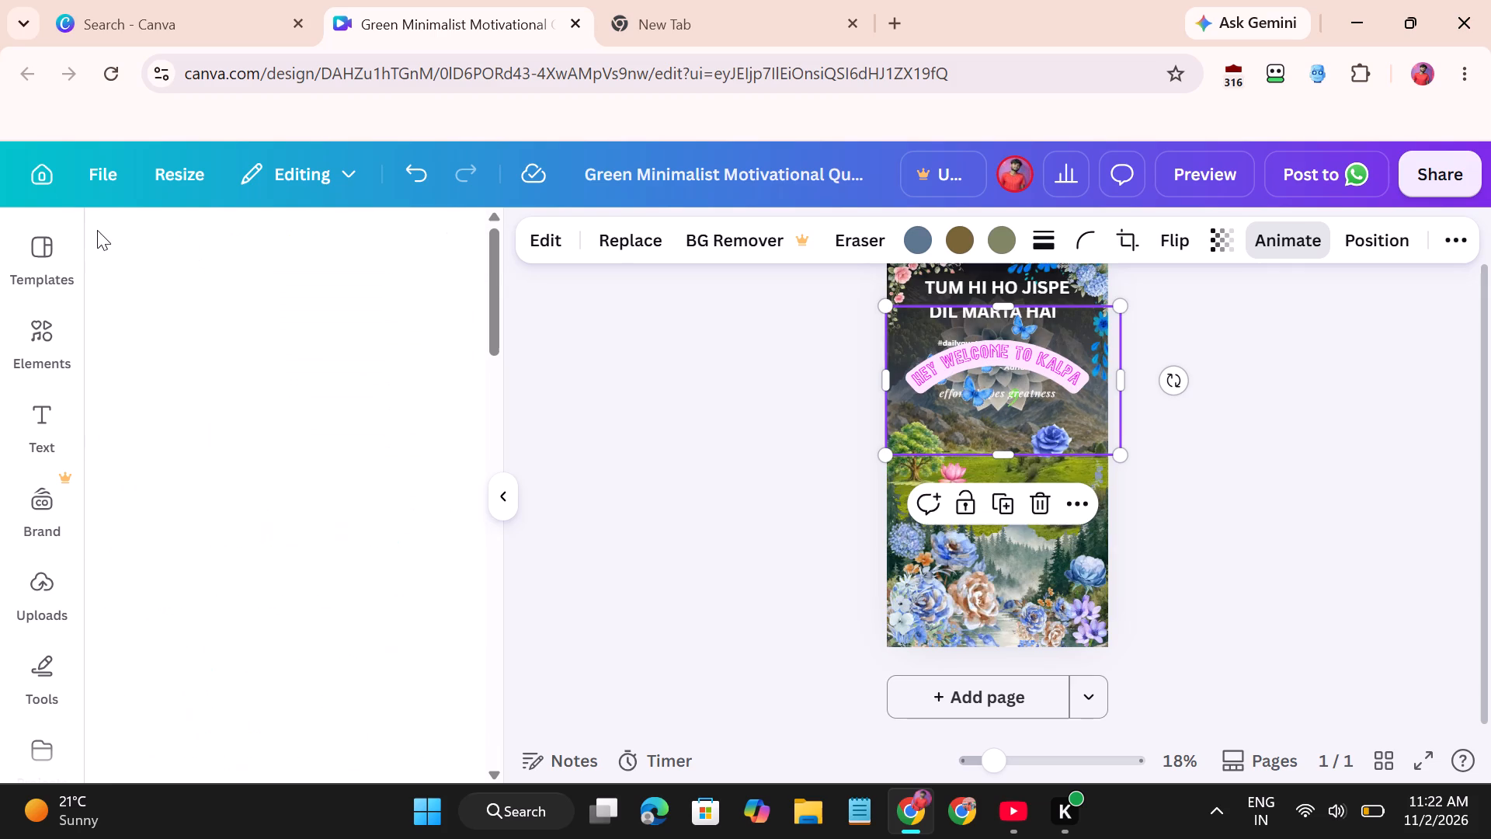
left_click(270, 406)
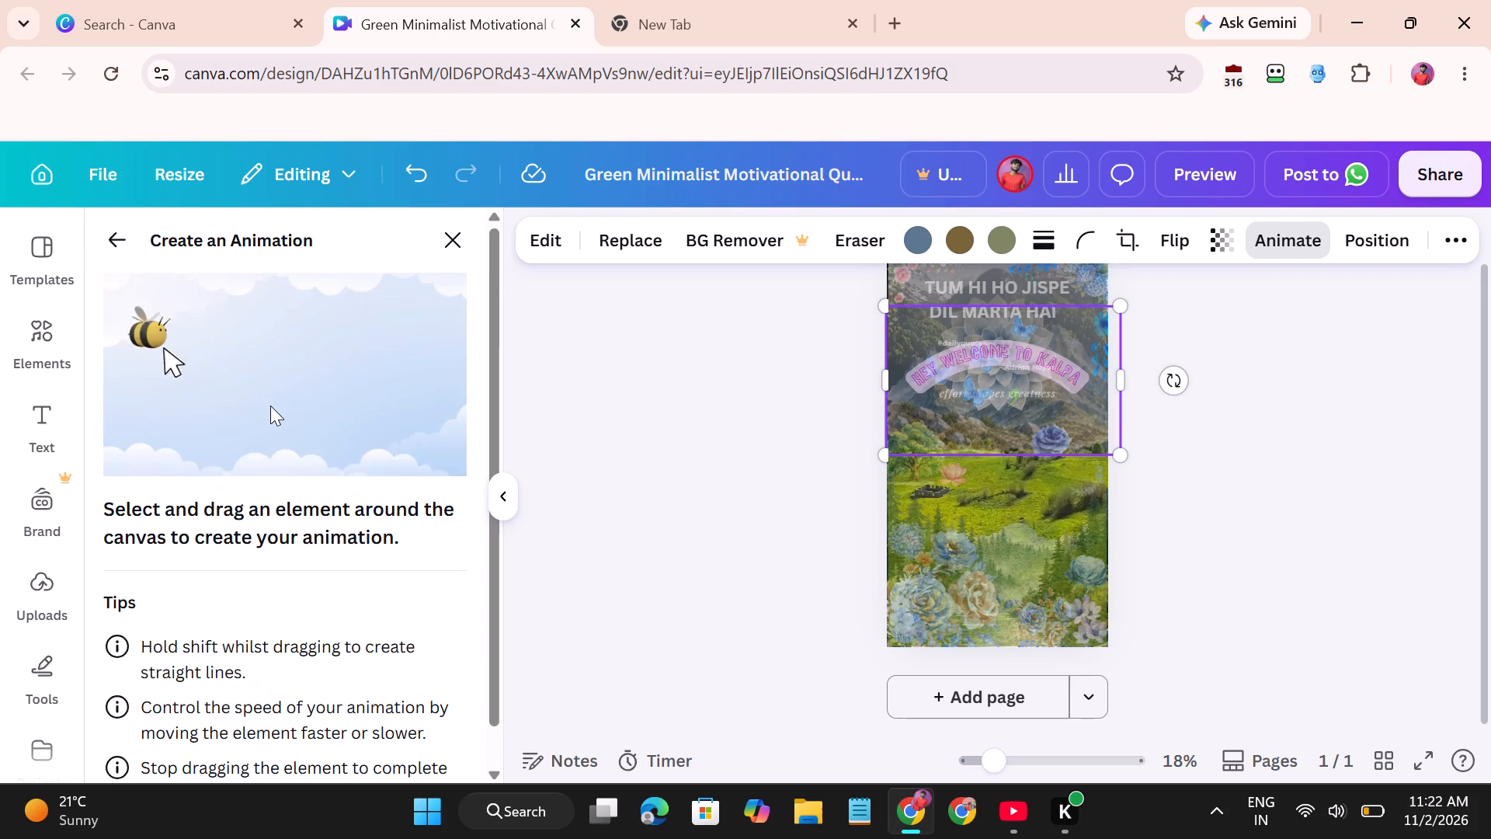
left_click(270, 406)
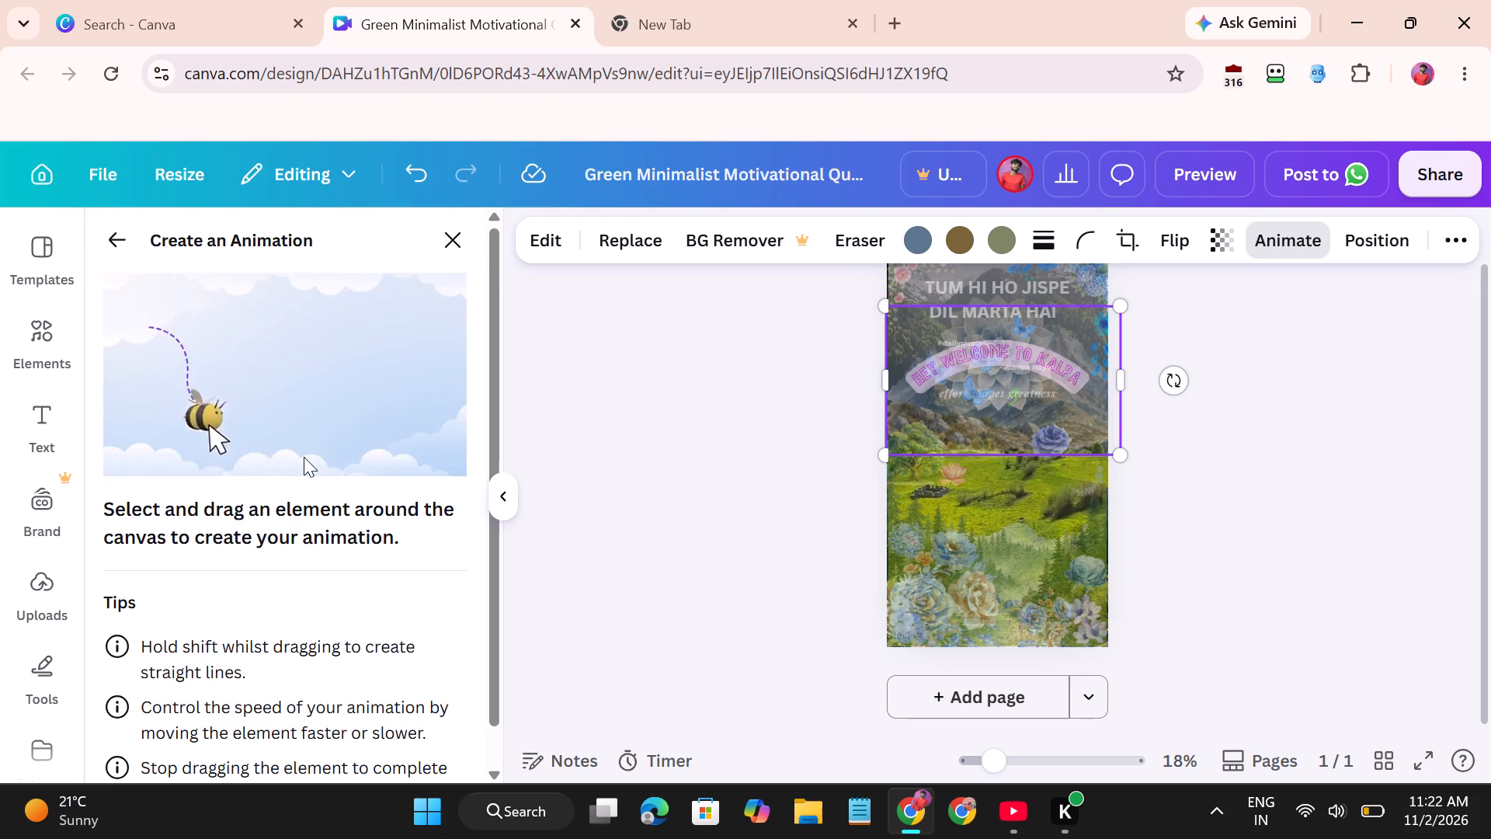
scroll(304, 457, "down", 3)
left_click_drag(978, 381, 1044, 419)
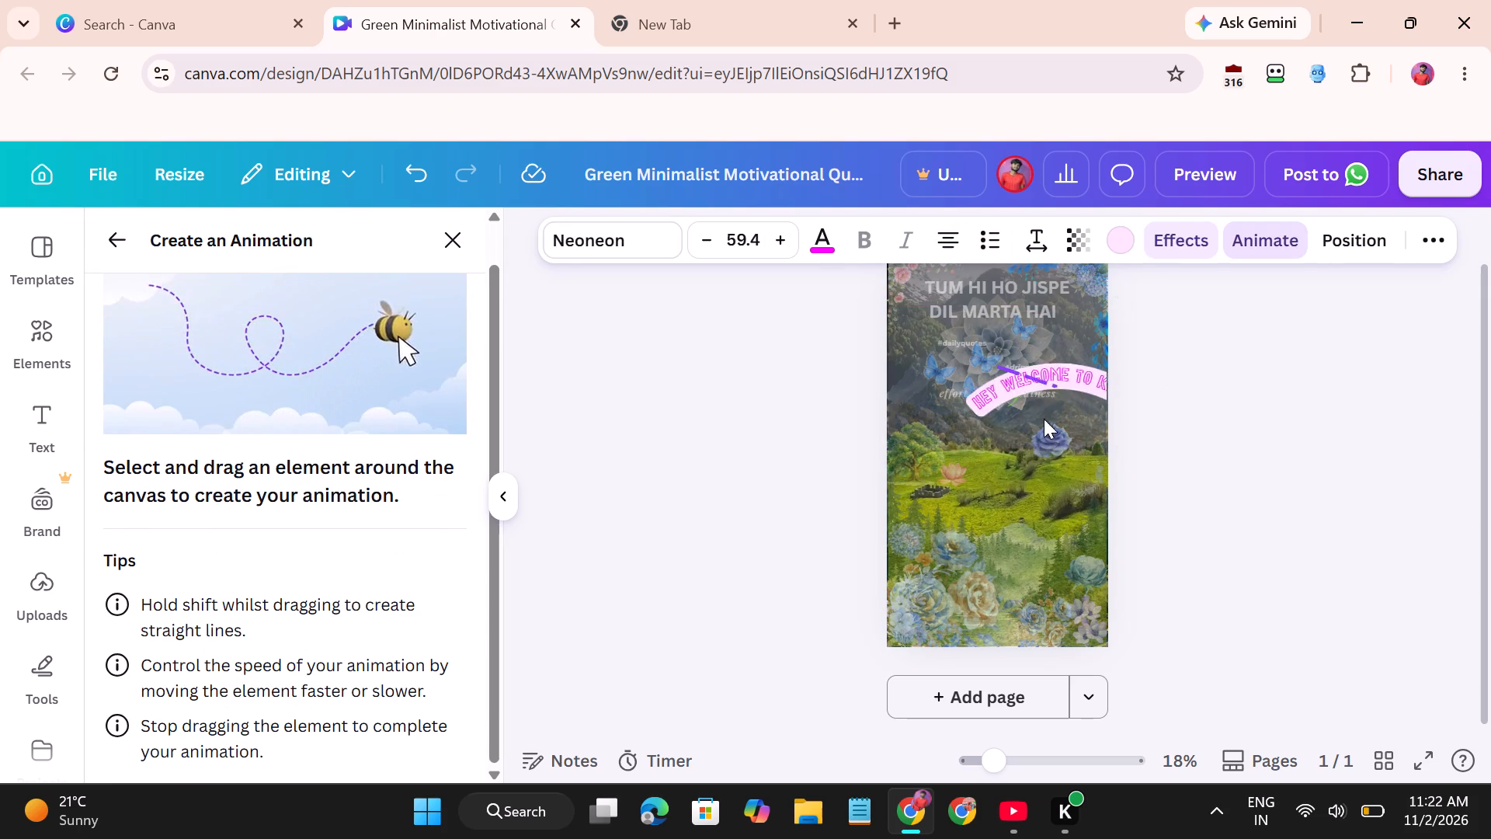
left_click_drag(1044, 419, 981, 374)
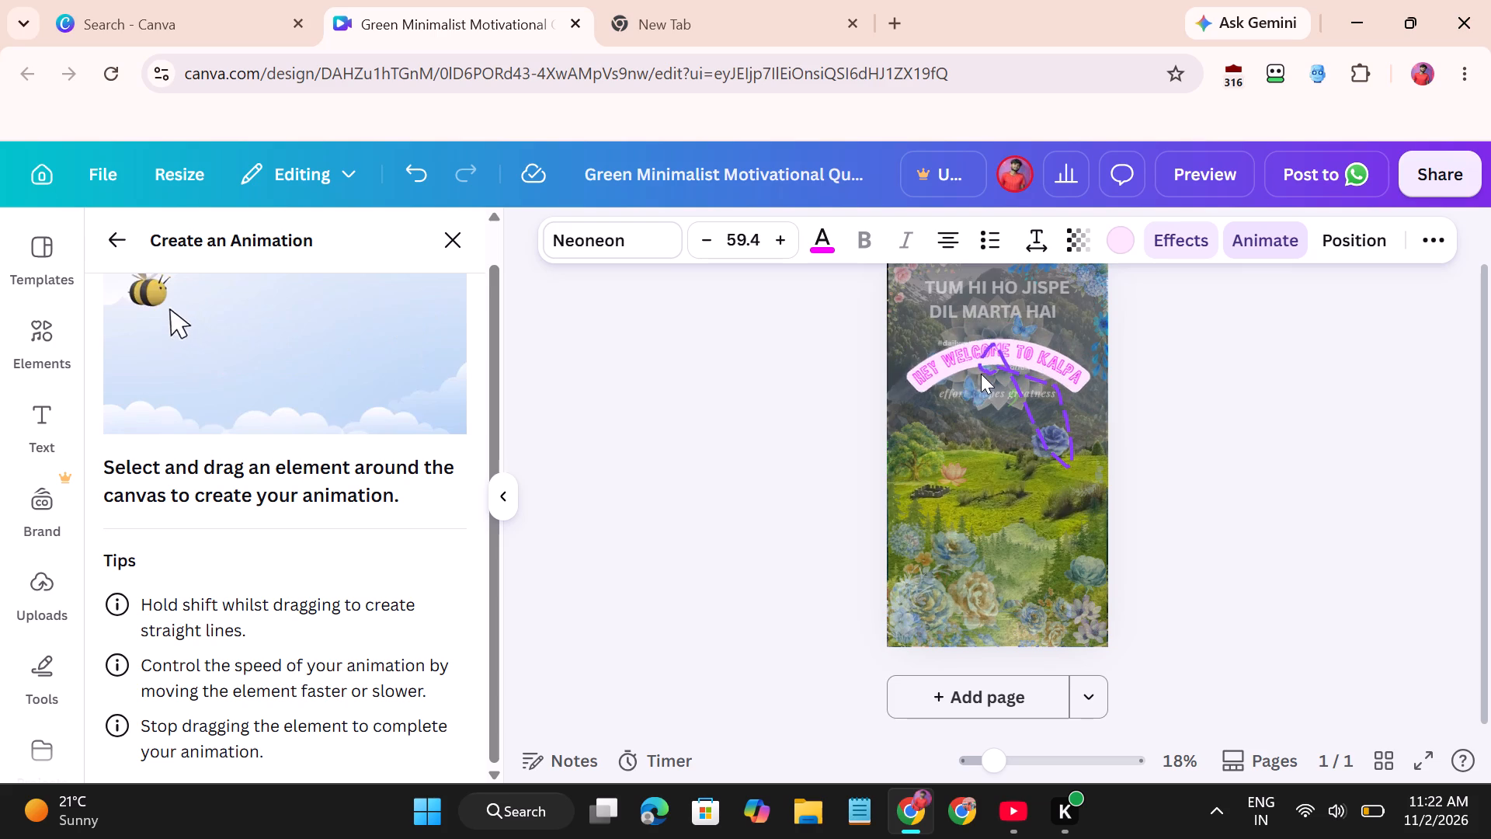
left_click_drag(981, 374, 982, 370)
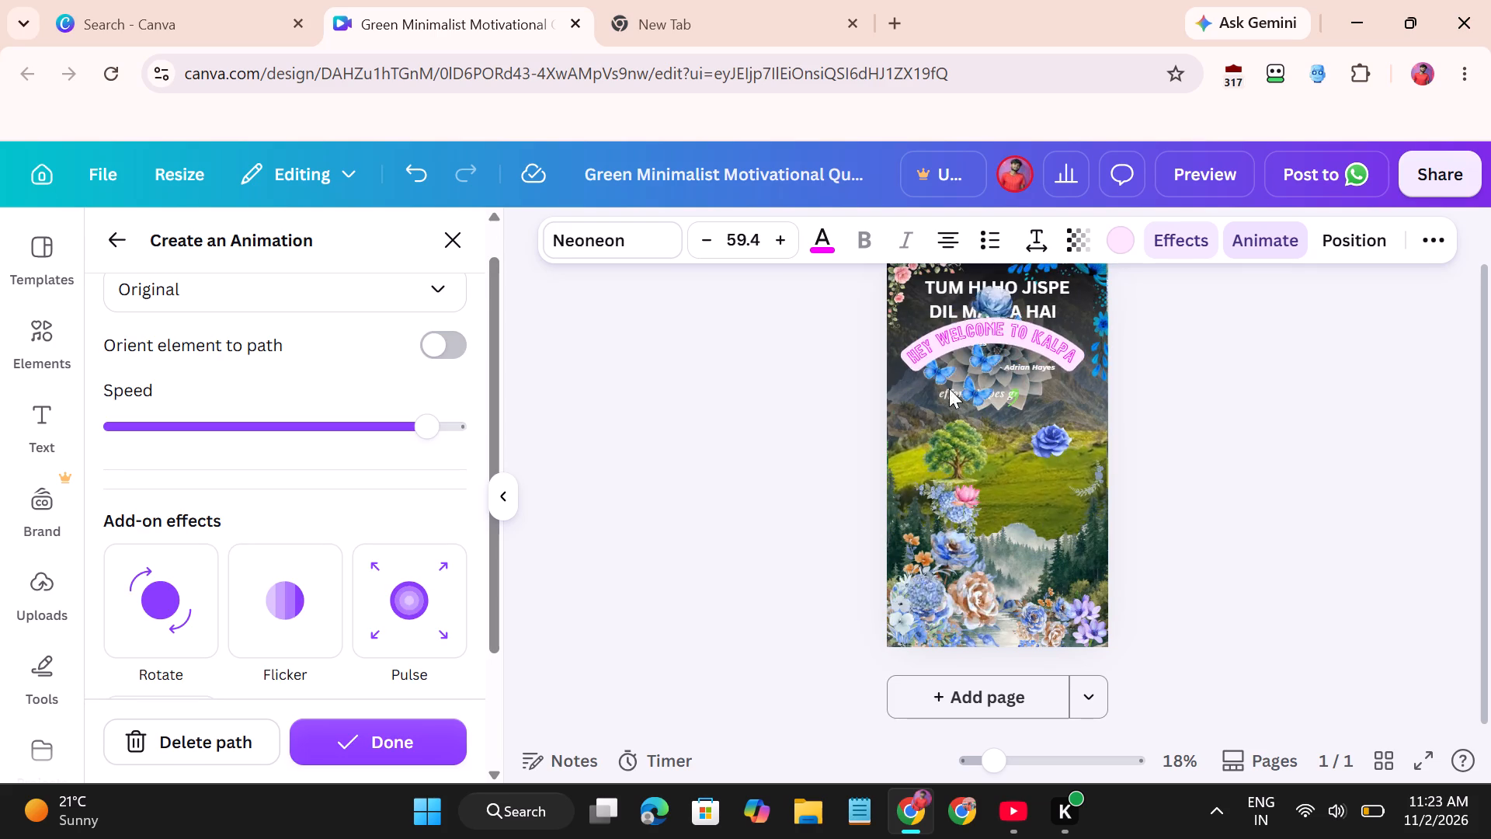
left_click(403, 744)
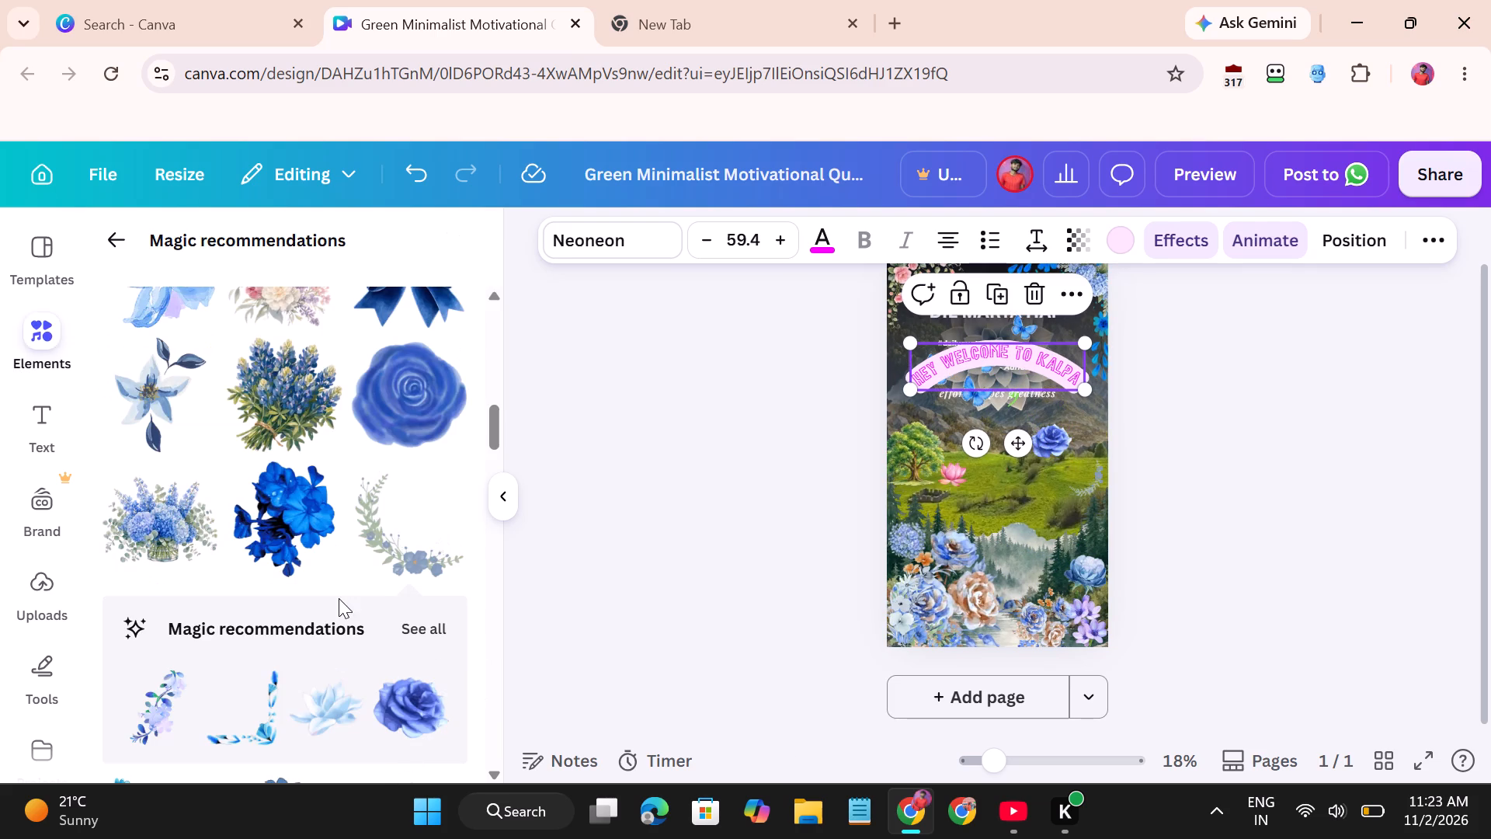
Select the blue butterfly layer directly above the TUM HI HO JISPE heading and create a custom animation with many freehand loops across the page.
left_click(1351, 249)
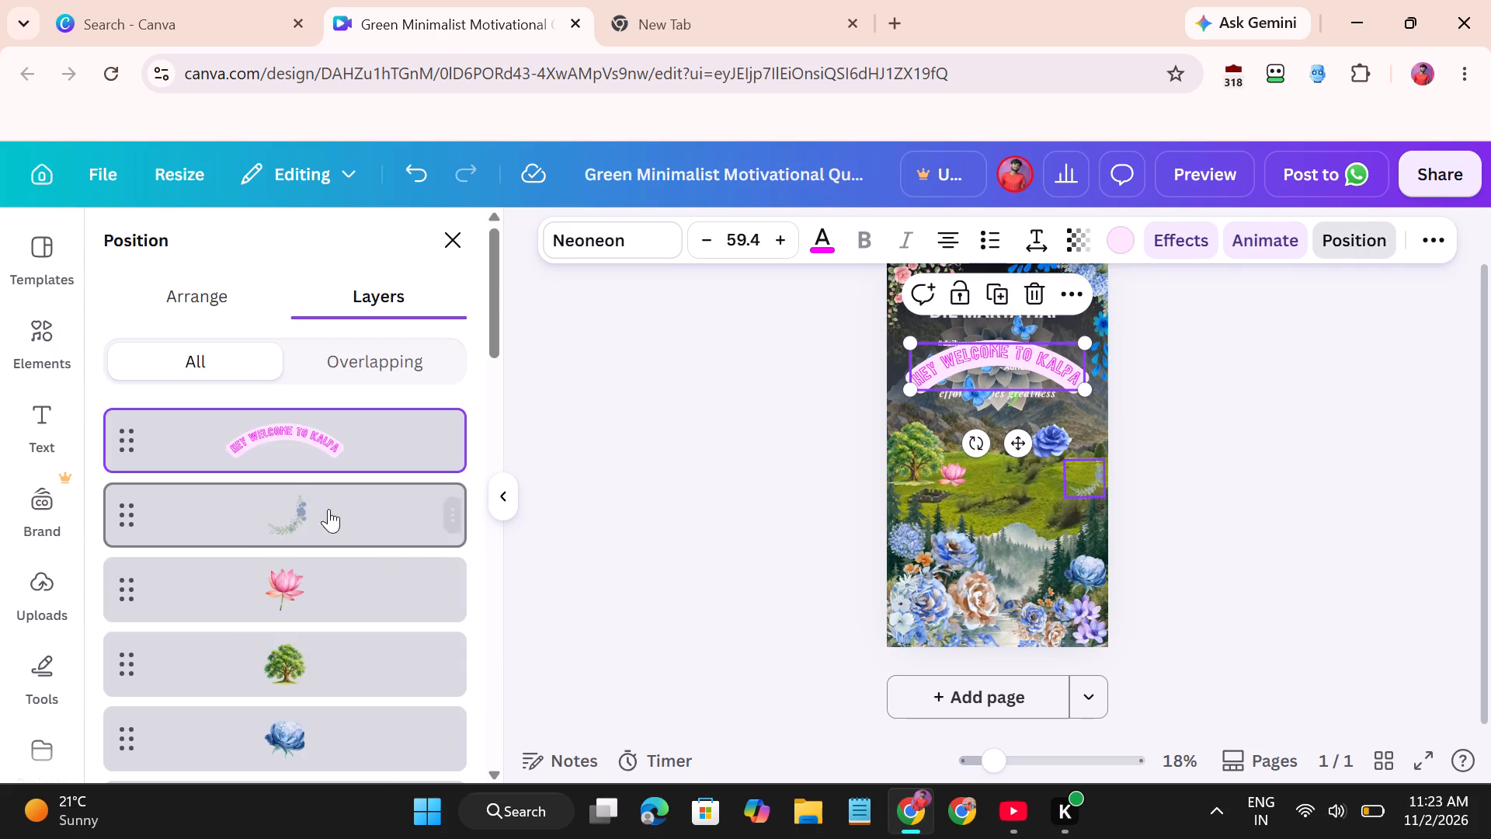
scroll(250, 520, "down", 6)
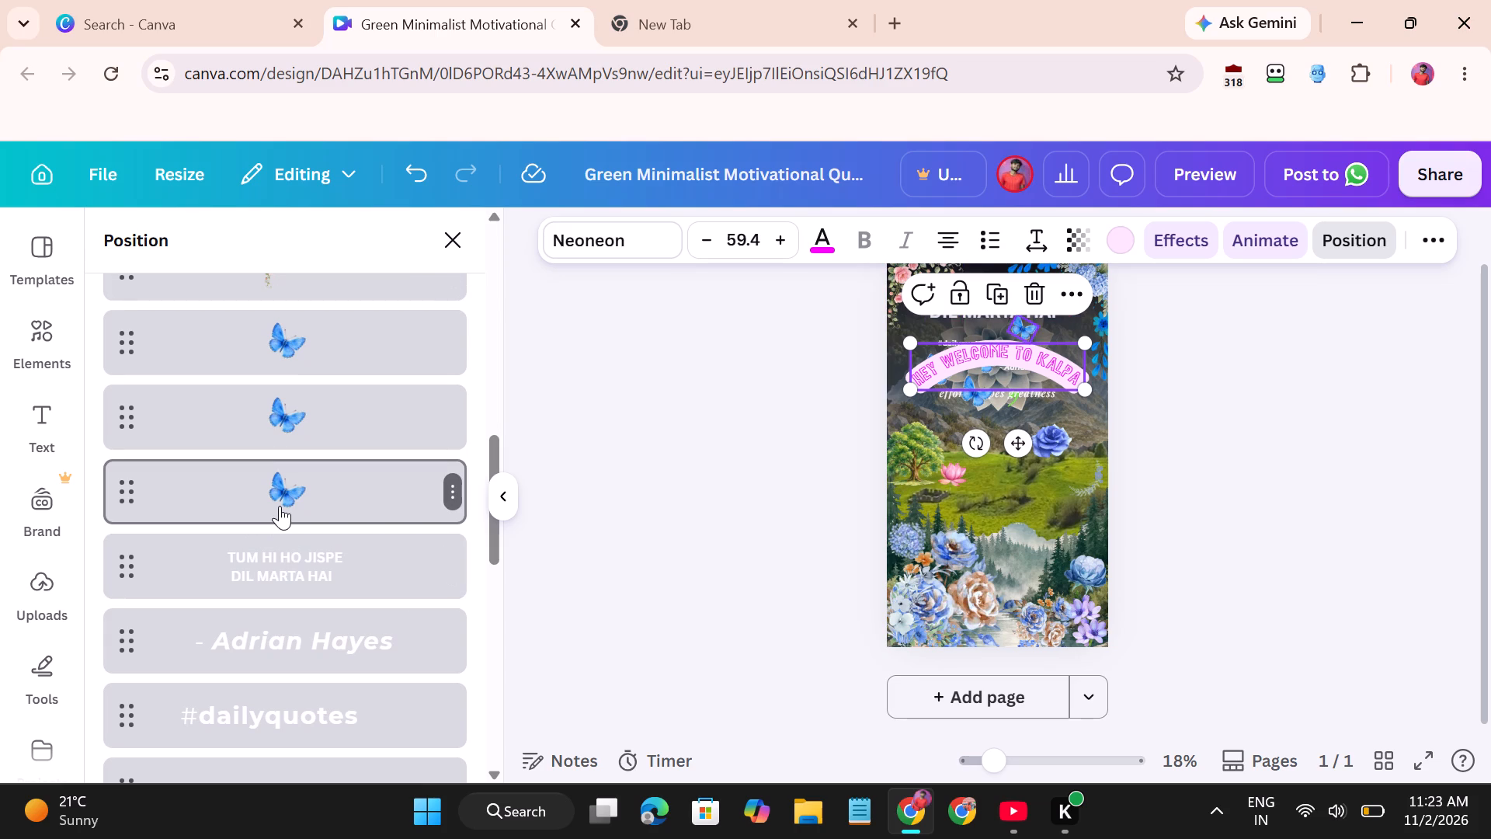
left_click(280, 506)
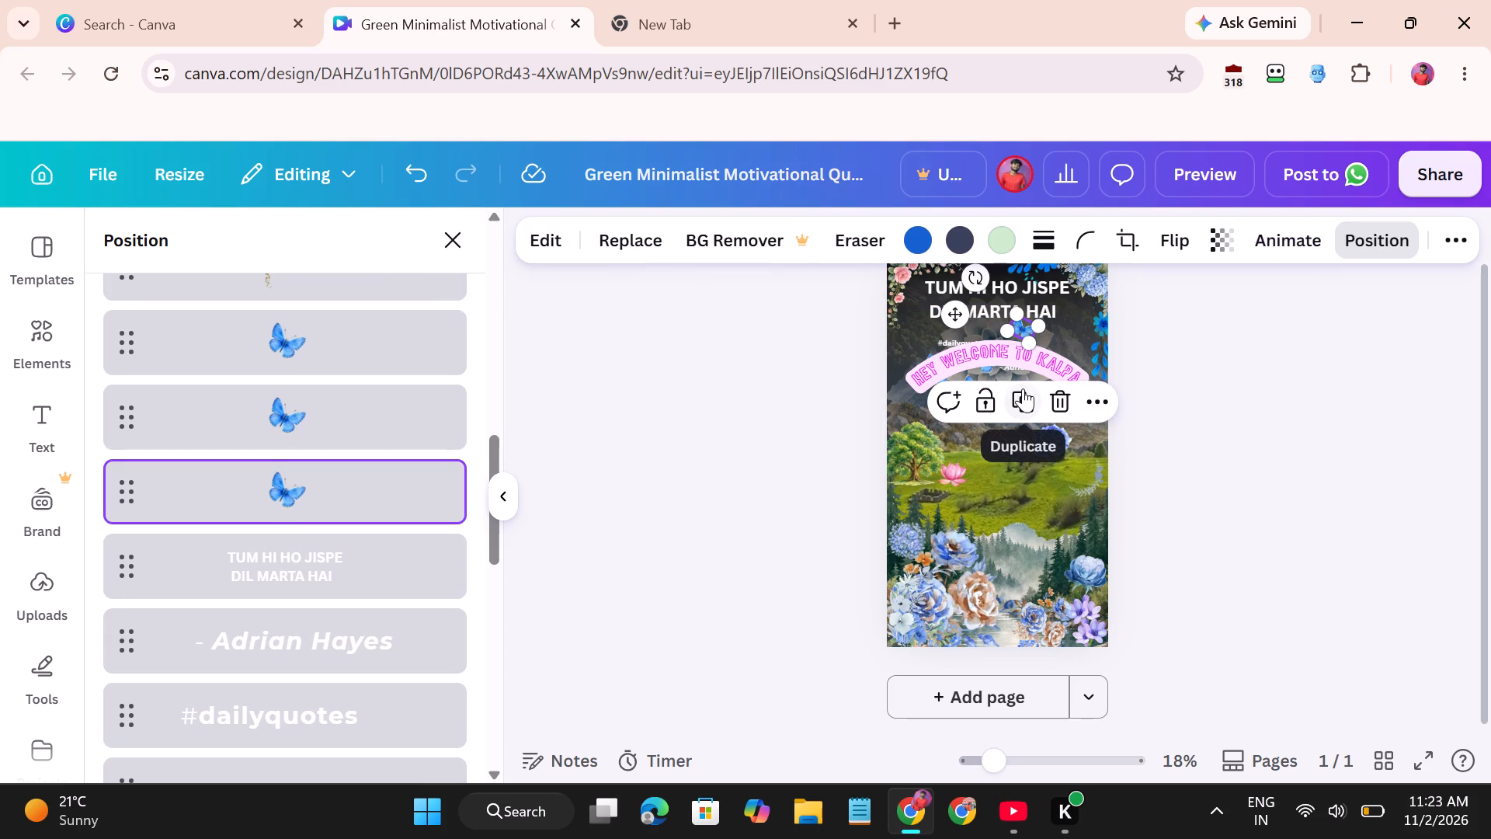
left_click(1298, 245)
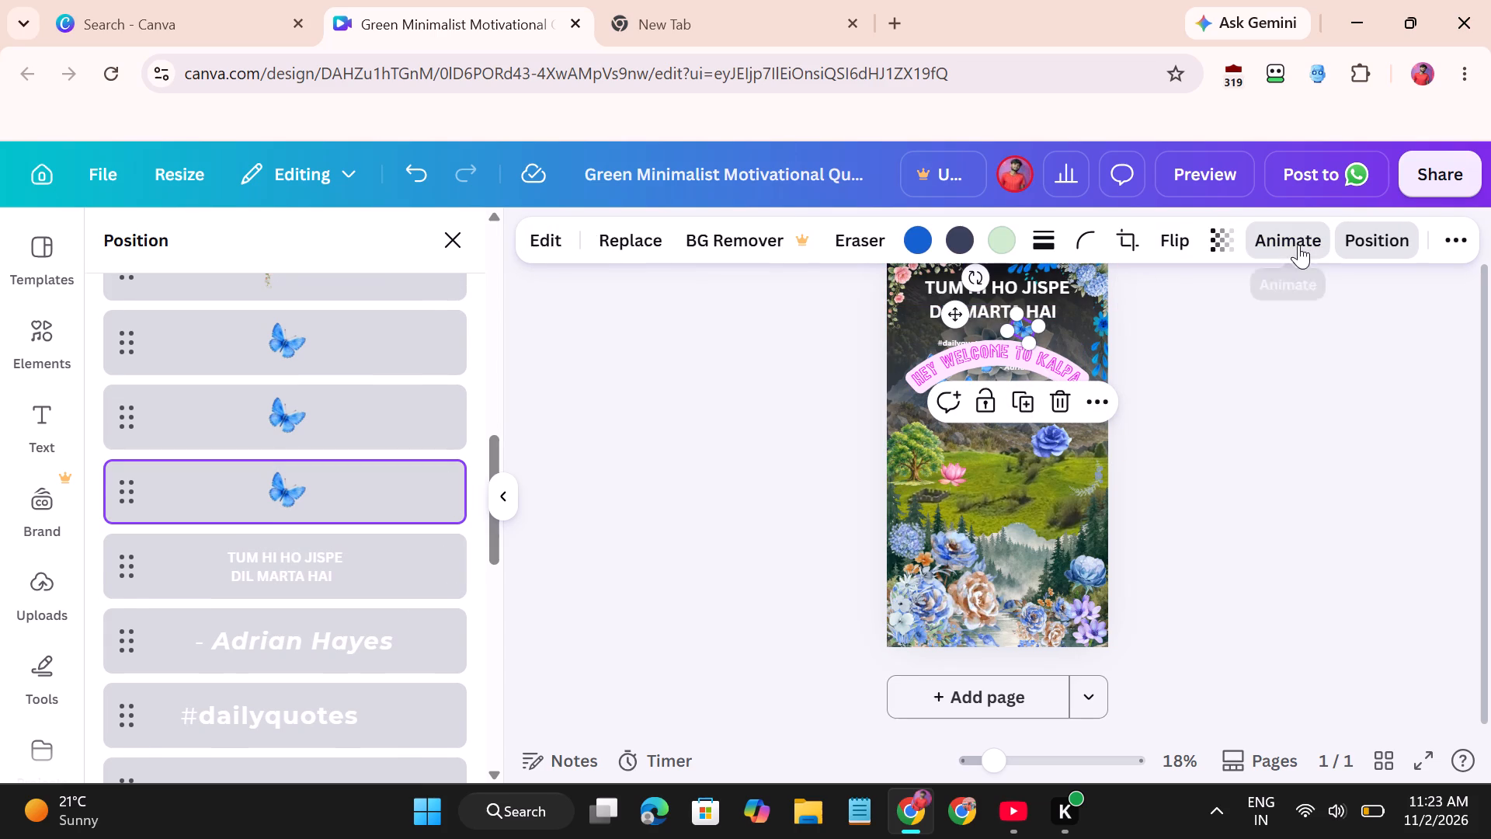
left_click(396, 423)
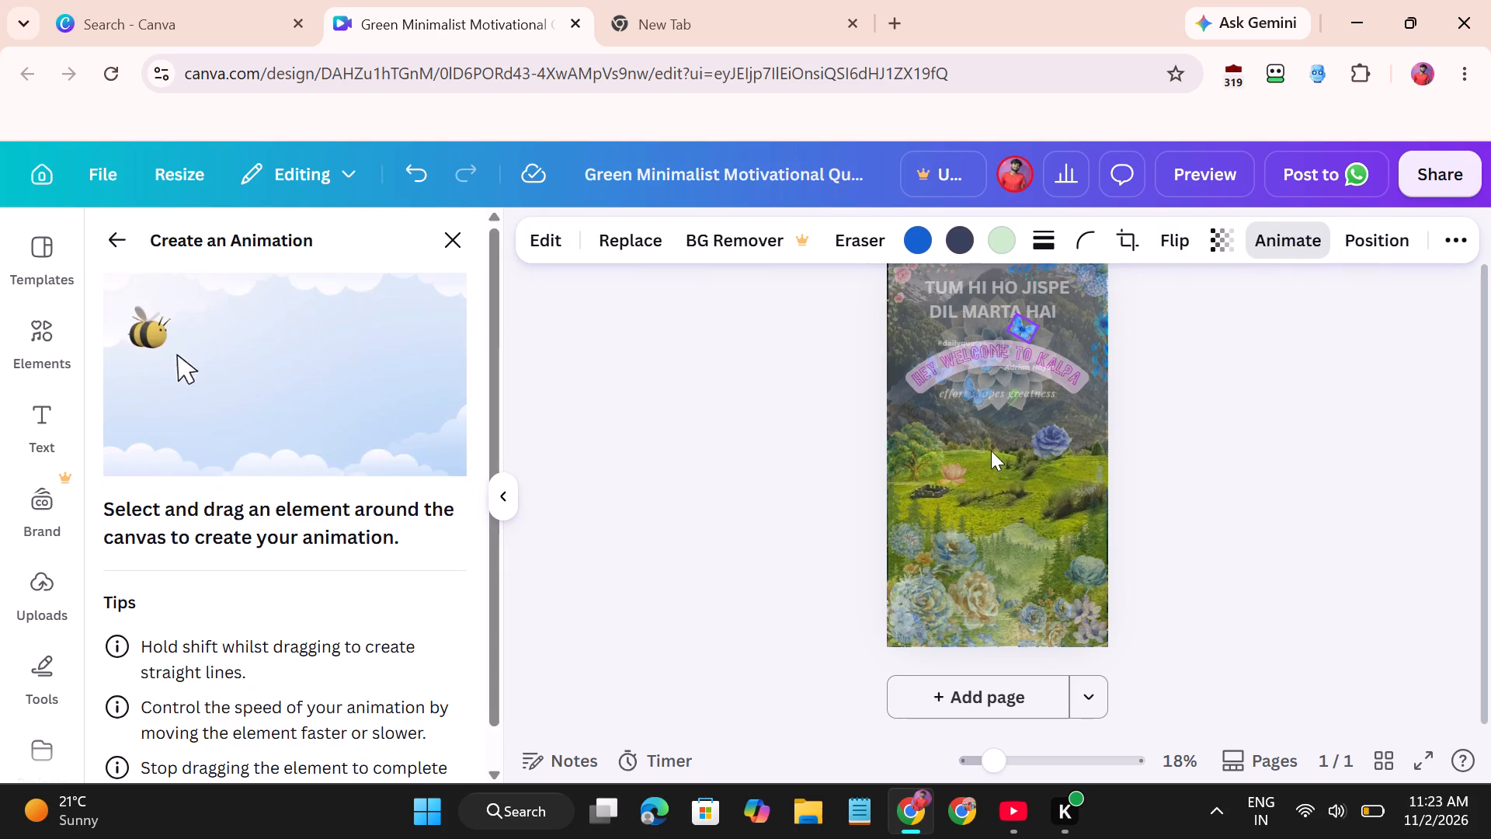
left_click_drag(1020, 337, 1006, 329)
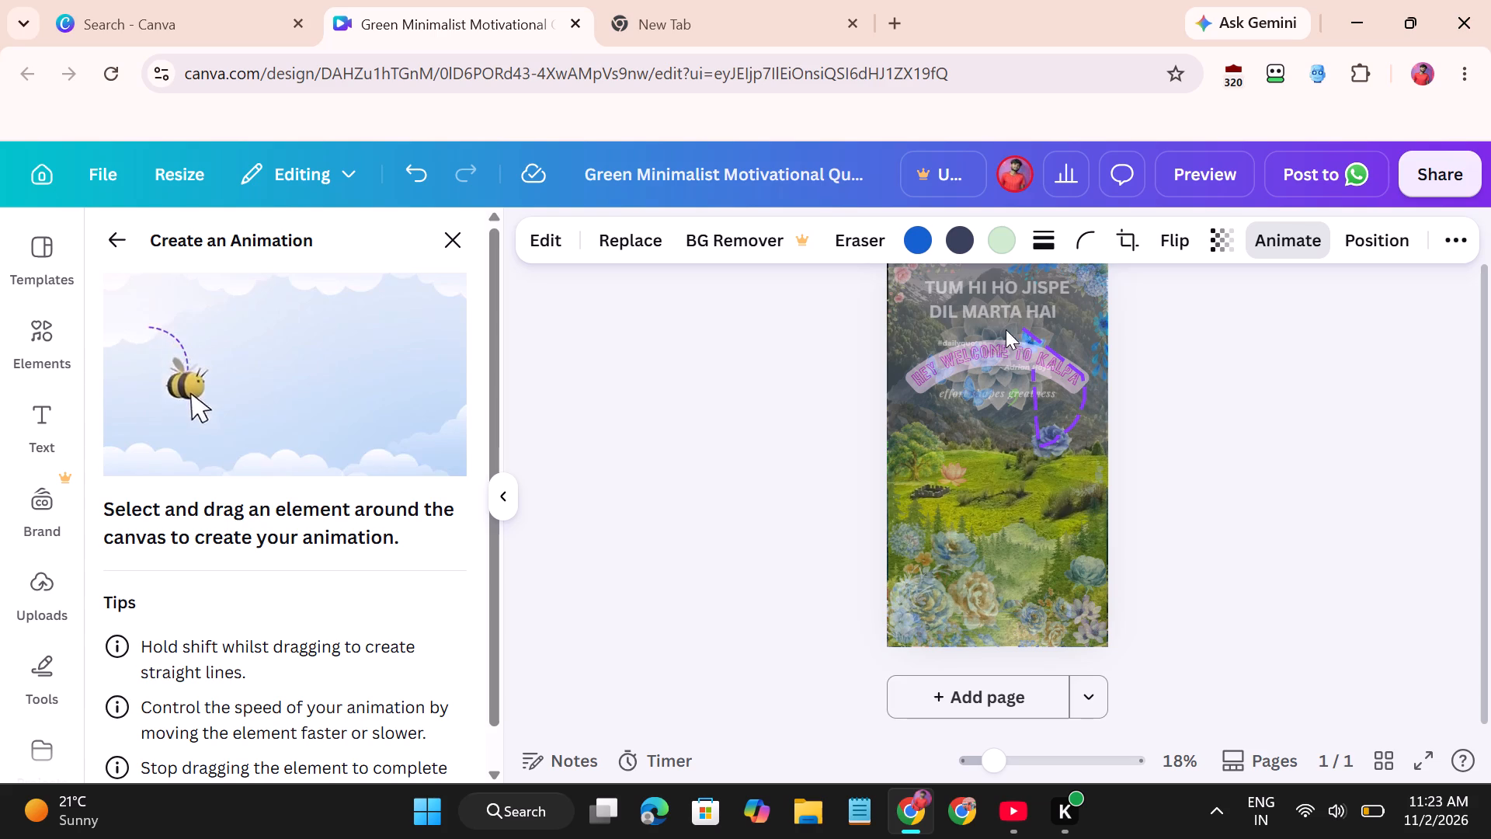
left_click_drag(1006, 329, 927, 473)
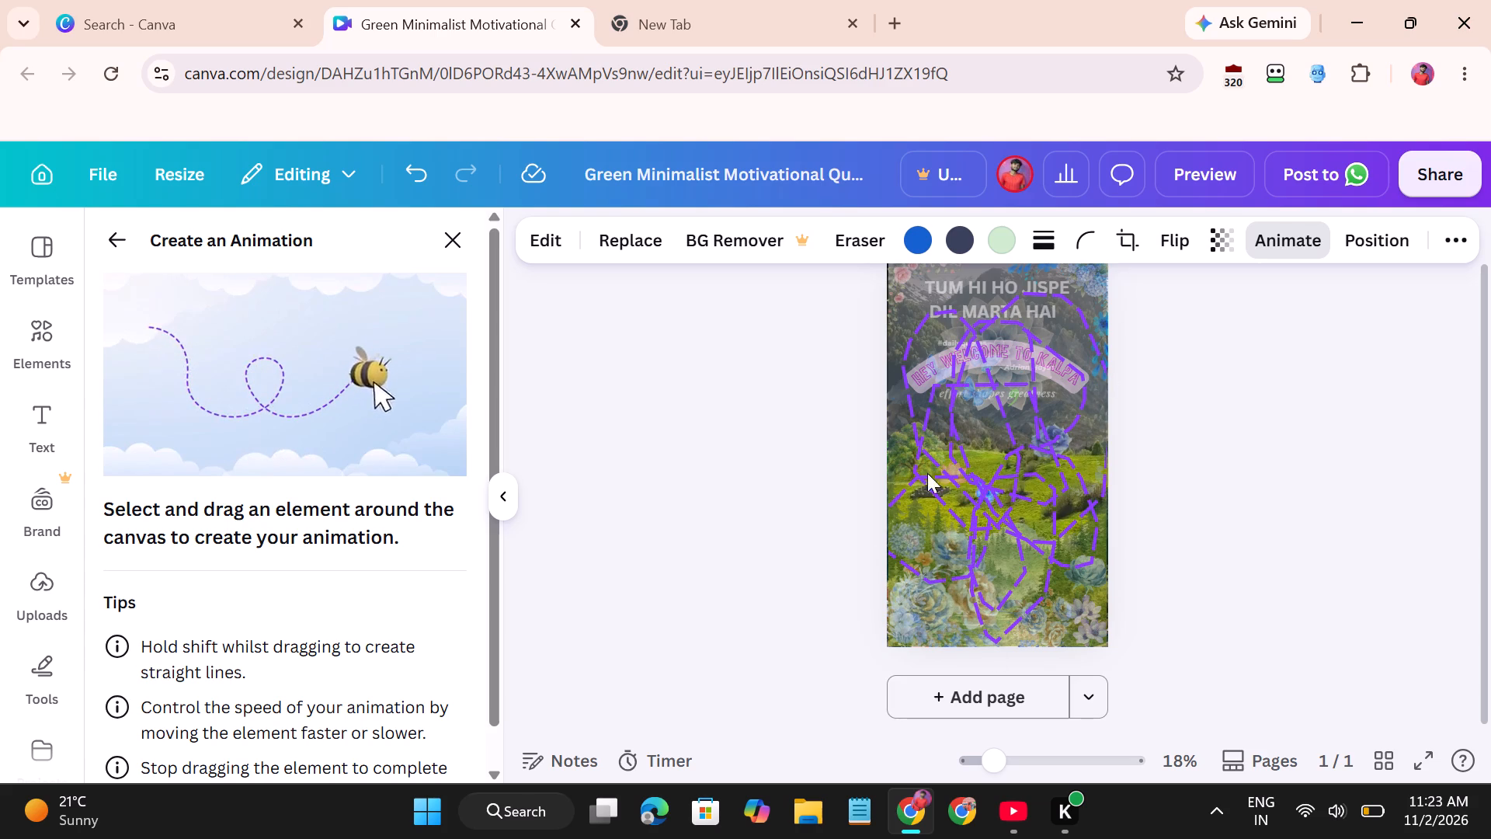
left_click_drag(927, 473, 927, 274)
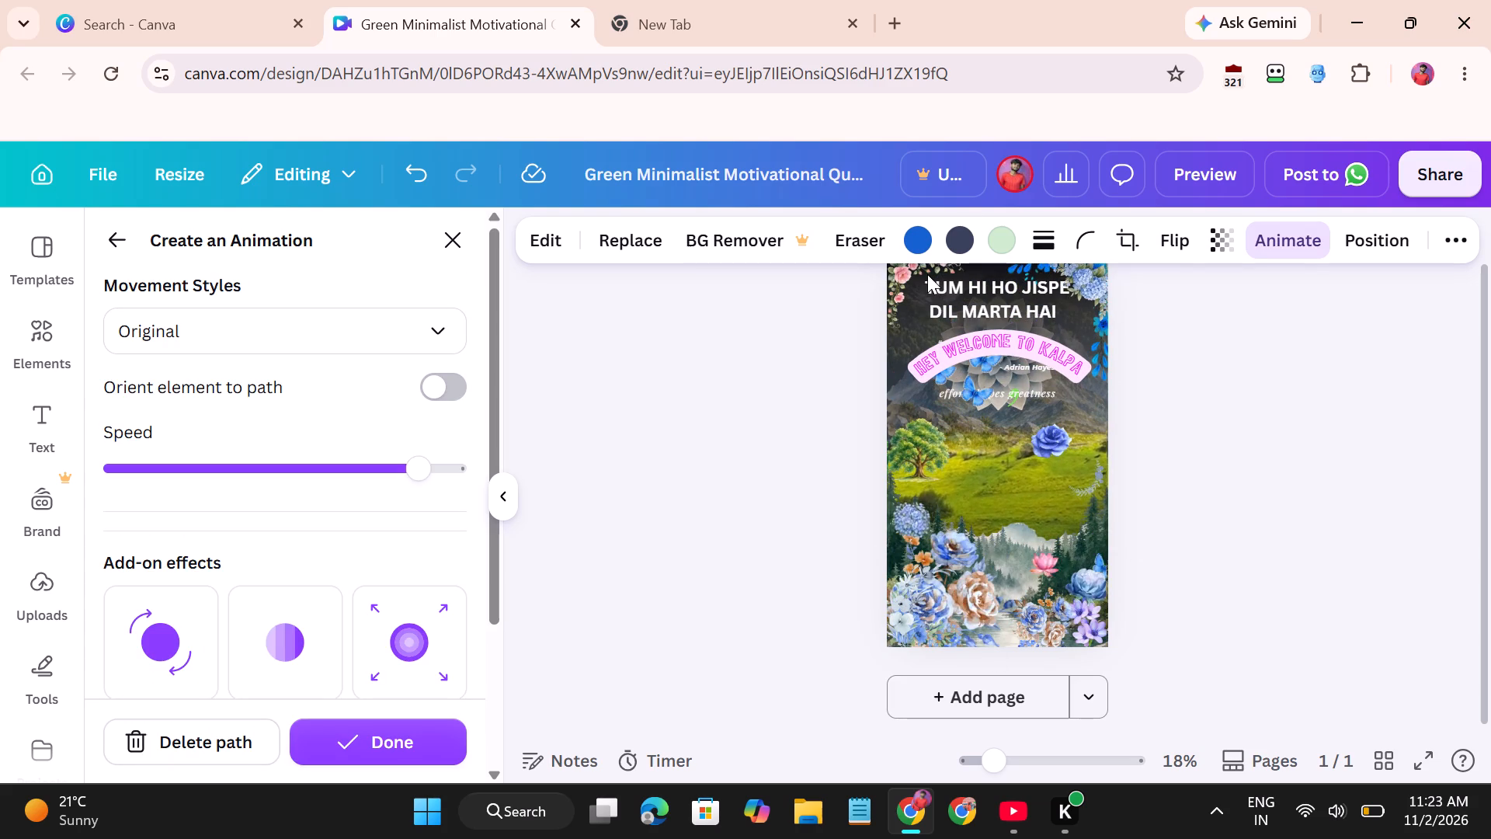
left_click(356, 732)
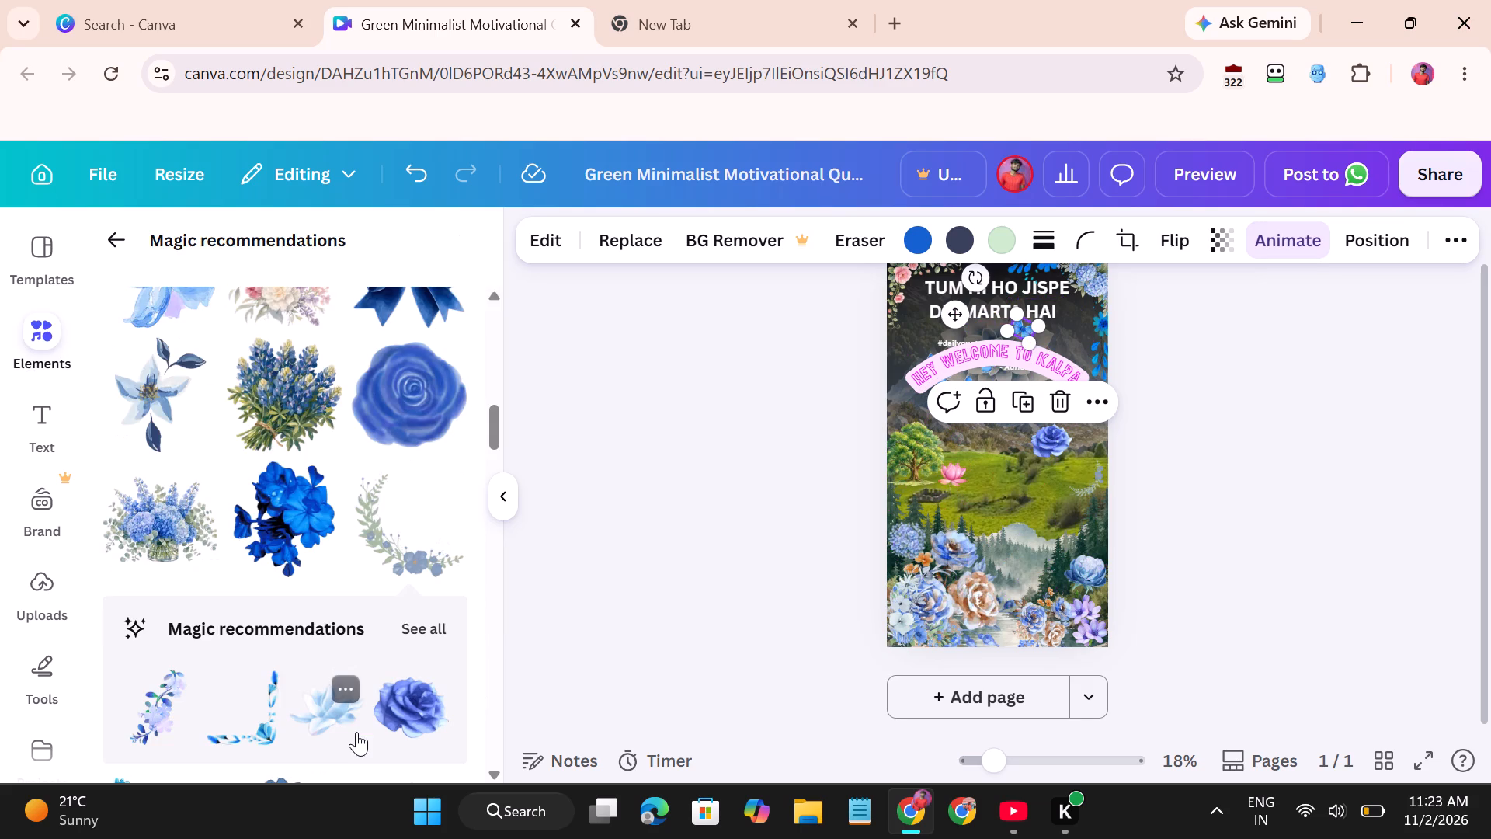
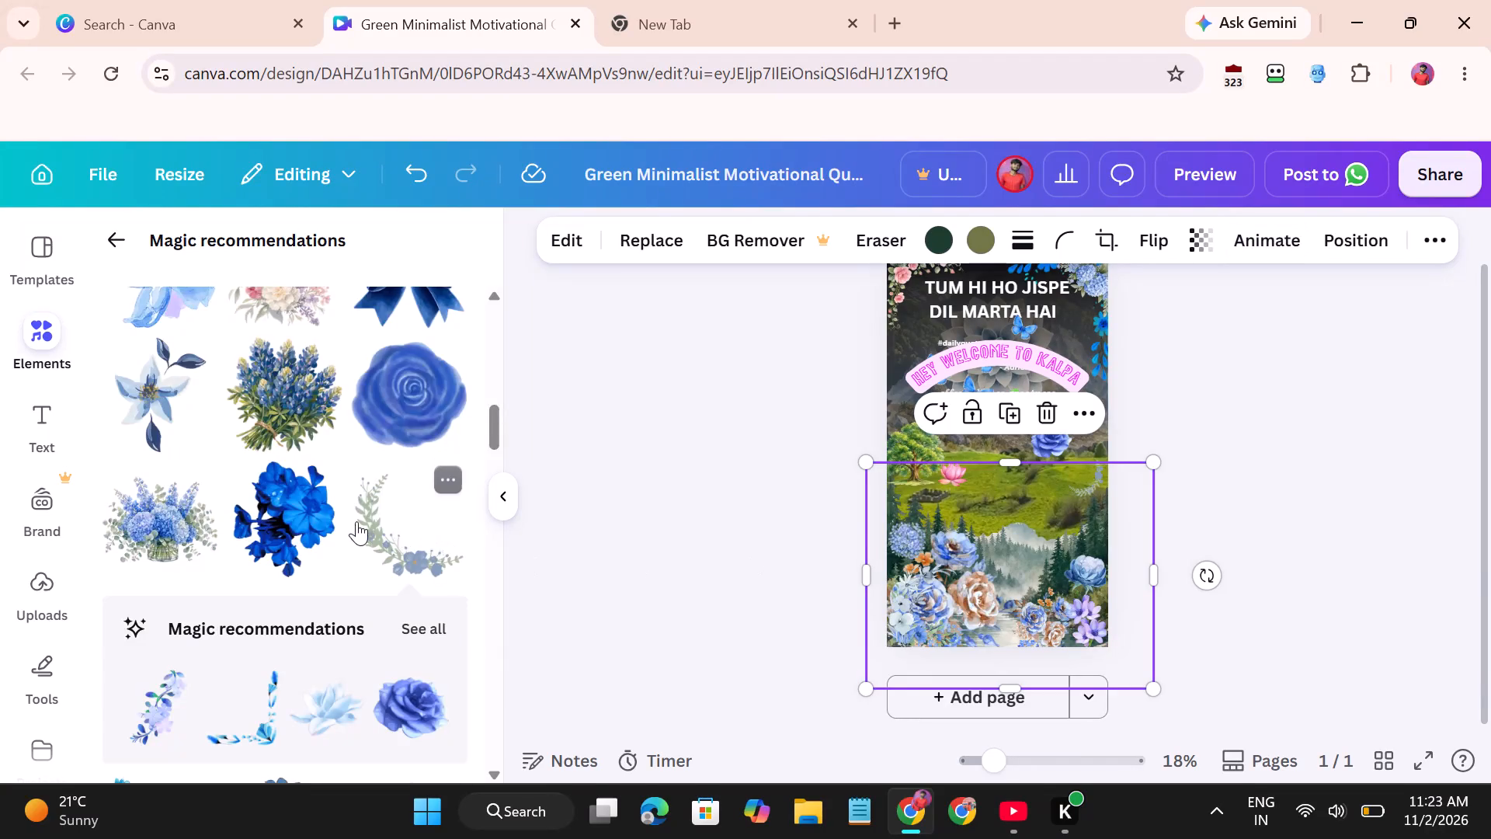
Add the horizontal blue floral border from the recommended elements at about page width, just below the curved HEY WELCOME TO KALPA heading.
scroll(356, 521, "down", 3)
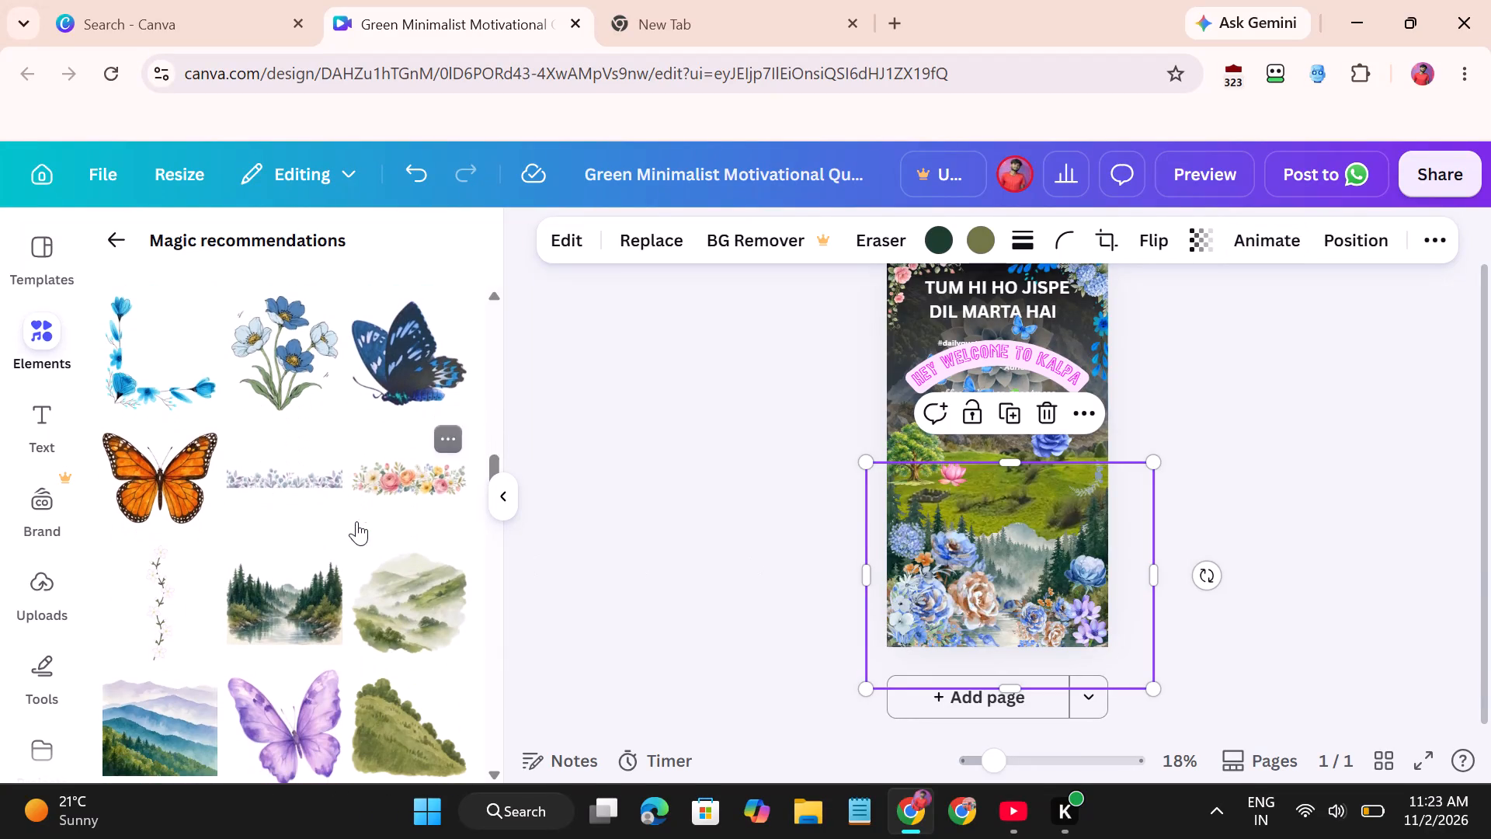
scroll(262, 656, "down", 4)
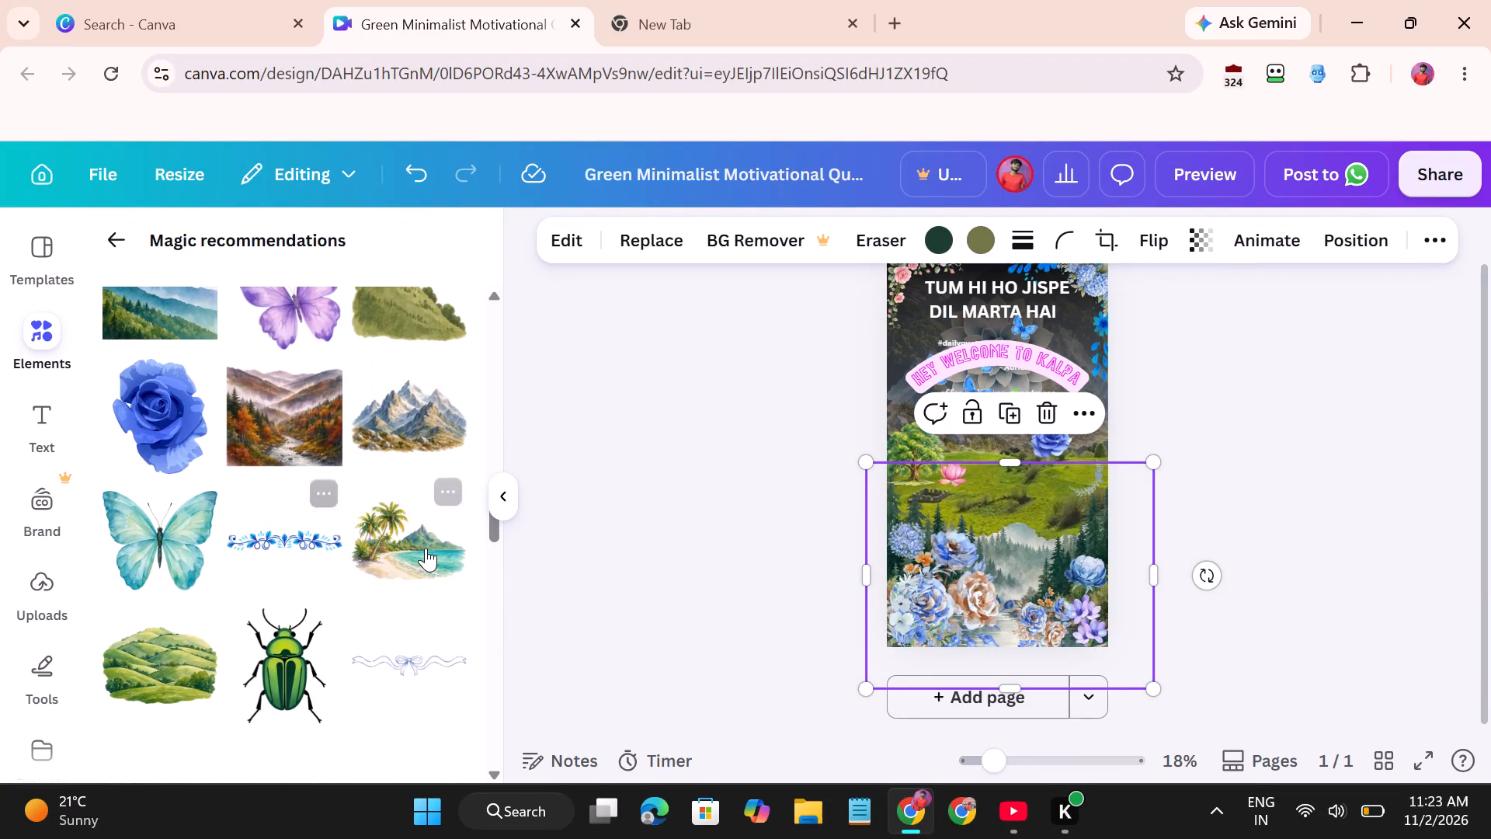
left_click_drag(290, 537, 1012, 512)
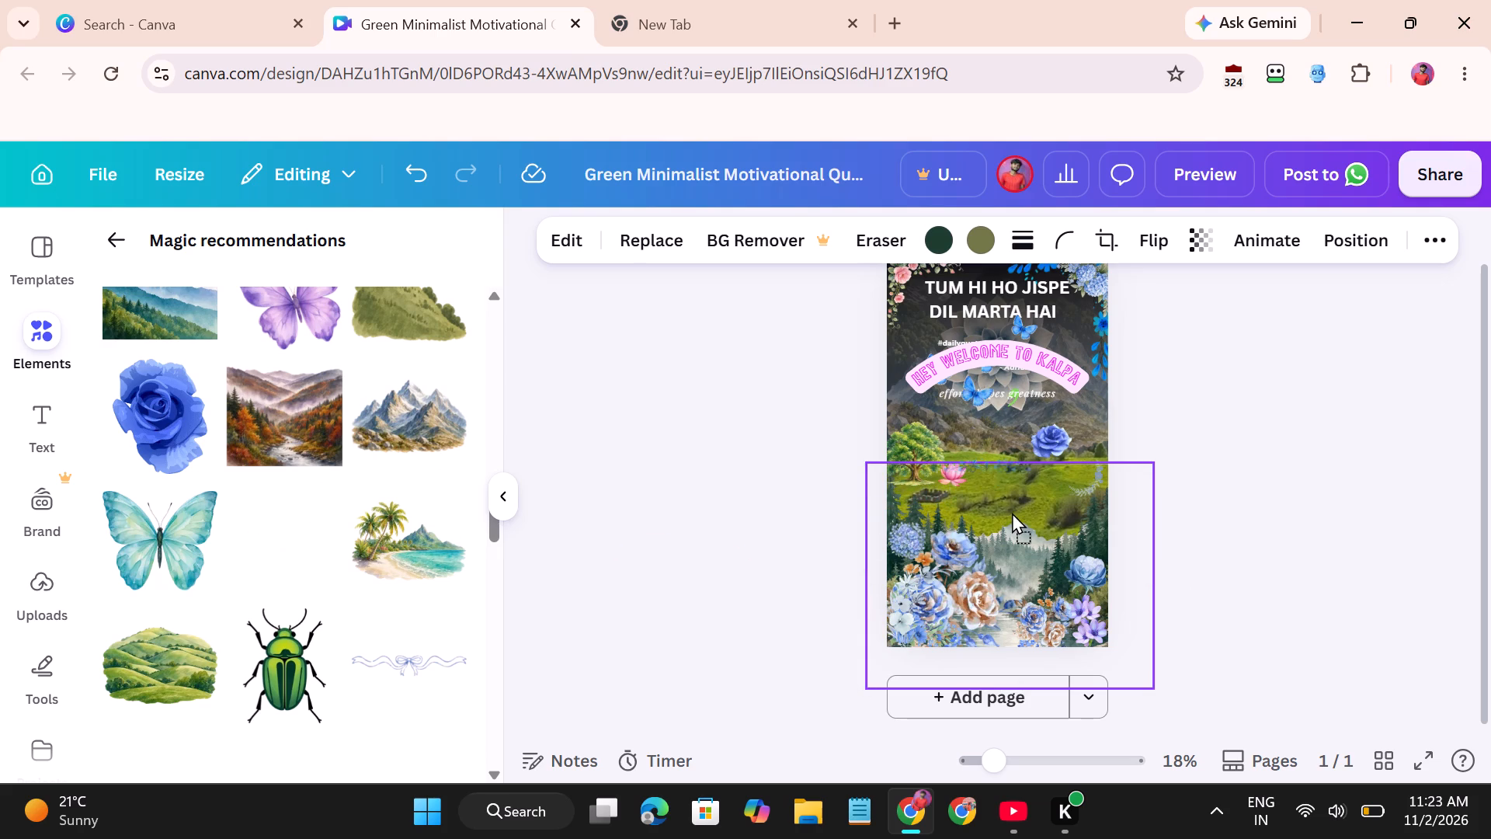
left_click_drag(1012, 512, 1014, 539)
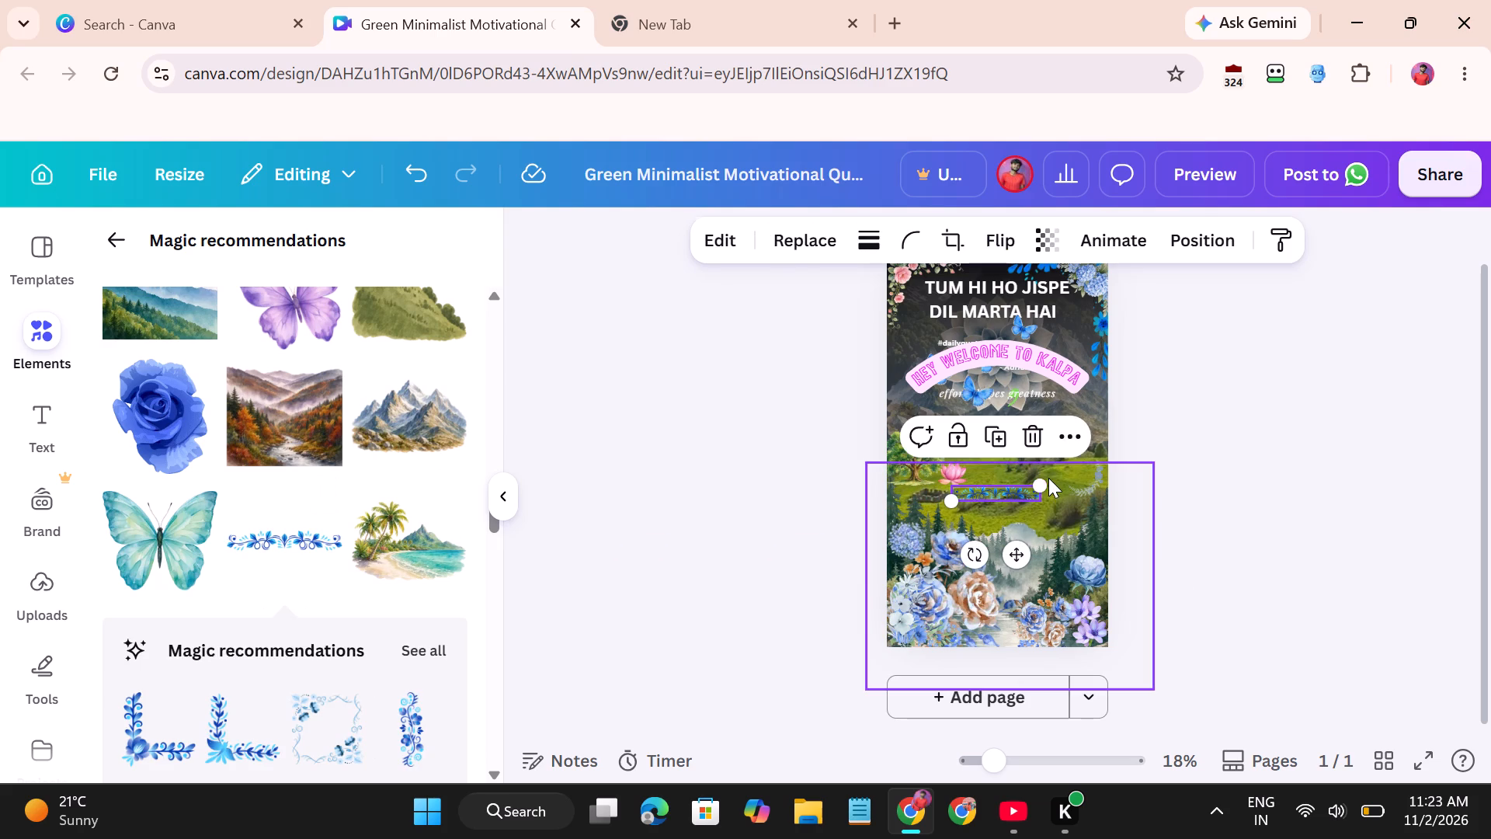
left_click_drag(1046, 480, 1165, 466)
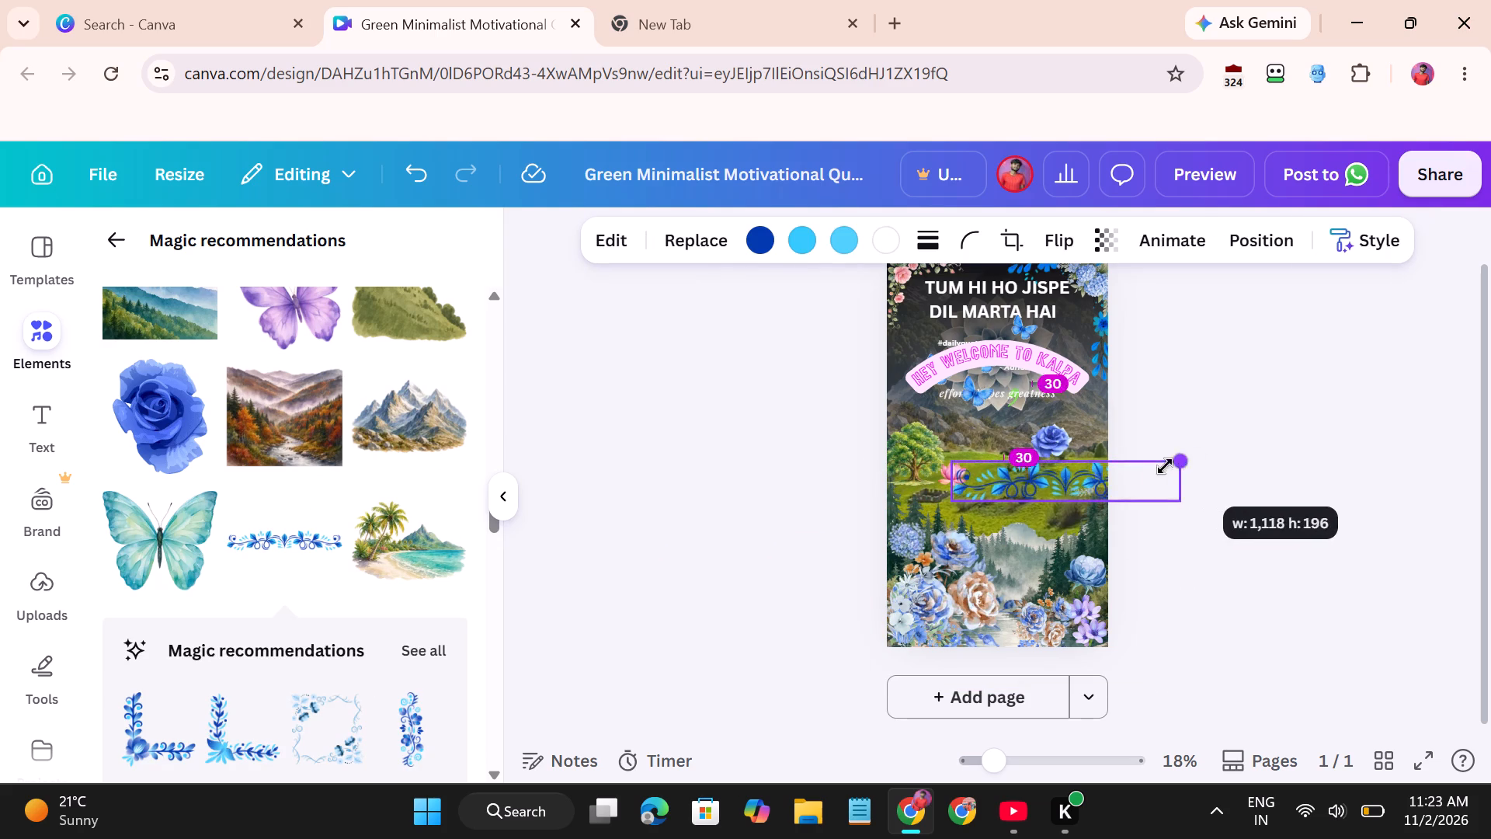
left_click_drag(1165, 466, 1182, 471)
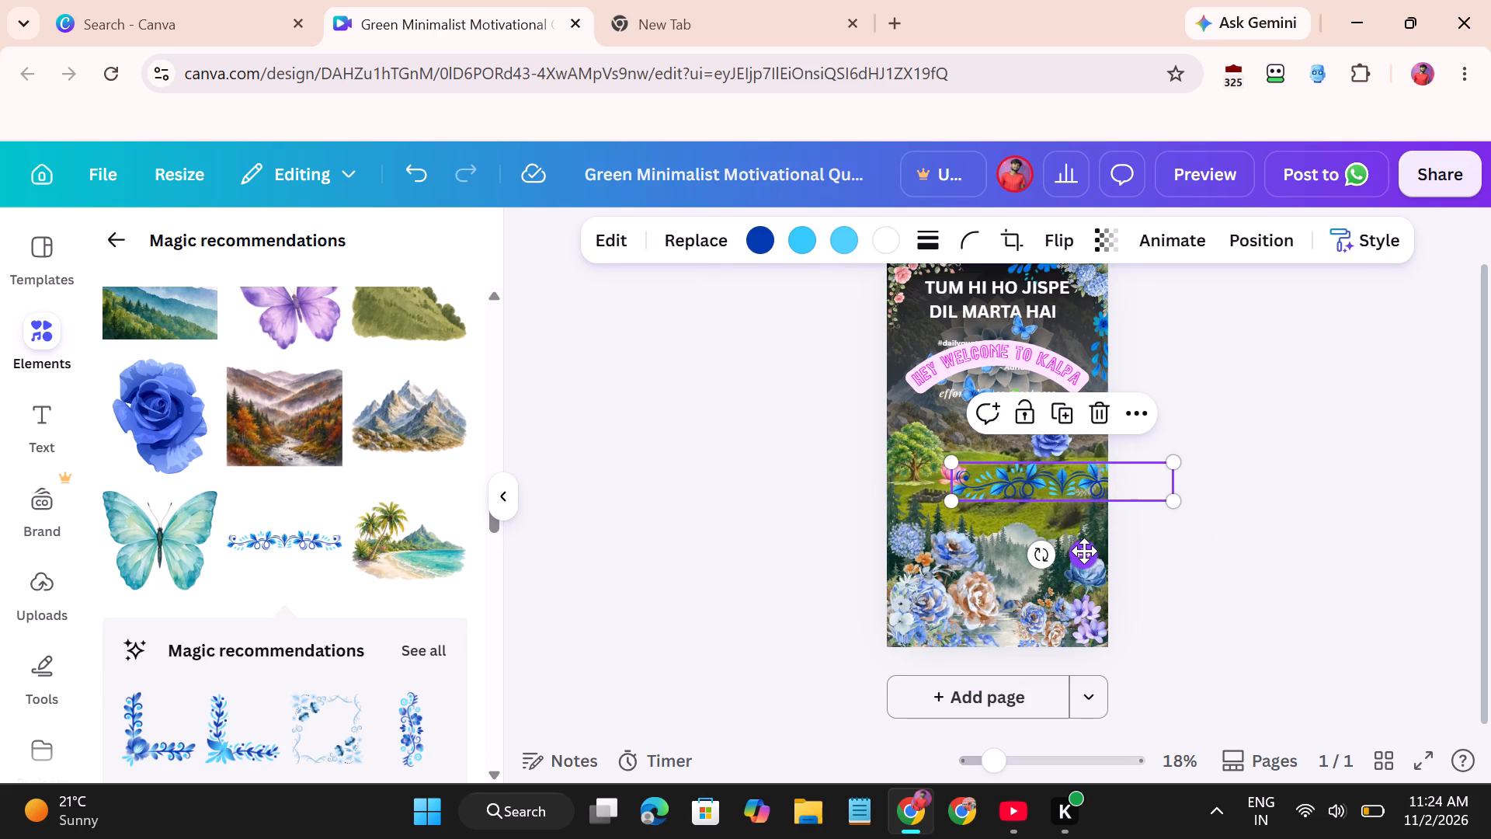
left_click_drag(1083, 549, 1029, 502)
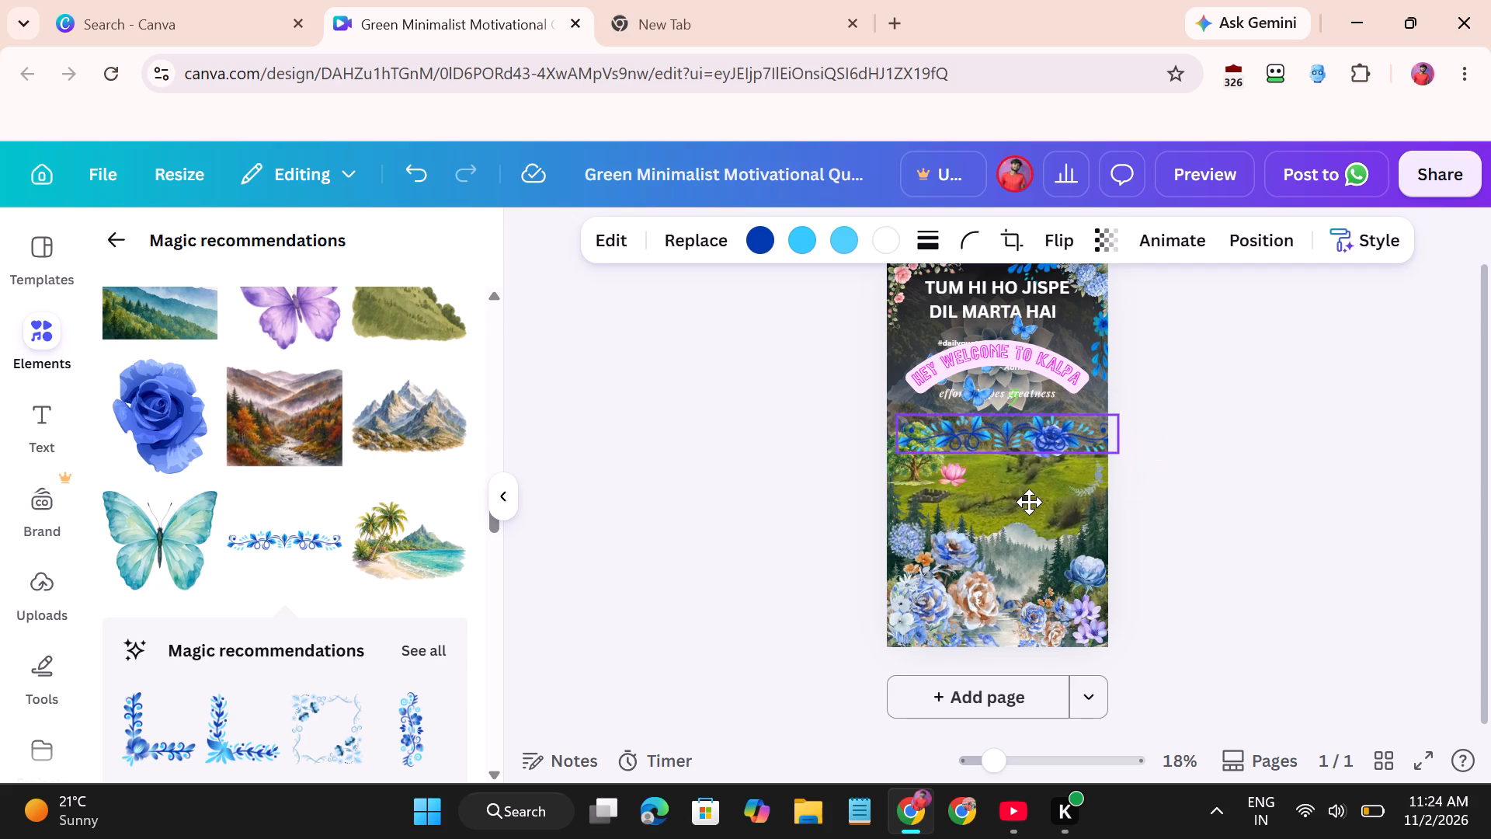
left_click_drag(1029, 502, 1020, 482)
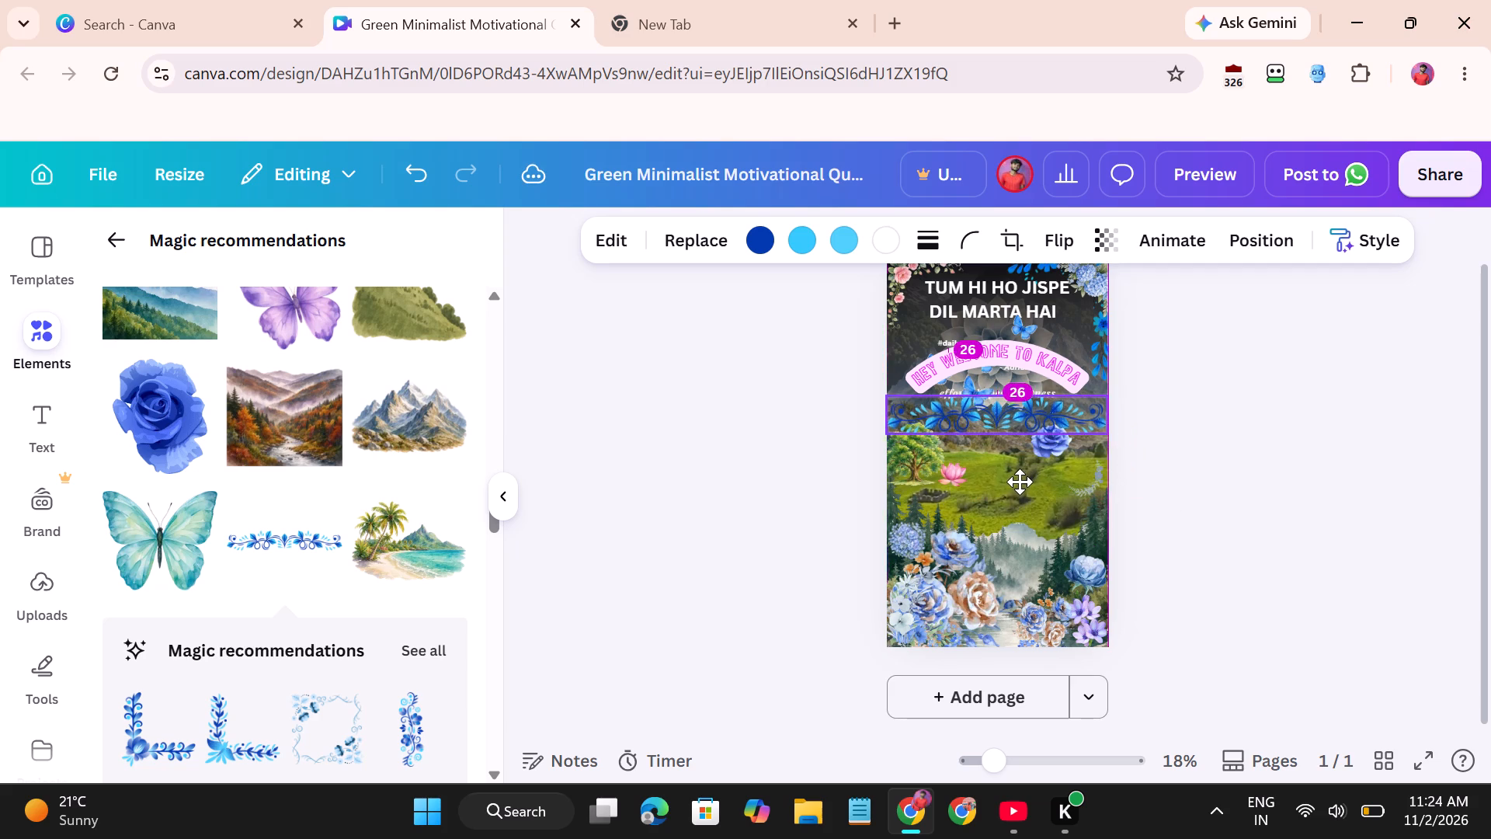
left_click_drag(1020, 482, 1024, 479)
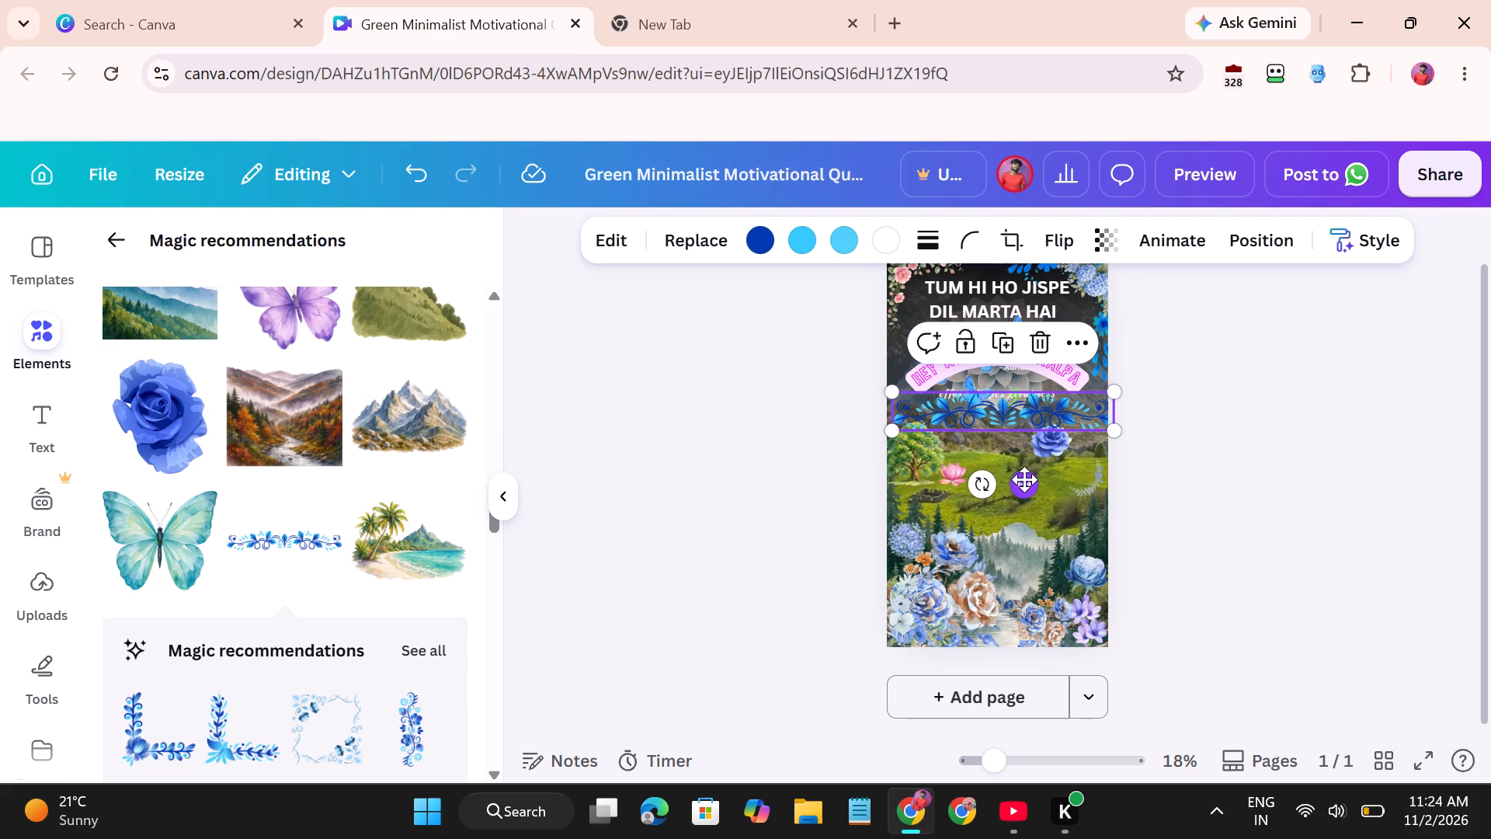
Look through further recommended elements for another decoration.
scroll(385, 559, "down", 4)
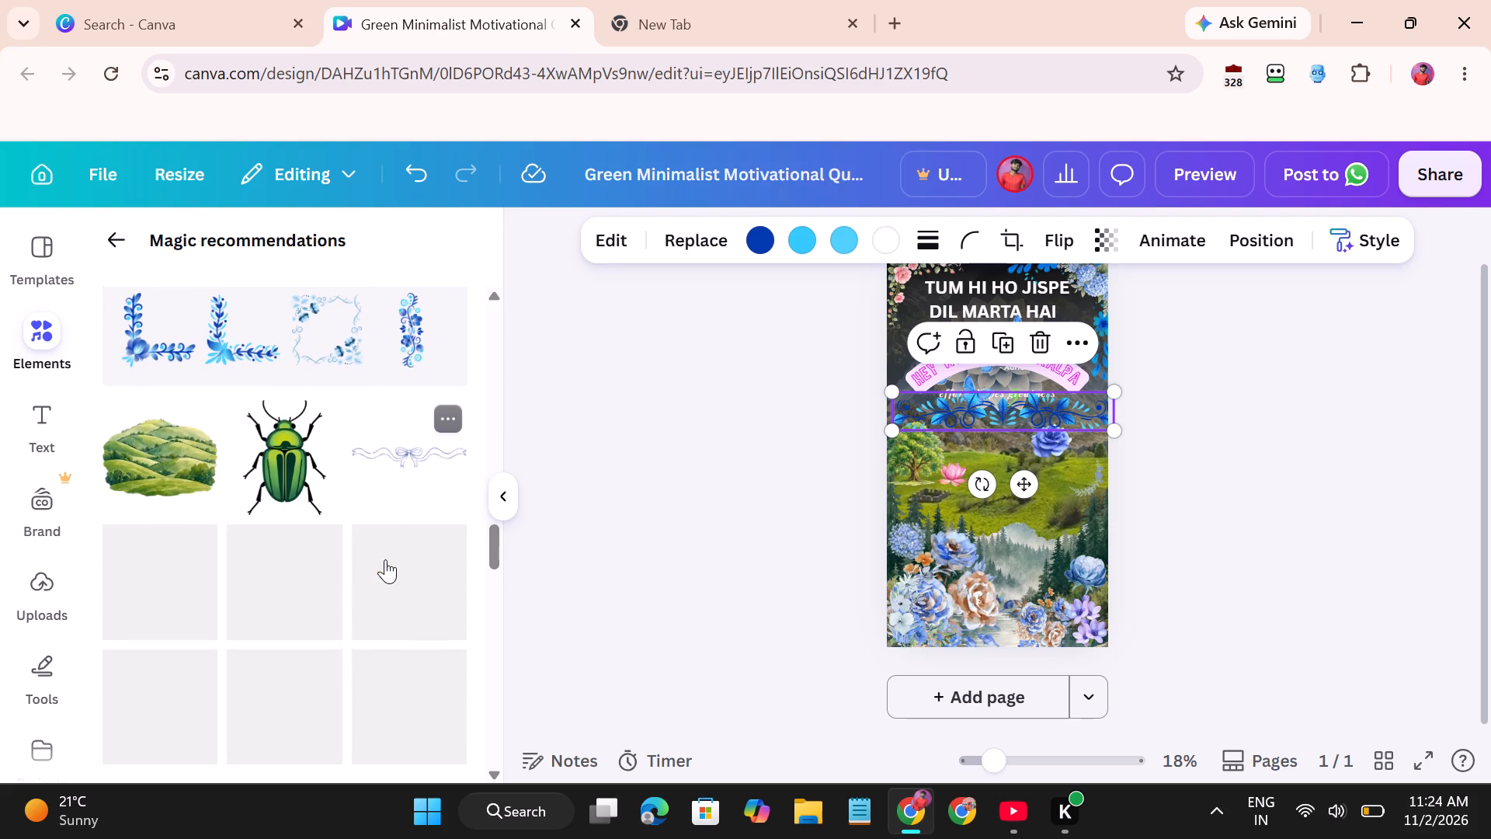